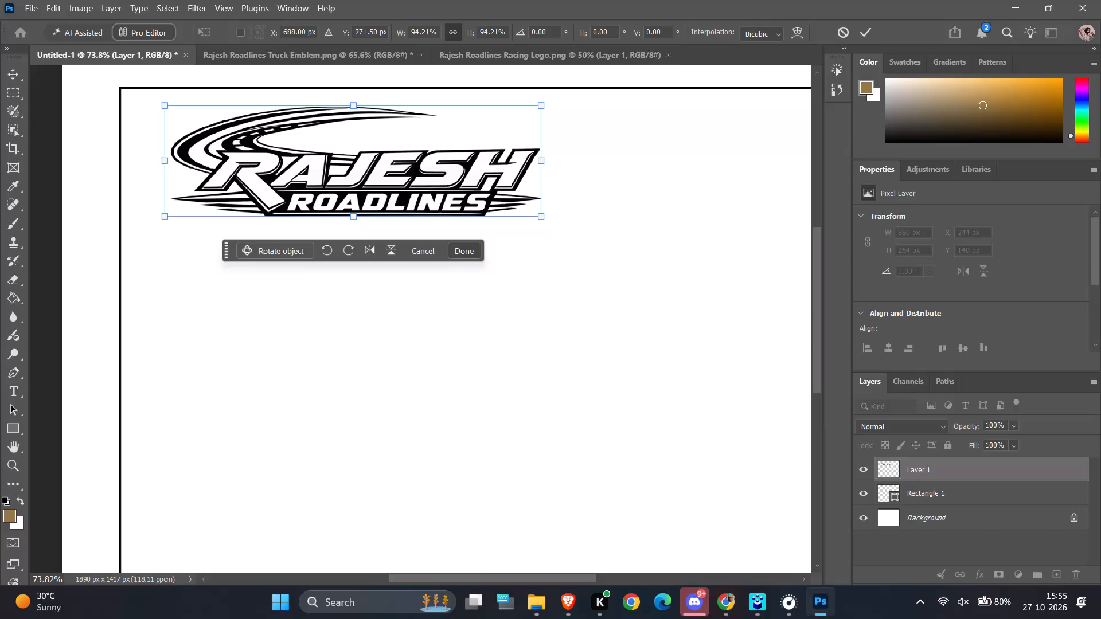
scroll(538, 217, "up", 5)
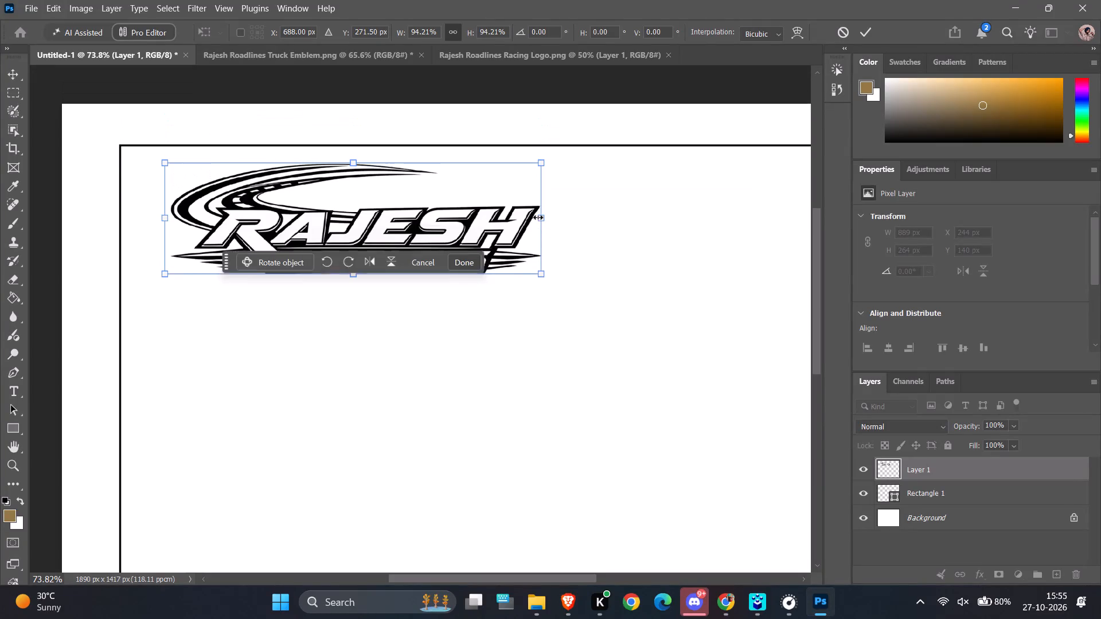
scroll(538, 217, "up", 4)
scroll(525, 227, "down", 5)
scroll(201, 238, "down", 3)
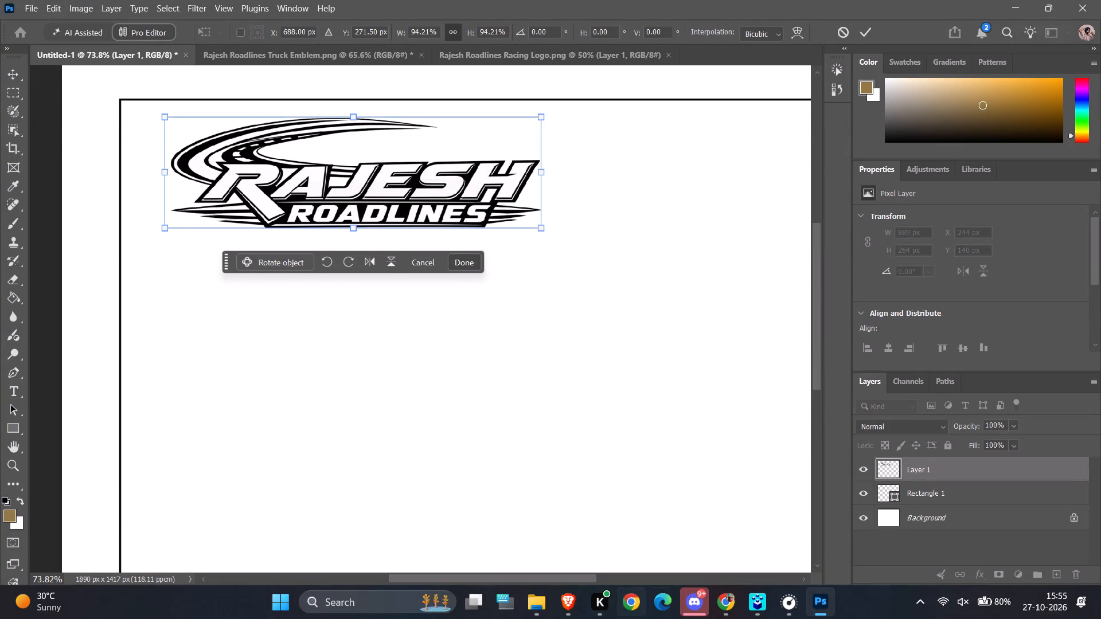
left_click(568, 608)
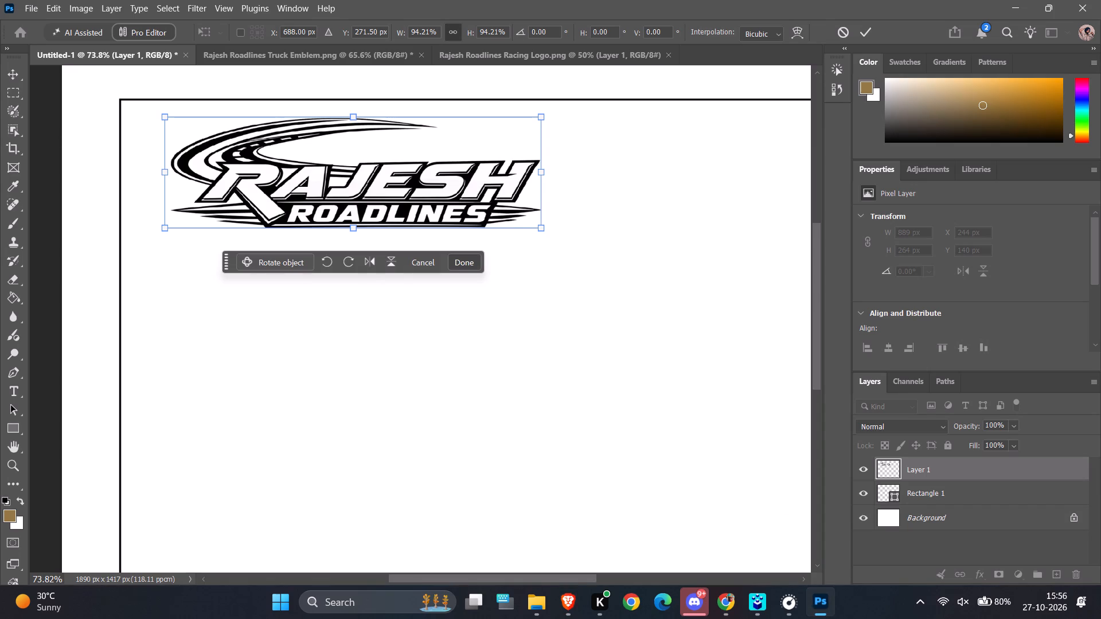
left_click(28, 4)
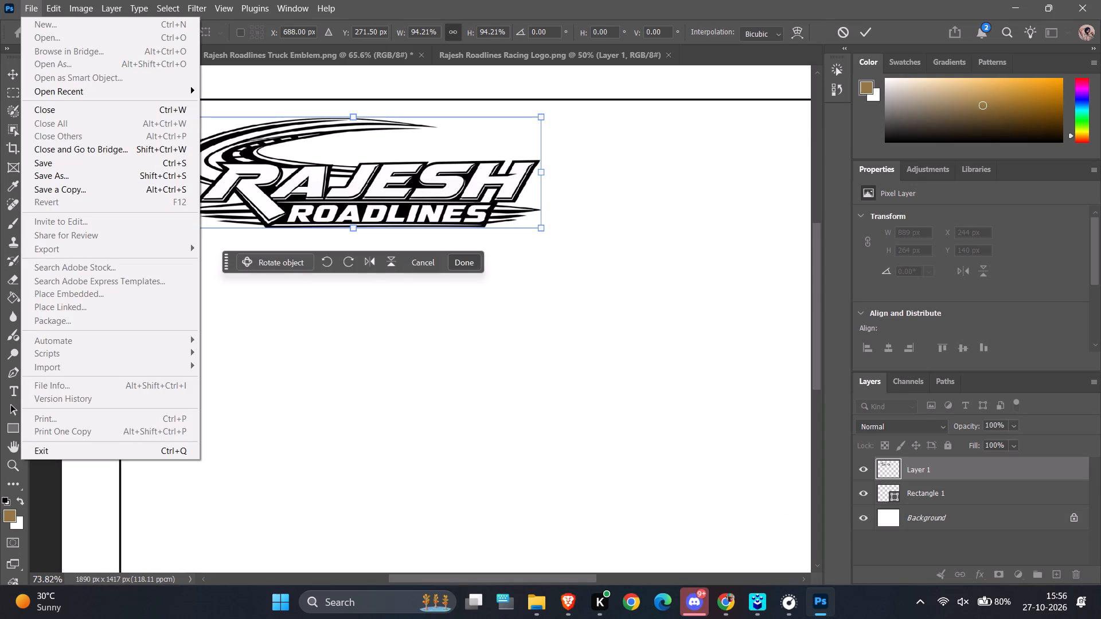
left_click(64, 40)
left_click(364, 76)
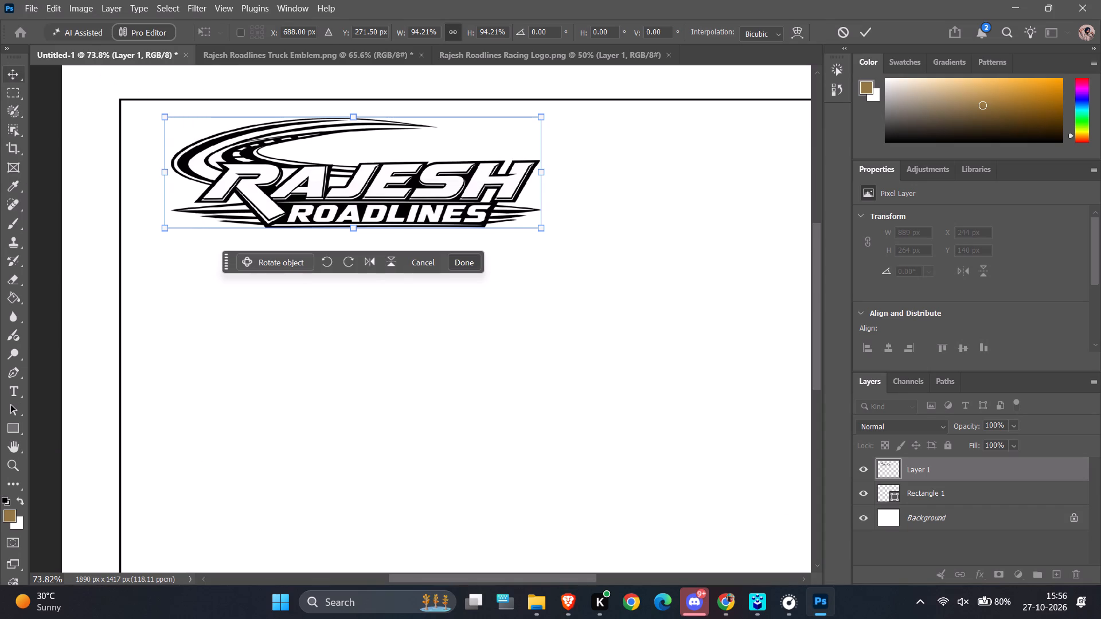
left_click(16, 80)
Open the "diwali dark" PDF from the Desktop folder.
left_click(32, 9)
left_click(45, 40)
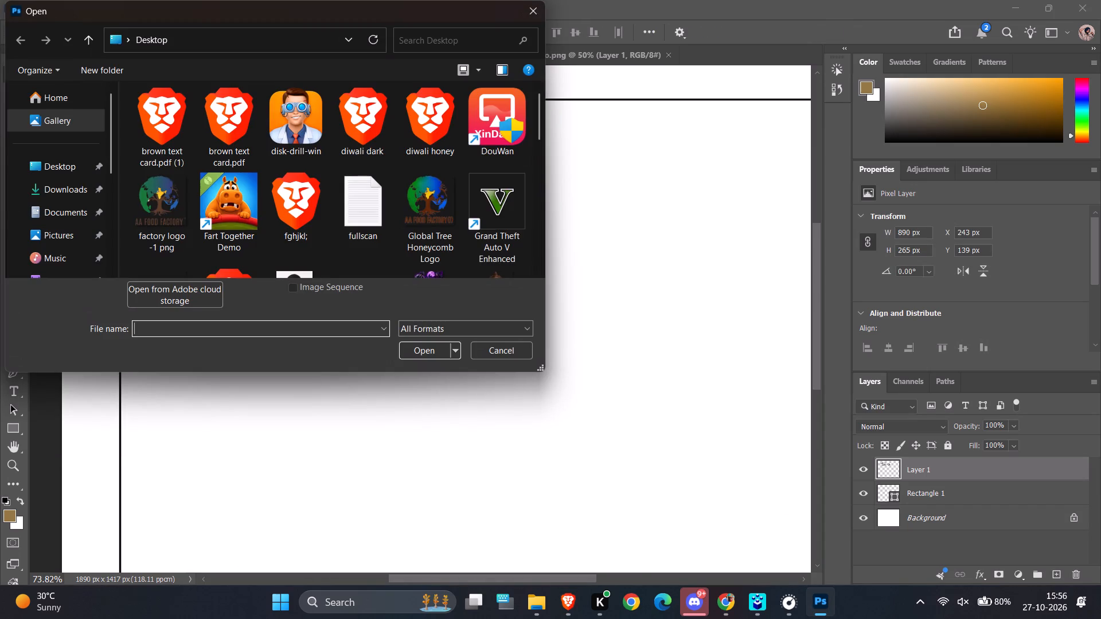
scroll(286, 207, "down", 9)
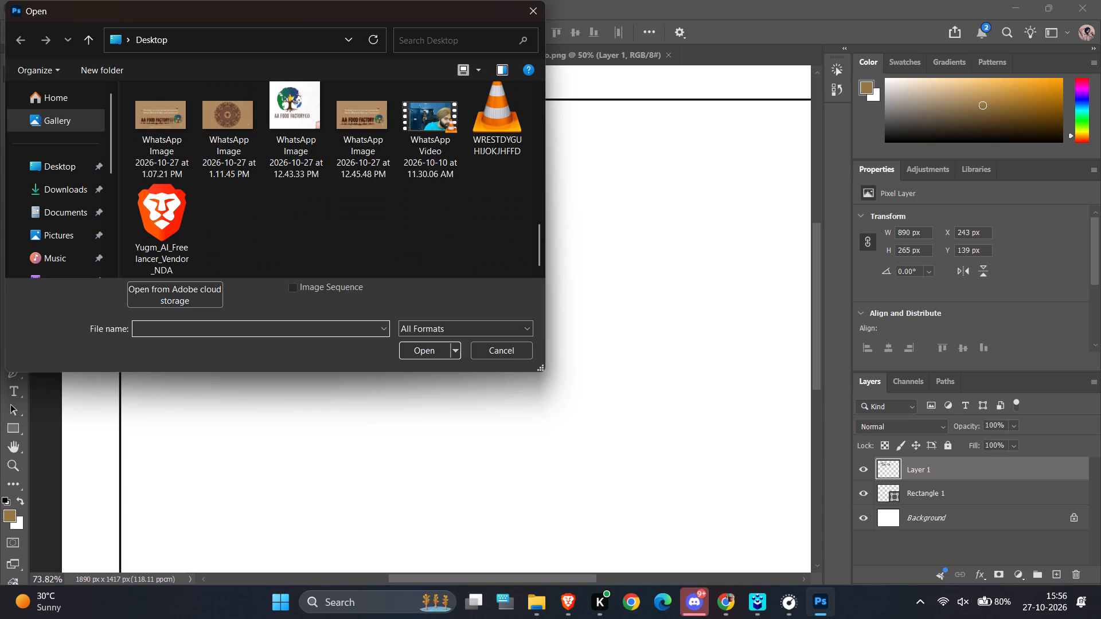
scroll(345, 233, "up", 2)
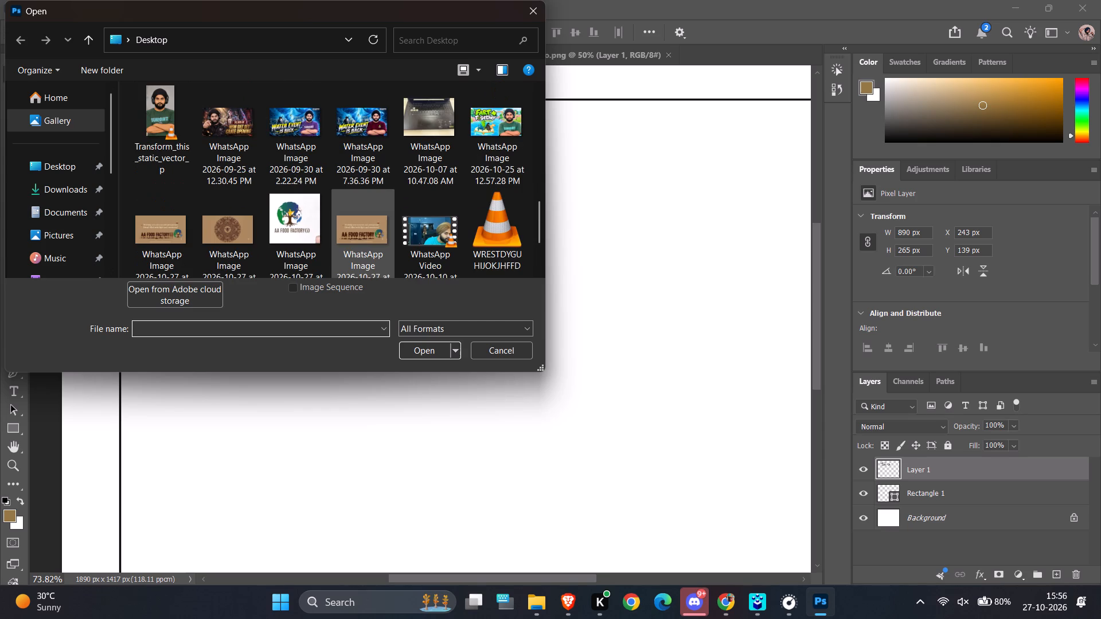
scroll(345, 233, "up", 8)
scroll(345, 233, "down", 3)
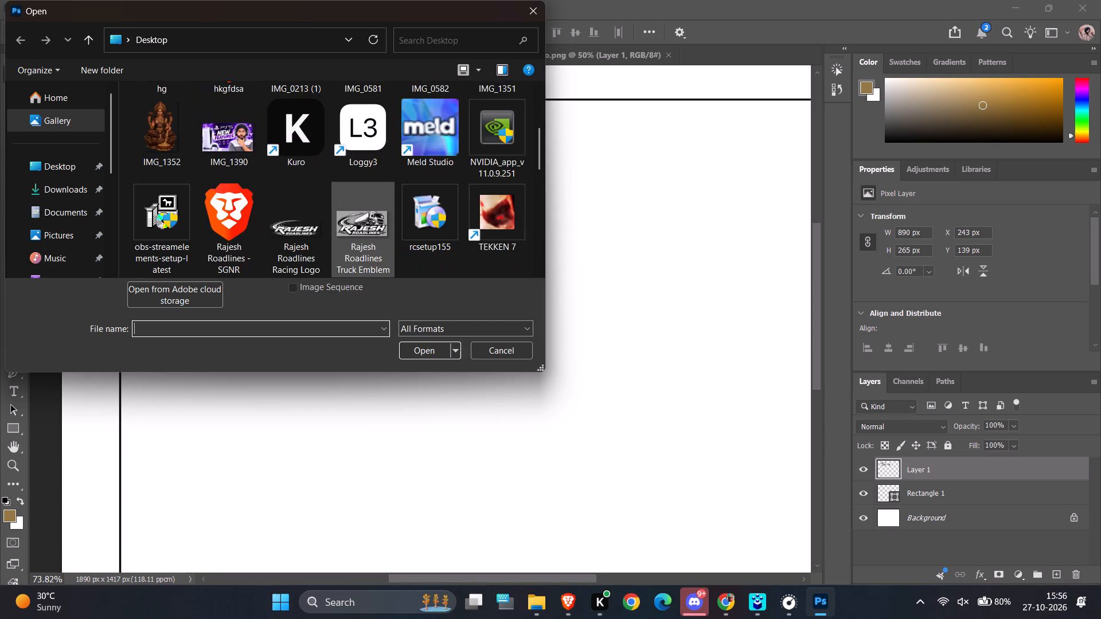
scroll(345, 233, "down", 2)
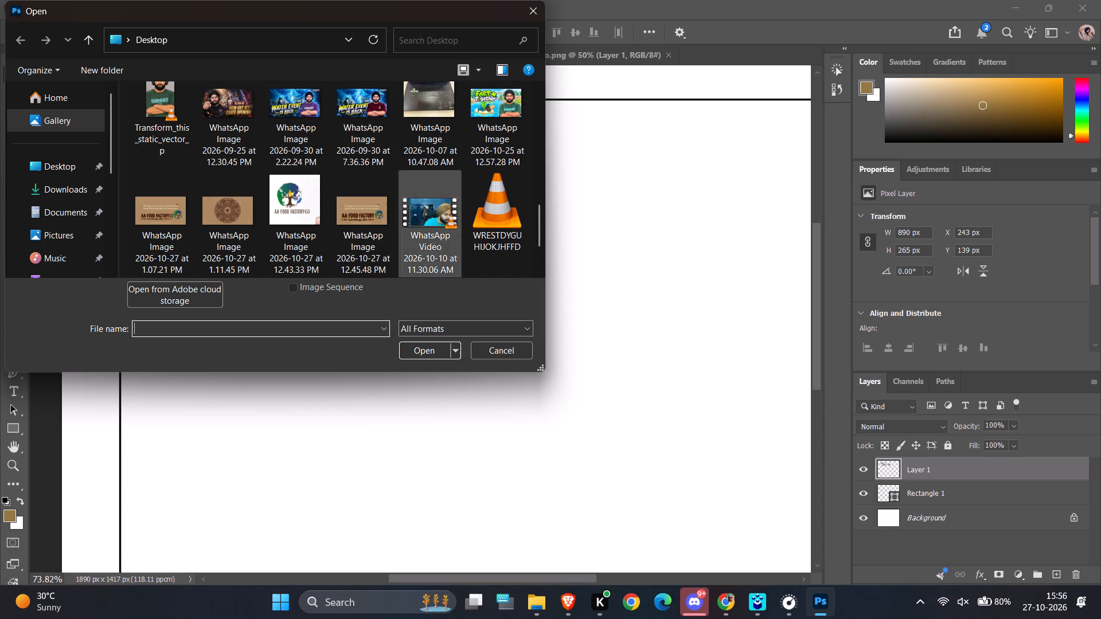
left_click(61, 176)
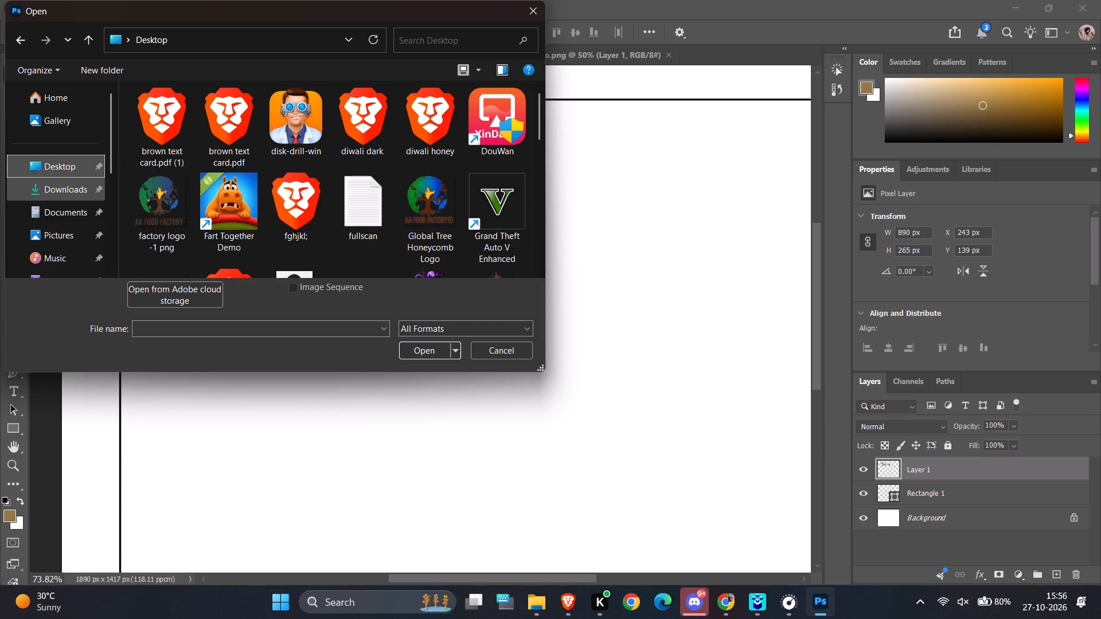
left_click(340, 126)
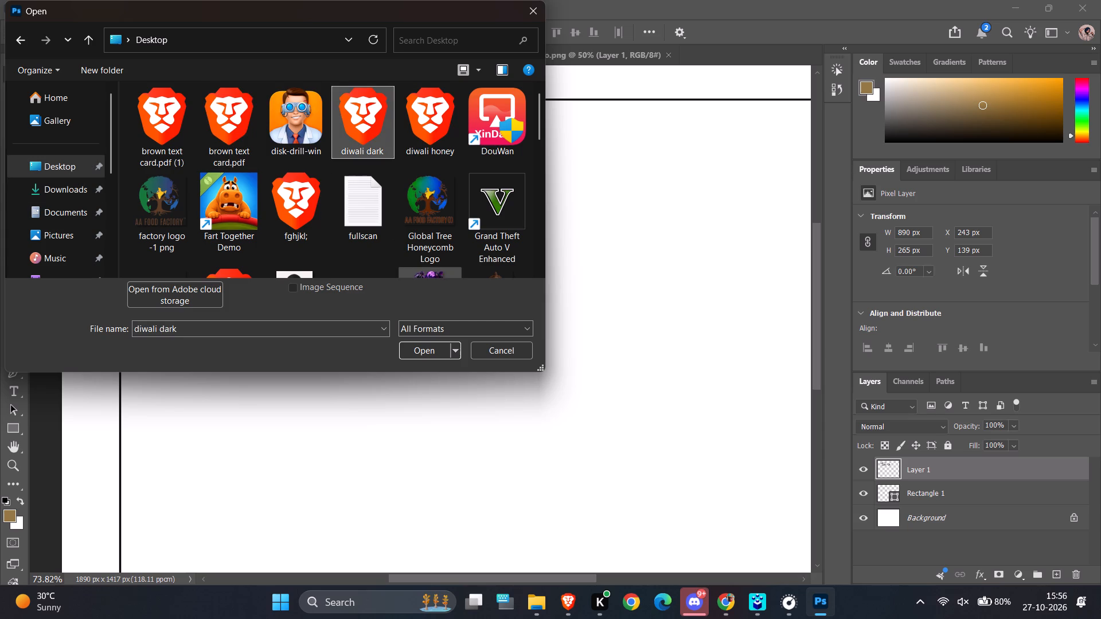
left_click(434, 352)
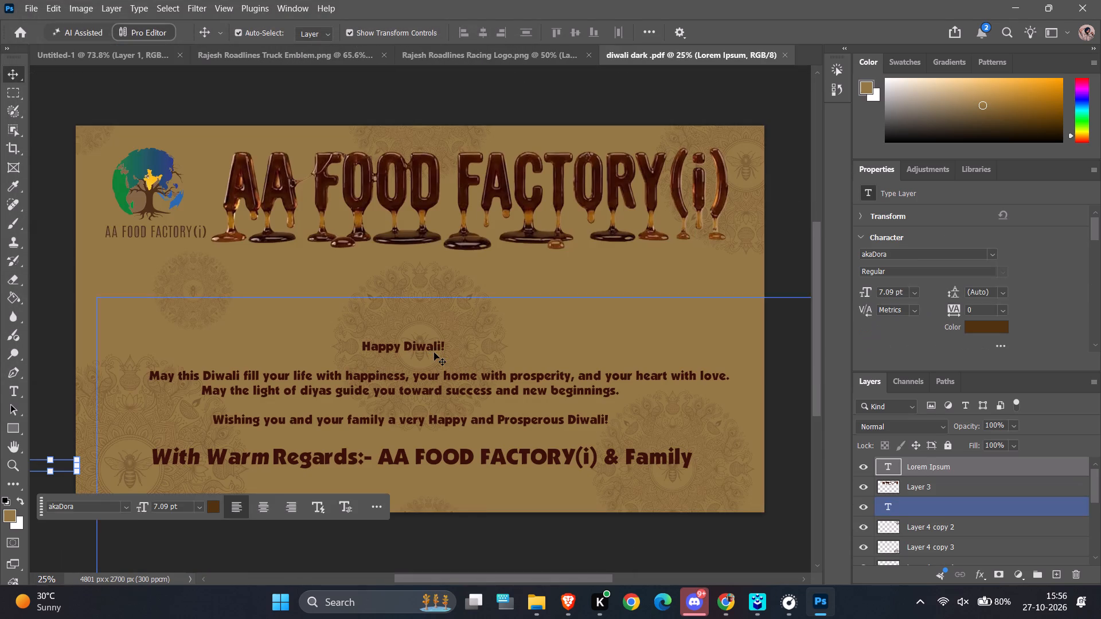
Select all the text in the Diwali greeting's text layer and recolour it a strong orange.
scroll(430, 265, "down", 4)
scroll(456, 387, "down", 3)
scroll(488, 377, "up", 1, "ctrl+alt")
double_click(488, 377)
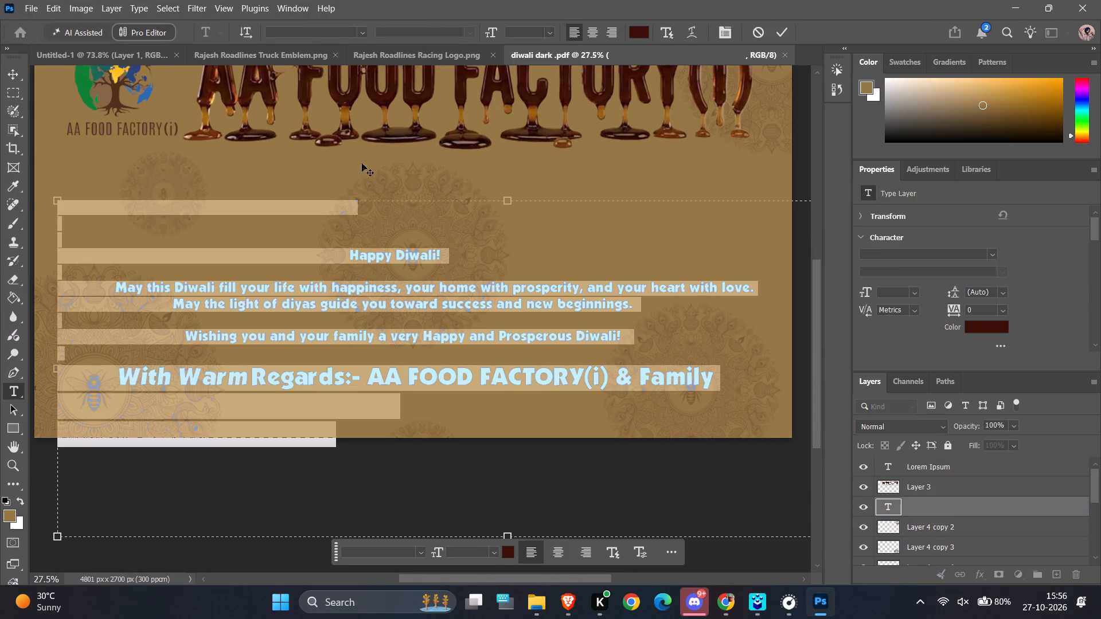
left_click(1043, 92)
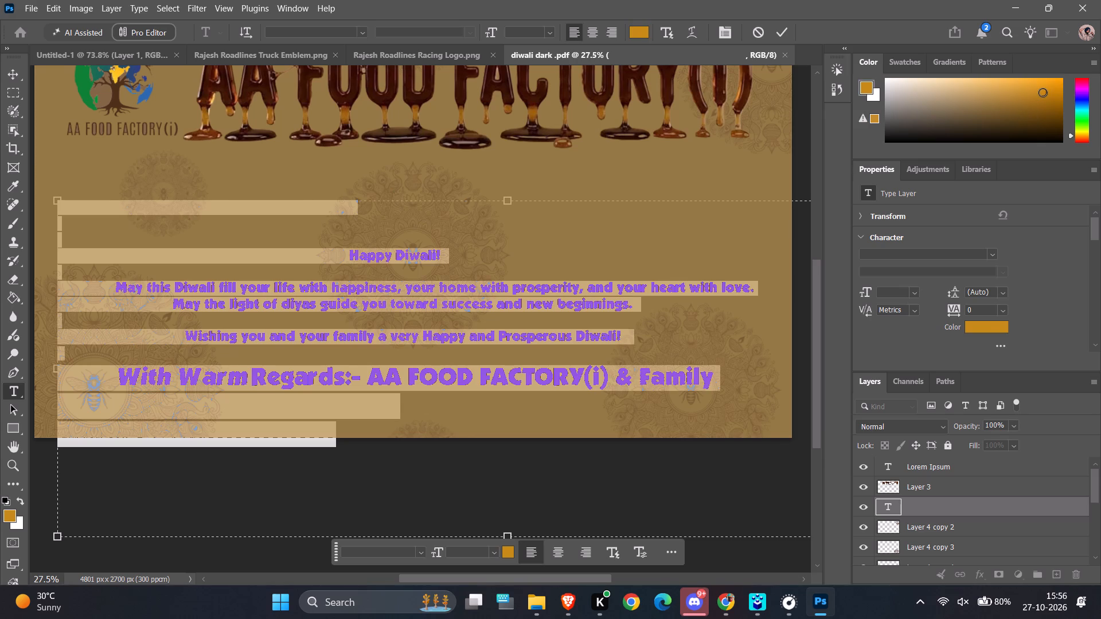
left_click(778, 183)
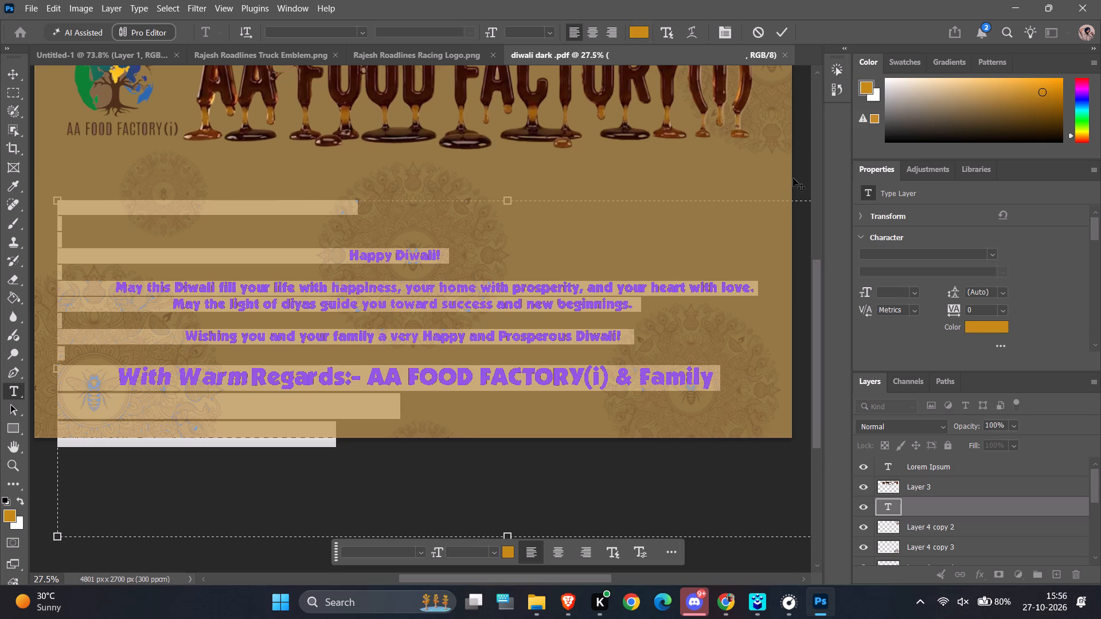
left_click(795, 178)
left_click(795, 178)
scroll(669, 232, "up", 3, "ctrl+alt")
scroll(669, 232, "down", 5, "ctrl+alt")
scroll(919, 144, "up", 4)
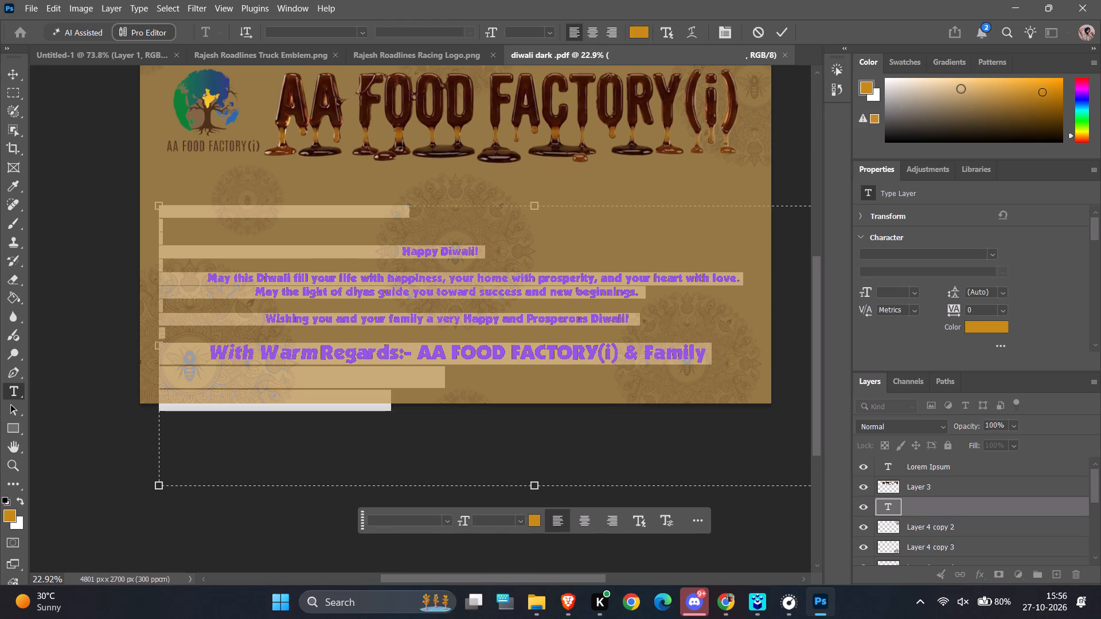
Recolour the selected Diwali greeting text to the light golden cream f3d08d.
left_click(862, 84)
left_click_drag(499, 158, 439, 135)
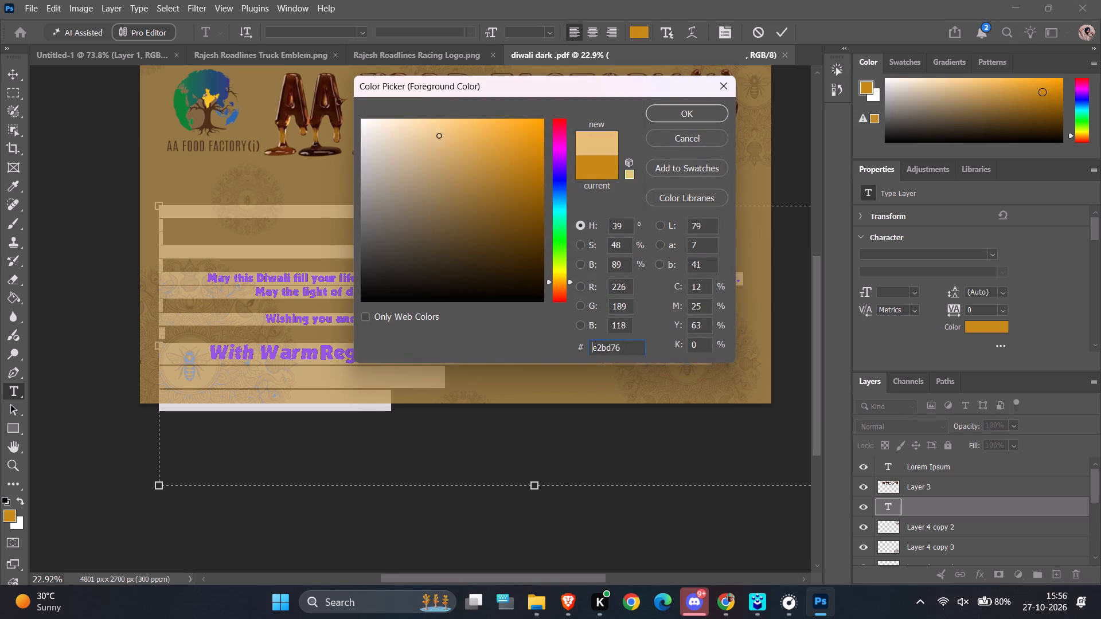
left_click_drag(439, 135, 438, 127)
left_click(697, 107)
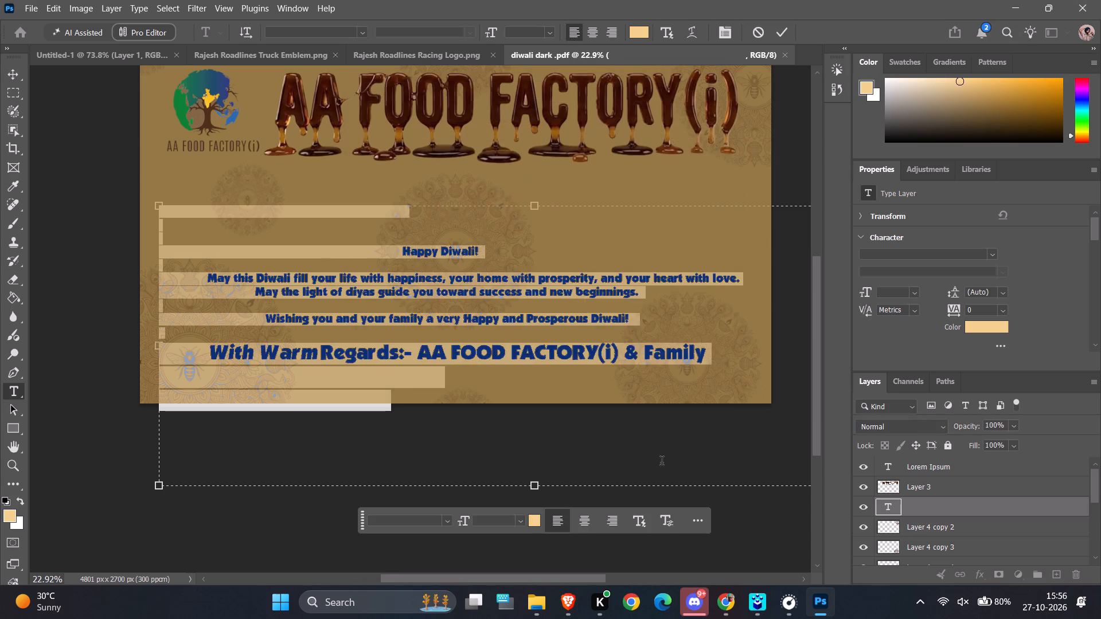
left_click(662, 463)
scroll(474, 409, "down", 4, "ctrl+alt")
scroll(474, 409, "up", 2, "ctrl+alt")
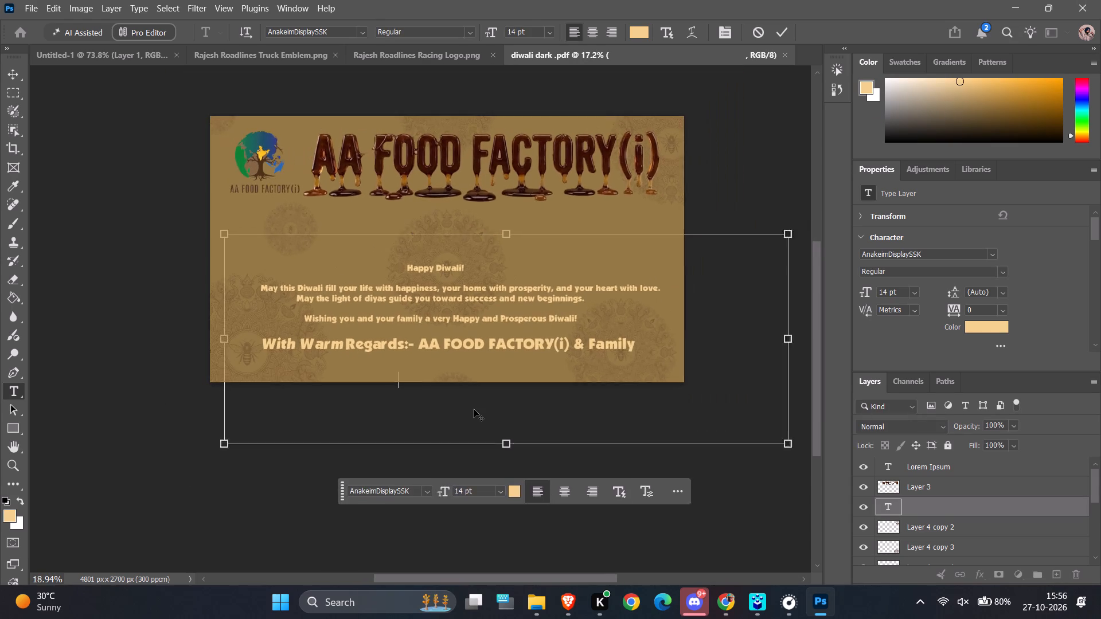
scroll(474, 409, "up", 1, "ctrl+alt")
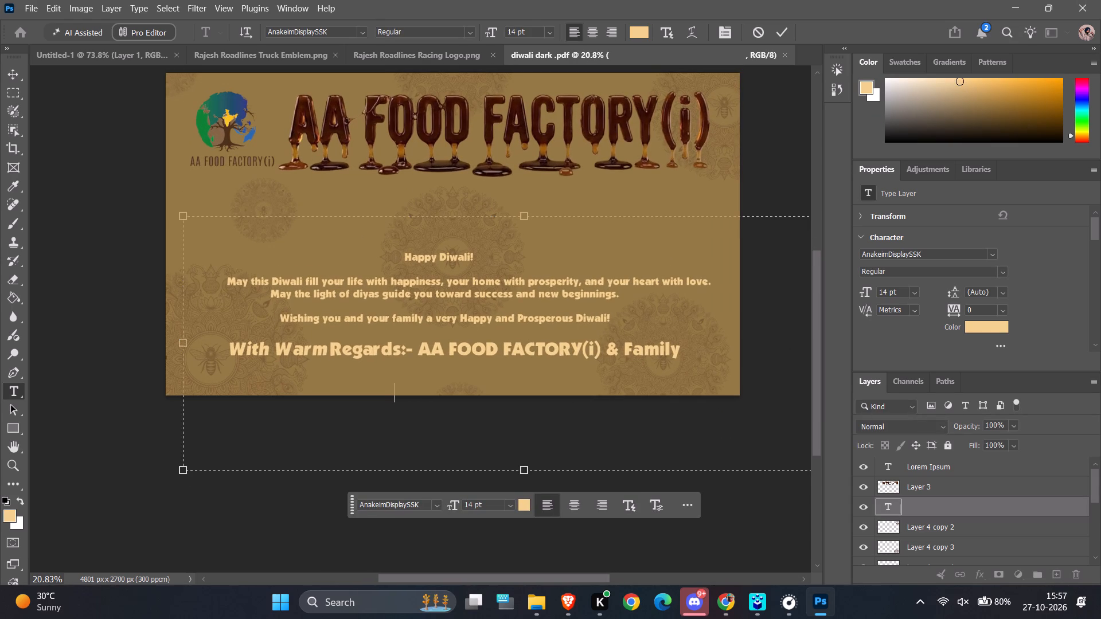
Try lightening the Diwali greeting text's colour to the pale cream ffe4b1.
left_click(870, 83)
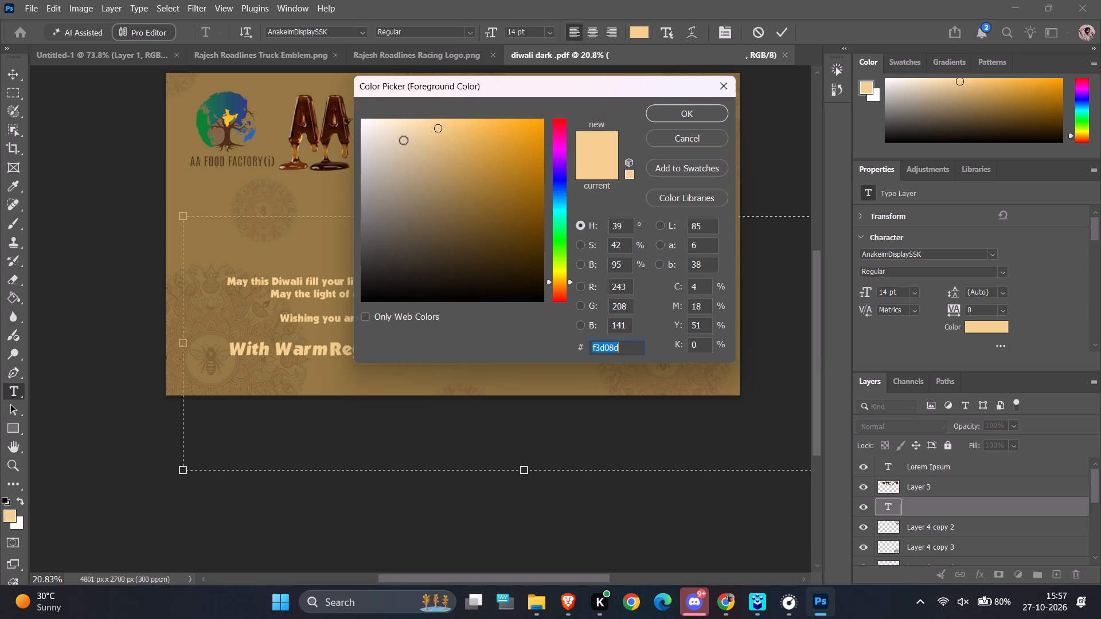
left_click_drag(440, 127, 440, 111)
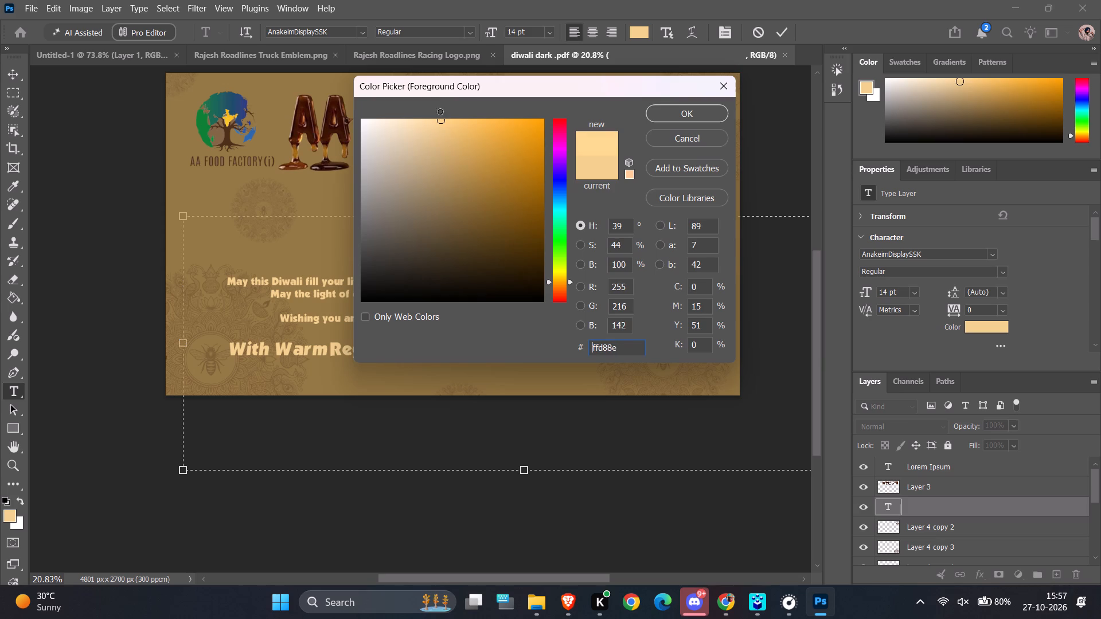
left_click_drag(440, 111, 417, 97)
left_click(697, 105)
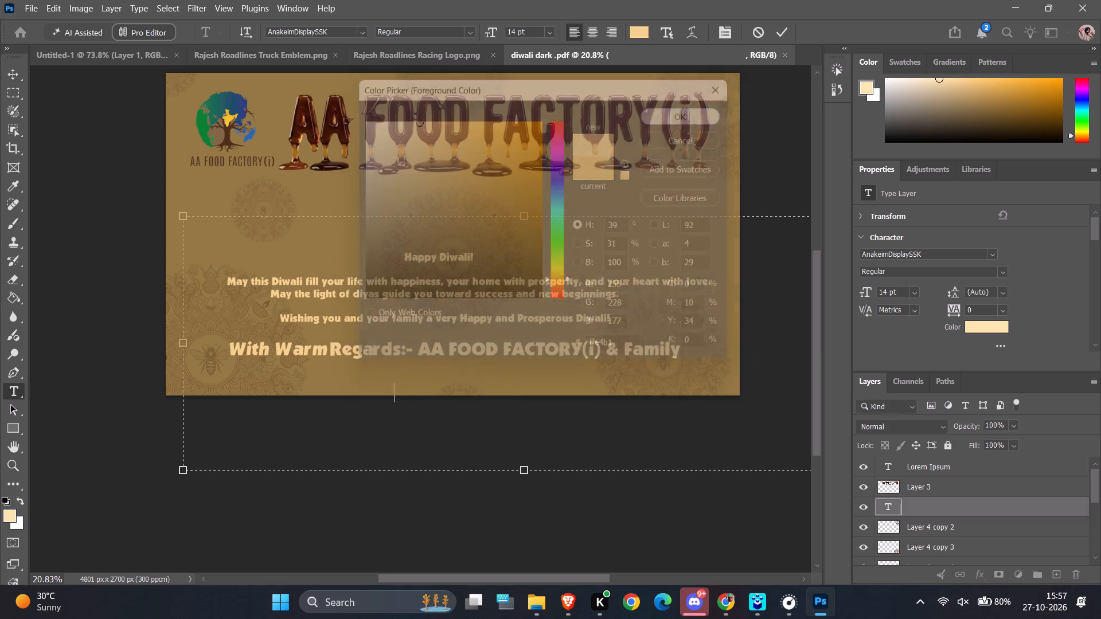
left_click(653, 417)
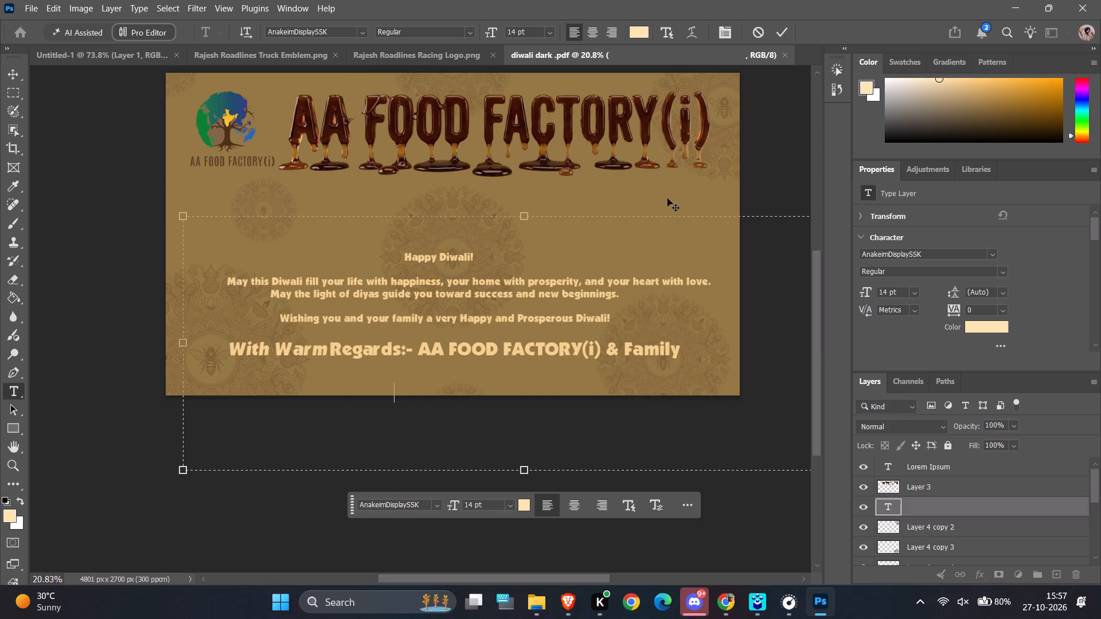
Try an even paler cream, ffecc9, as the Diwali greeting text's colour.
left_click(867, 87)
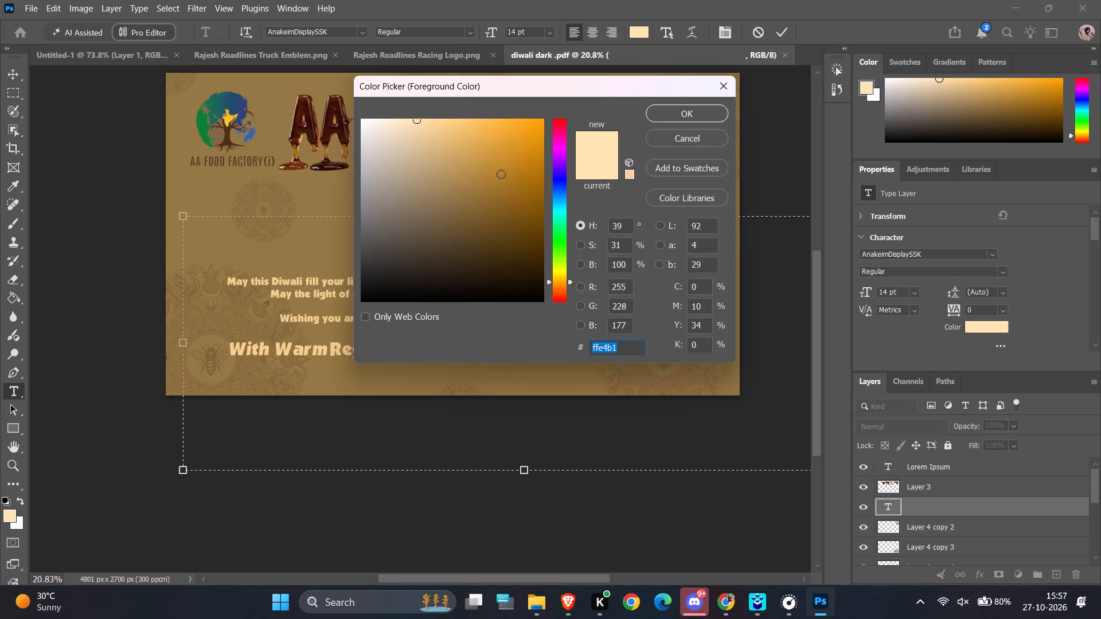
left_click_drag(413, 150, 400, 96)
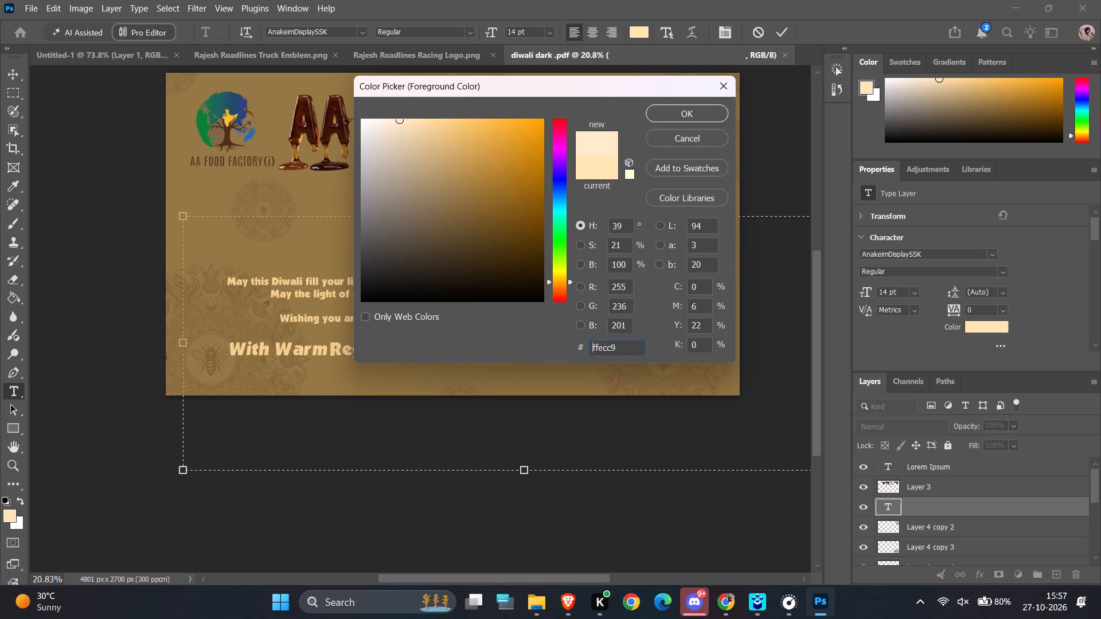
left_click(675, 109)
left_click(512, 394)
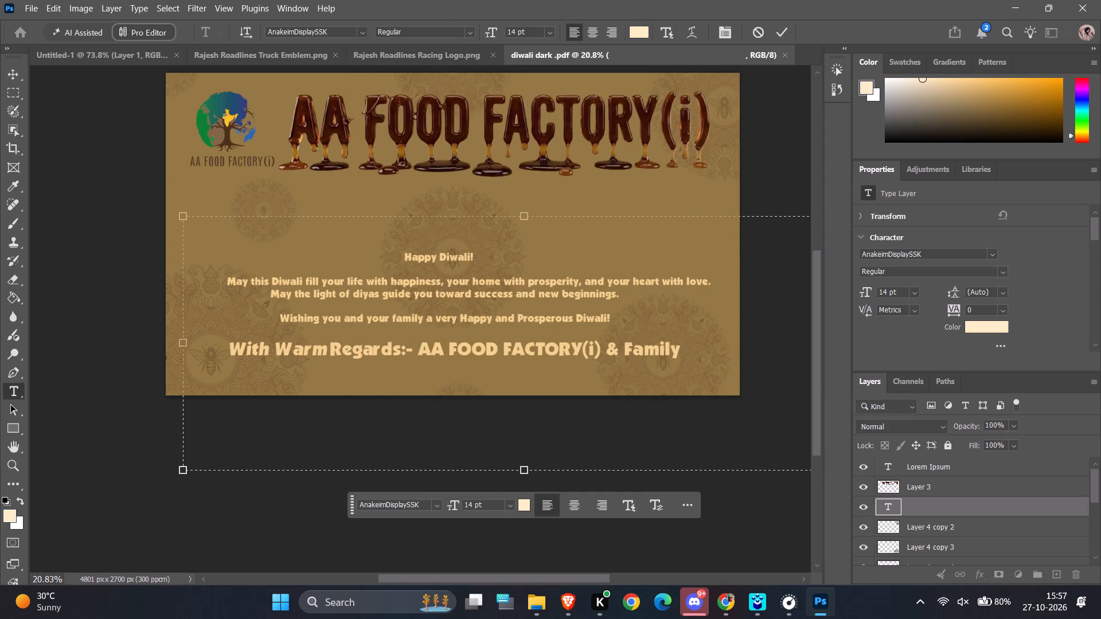
Select all the text in the Diwali greeting layer, recolour it light cream ffe0a5 and commit the text edit.
left_click(5, 72)
double_click(397, 350)
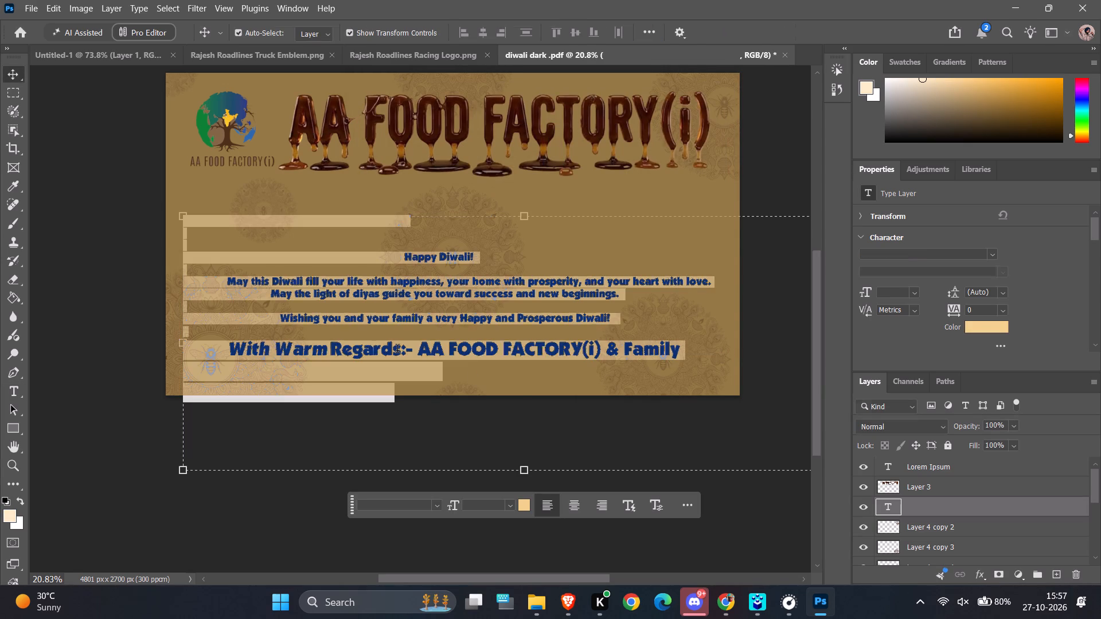
left_click(869, 84)
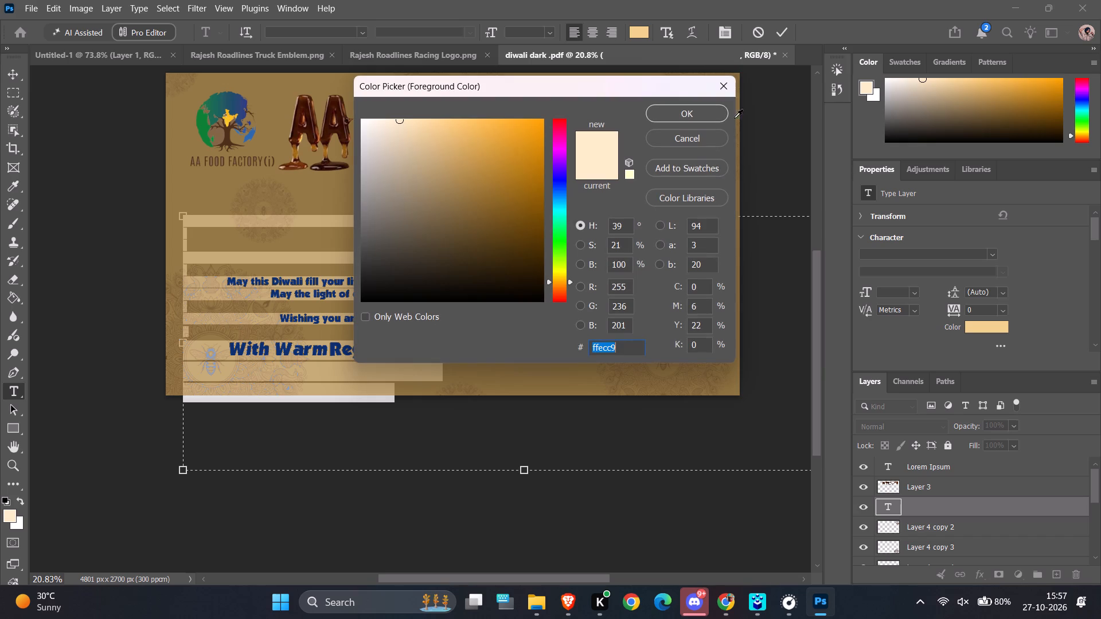
left_click_drag(409, 130, 388, 115)
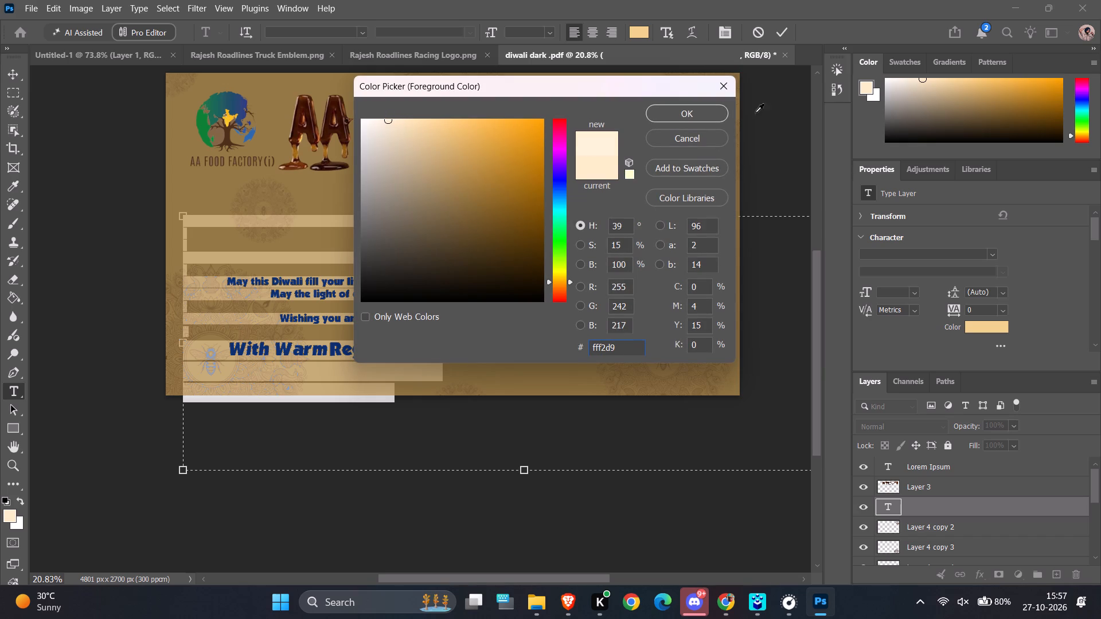
left_click_drag(390, 131, 425, 109)
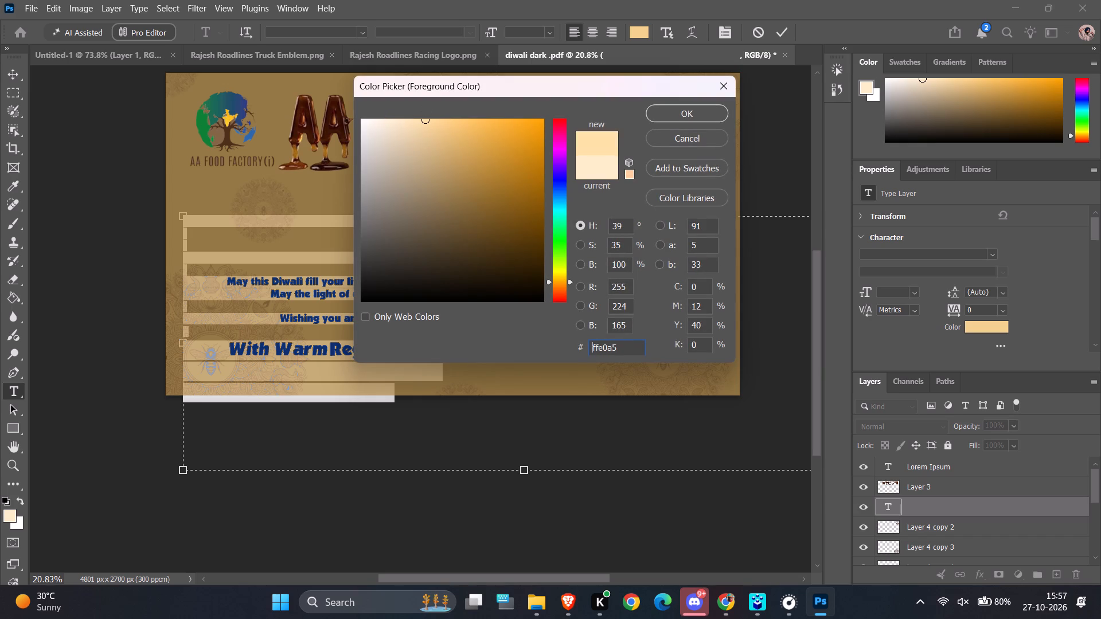
left_click(659, 112)
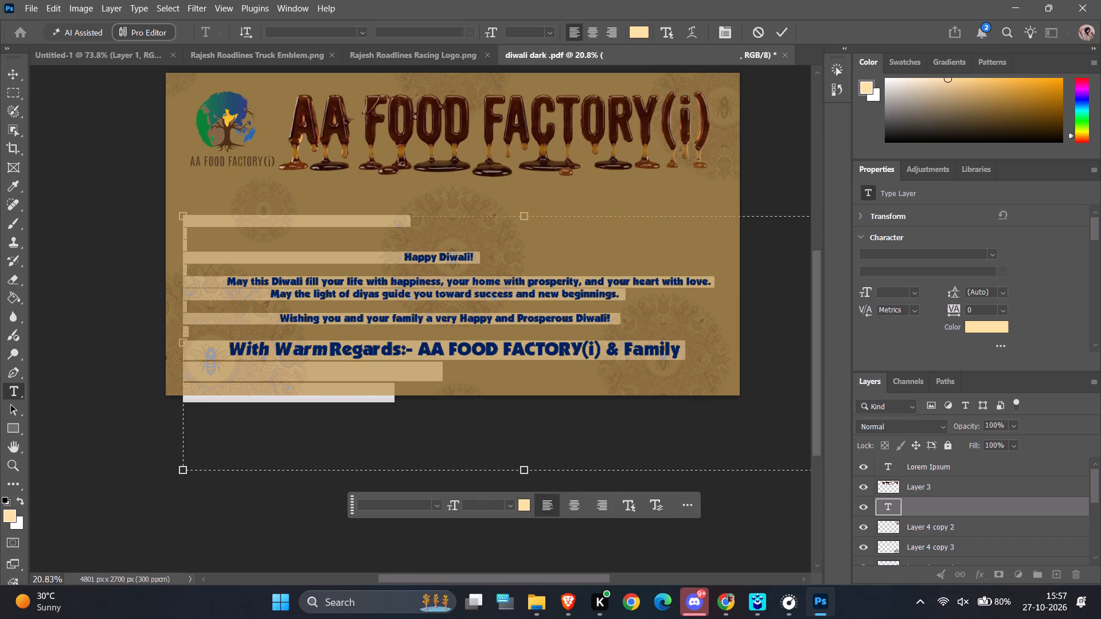
left_click(768, 526)
Examine the recoloured greeting text for legibility against the card's brown background and mandala pattern.
scroll(427, 460, "down", 5, "ctrl+alt")
scroll(456, 437, "up", 6, "ctrl+alt")
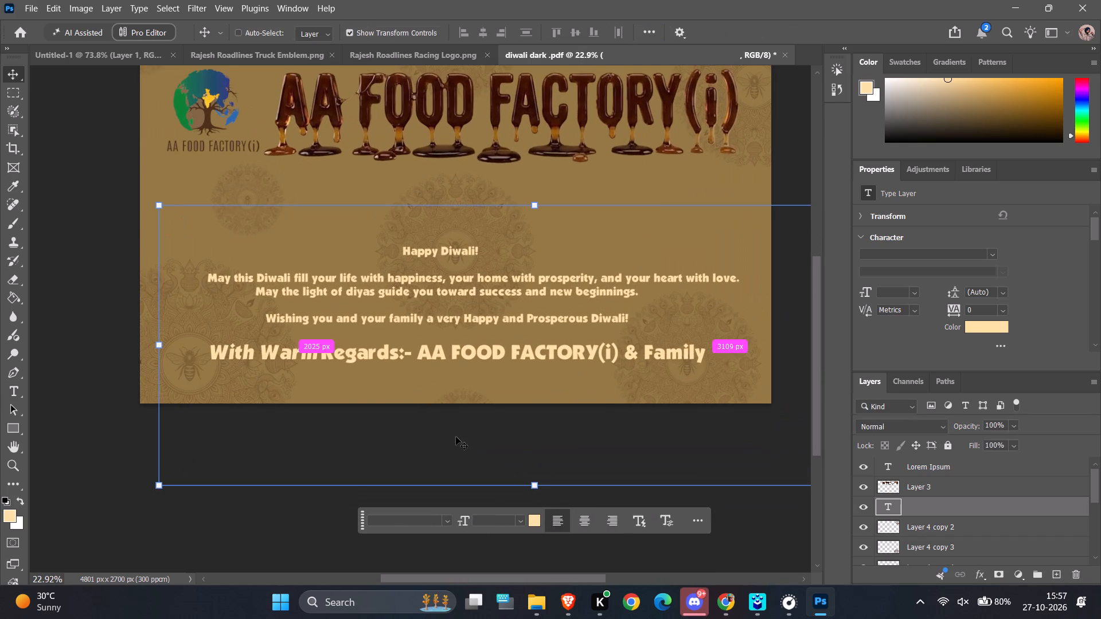
scroll(460, 417, "up", 3, "ctrl+alt")
scroll(460, 417, "down", 5, "ctrl+alt")
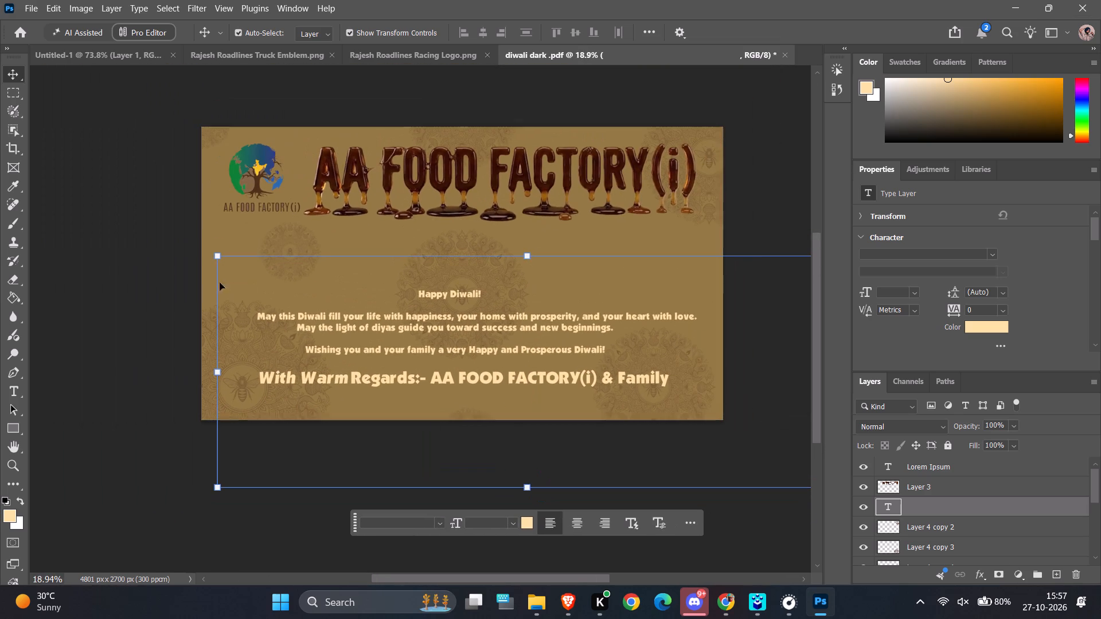
left_click(174, 241)
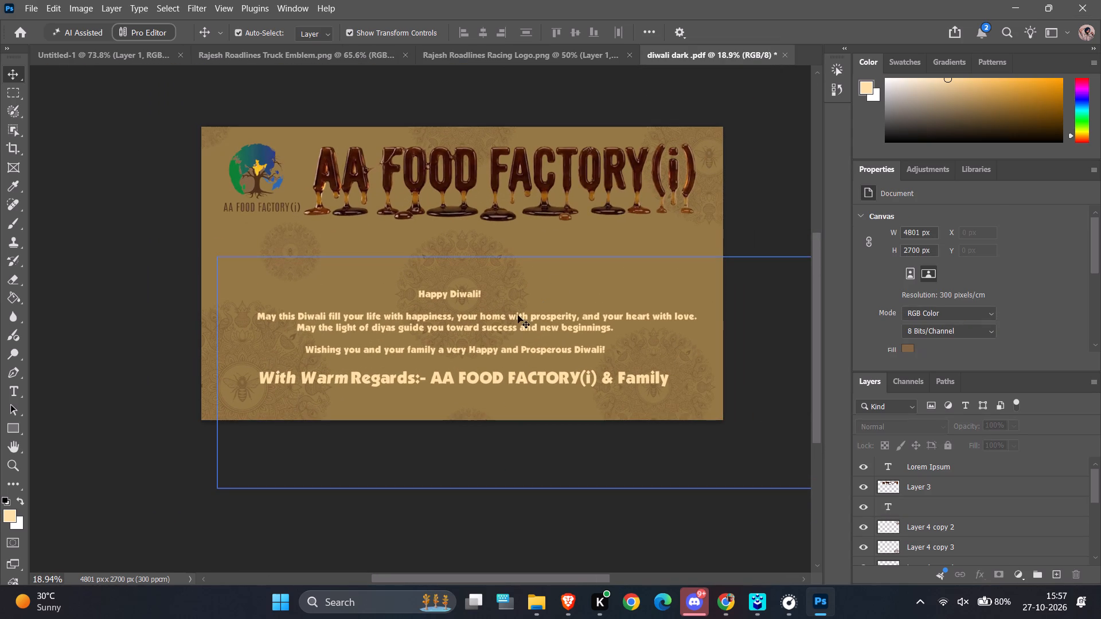
left_click(391, 392)
left_click(391, 392)
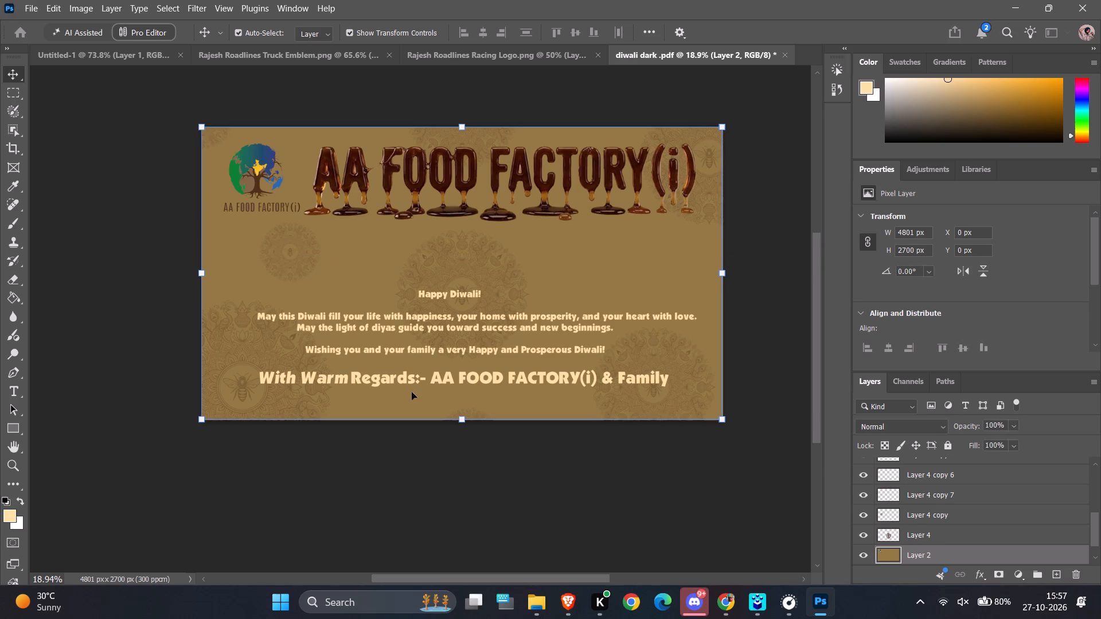
scroll(475, 373, "down", 4)
scroll(475, 373, "up", 5)
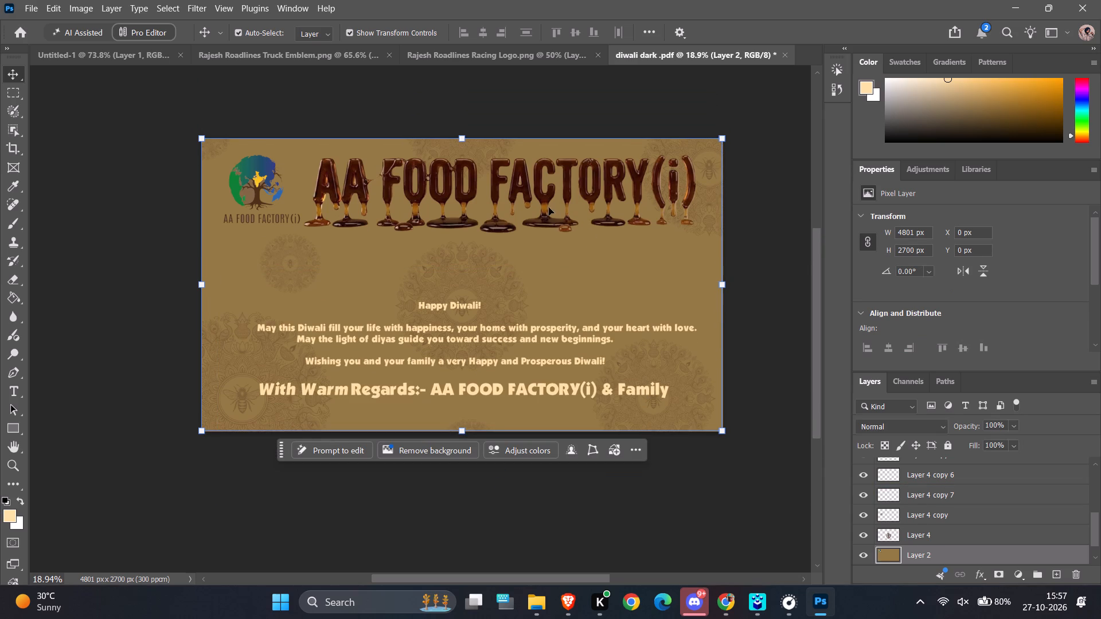
scroll(550, 197, "up", 1)
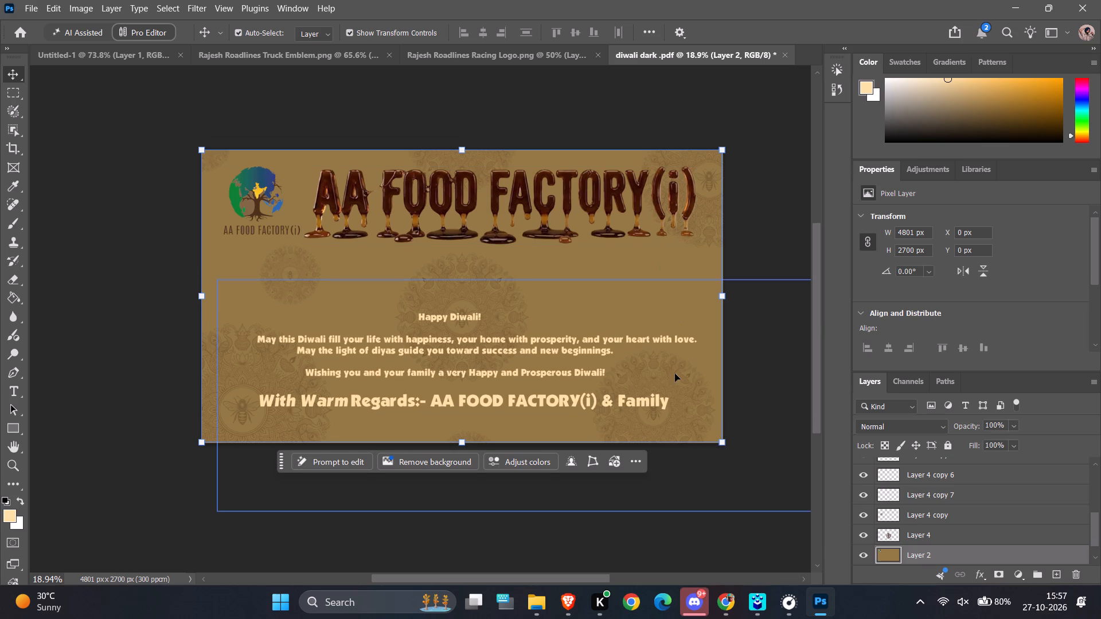
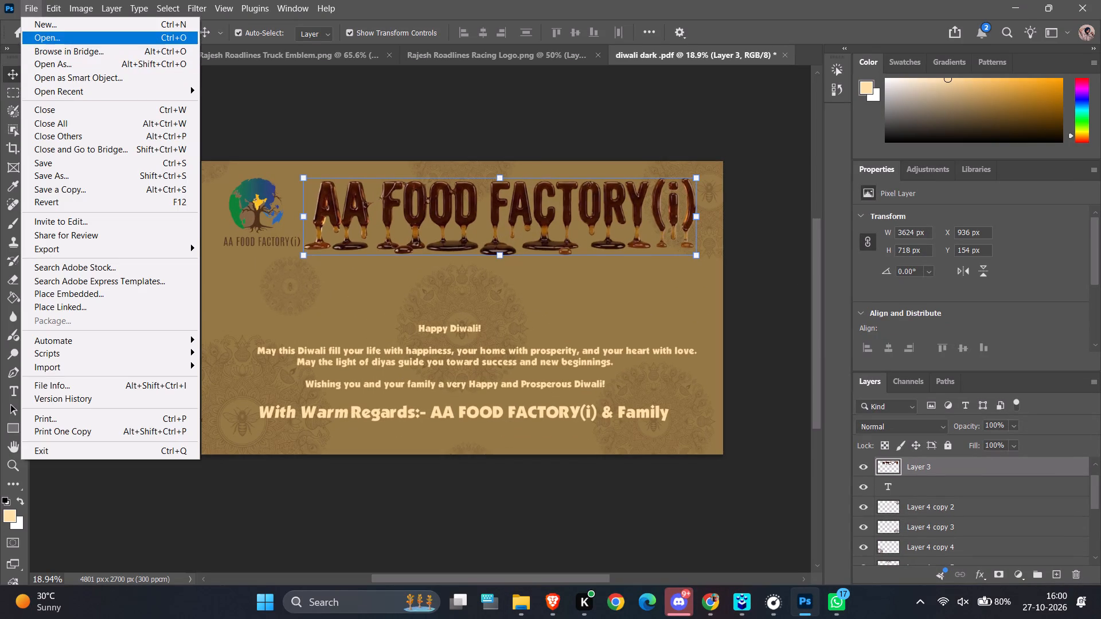
Open the image WhatsApp Image 2026-10-27 at 3.58.02 PM from the Desktop as a separate document.
left_click(52, 40)
scroll(305, 214, "down", 6)
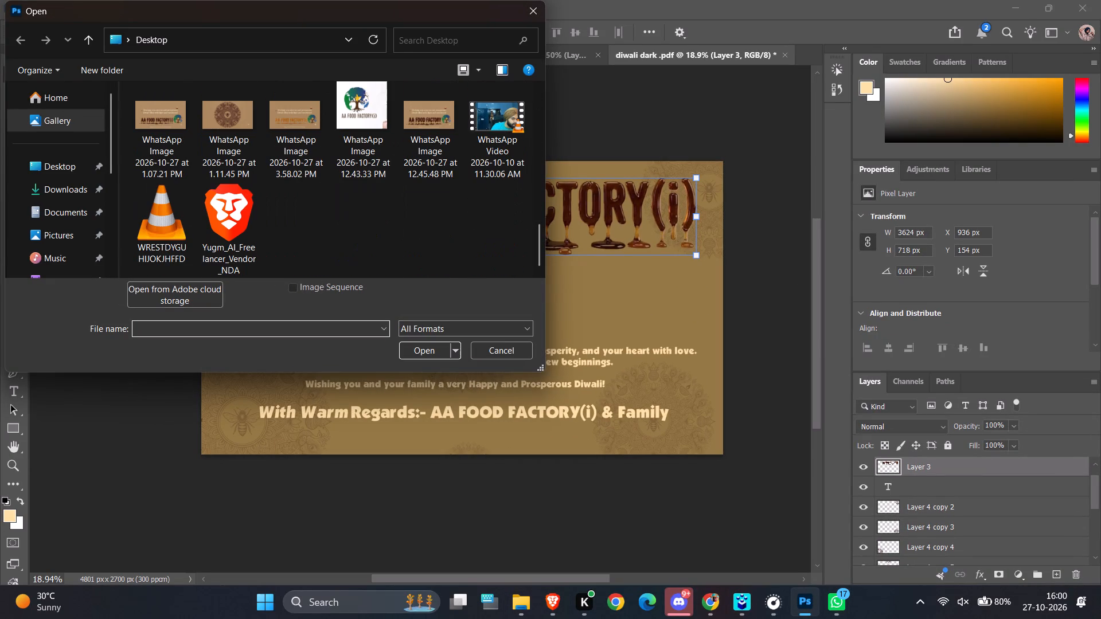
scroll(305, 214, "down", 2)
left_click(294, 136)
left_click(435, 351)
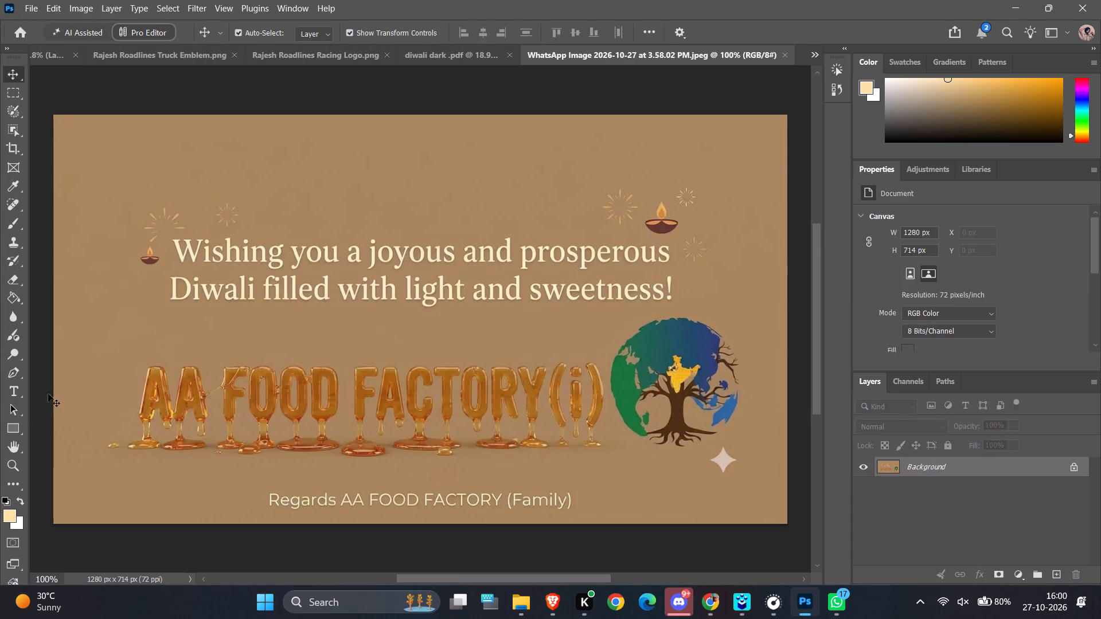
Crop the image tightly around the dripping honey AA FOOD FACTORY(i) lettering, excluding the greeting, globe-tree logo and regards line.
left_click(13, 146)
left_click_drag(417, 115, 404, 269)
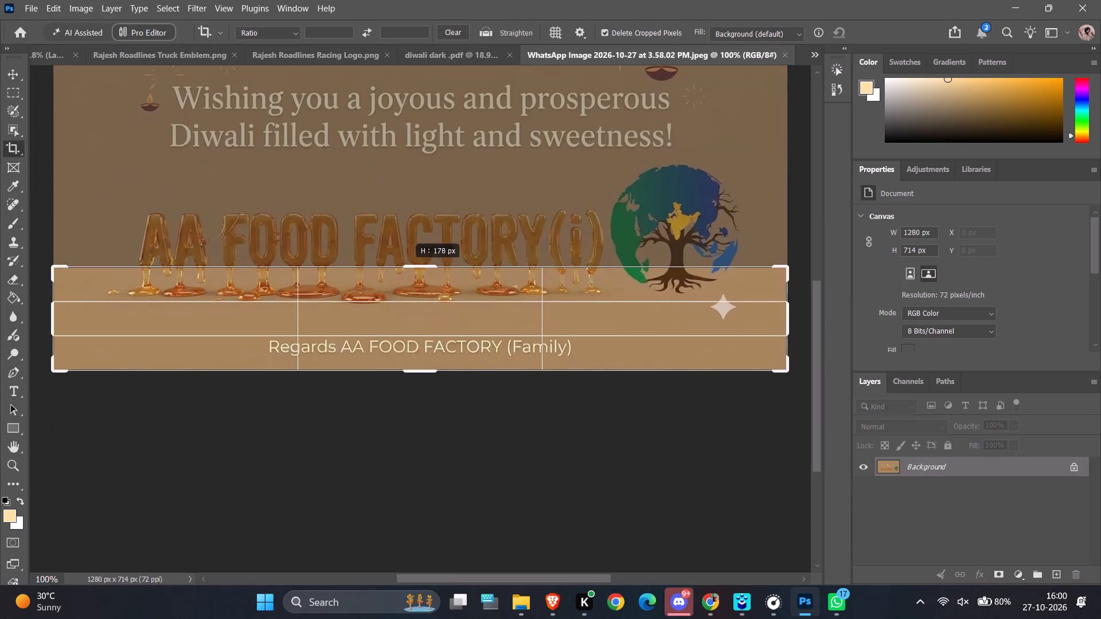
left_click_drag(404, 269, 407, 226)
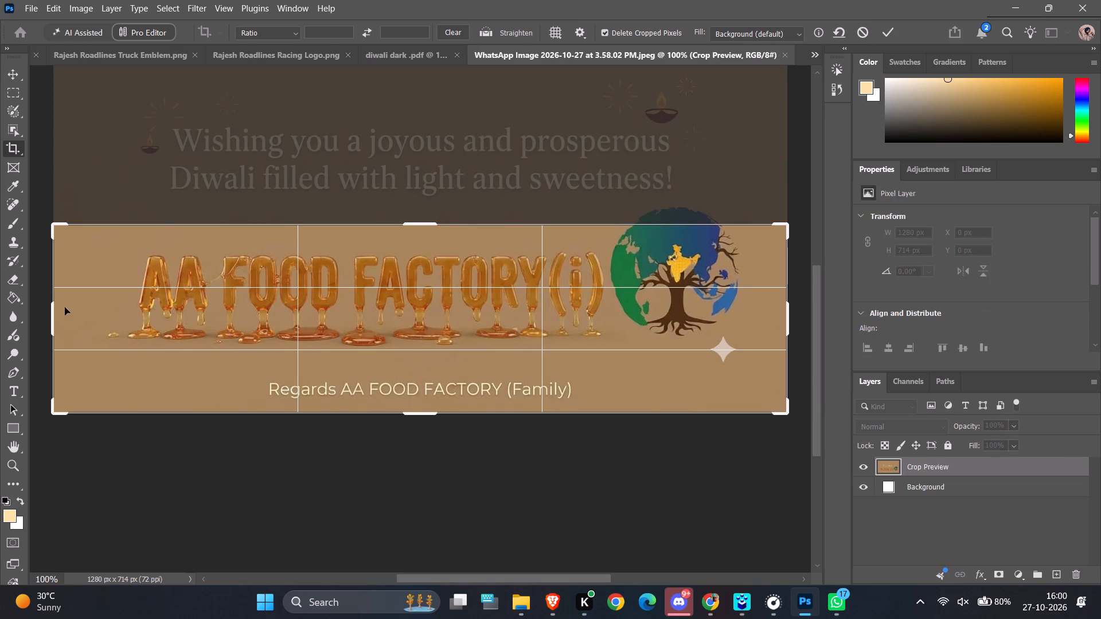
left_click_drag(56, 313, 81, 319)
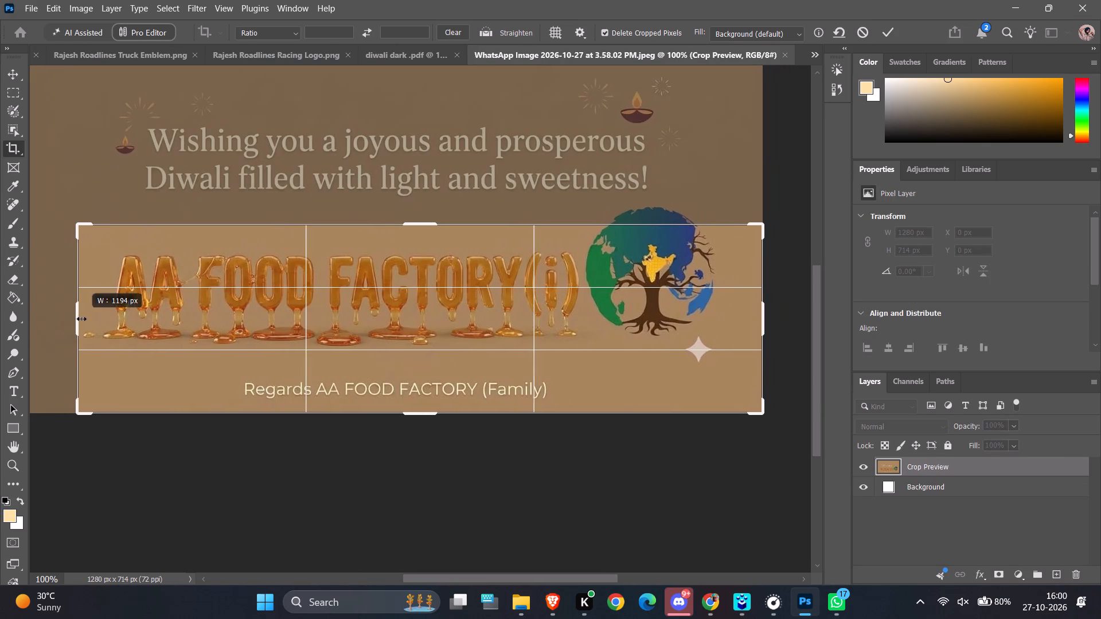
left_click_drag(81, 319, 89, 322)
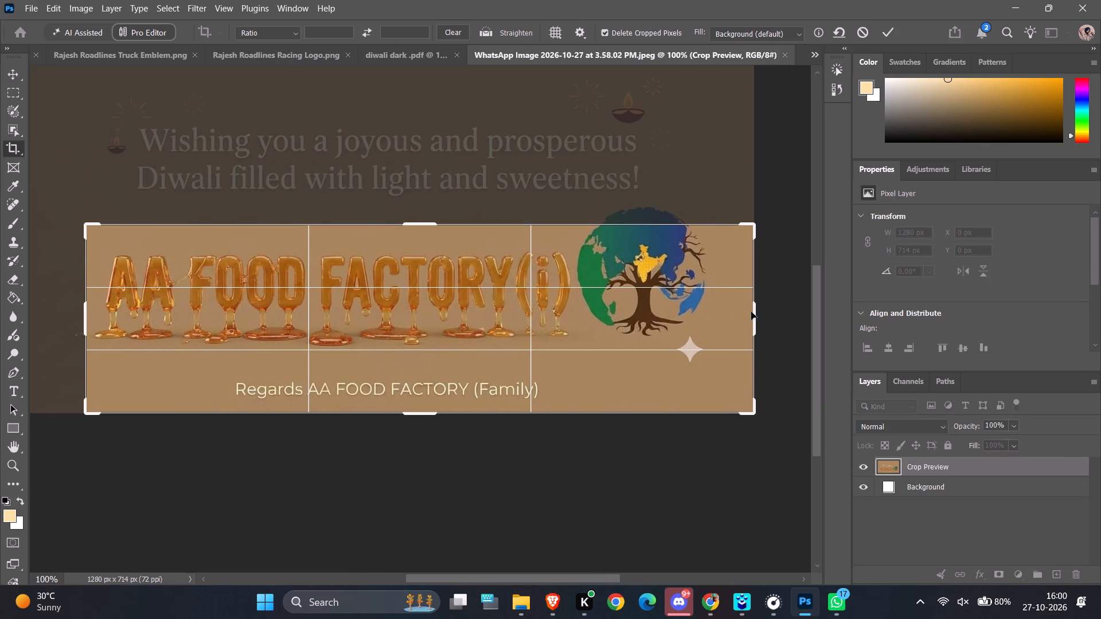
left_click_drag(754, 321, 701, 321)
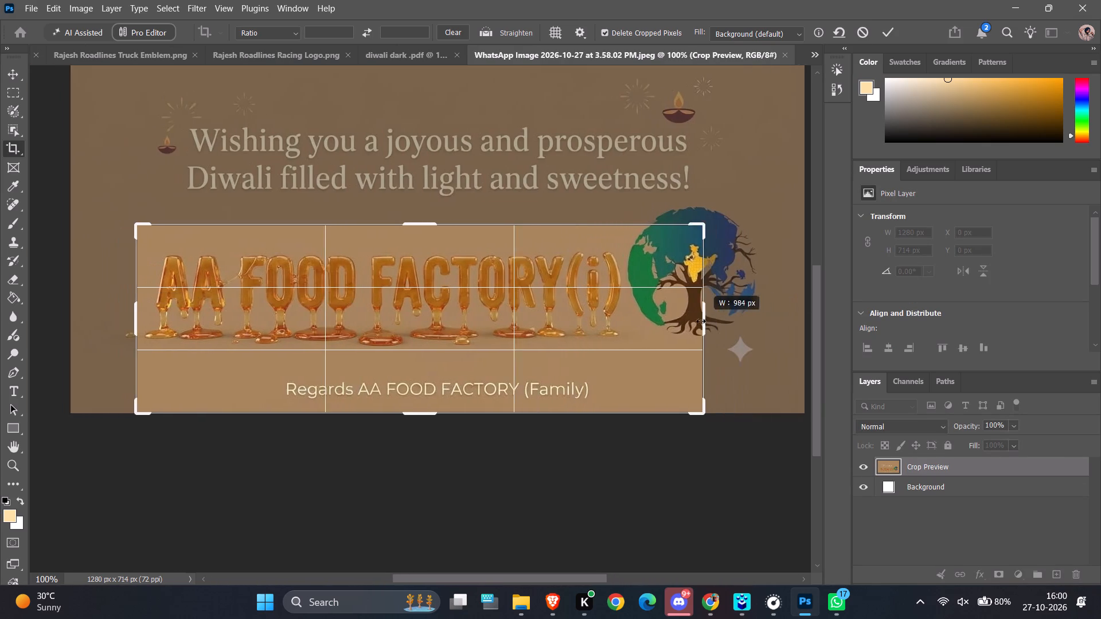
left_click_drag(701, 321, 662, 321)
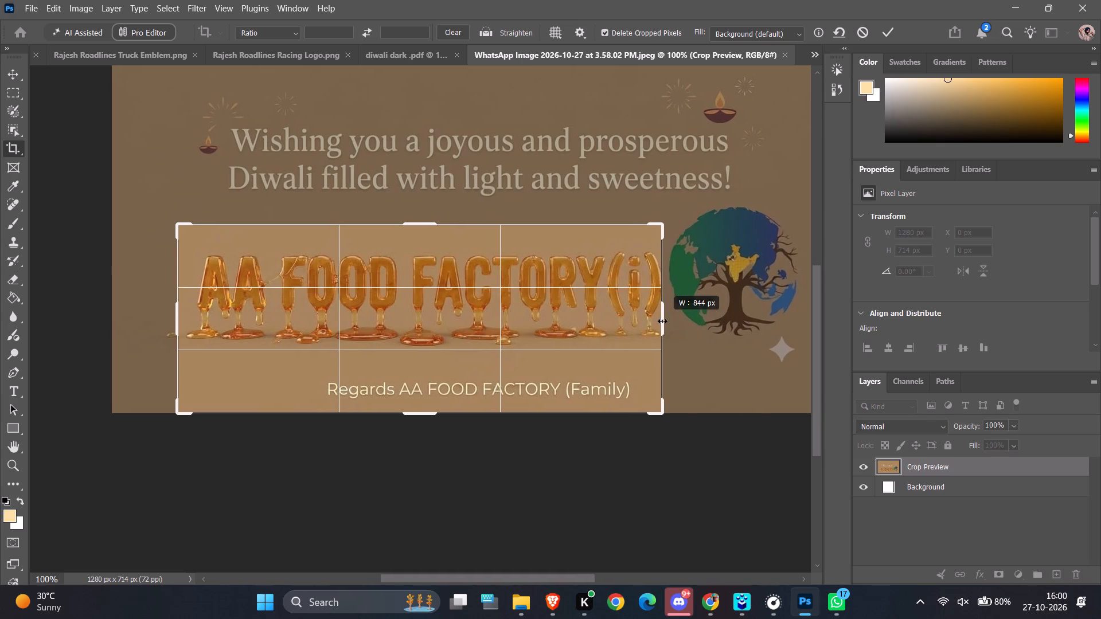
left_click_drag(662, 321, 665, 322)
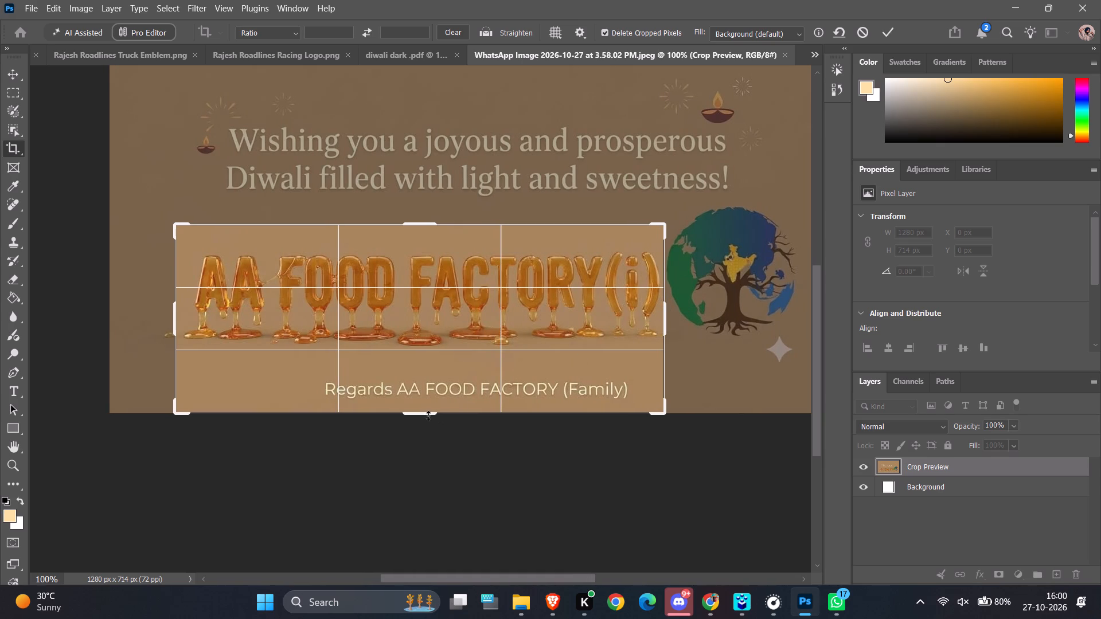
left_click_drag(428, 416, 431, 391)
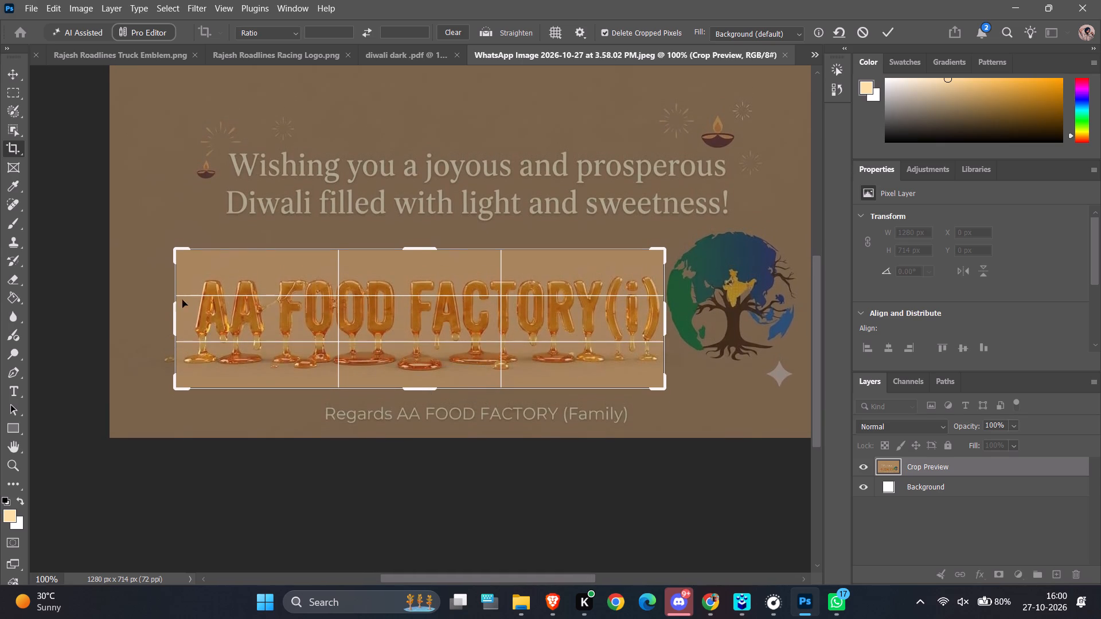
Crop the WhatsApp image tightly around the honey AA FOOD FACTORY(i) lettering, to about 846 × 242 px.
left_click(175, 313)
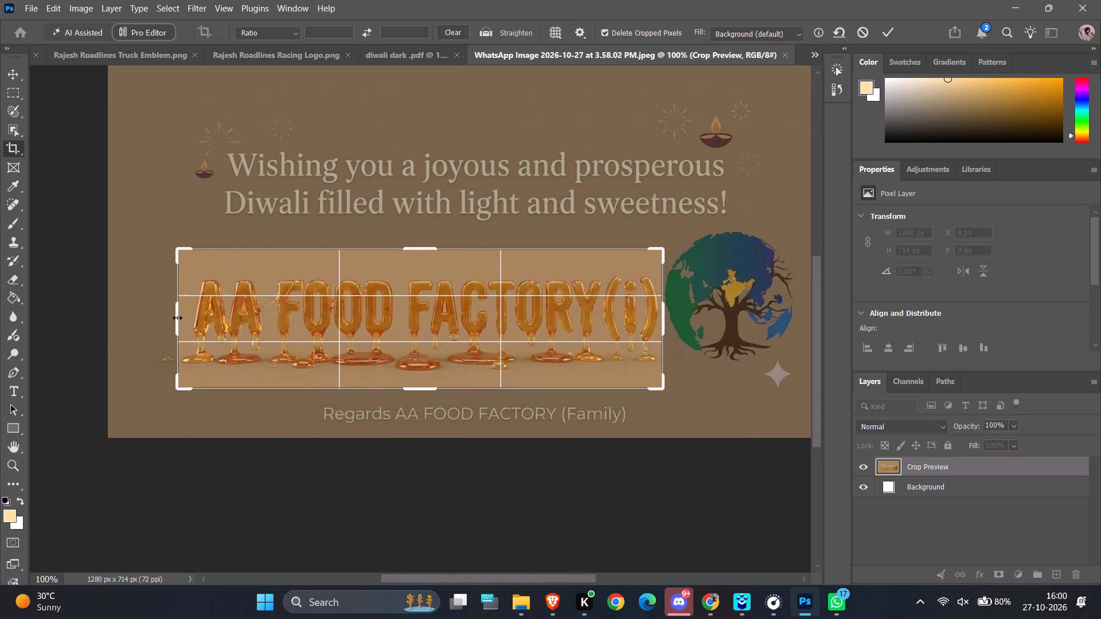
key("Return")
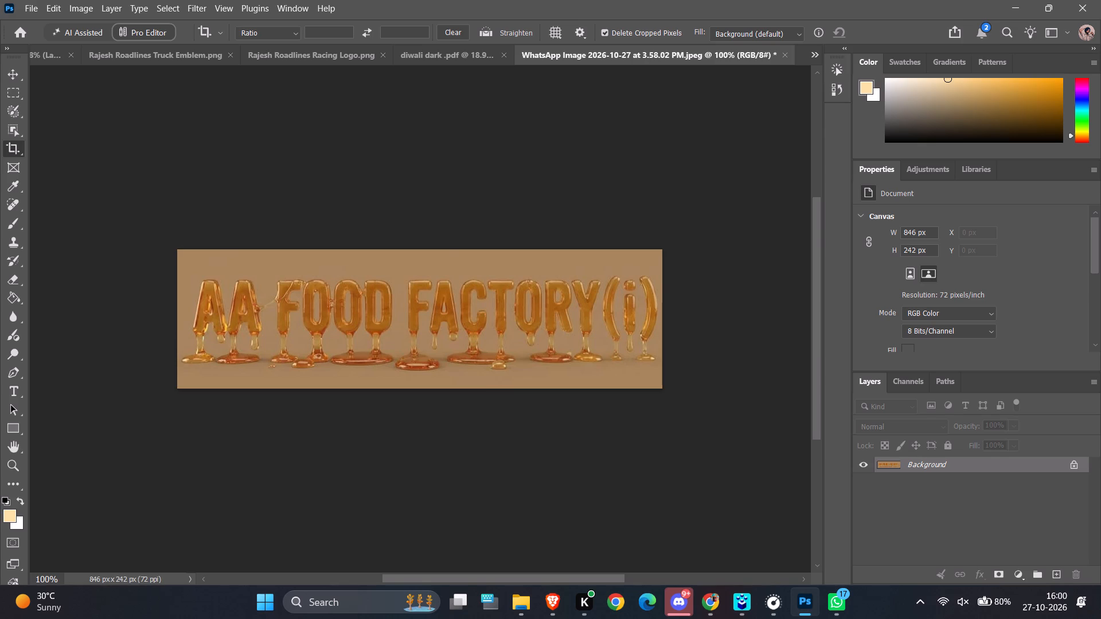
Select the honey lettering in the cropped image with automatic subject selection.
left_click(157, 8)
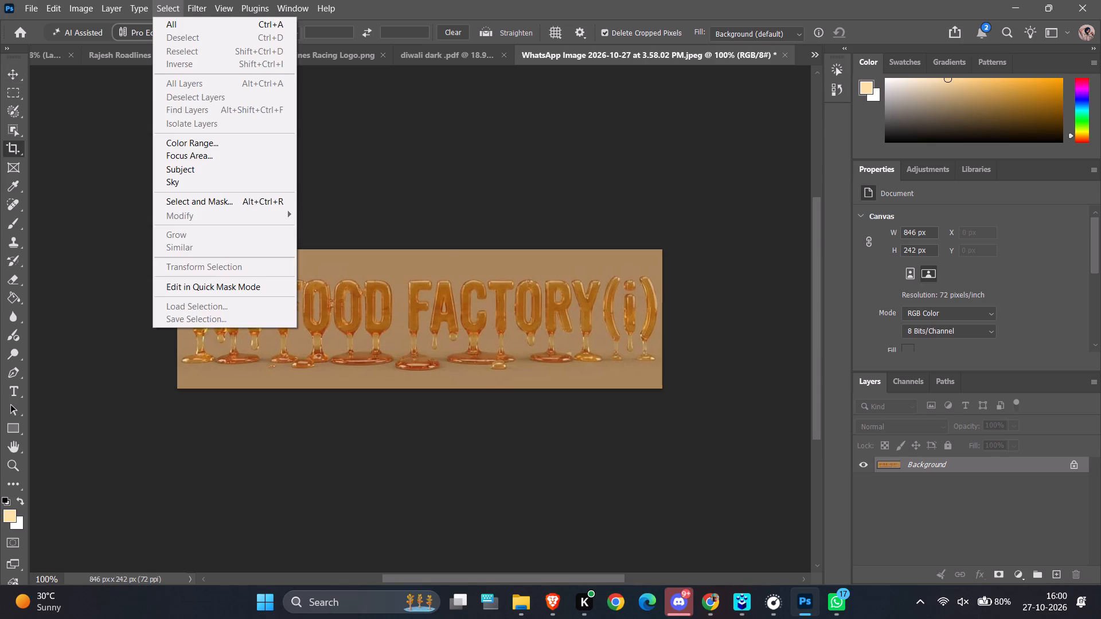
left_click(10, 73)
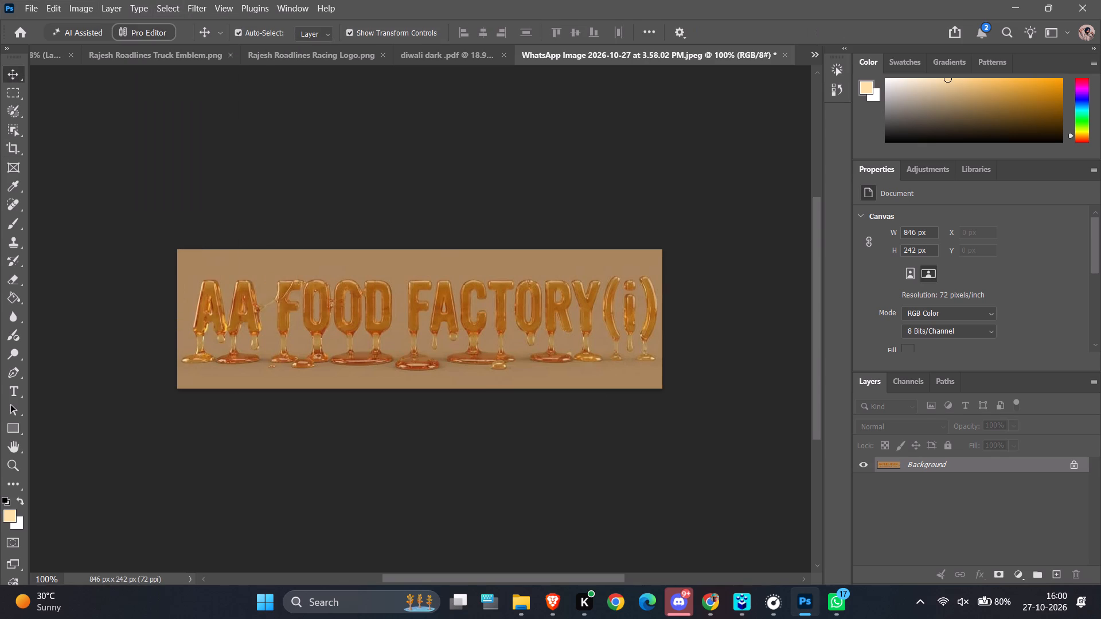
left_click(165, 6)
left_click(183, 171)
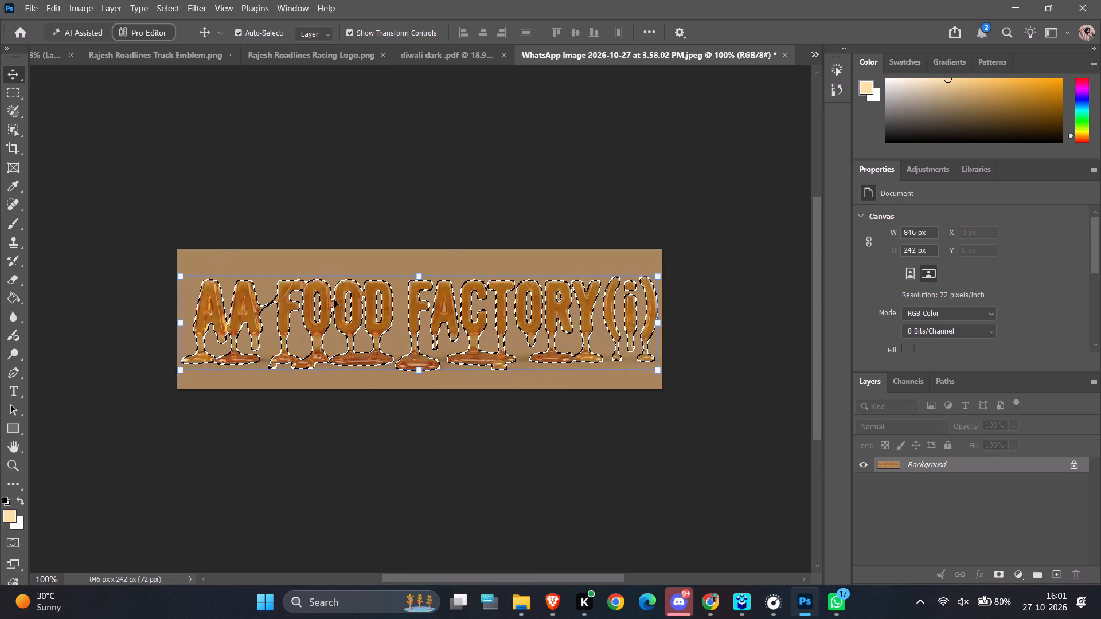
Bring the selected honey lettering from the WhatsApp image into the diwali dark .pdf card, over the dark AA FOOD FACTORY(i) heading.
left_click_drag(343, 290, 358, 66)
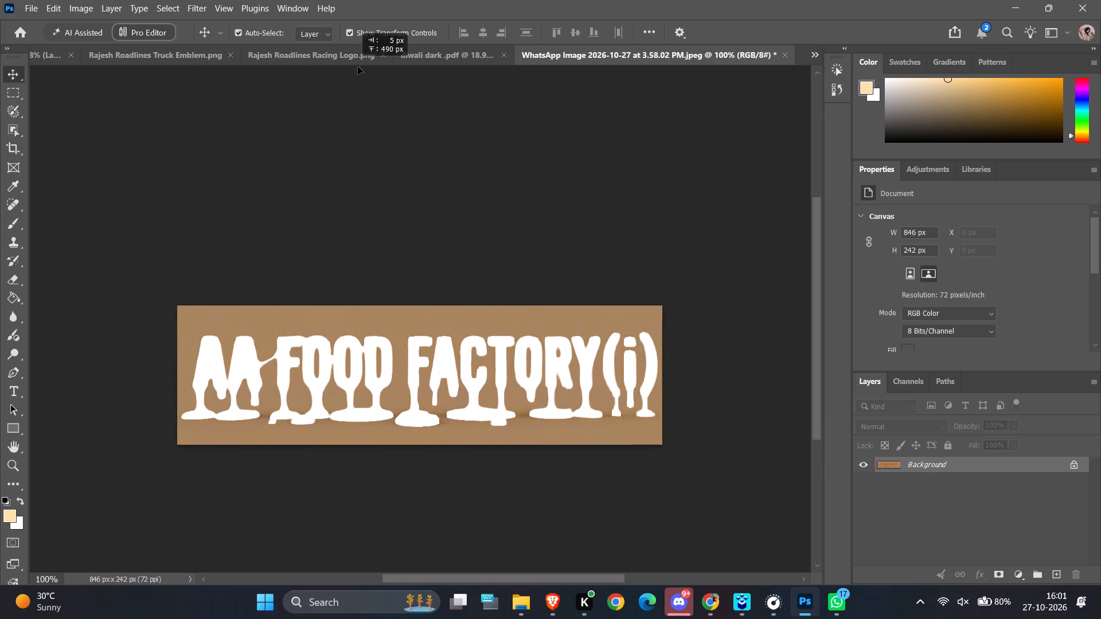
left_click_drag(358, 66, 425, 198)
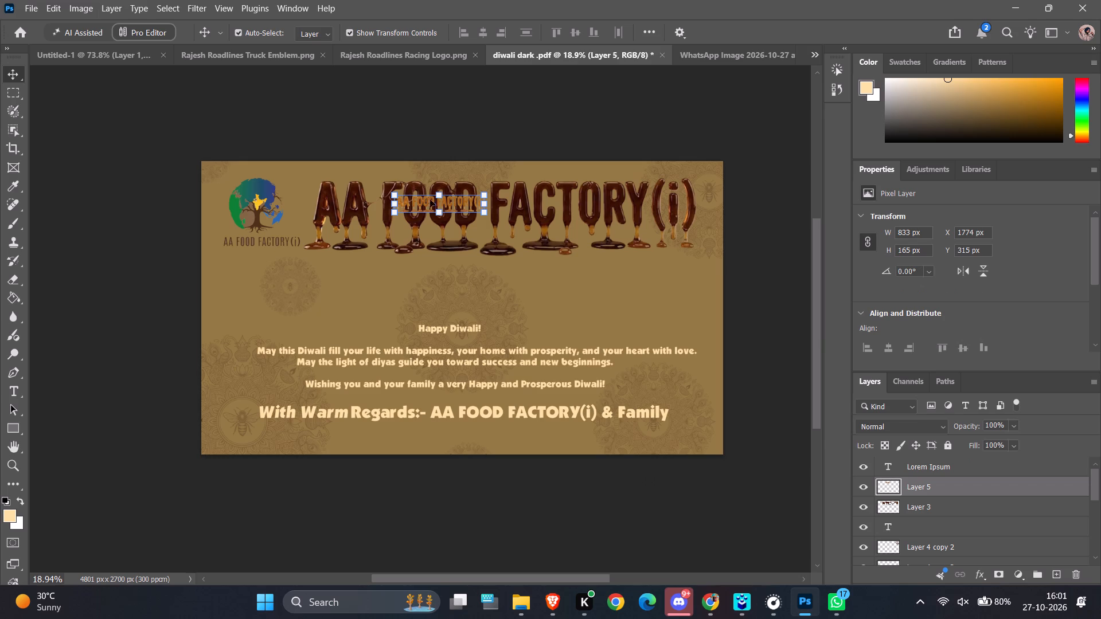
Hide the dark chocolate-drip AA FOOD FACTORY(i) heading, Layer 3, on the card.
left_click(615, 206)
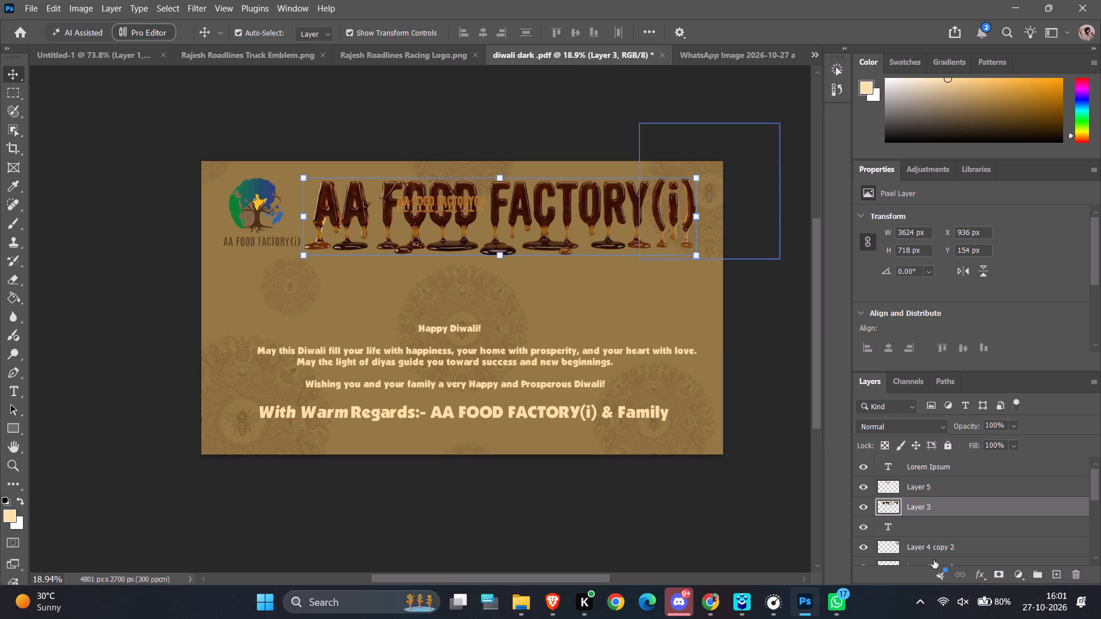
left_click(862, 511)
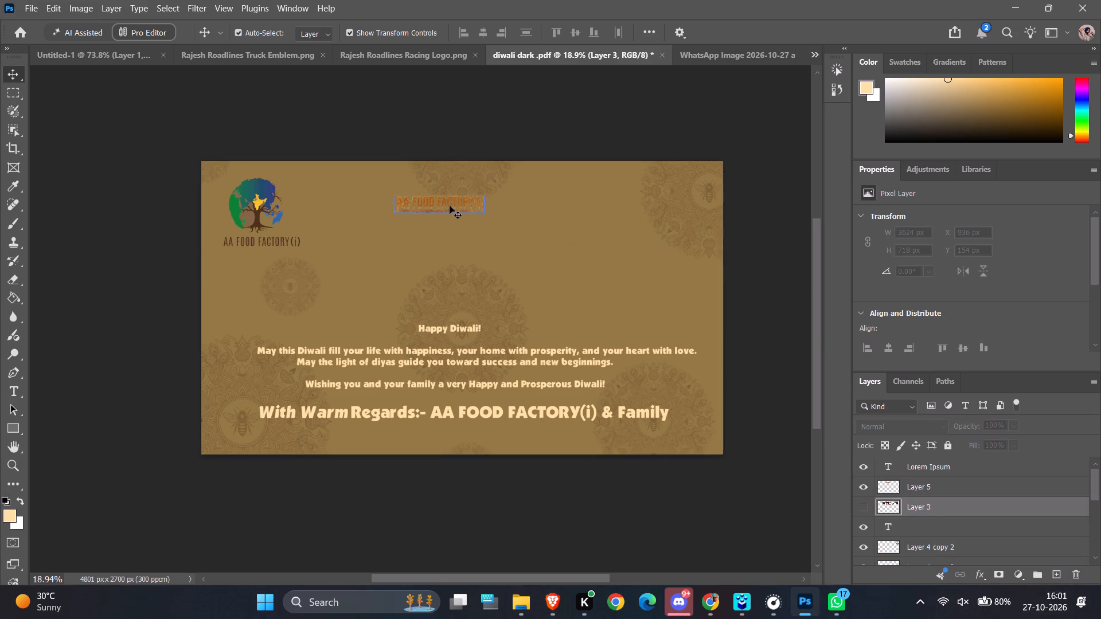
Enlarge the honey lettering to about 3278 × 649 px, place it beside the logo as the card's heading, and apply the transform.
left_click(450, 203)
left_click(463, 204)
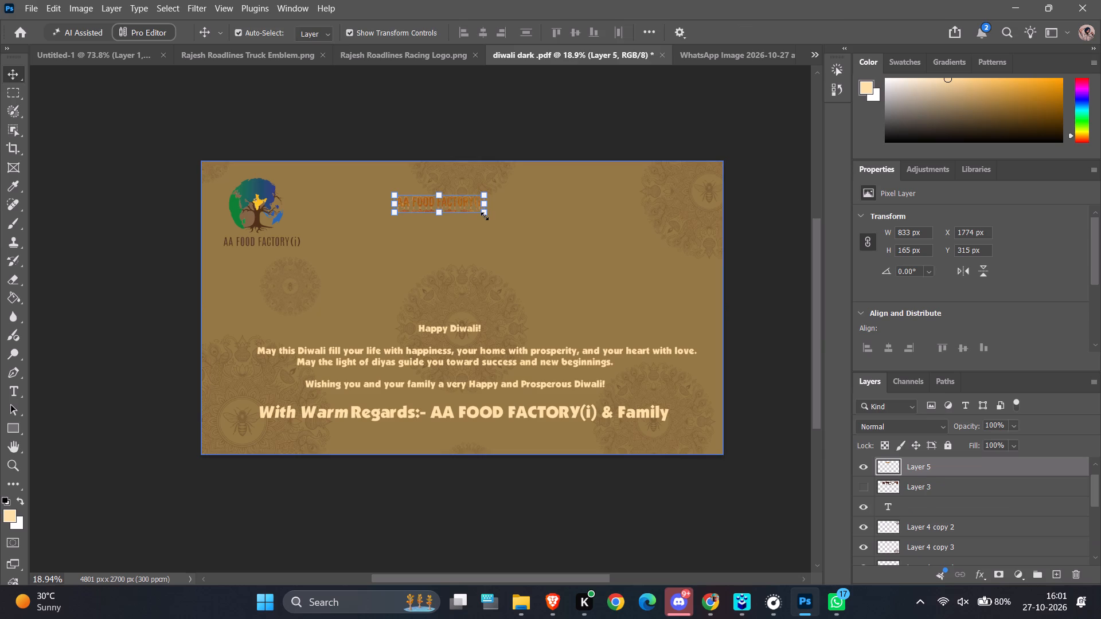
left_click_drag(485, 216, 704, 281)
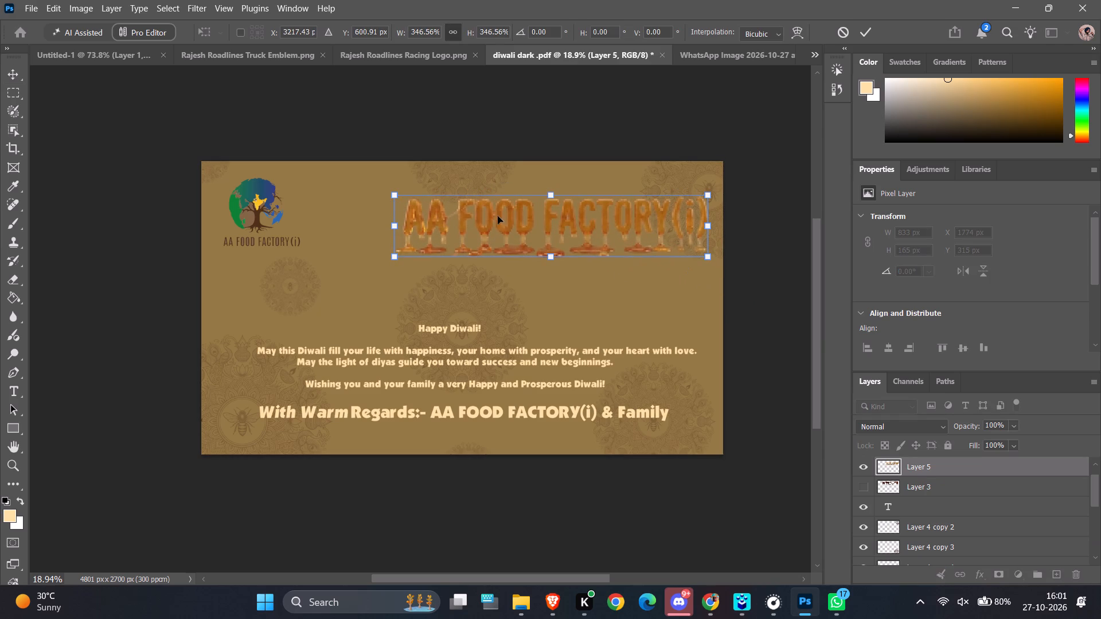
left_click_drag(389, 193, 368, 187)
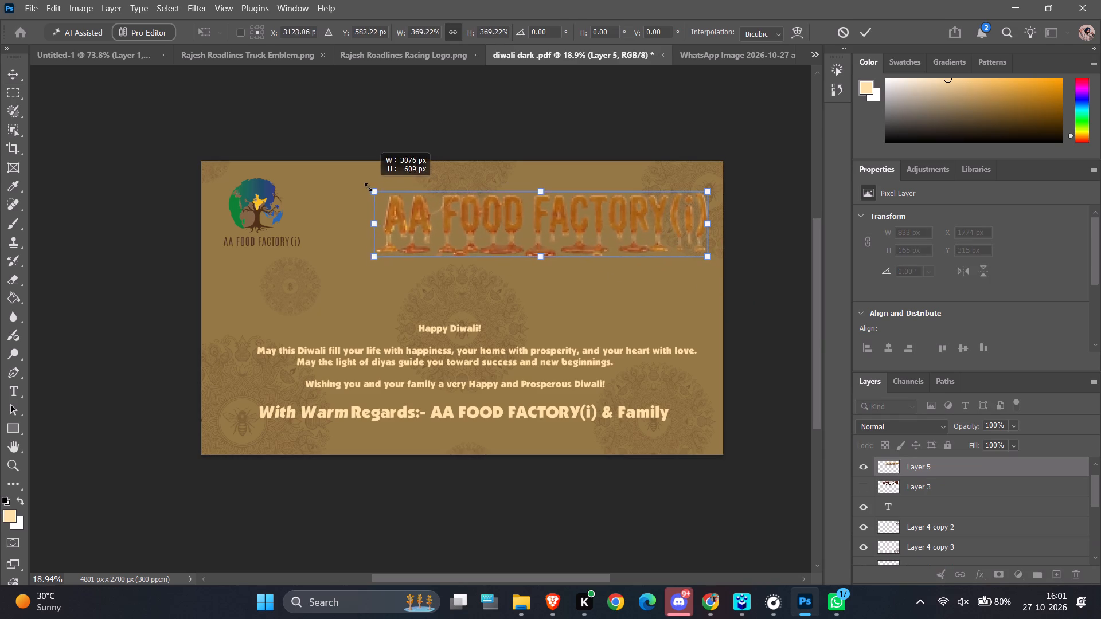
left_click_drag(368, 187, 347, 185)
left_click_drag(521, 229, 494, 220)
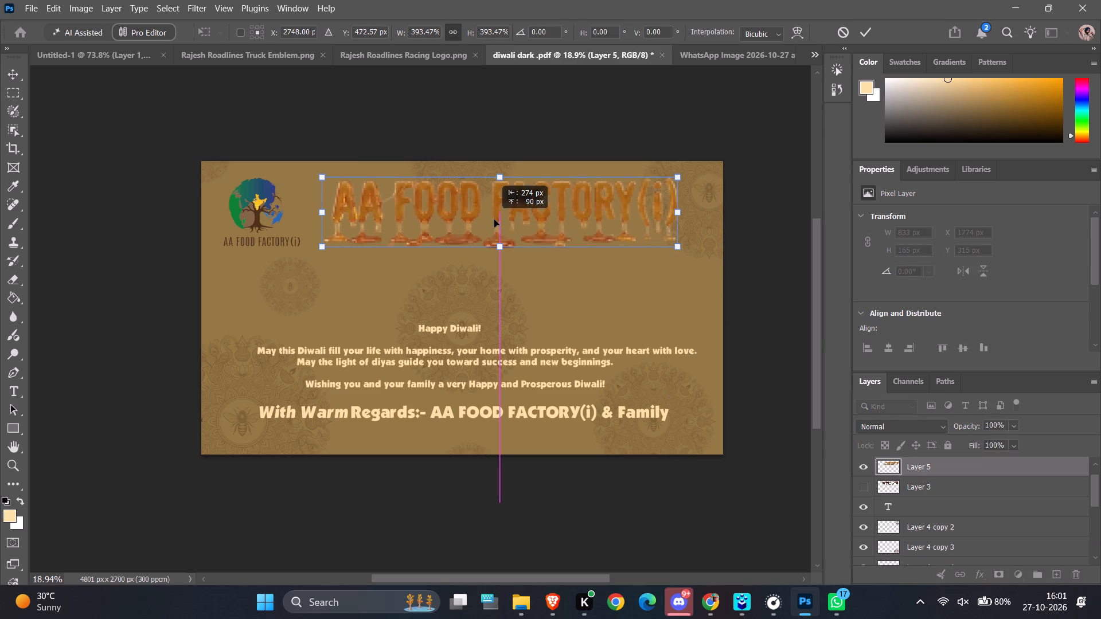
left_click_drag(494, 220, 490, 220)
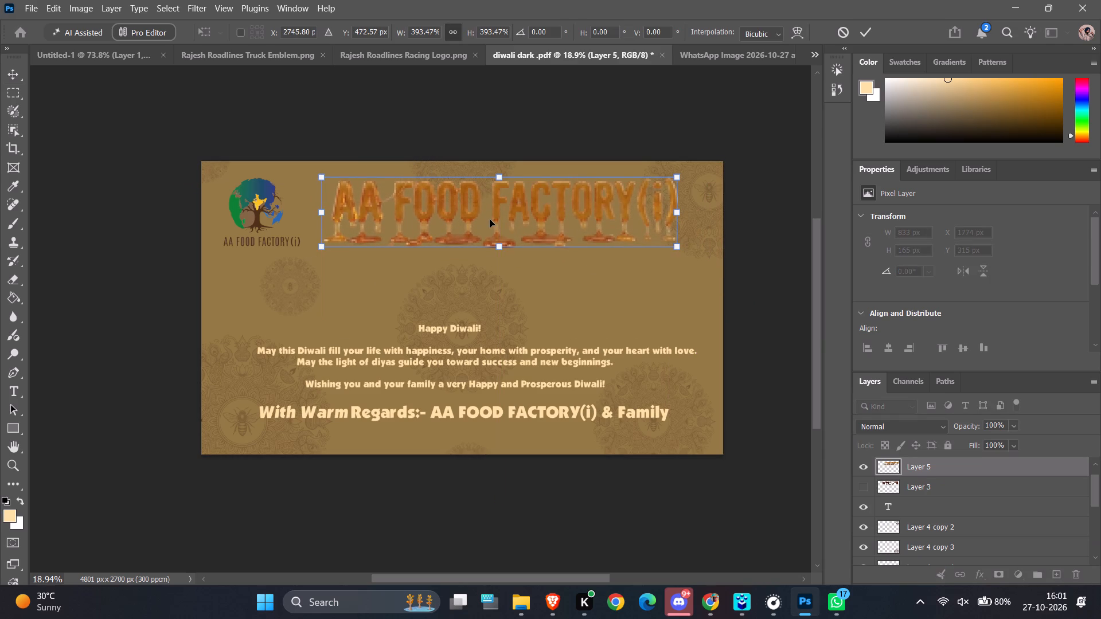
left_click(14, 72)
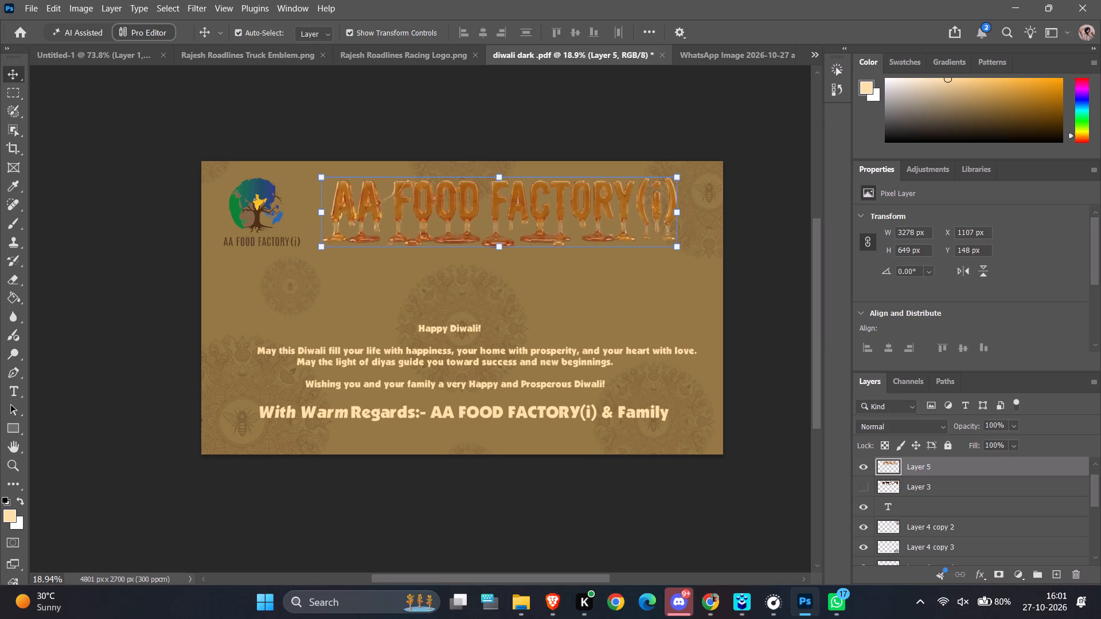
Show Layer 3 and enlarge the Layer 5 honey lettering proportionally to about 110.55%, positioned over Layer 3's dark lettering.
left_click(862, 488)
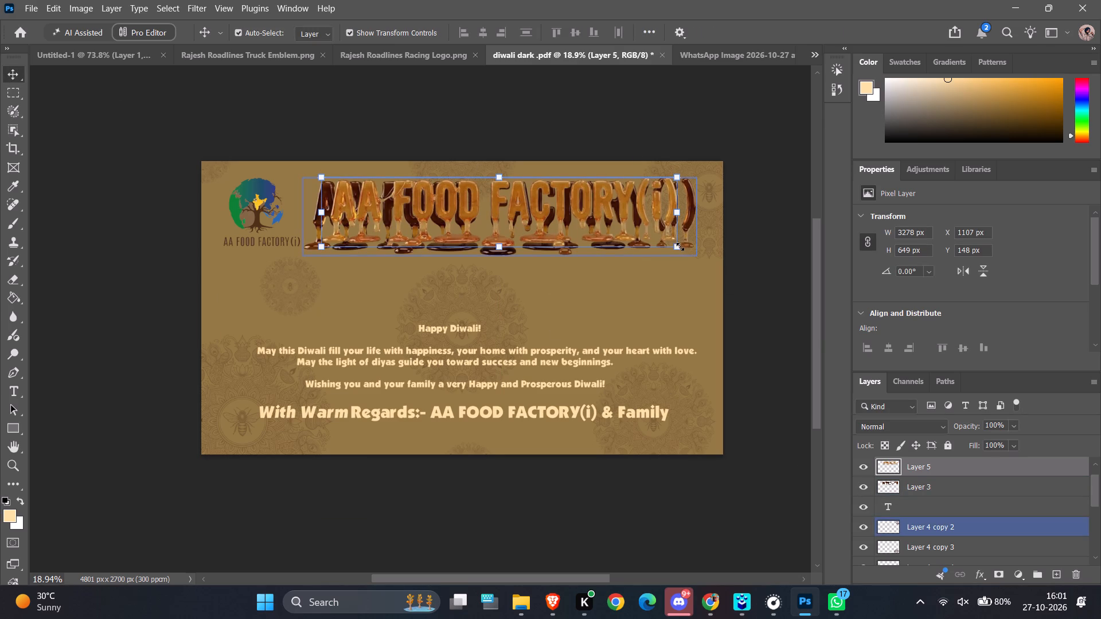
left_click_drag(678, 246, 721, 261)
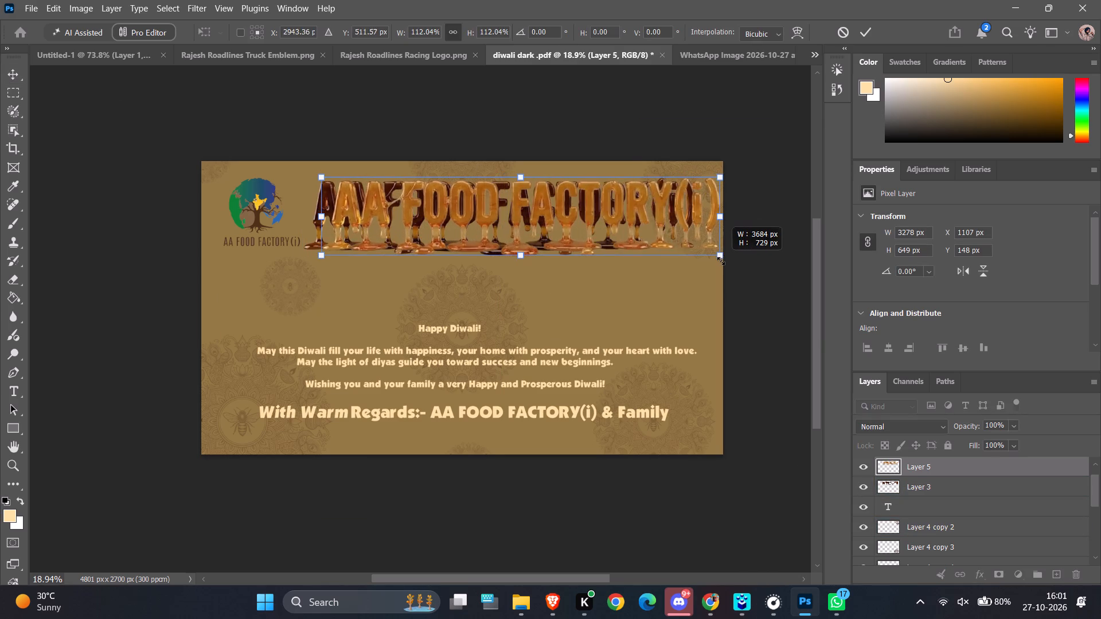
left_click_drag(721, 261, 714, 261)
left_click_drag(637, 211, 627, 211)
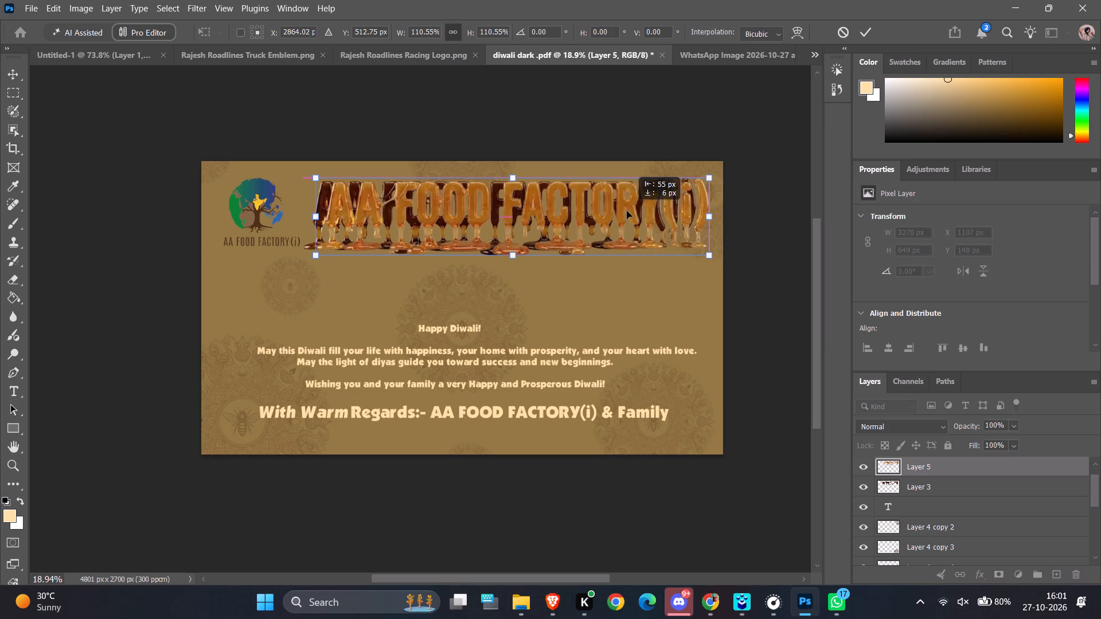
left_click_drag(627, 211, 622, 210)
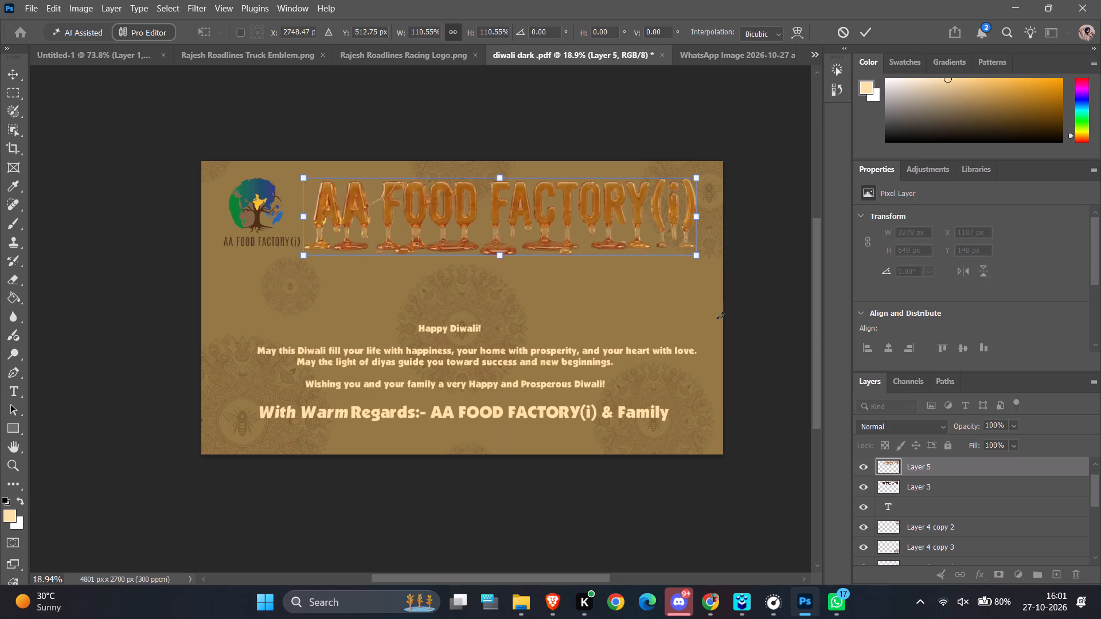
left_click(696, 315)
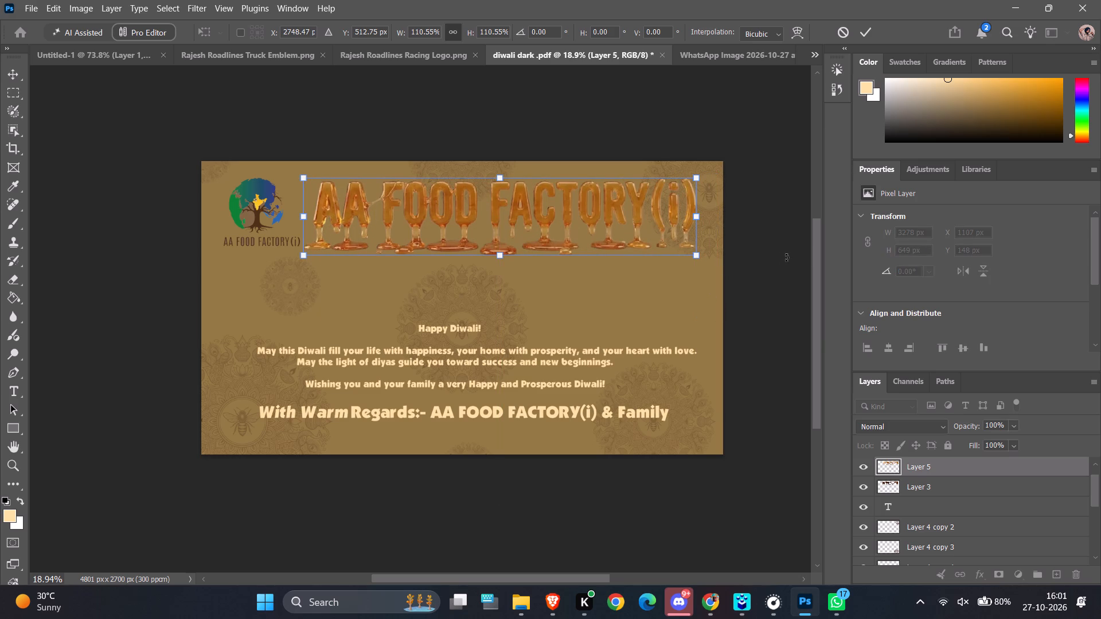
left_click(781, 258)
left_click(15, 68)
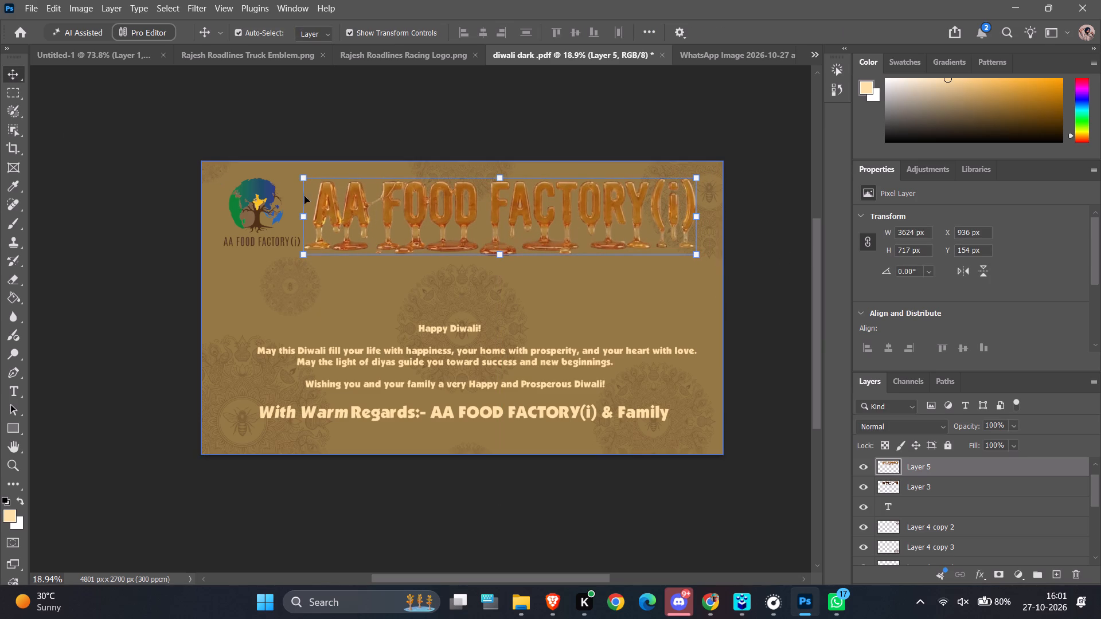
Nudge the Layer 5 lettering to about X 912 px, Y 155 px so it sits slightly offset over Layer 3, and deselect it.
left_click(333, 207)
key("Left")
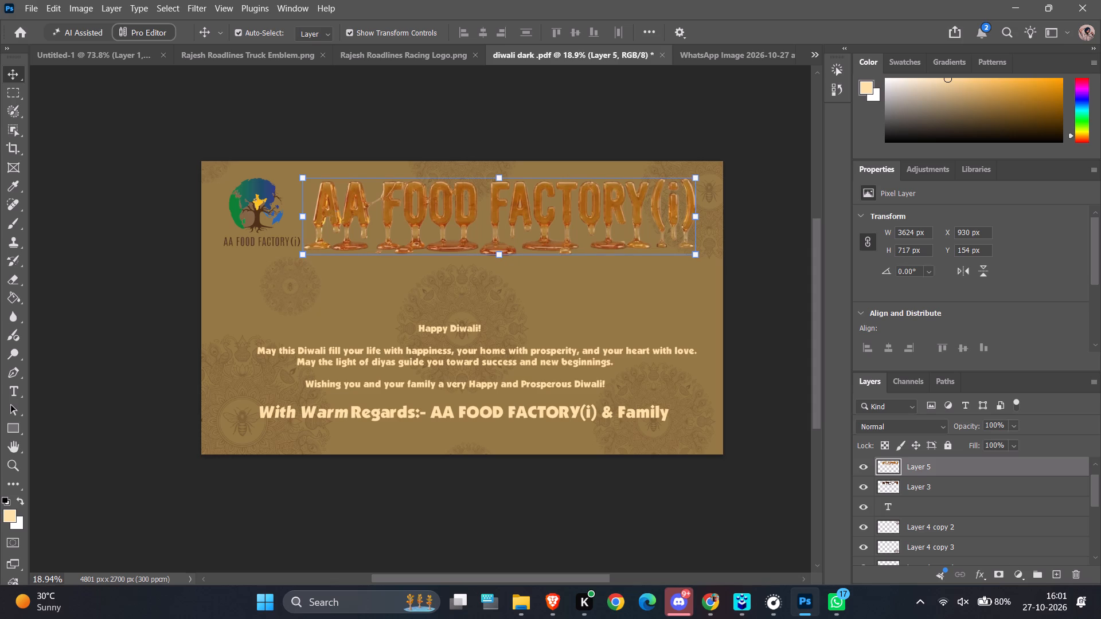
key("Left")
key("Left")
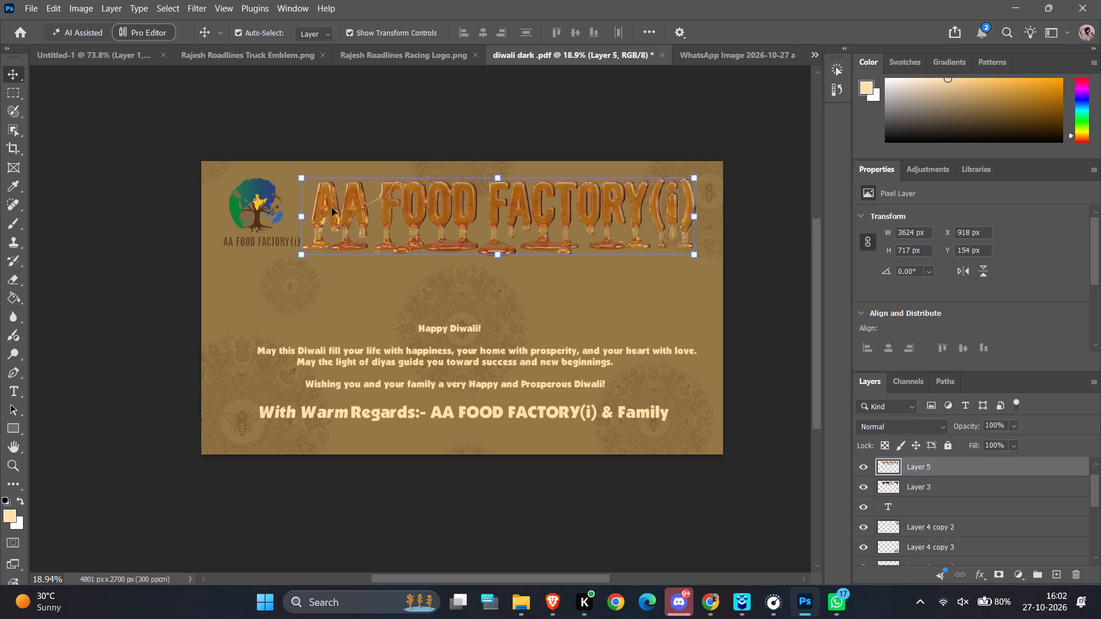
key("Up")
key("Left")
key("Up")
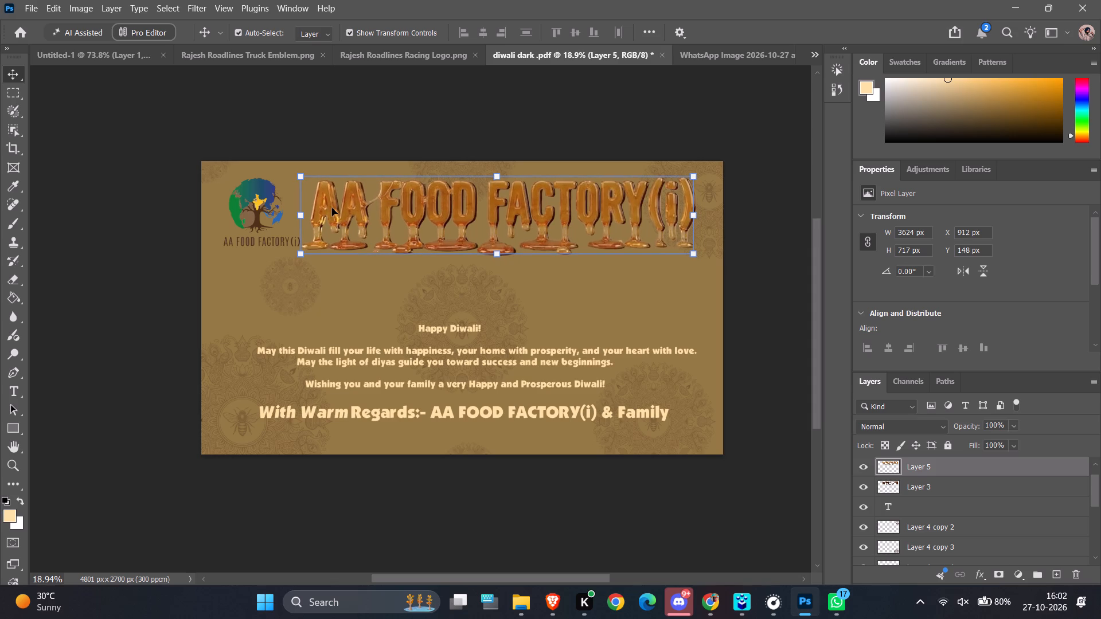
key("Up")
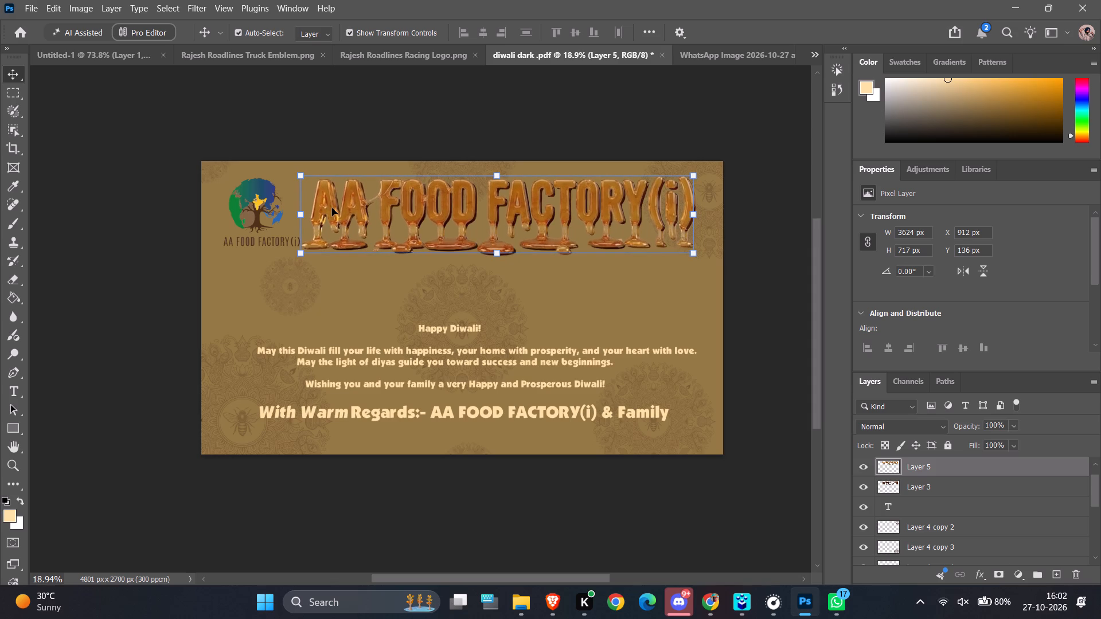
key("Up")
key("Down")
key("Down")
key("Down")
key("Down")
key("Down")
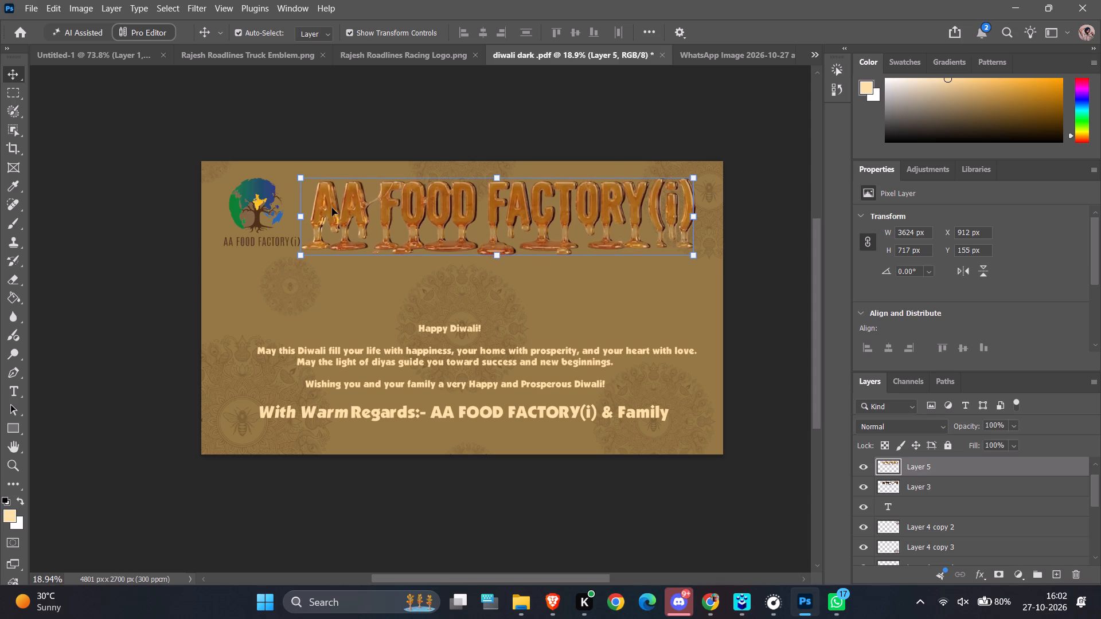
left_click(788, 333)
Examine the Diwali card at several magnifications to judge the layered honey lettering against the logo, background and greeting text.
scroll(223, 355, "down", 5, "ctrl+alt")
scroll(255, 344, "up", 3, "ctrl+alt")
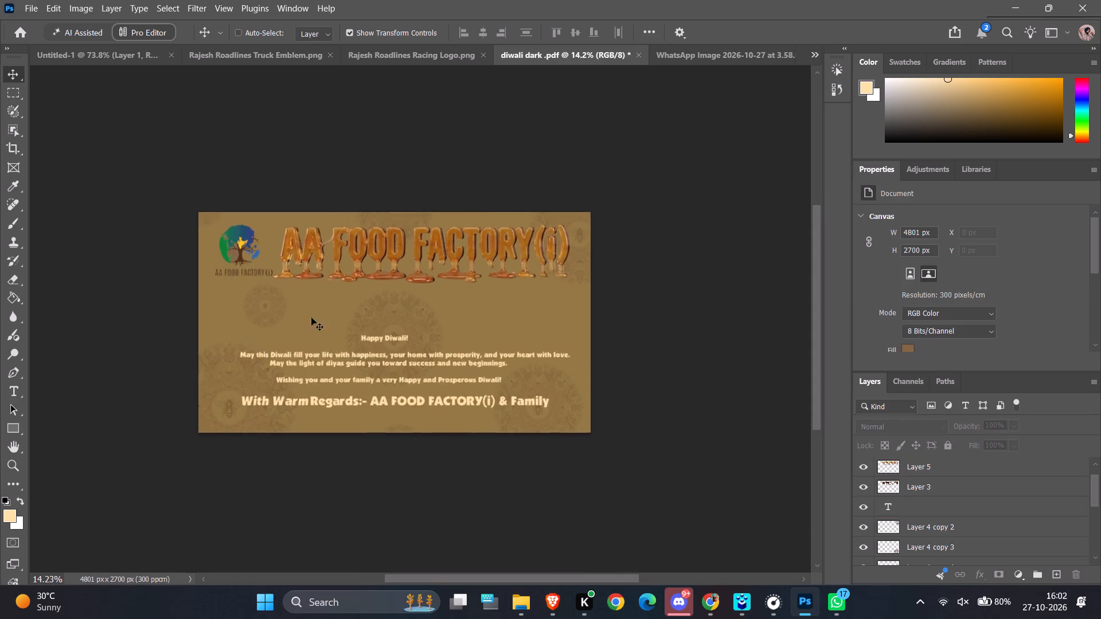
scroll(311, 318, "up", 11, "ctrl+alt")
scroll(461, 250, "down", 5, "ctrl+alt")
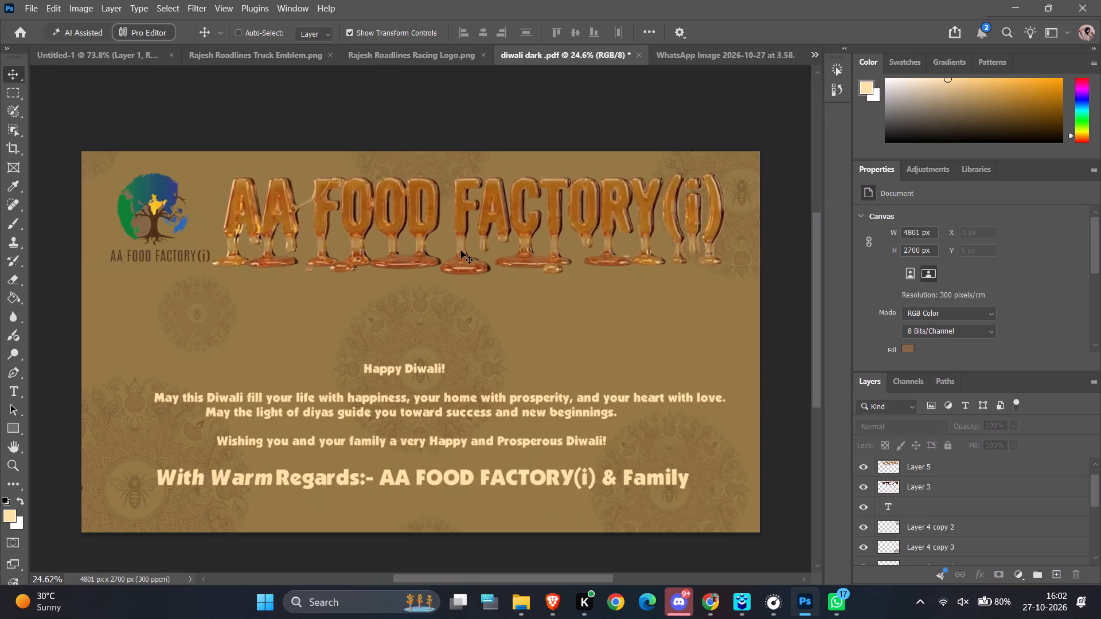
scroll(461, 250, "down", 6, "ctrl+alt")
scroll(534, 304, "down", 1, "ctrl+alt")
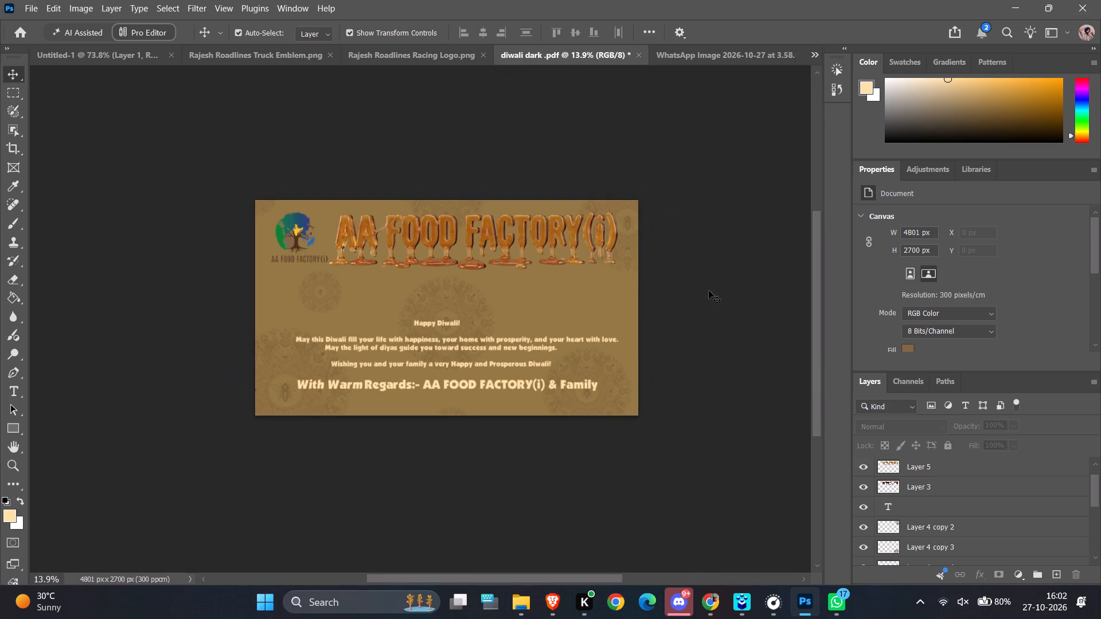
scroll(720, 312, "up", 1)
scroll(720, 312, "down", 2)
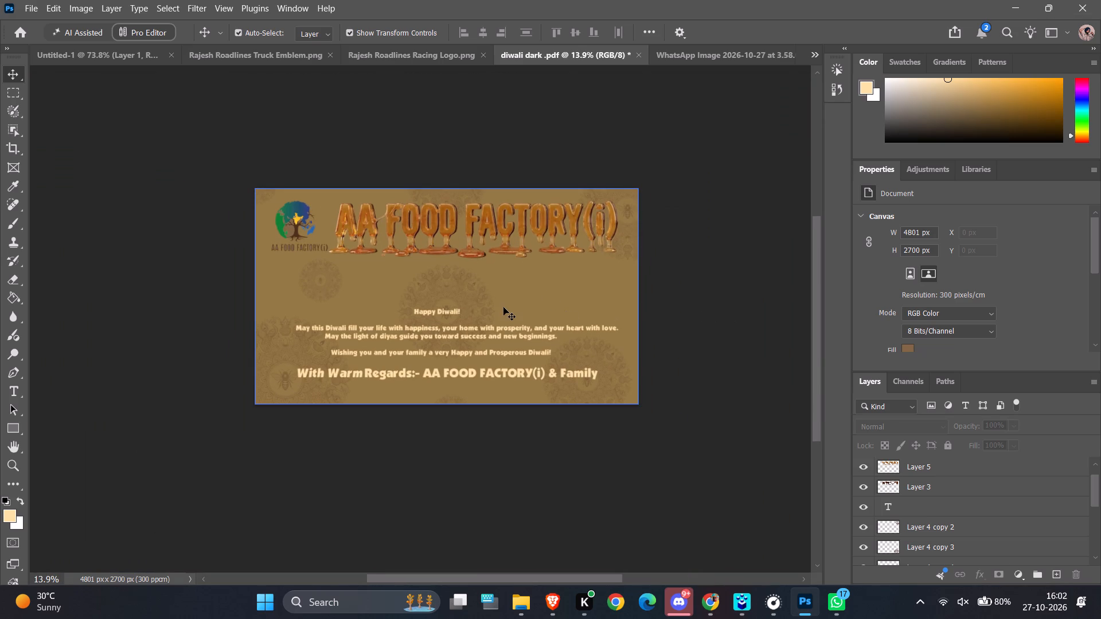
scroll(503, 307, "up", 5, "ctrl+alt")
scroll(503, 307, "up", 3, "ctrl")
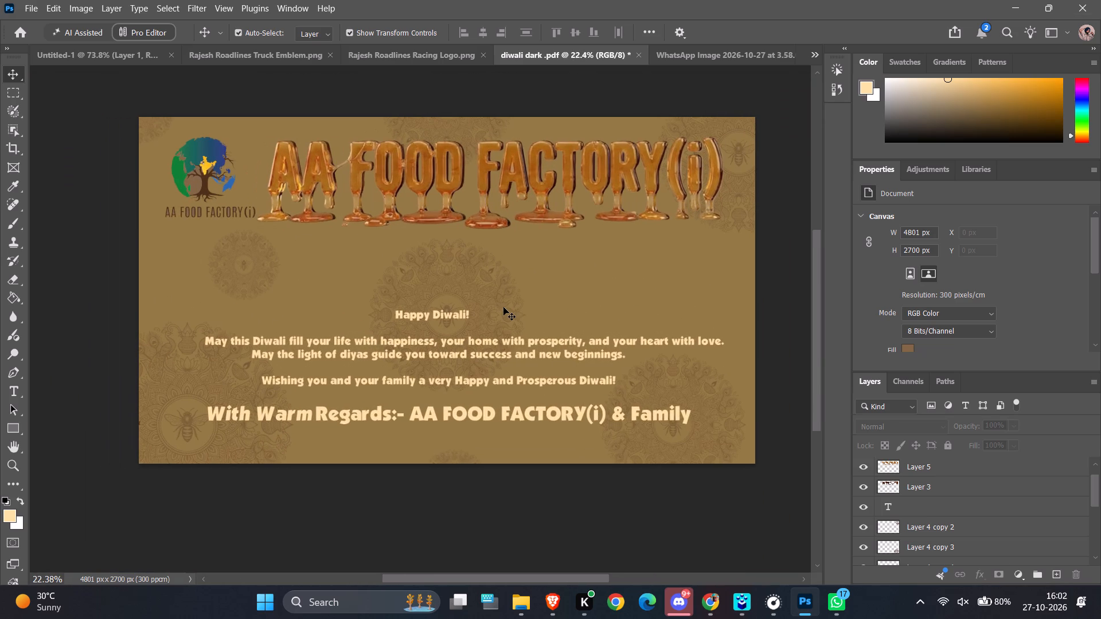
scroll(503, 307, "up", 4)
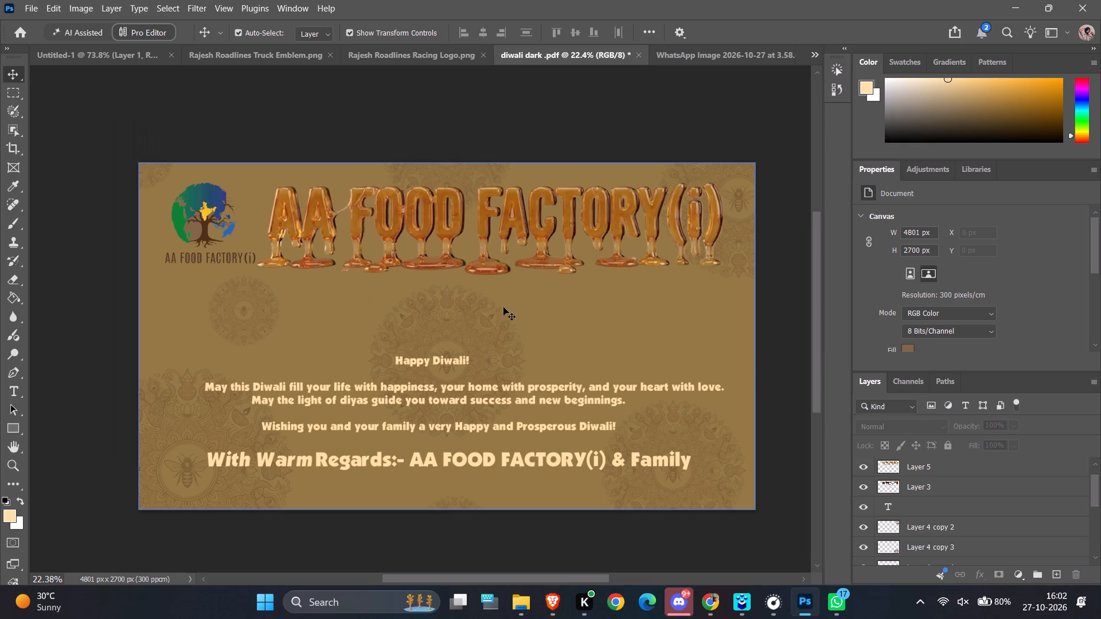
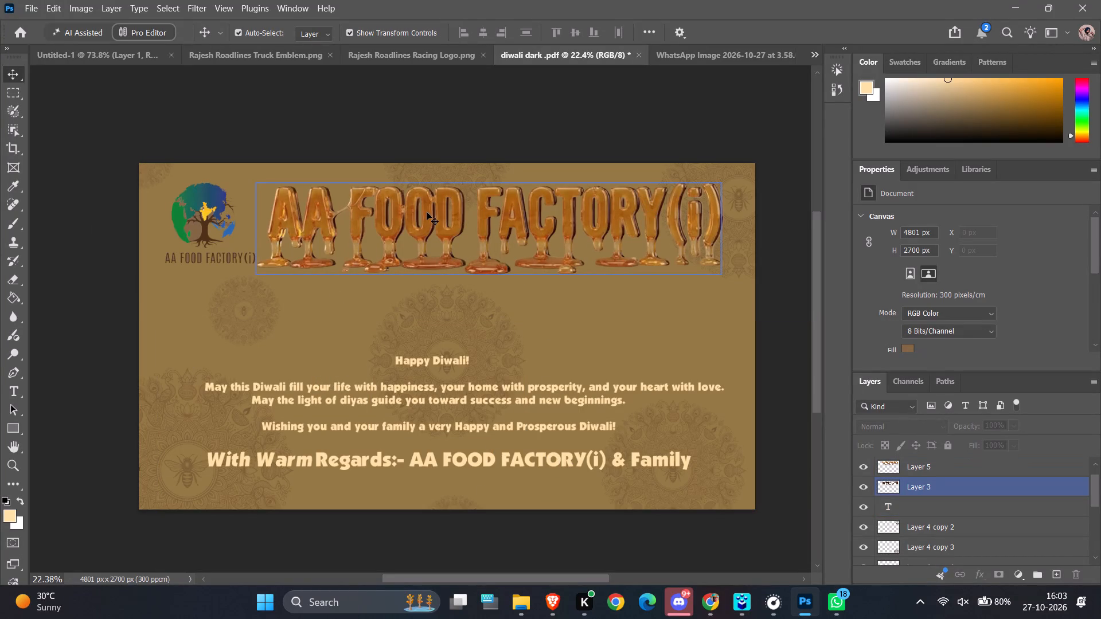
Select the Layer 5 honey AA FOOD FACTORY(i) lettering on the Diwali card.
left_click(458, 215)
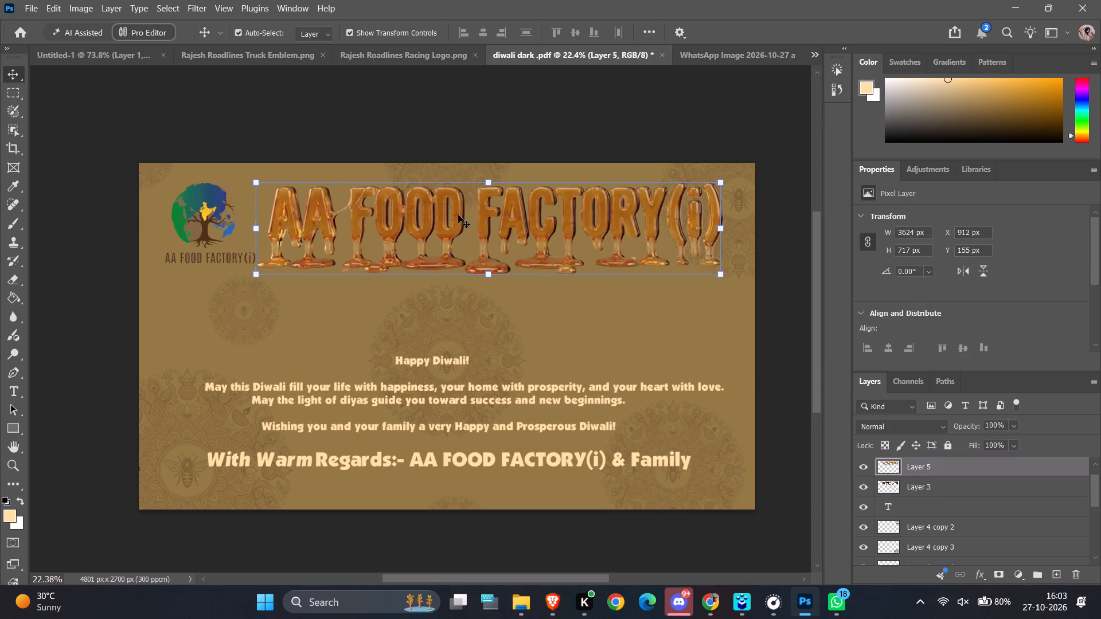
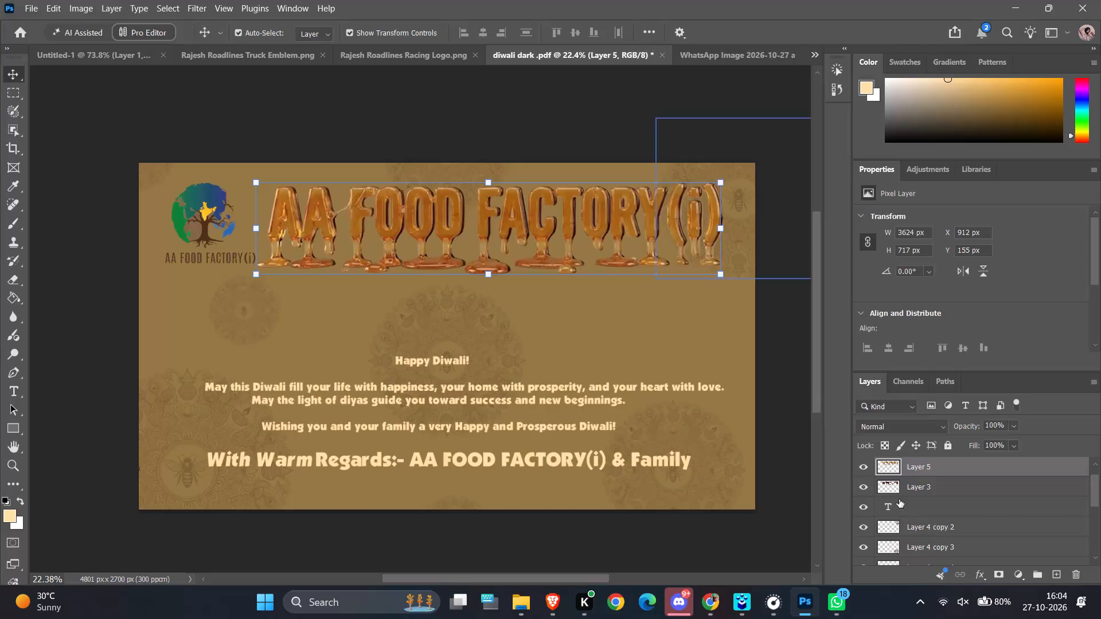
Hide Layer 3, the dark duplicate lettering behind the honey AA FOOD FACTORY(i) title.
left_click(954, 485)
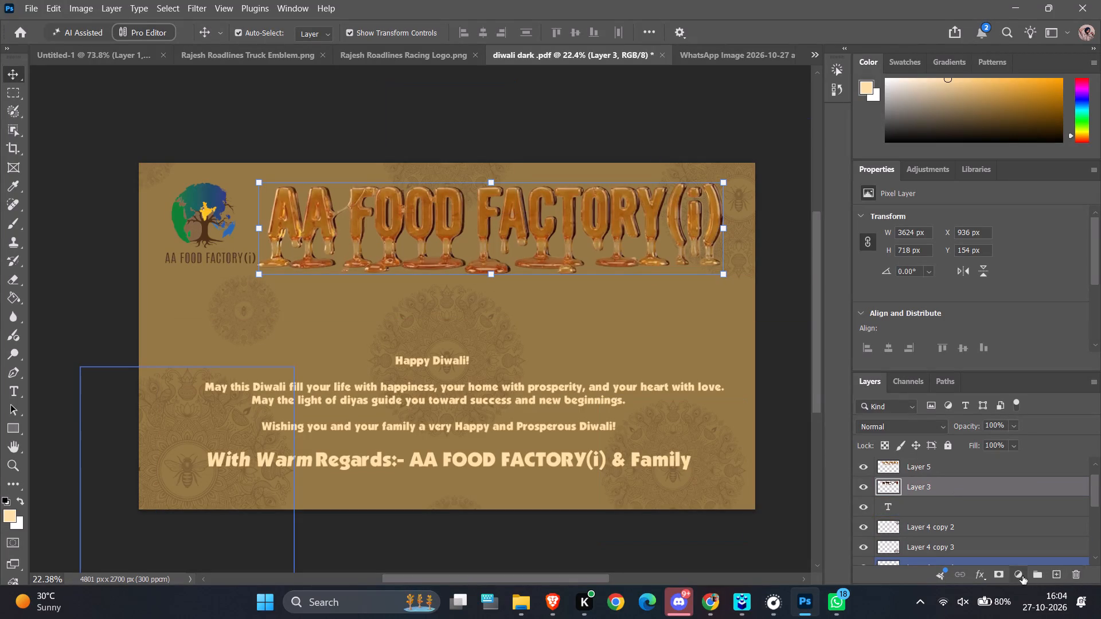
left_click(864, 489)
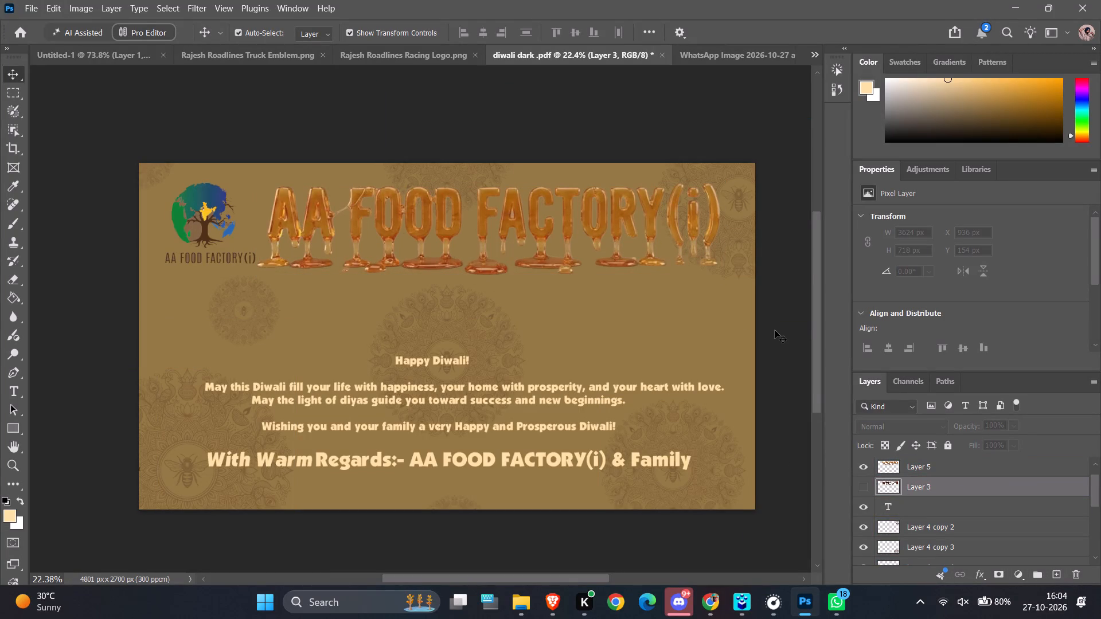
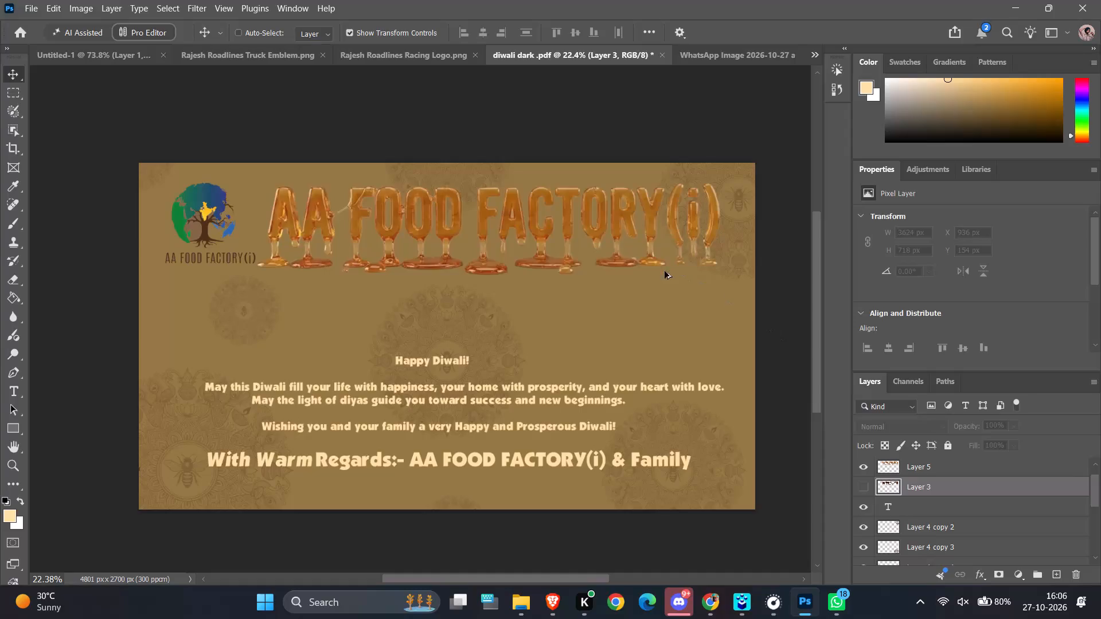
Inspect the tree-globe logo's brown patches closely and toggle the Background layer's visibility off and back on.
scroll(293, 218, "up", 4, "ctrl+alt")
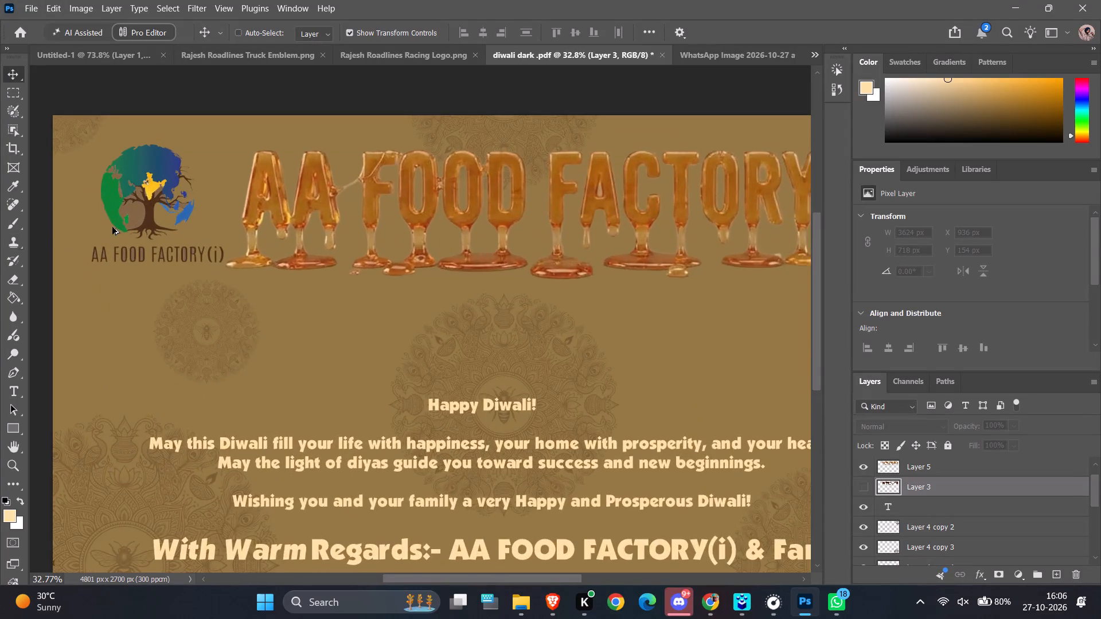
scroll(112, 226, "up", 11, "ctrl+alt")
scroll(163, 220, "up", 11, "ctrl+alt")
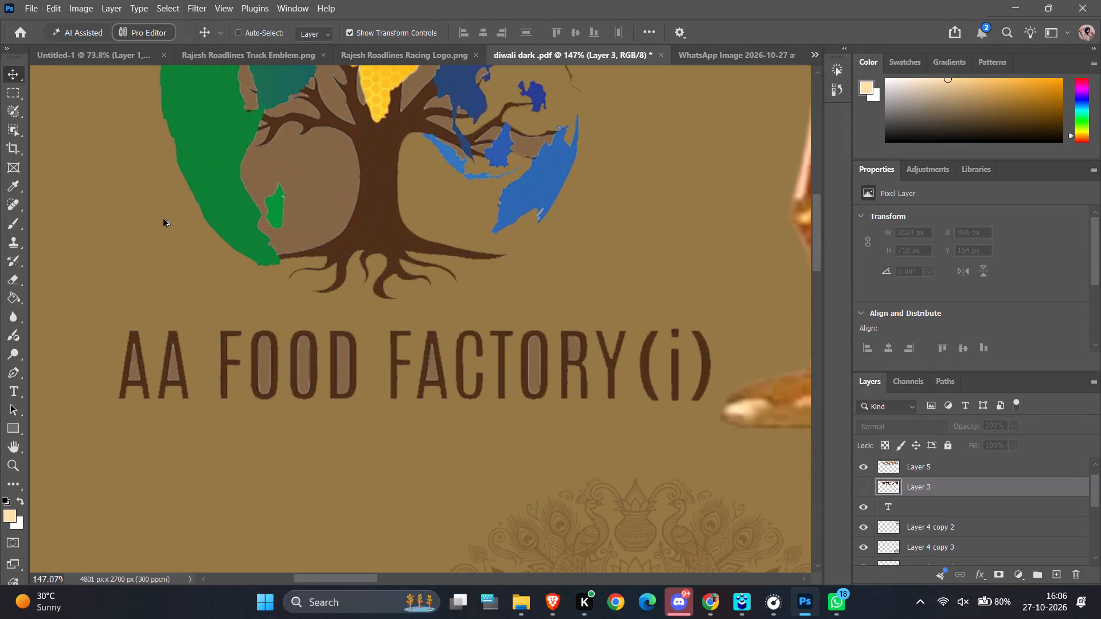
left_click(15, 69)
left_click(315, 170)
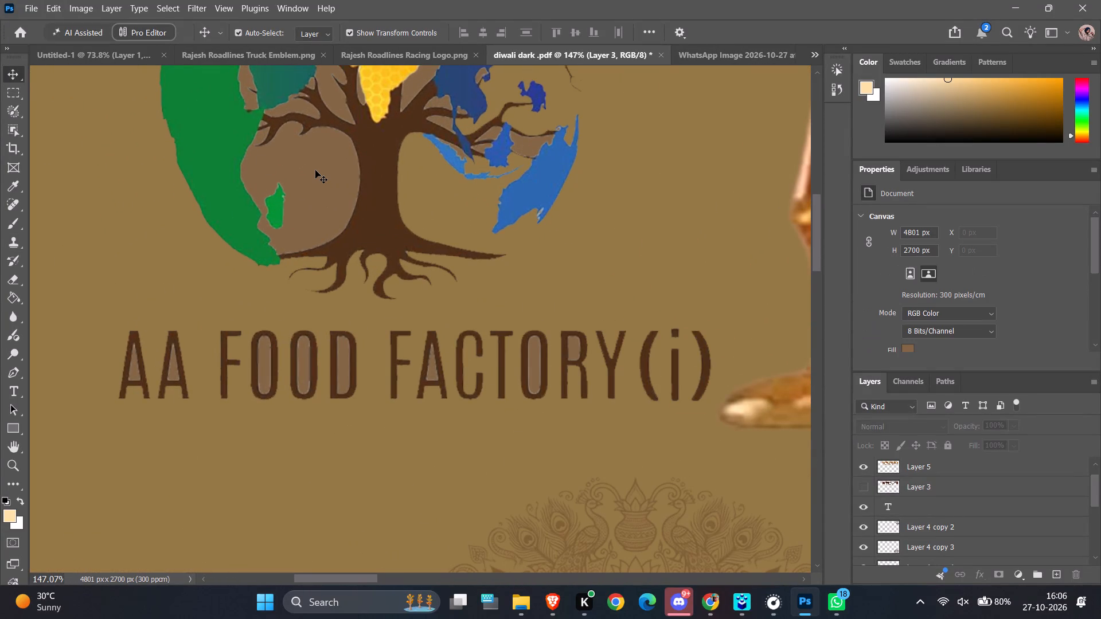
scroll(1038, 461, "down", 5)
scroll(1011, 484, "down", 5, "ctrl+alt")
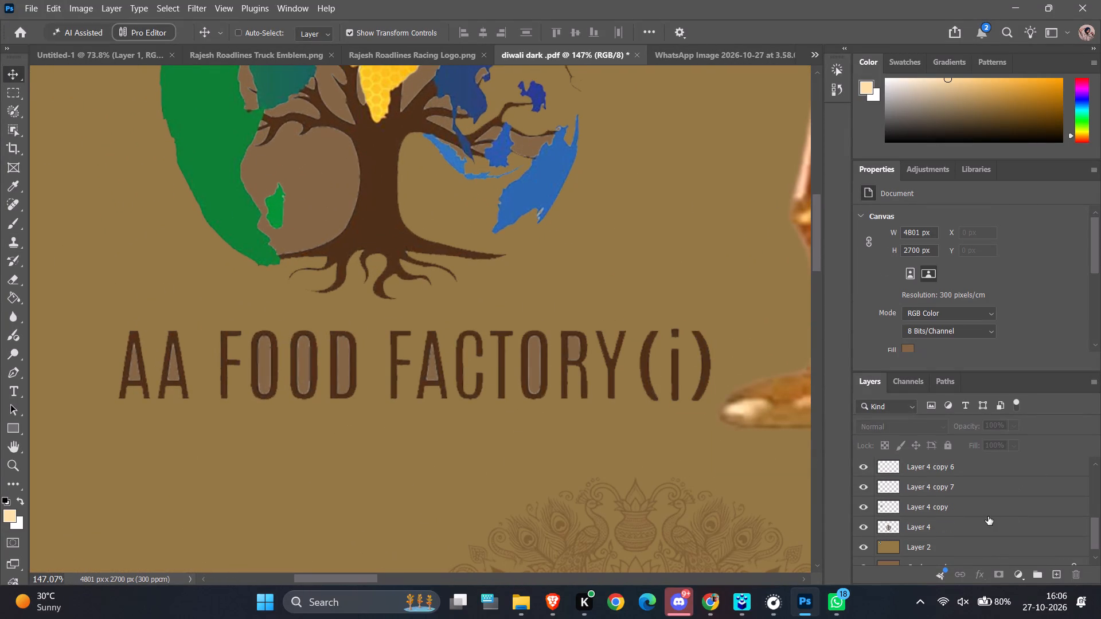
scroll(987, 516, "down", 4, "ctrl+alt")
left_click(862, 556)
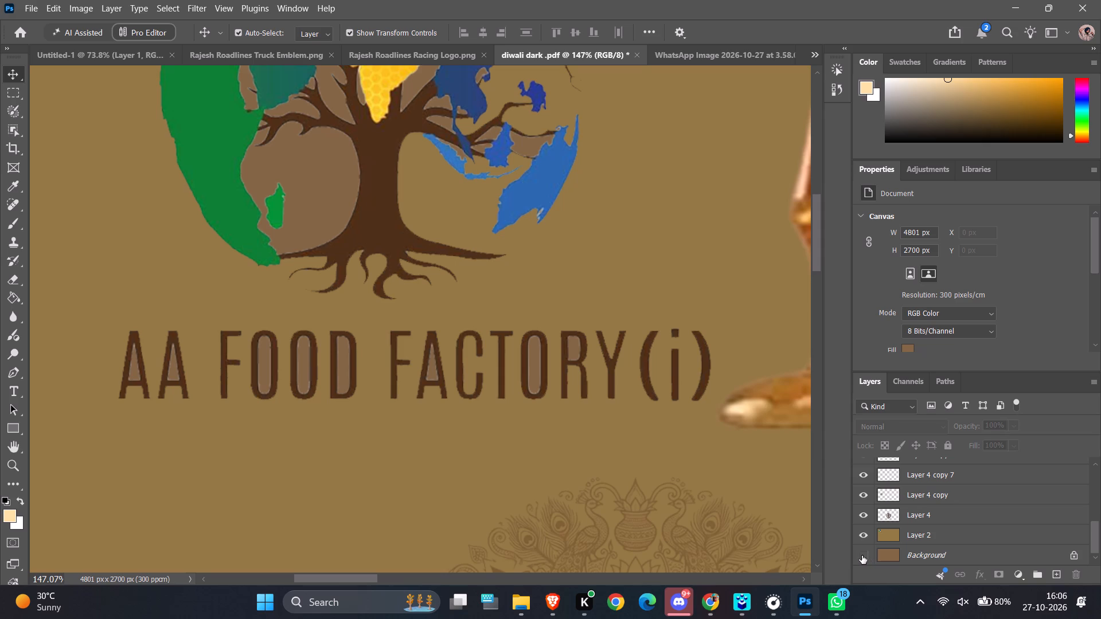
left_click(862, 554)
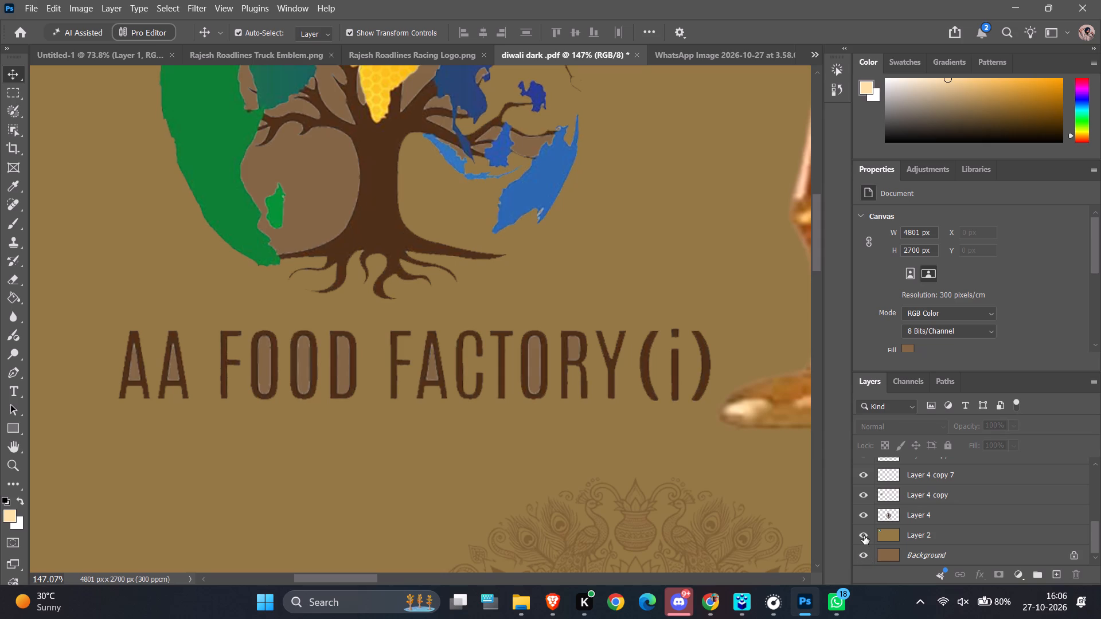
Toggle Layer 2's visibility to compare the card with and without it, leaving the layer shown.
left_click(864, 536)
left_click(864, 536)
scroll(864, 536, "down", 6, "ctrl+alt")
scroll(936, 532, "down", 5, "ctrl+alt")
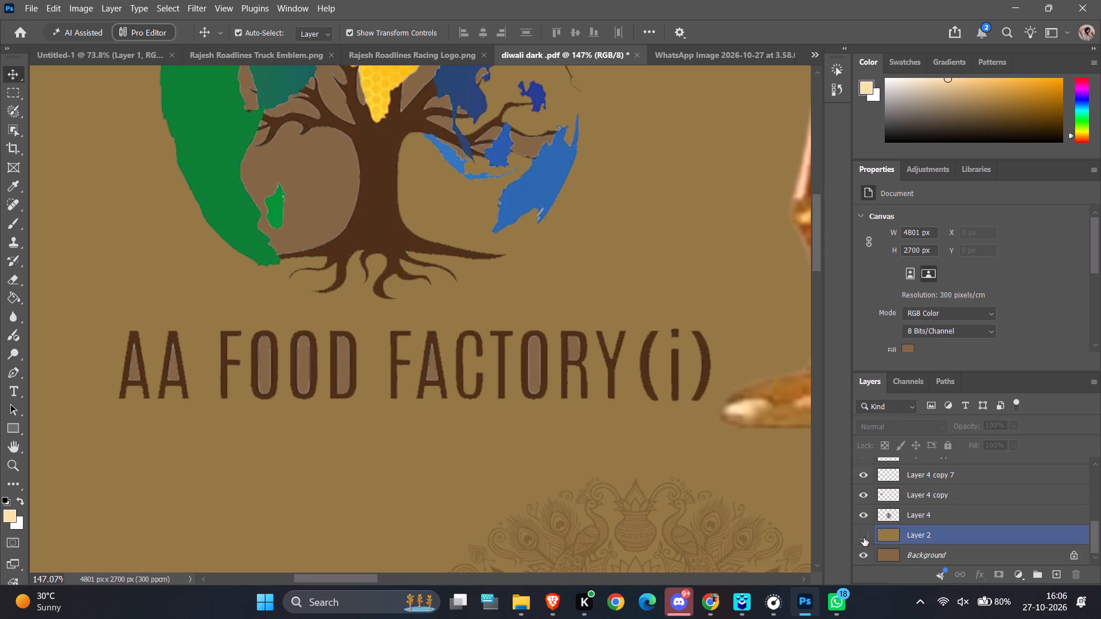
left_click(864, 538)
scroll(864, 538, "down", 4, "ctrl+alt")
scroll(620, 429, "down", 16, "ctrl+alt")
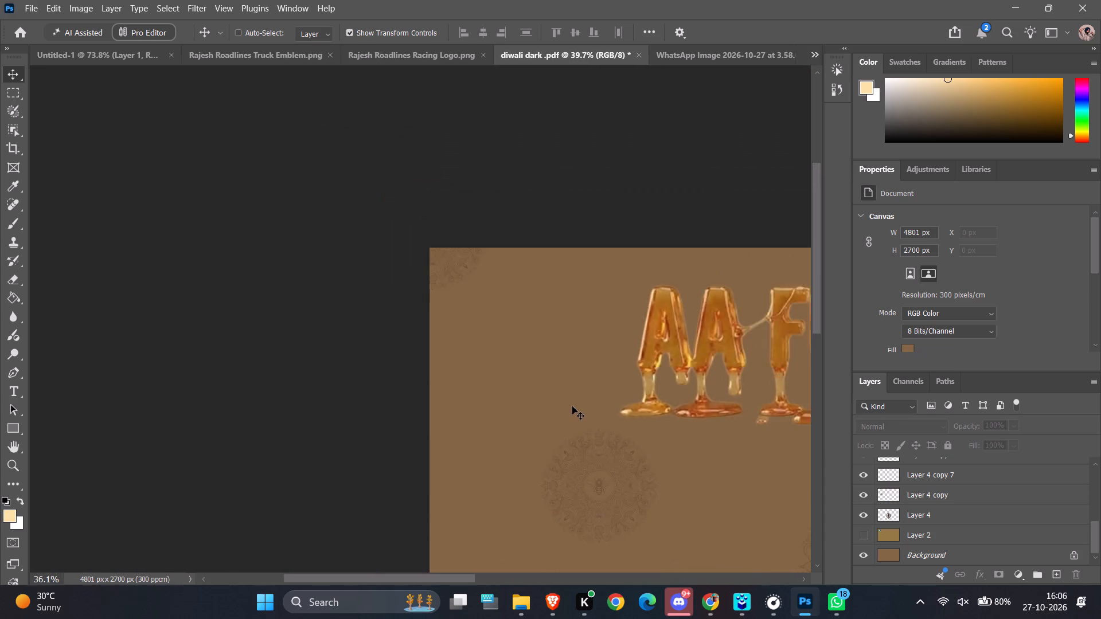
scroll(572, 406, "down", 20, "ctrl+alt")
scroll(572, 406, "down", 3, "ctrl+alt")
scroll(564, 438, "up", 5, "ctrl+alt")
scroll(564, 438, "down", 3)
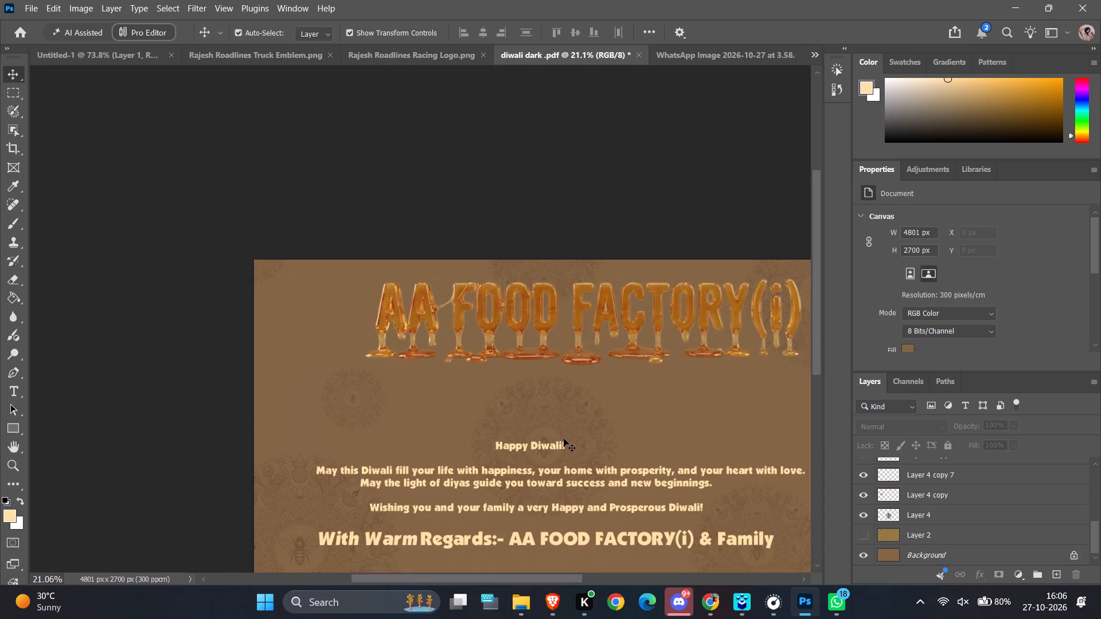
scroll(564, 438, "down", 3)
scroll(574, 433, "down", 4, "ctrl")
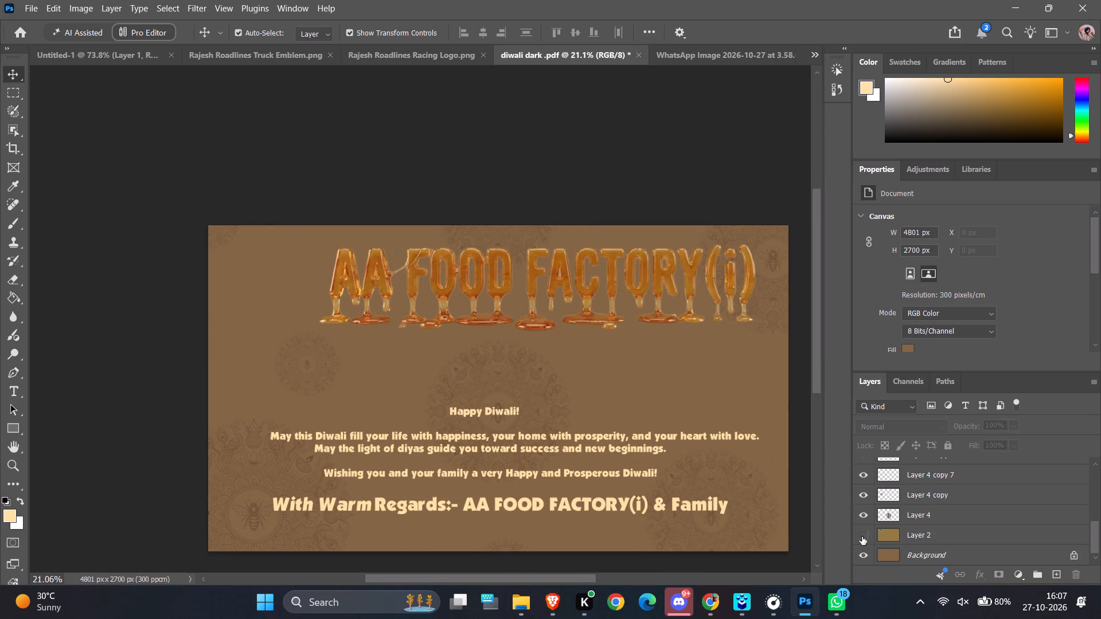
left_click(862, 536)
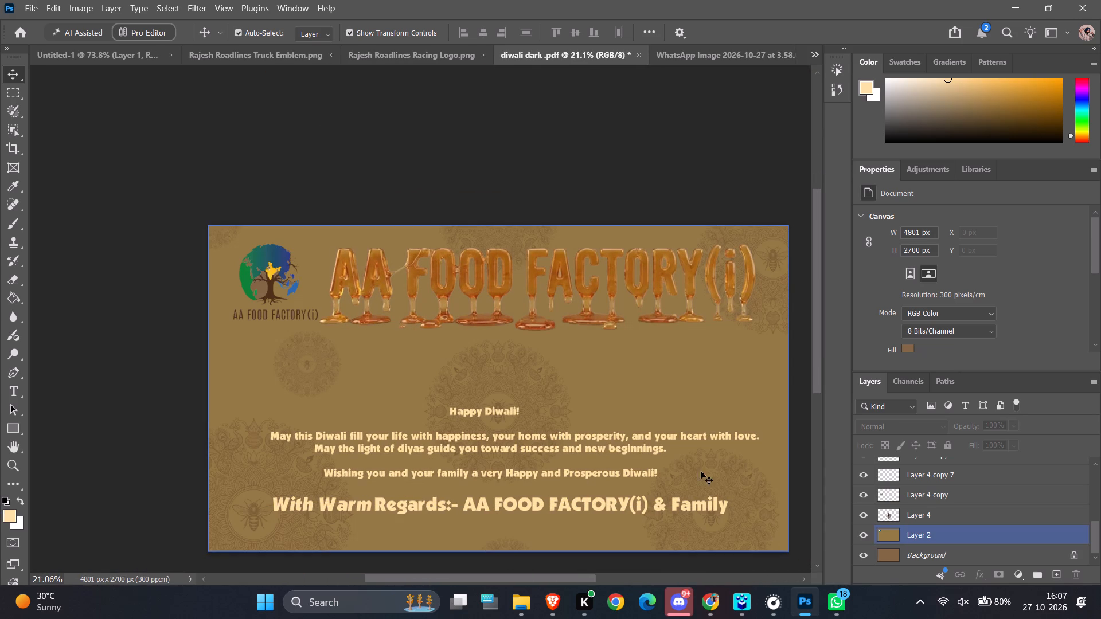
Fill the large brown gap left of the tree trunk on Layer 2 with the olive-gold sampled from the card background.
scroll(198, 271, "up", 7, "ctrl+alt")
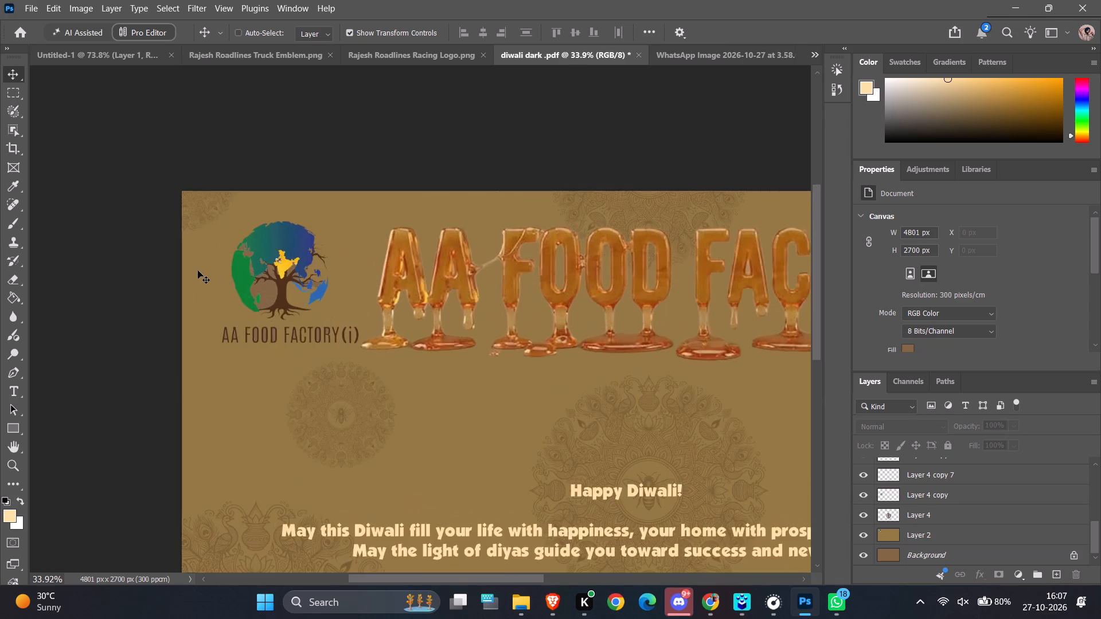
scroll(198, 271, "up", 7, "ctrl+alt")
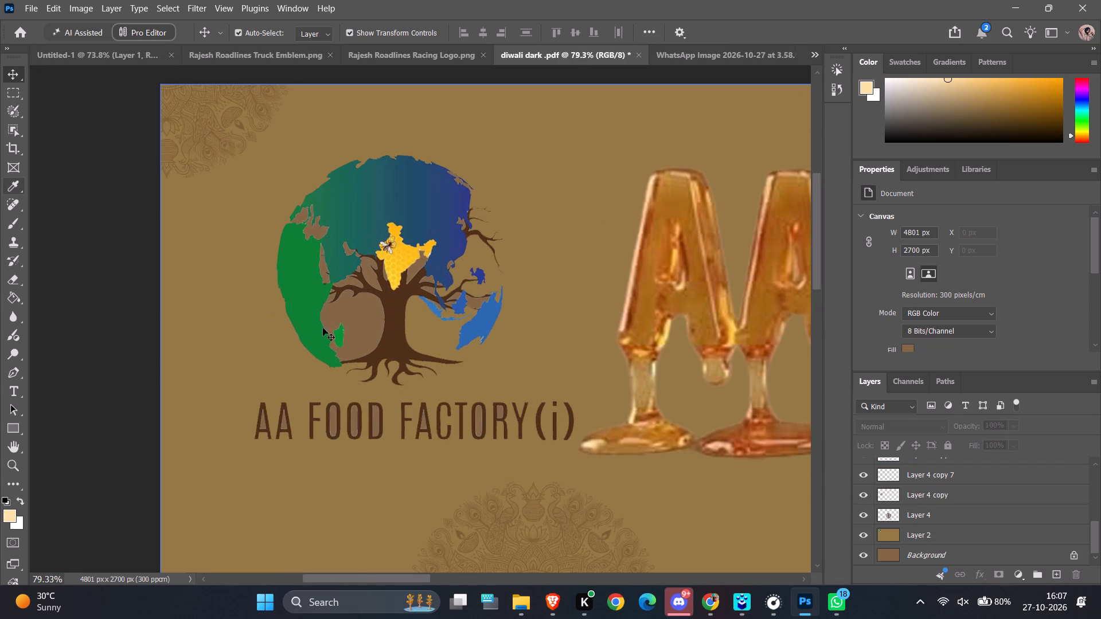
left_click(10, 296)
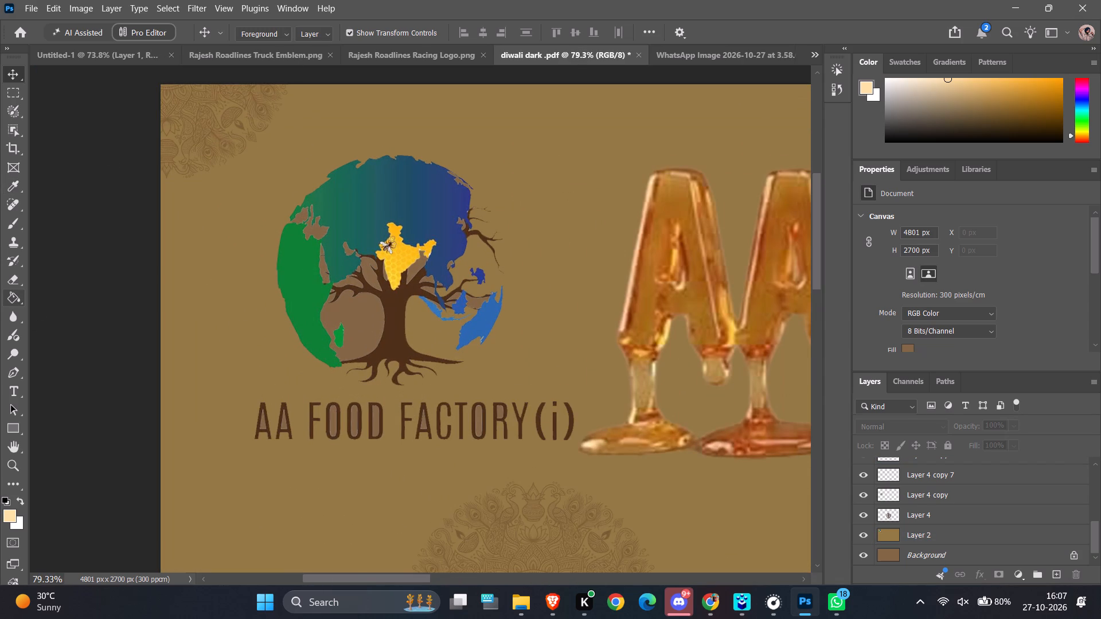
left_click(354, 312, "alt")
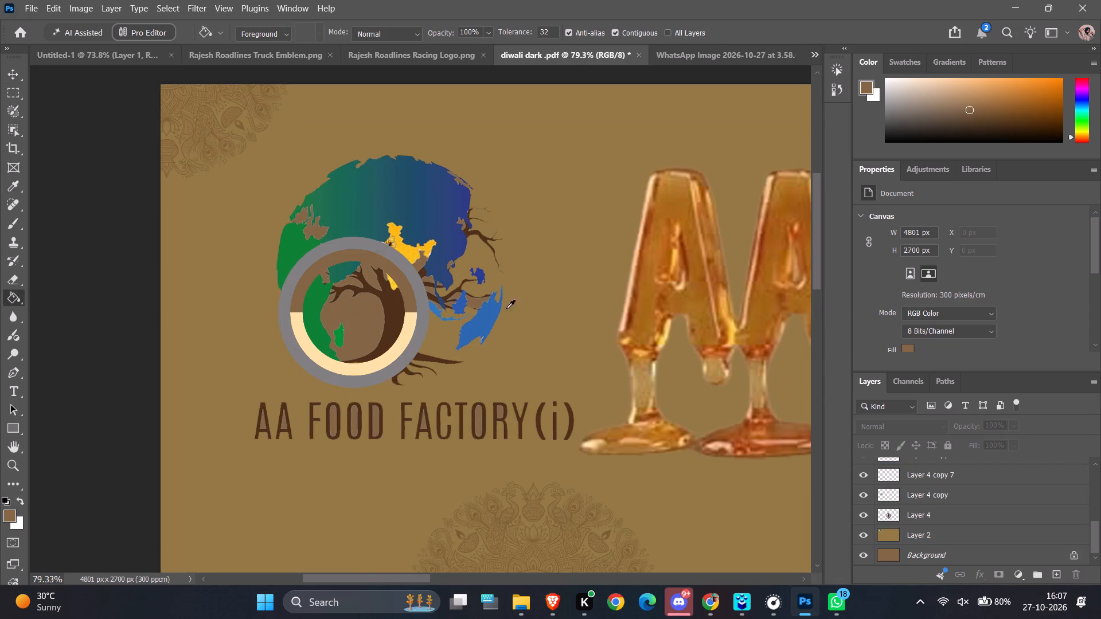
left_click(552, 337, "alt")
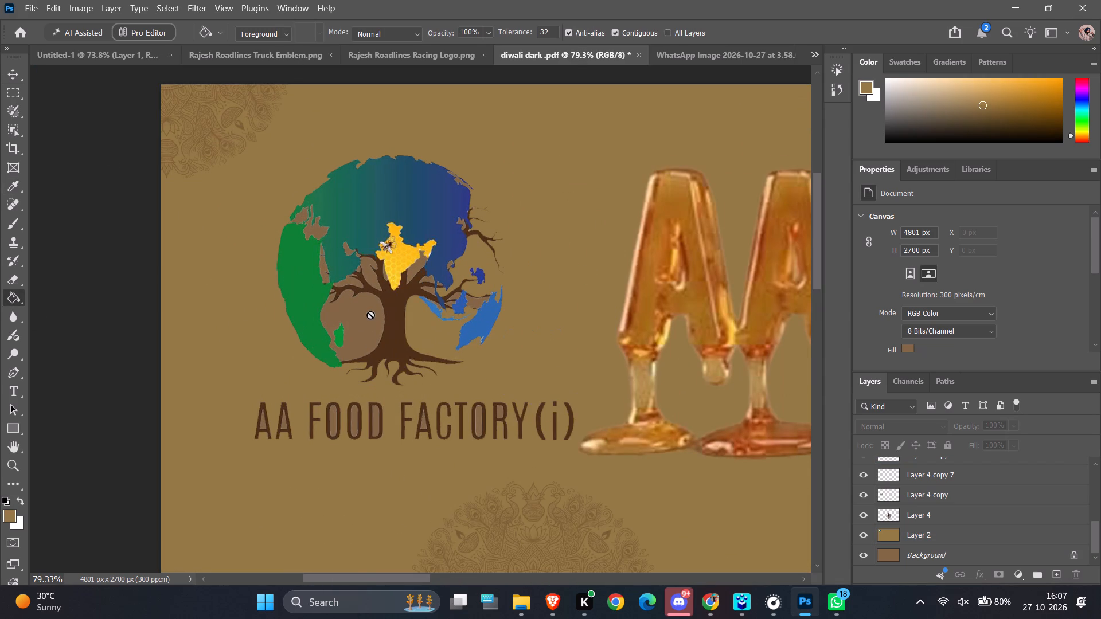
left_click(2, 74)
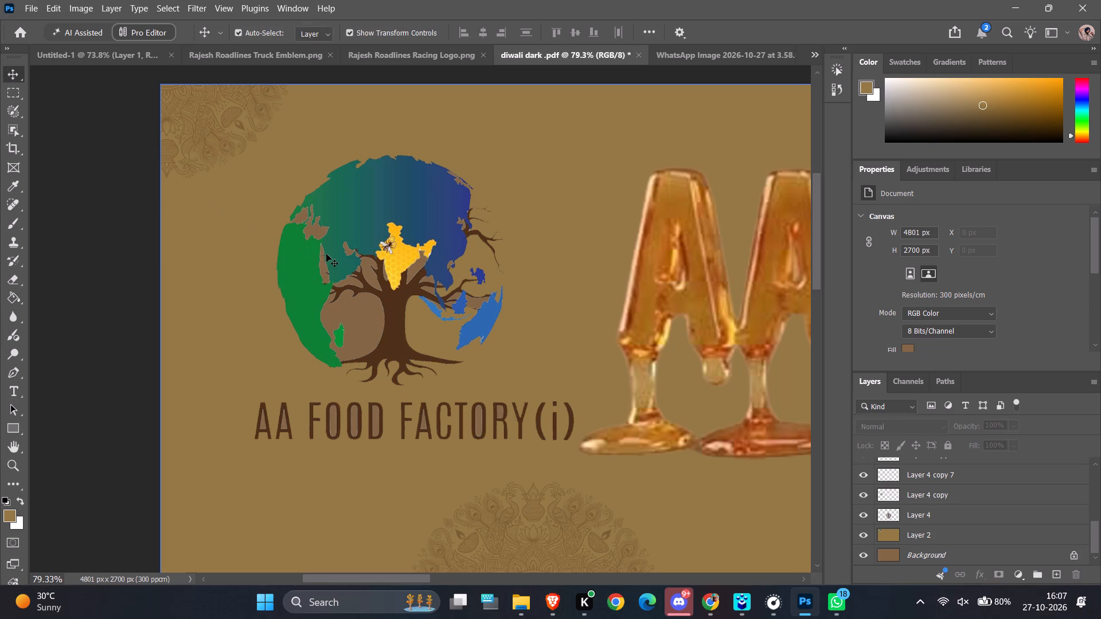
left_click(327, 254)
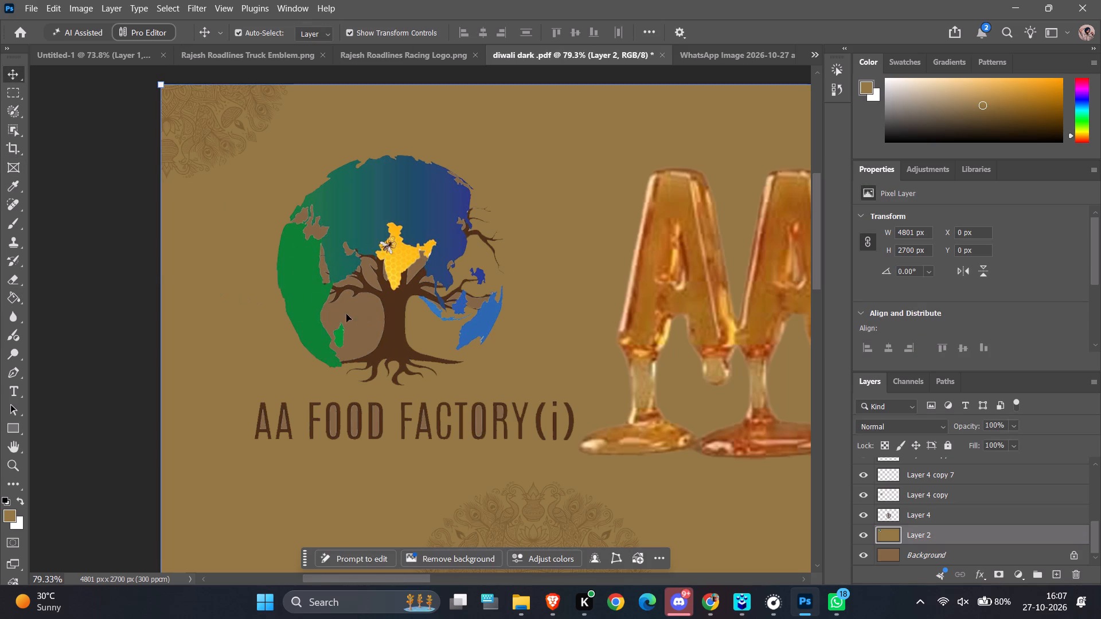
left_click(18, 297)
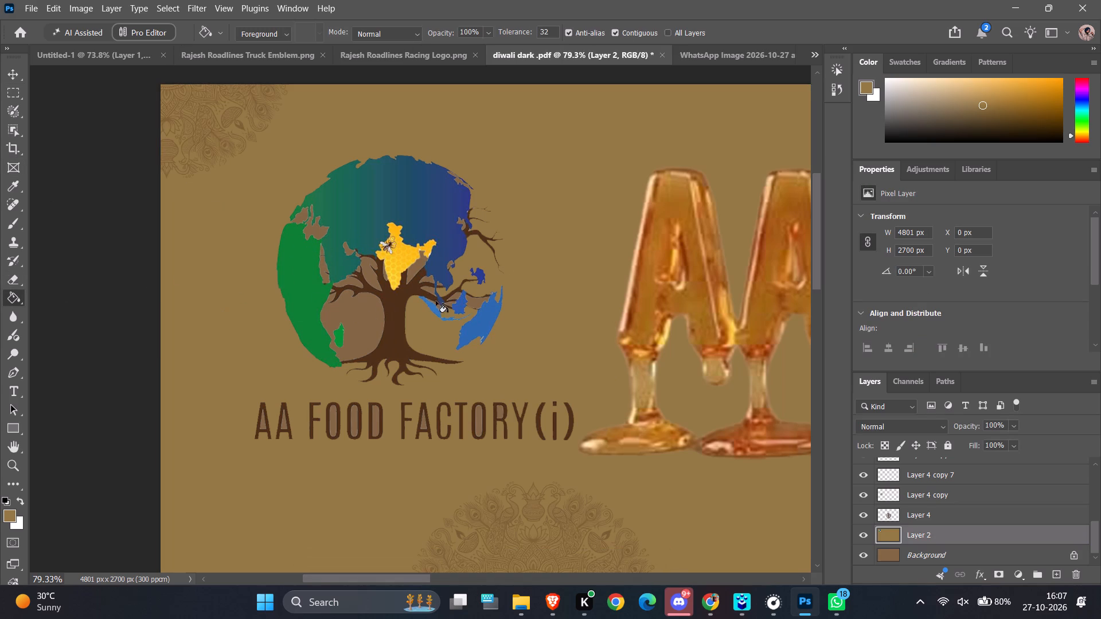
left_click(341, 312)
Fill the brown patches between and within the globe's green and teal landmasses with the same olive-gold.
scroll(354, 289, "up", 17, "ctrl+alt")
left_click(312, 159)
scroll(280, 122, "up", 3)
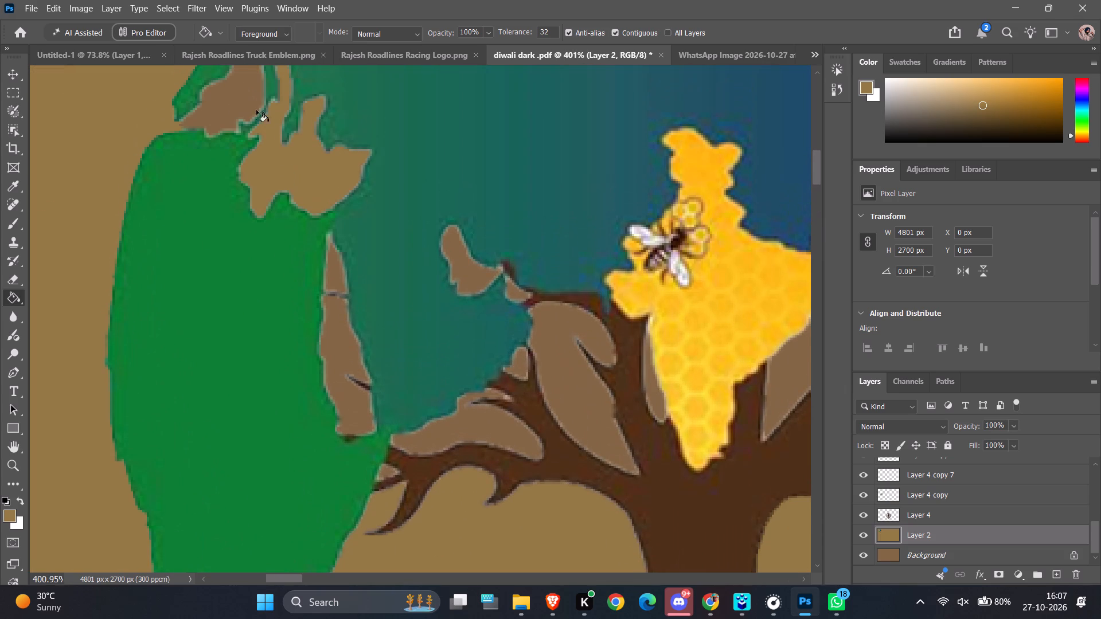
left_click(228, 102)
left_click(336, 271)
left_click(341, 334)
left_click(466, 265)
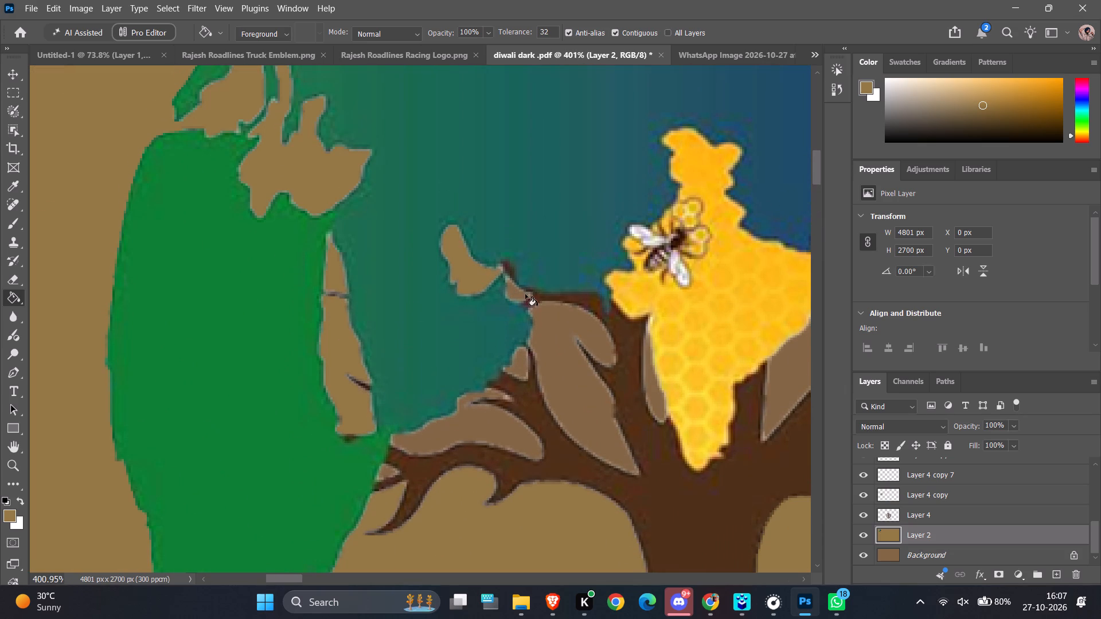
left_click(520, 294)
Fill the brown gaps among the tree's left branches with olive-gold, redoing the fill of the lower gap.
left_click(551, 358)
left_click(482, 442)
key("ctrl+z")
left_click(501, 429)
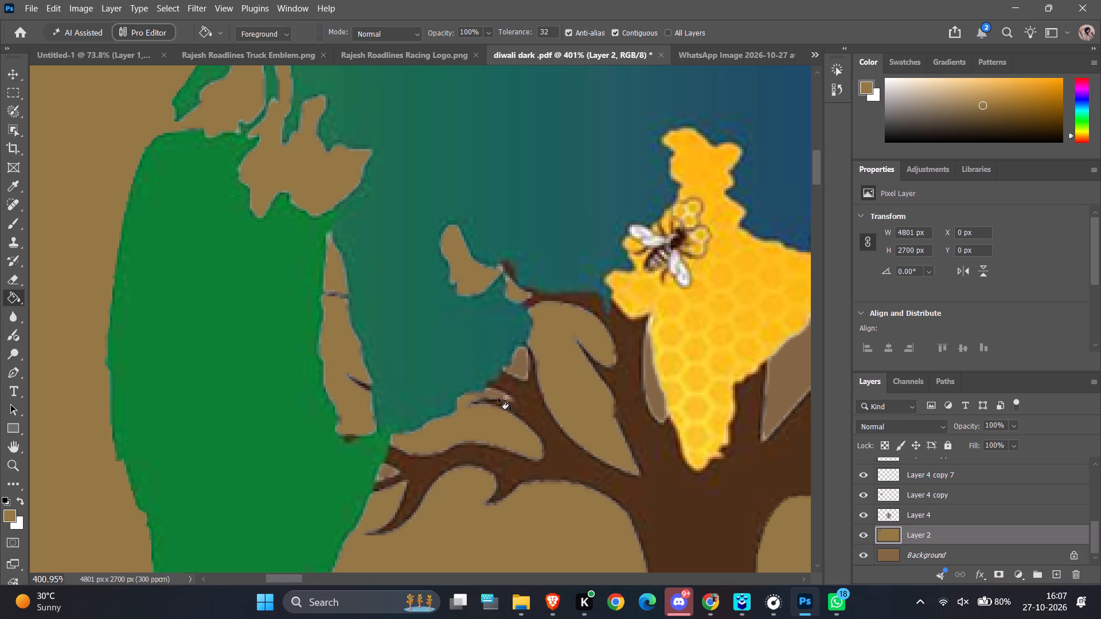
left_click(498, 395)
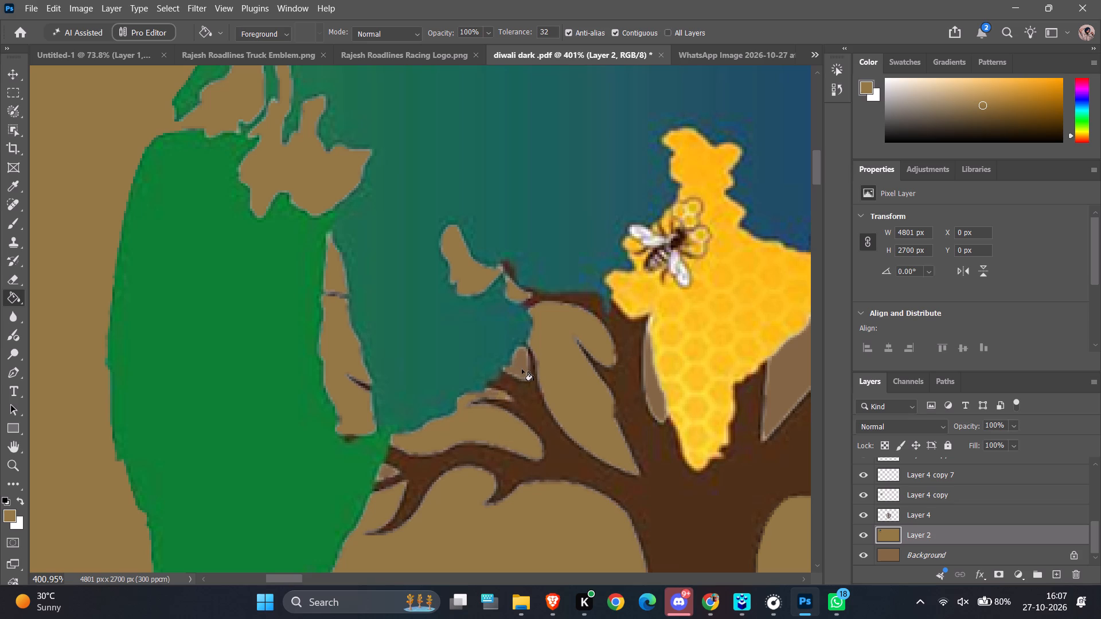
left_click(522, 369)
left_click(493, 394)
left_click(481, 395)
Fill the brown gaps on both sides of the yellow honeycomb India map with olive-gold.
scroll(536, 395, "down", 14, "ctrl+alt")
scroll(637, 393, "up", 6, "ctrl+alt")
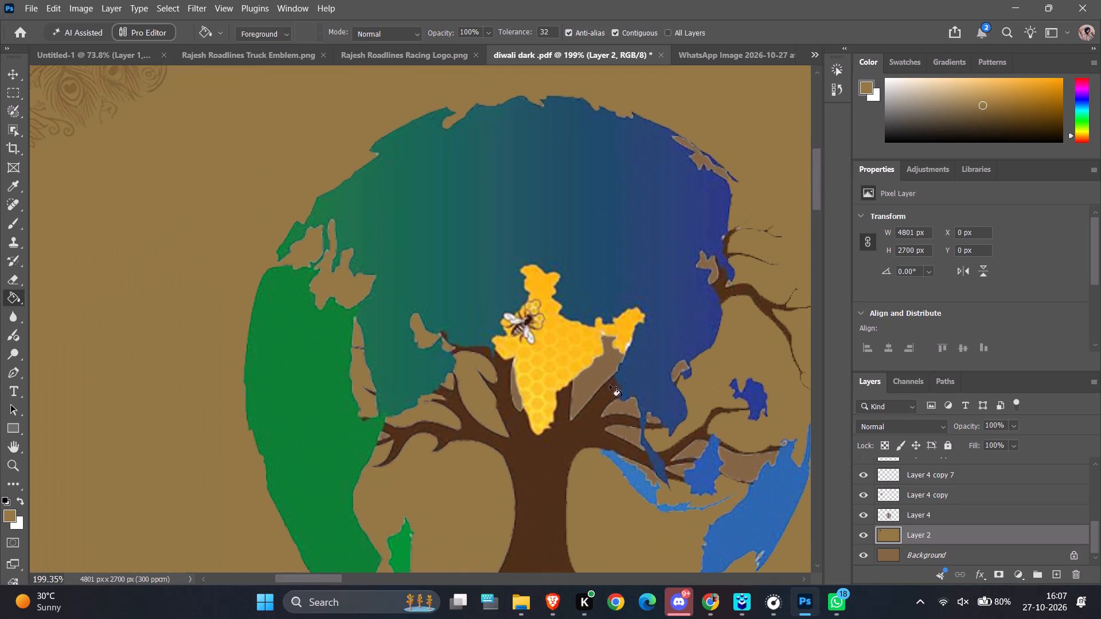
left_click(592, 374)
left_click(516, 397)
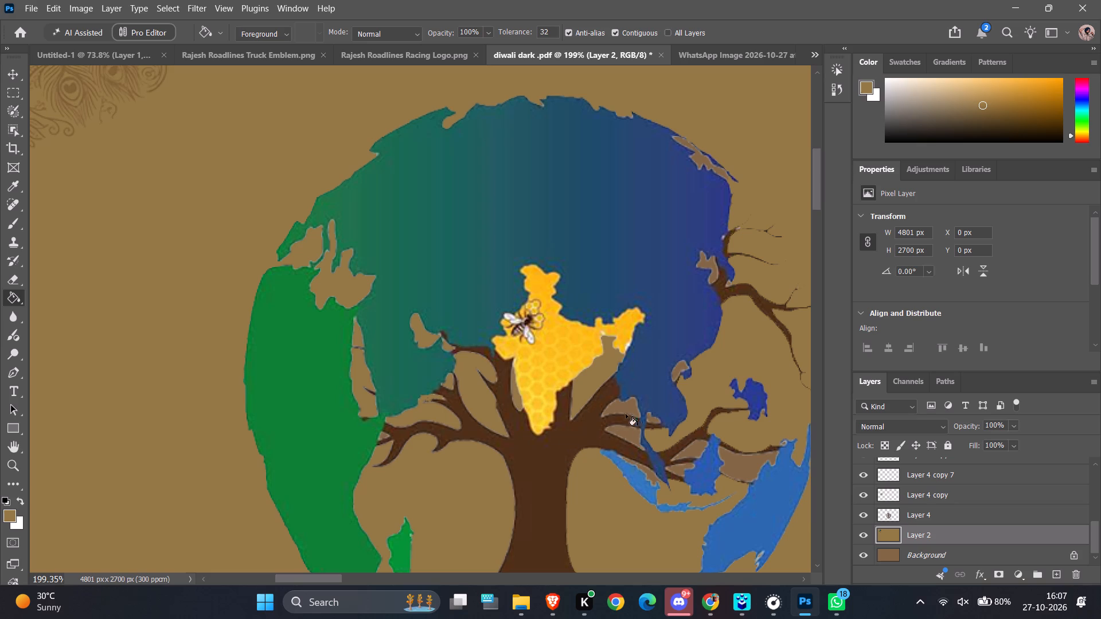
Fill the brown gaps among the tree's right branches and around the small blue islands with olive-gold.
left_click(632, 409)
left_click(653, 419)
left_click(630, 433)
left_click(693, 450)
left_click(674, 469)
left_click(651, 475)
left_click(744, 468)
Fill the brown patches and slivers along the blue landmass's right edge and the globe's upper-right rim with olive-gold.
left_click(709, 265)
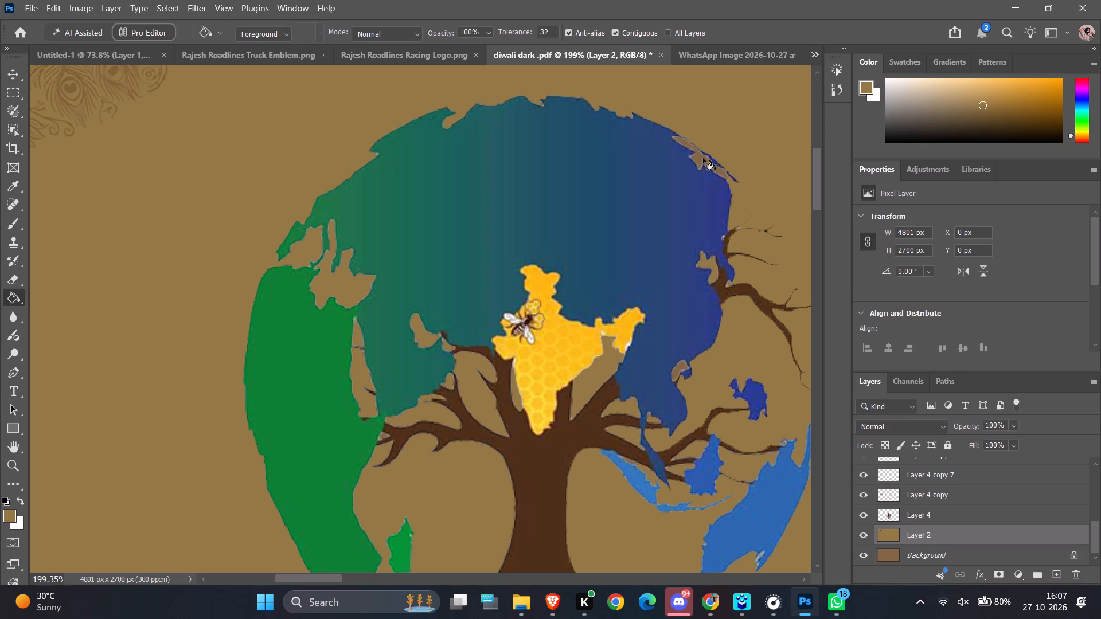
left_click(703, 158)
scroll(686, 140, "up", 11, "ctrl+alt")
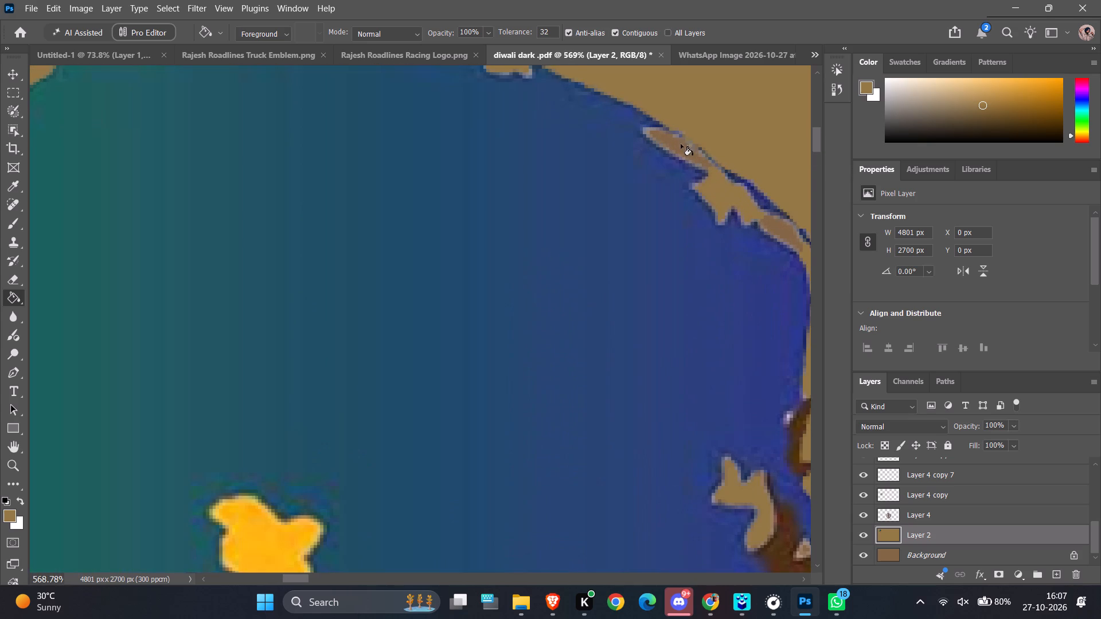
left_click(681, 144)
left_click(787, 229)
left_click(675, 144)
left_click(709, 164)
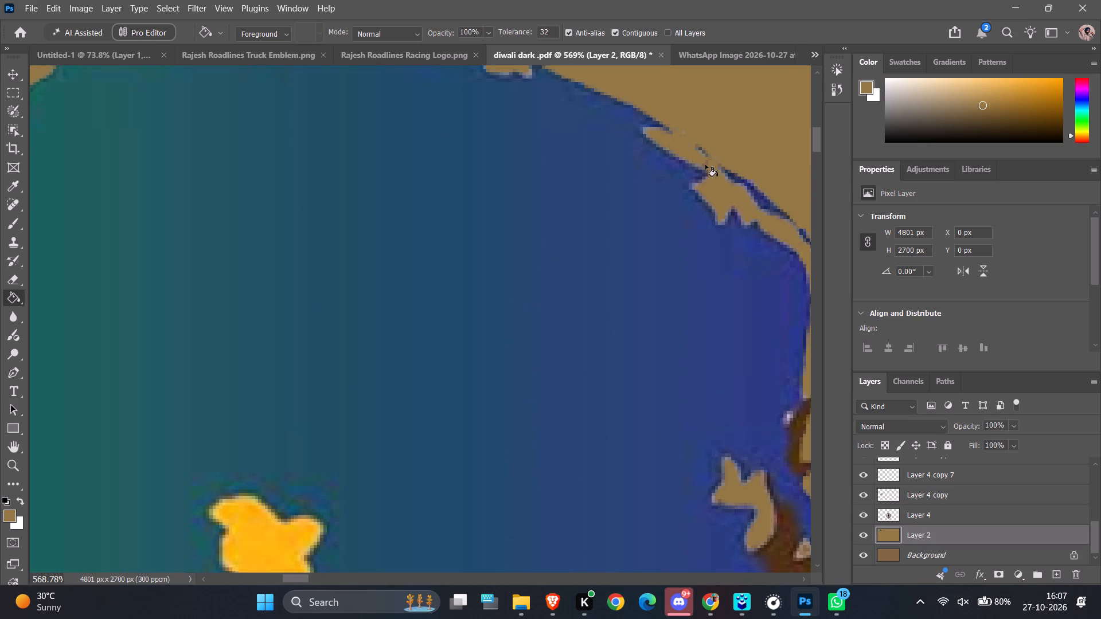
left_click(705, 164)
Fill the narrow sliver between the honeycomb India map's lower-left edge and the tree branch with olive-gold.
scroll(705, 164, "down", 19, "ctrl+alt")
scroll(538, 293, "down", 7, "ctrl")
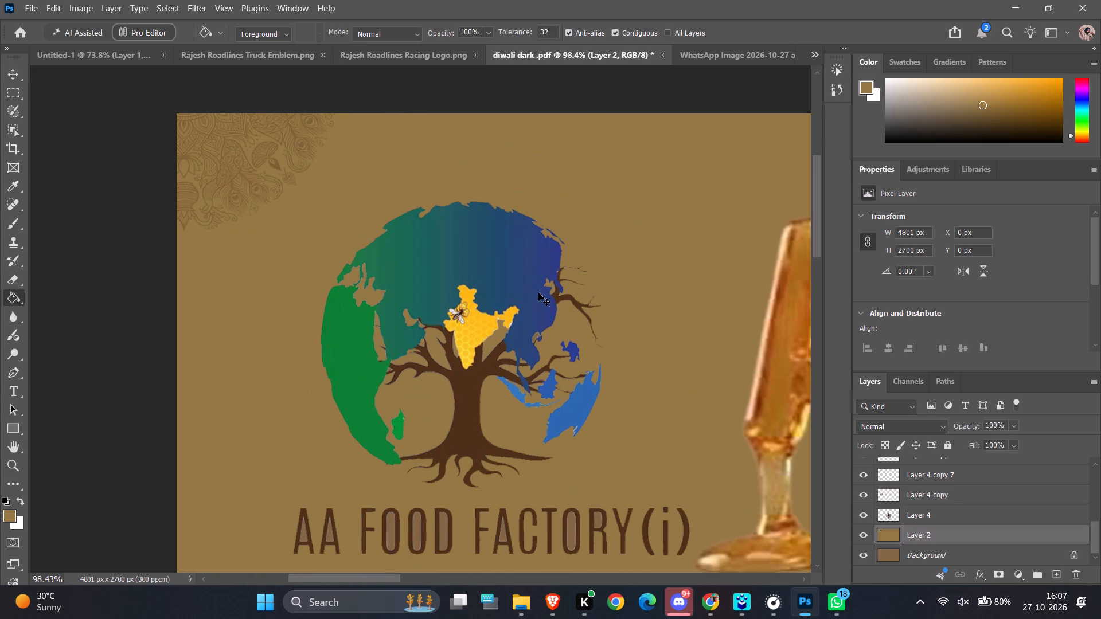
scroll(493, 336, "up", 14, "ctrl+alt")
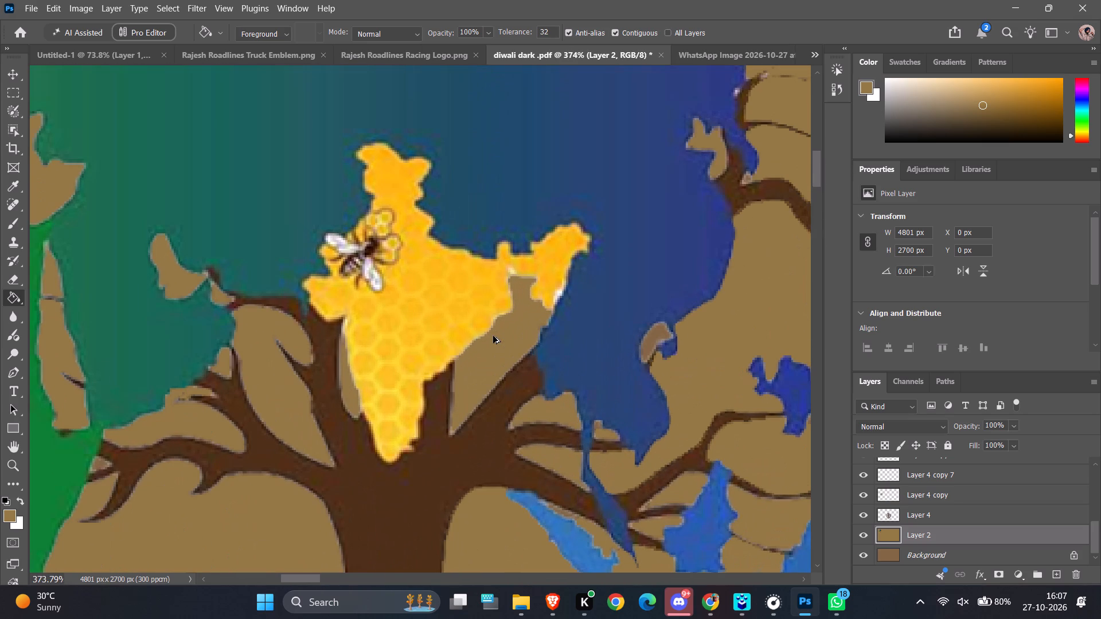
left_click(350, 397)
scroll(350, 397, "down", 18, "ctrl+alt")
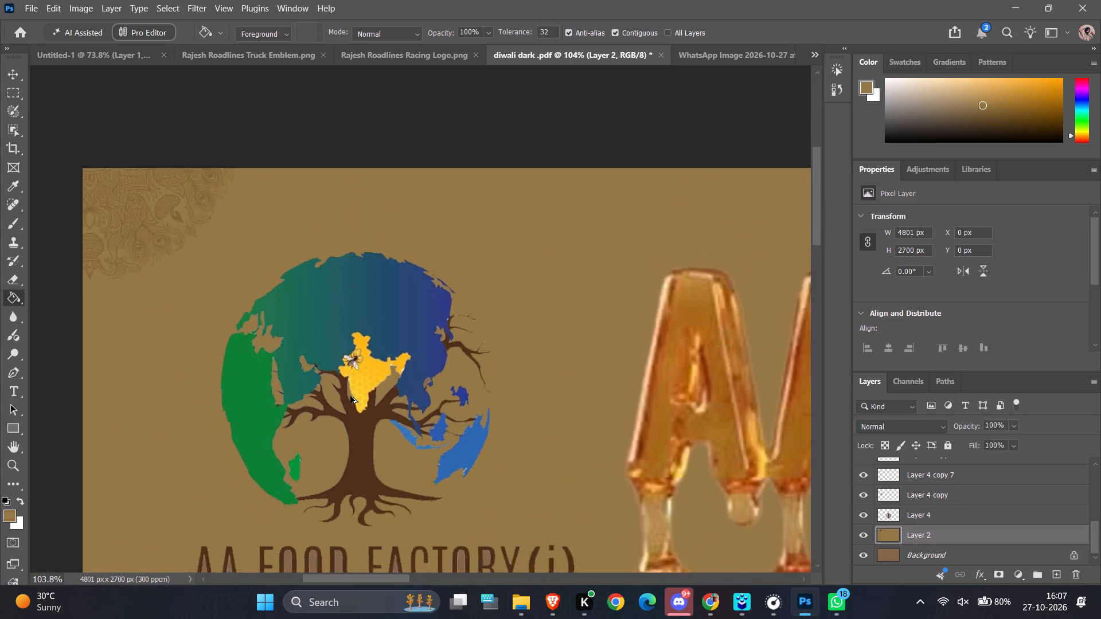
scroll(350, 396, "down", 3, "ctrl+alt")
scroll(593, 471, "down", 12, "ctrl+alt")
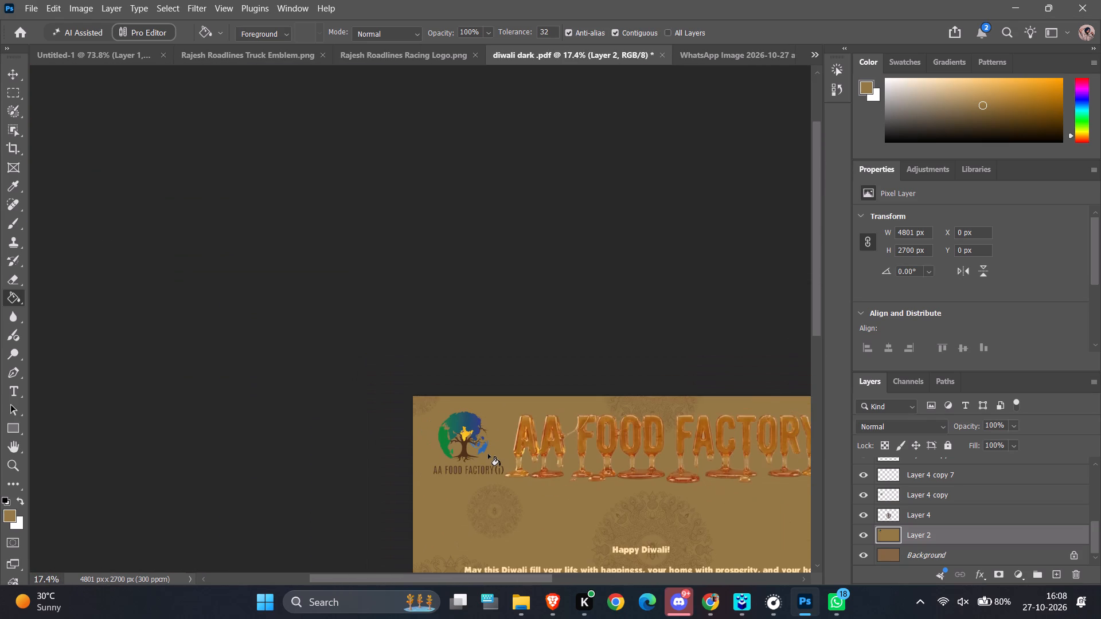
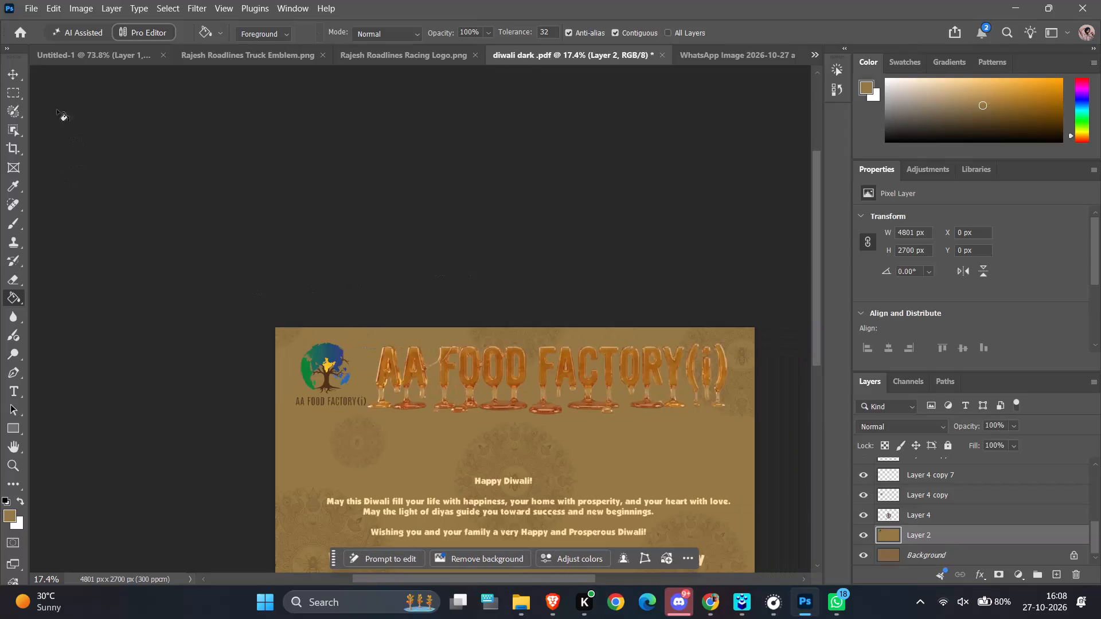
Open the image "WhatsApp Image 2026-10-27 at 4.06.45 PM" from the Desktop.
left_click(25, 5)
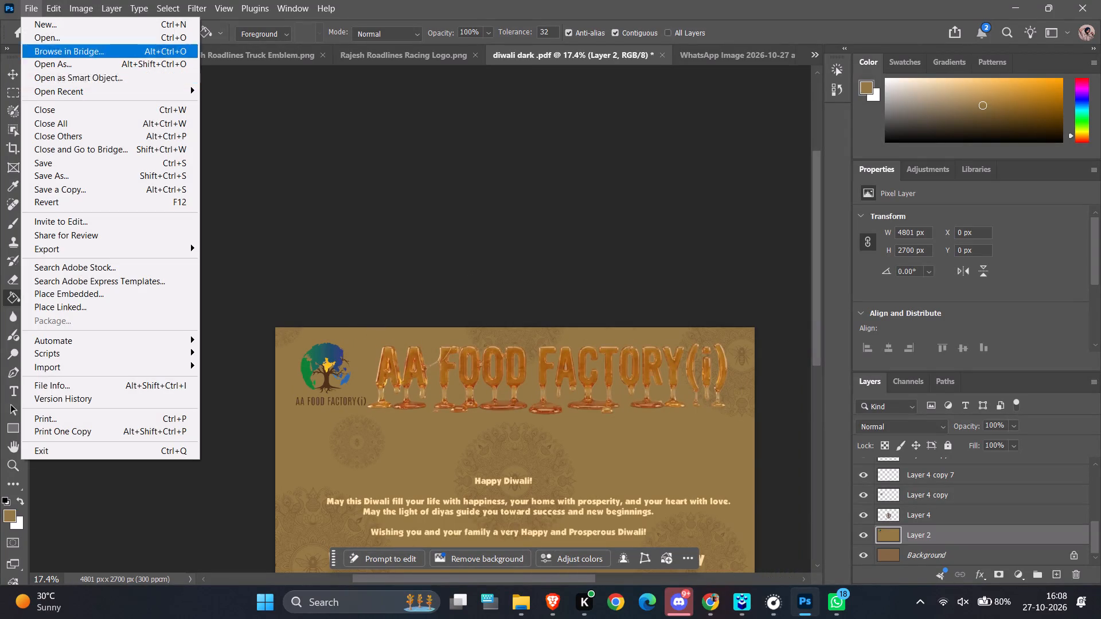
left_click(73, 40)
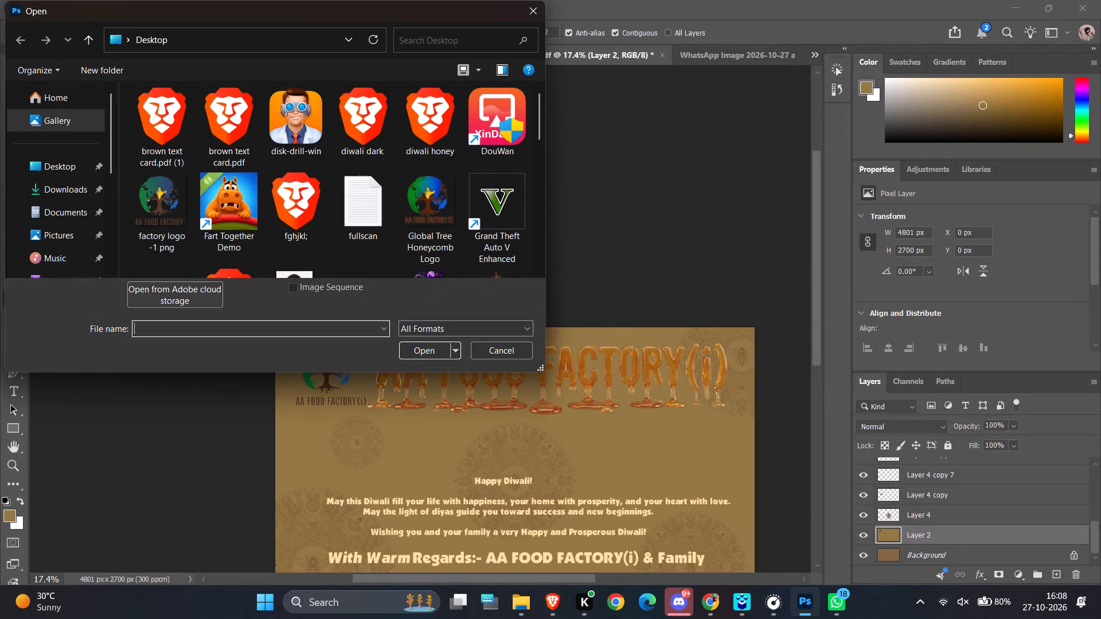
scroll(368, 154, "down", 10)
left_click(357, 106)
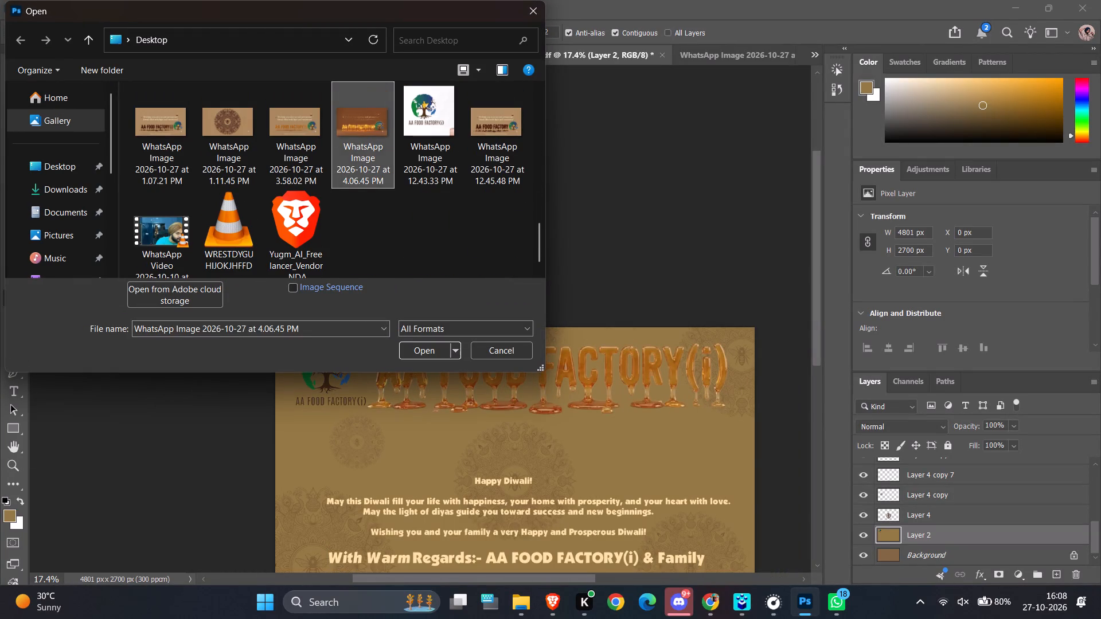
left_click(420, 346)
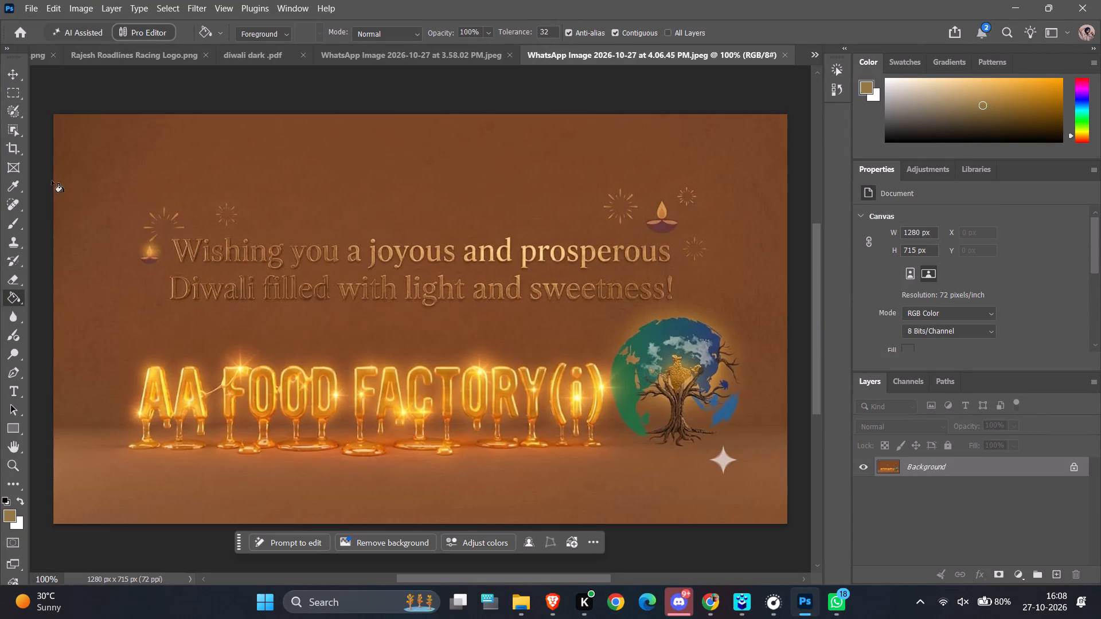
Crop the image tightly around the glowing AA FOOD FACTORY(i) honey lettering, to about 860 x 219 px, excluding the greeting and tree globe.
left_click(20, 155)
left_click_drag(425, 118, 431, 194)
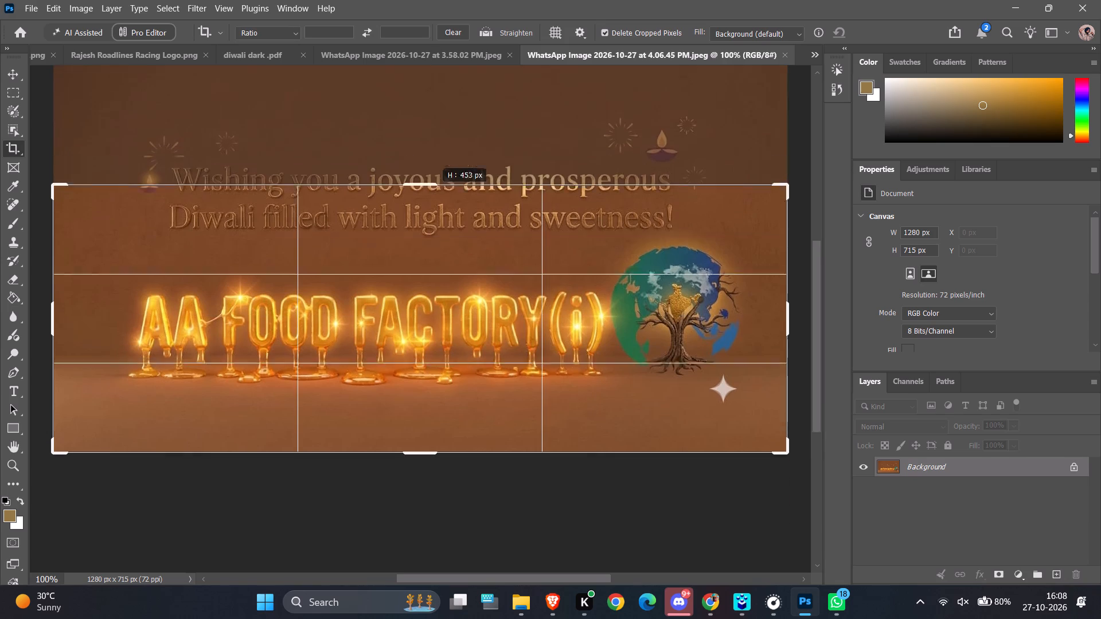
left_click_drag(431, 194, 434, 232)
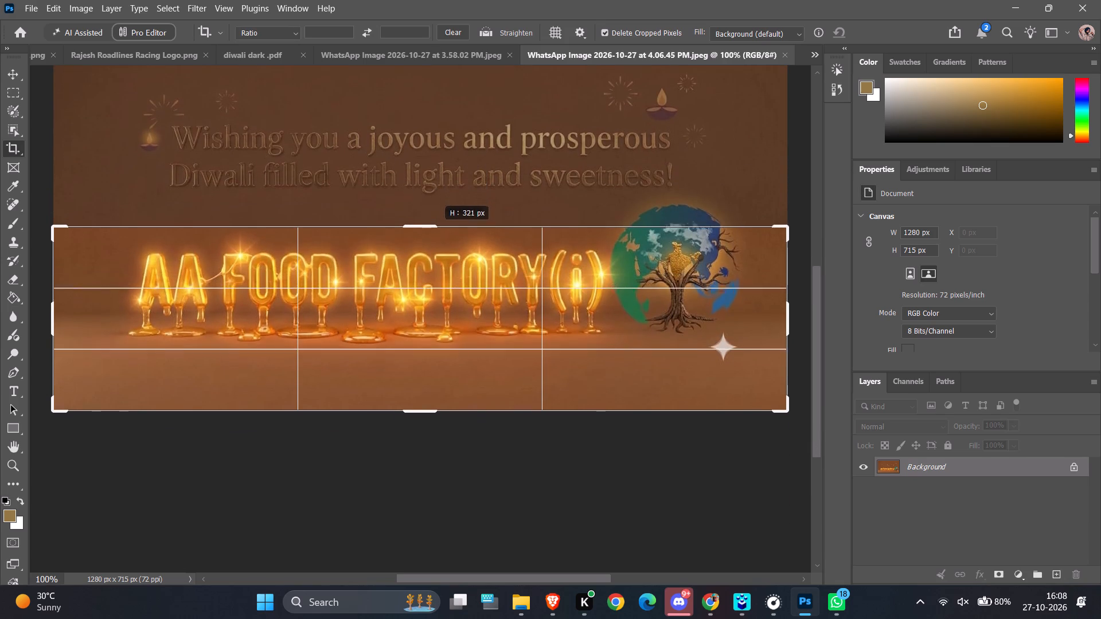
left_click_drag(434, 232, 435, 235)
left_click_drag(788, 319, 710, 315)
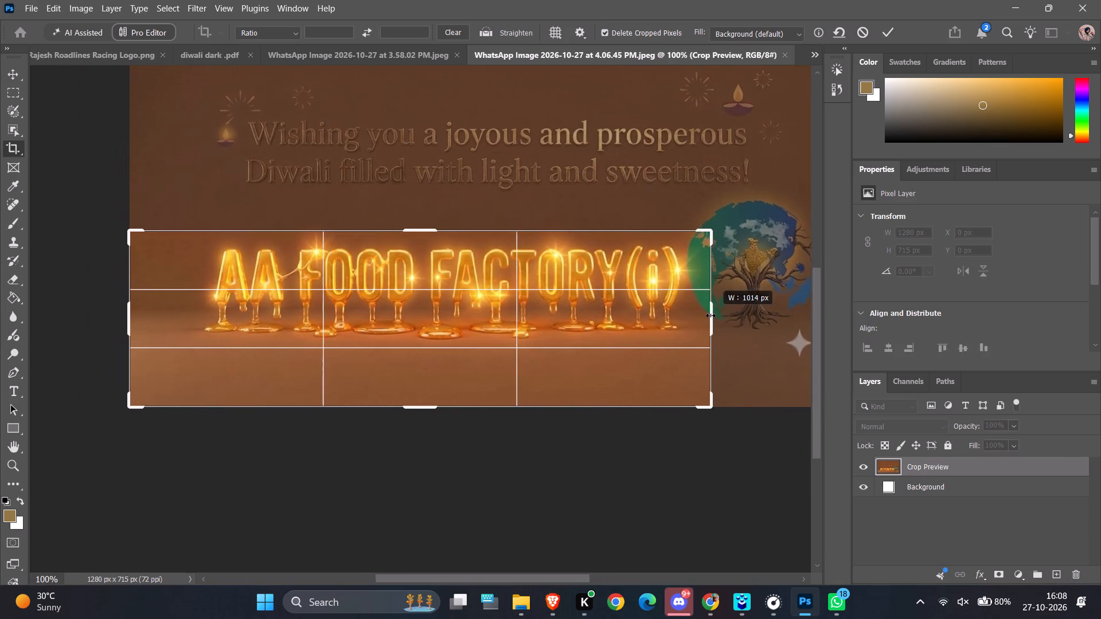
left_click_drag(710, 315, 700, 305)
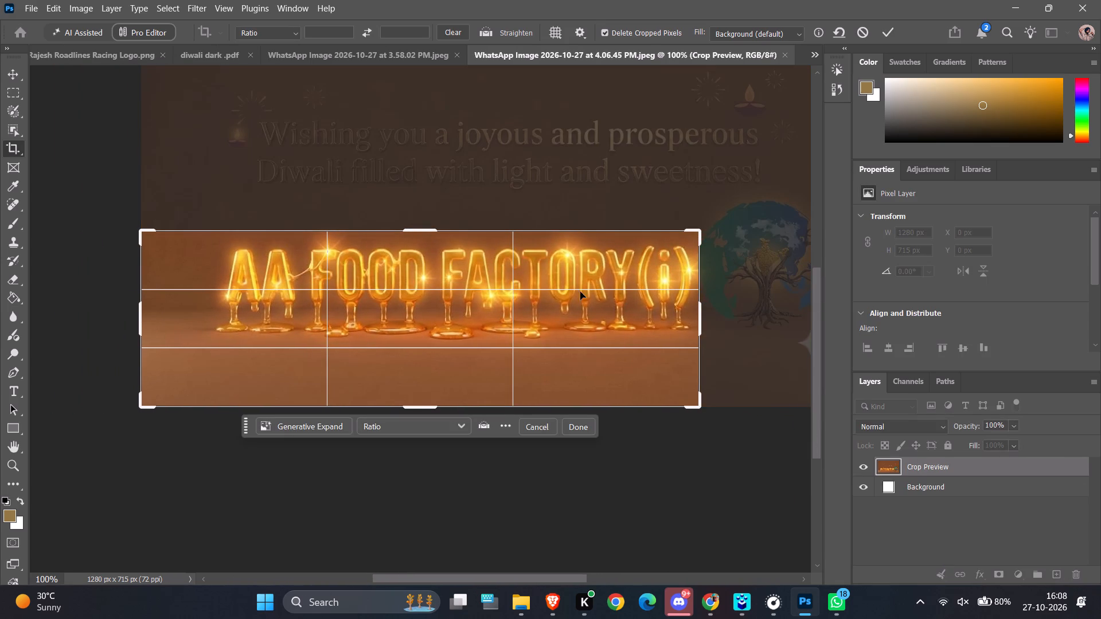
left_click_drag(139, 311, 172, 322)
left_click_drag(410, 407, 409, 382)
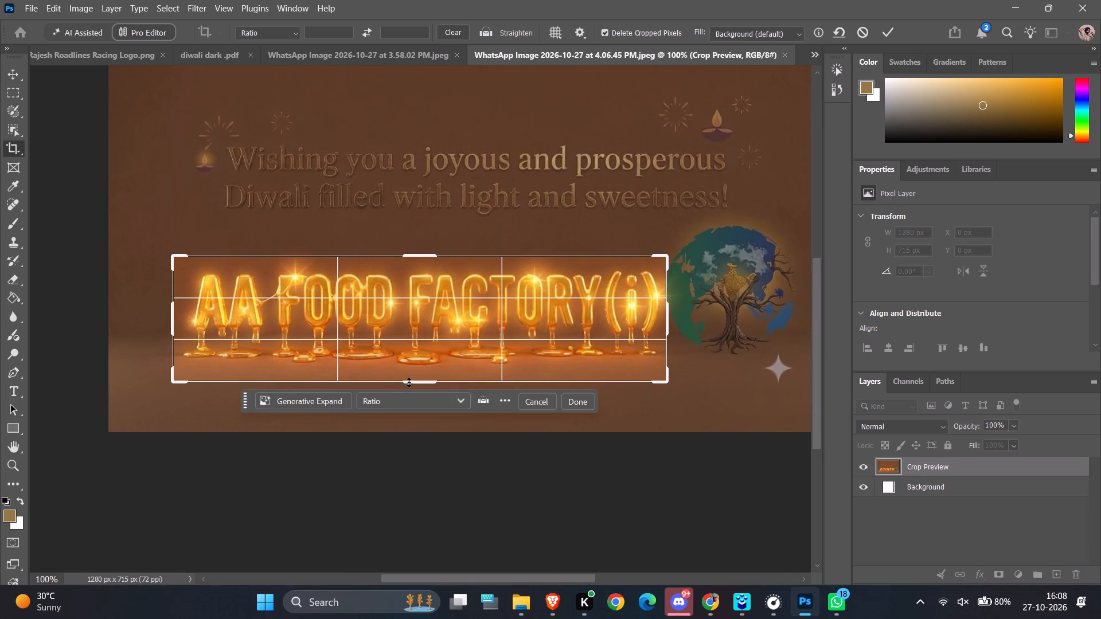
key("Return")
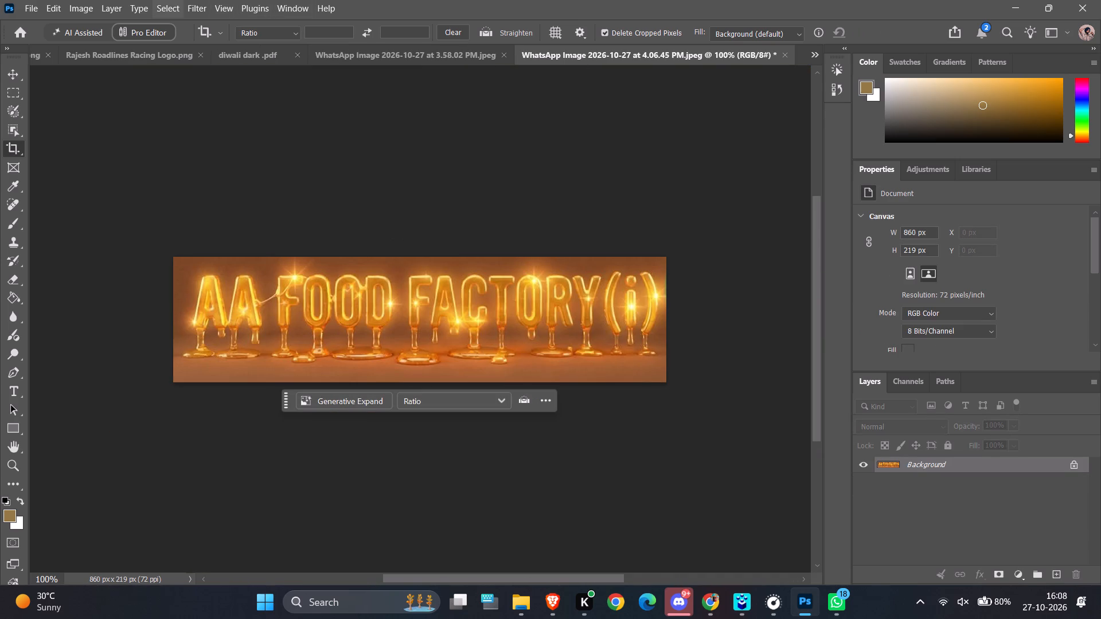
Select the honey-drip lettering automatically as the image's subject.
left_click(163, 2)
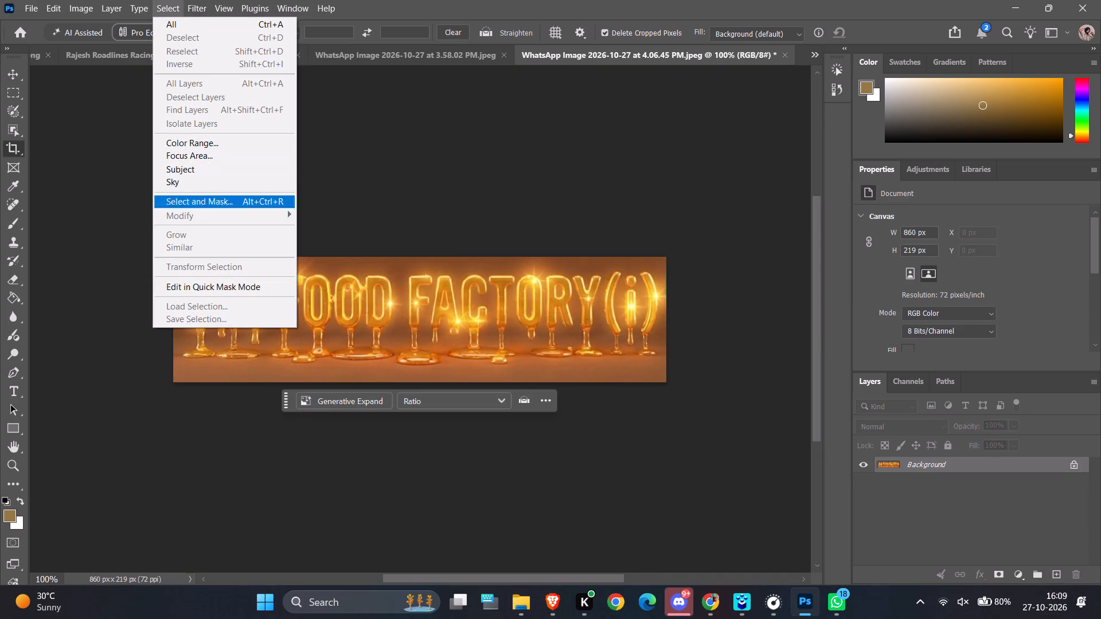
left_click(206, 164)
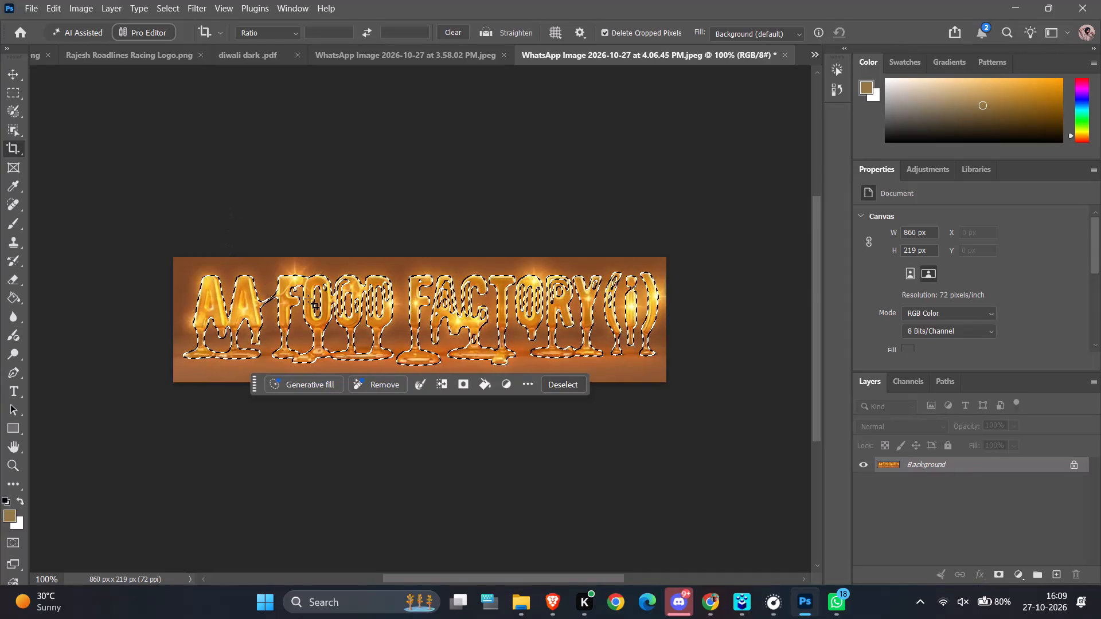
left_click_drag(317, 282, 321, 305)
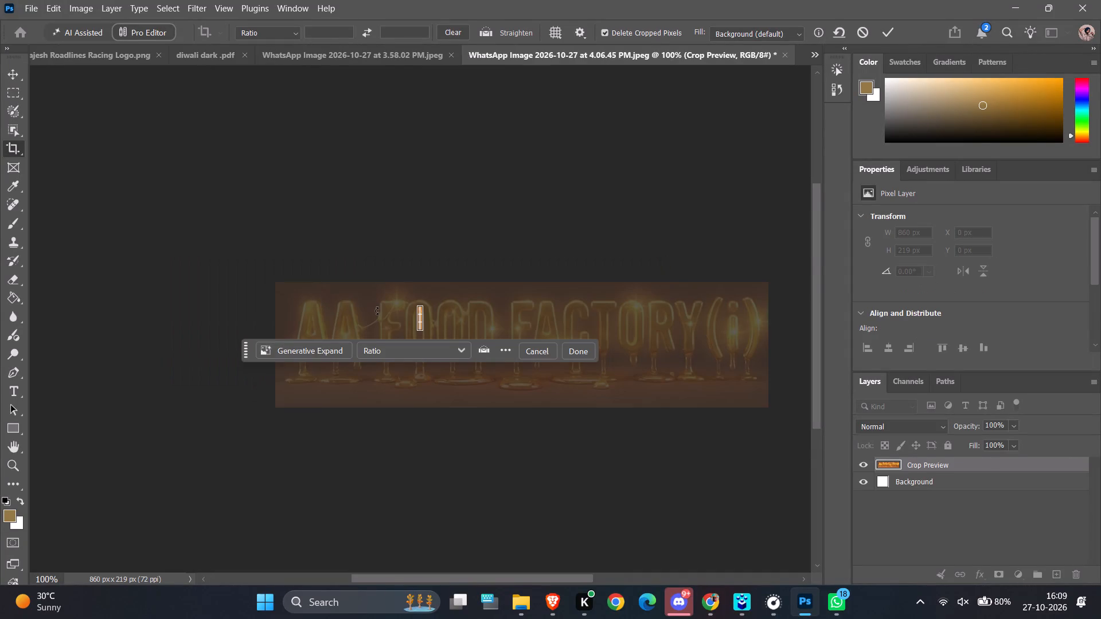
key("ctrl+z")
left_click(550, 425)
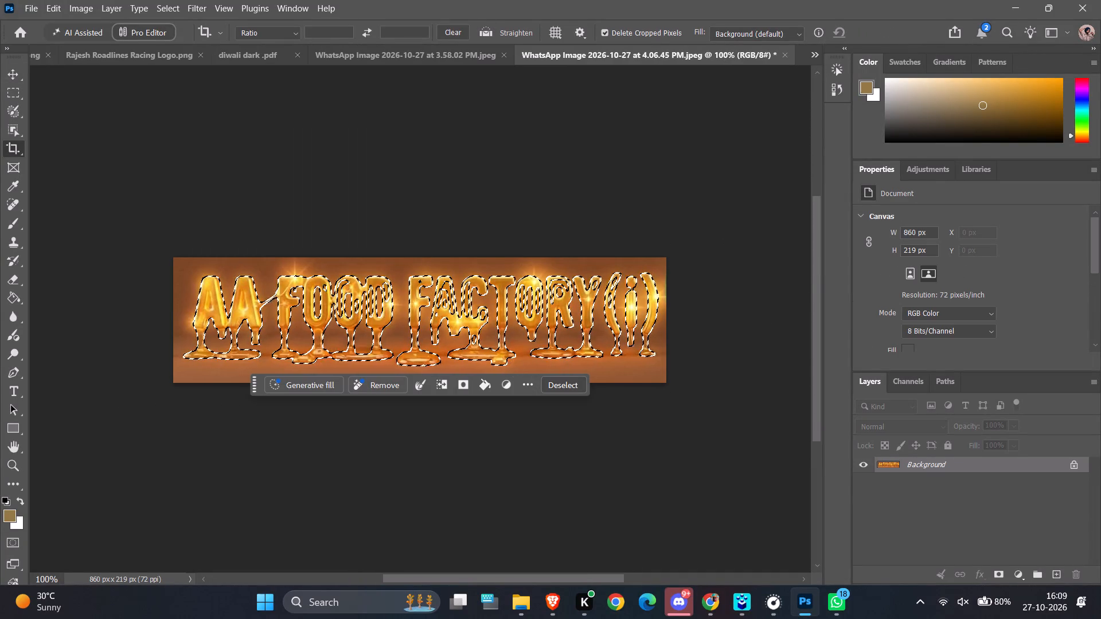
Move the selected bright honey AA FOOD FACTORY(i) lettering from the WhatsApp image into the diwali dark .pdf card.
left_click(9, 73)
left_click_drag(247, 295, 271, 383)
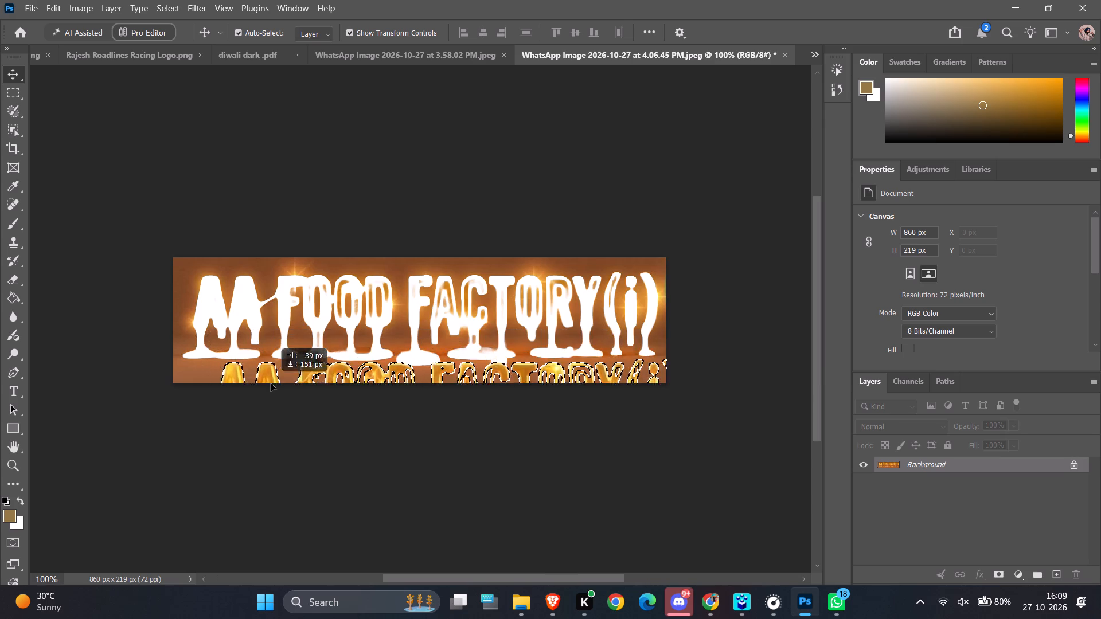
left_click_drag(271, 383, 171, 56)
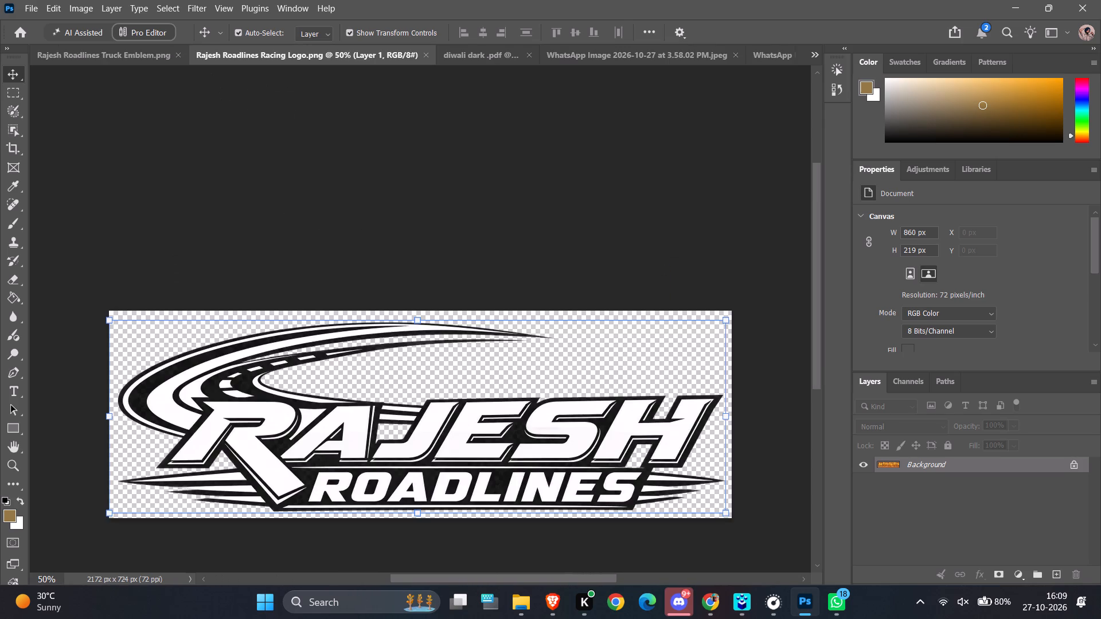
left_click_drag(171, 56, 472, 335)
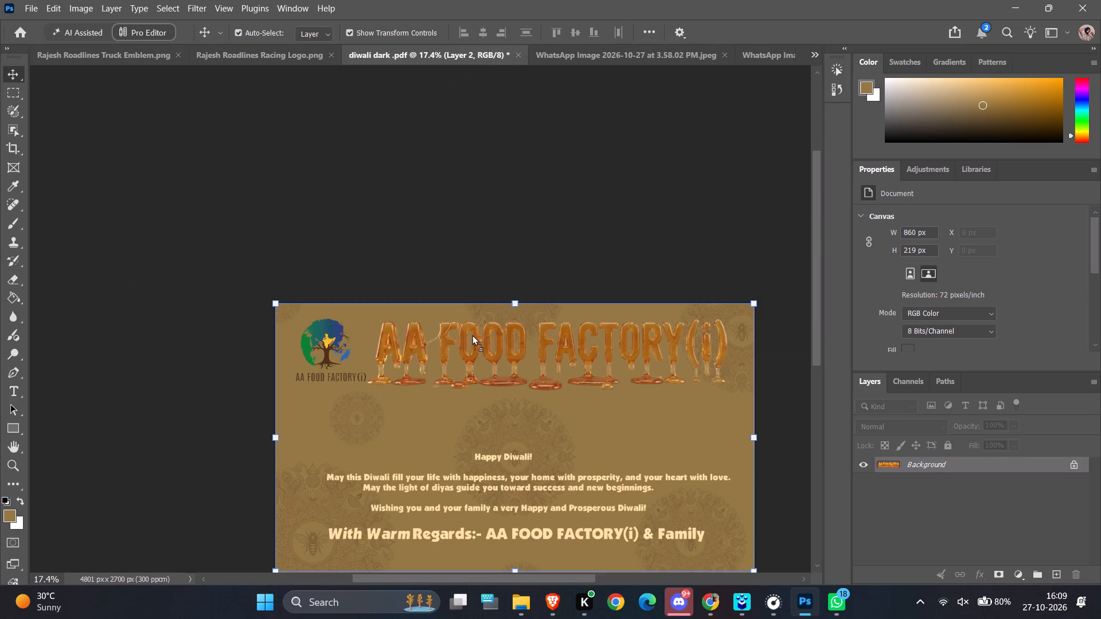
left_click_drag(472, 335, 472, 354)
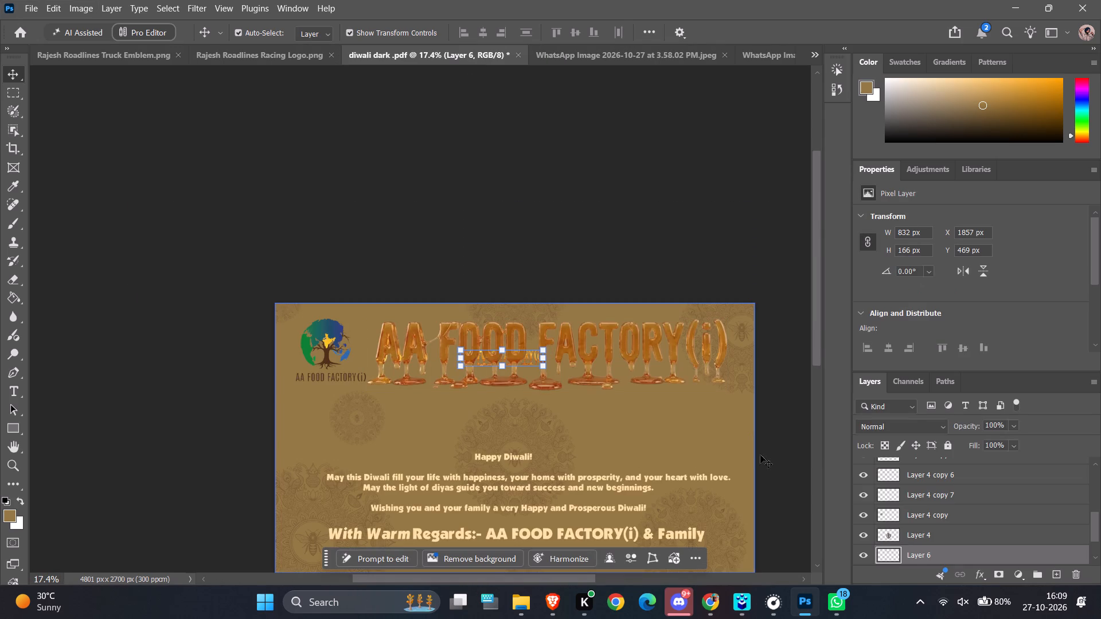
Hide Layer 5, the older dark honey title on the Diwali card.
scroll(963, 525, "up", 2)
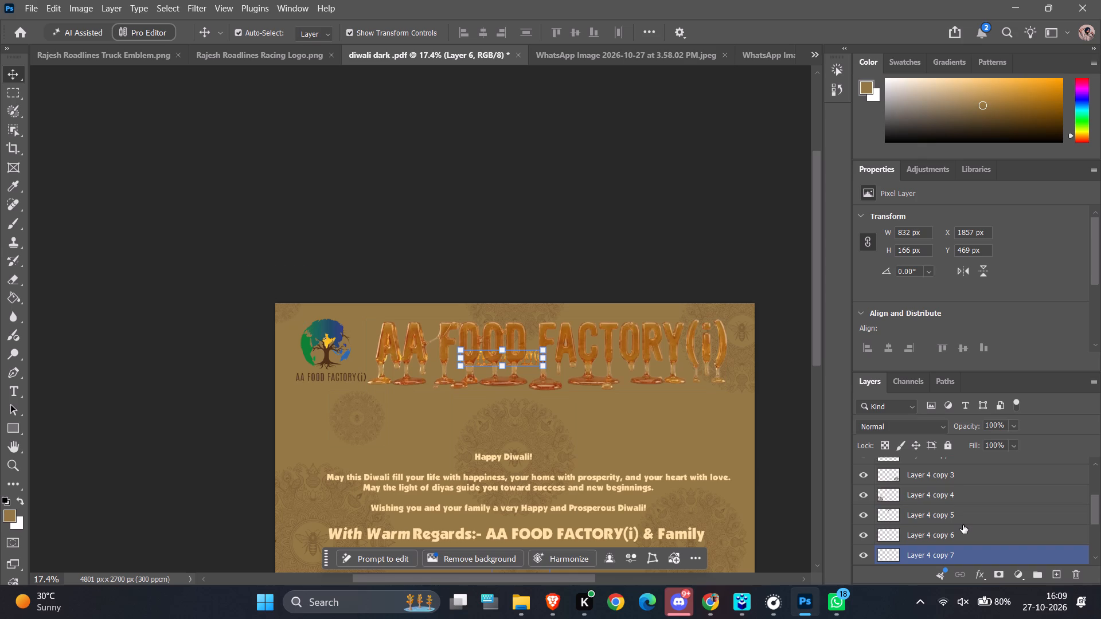
scroll(963, 525, "up", 6)
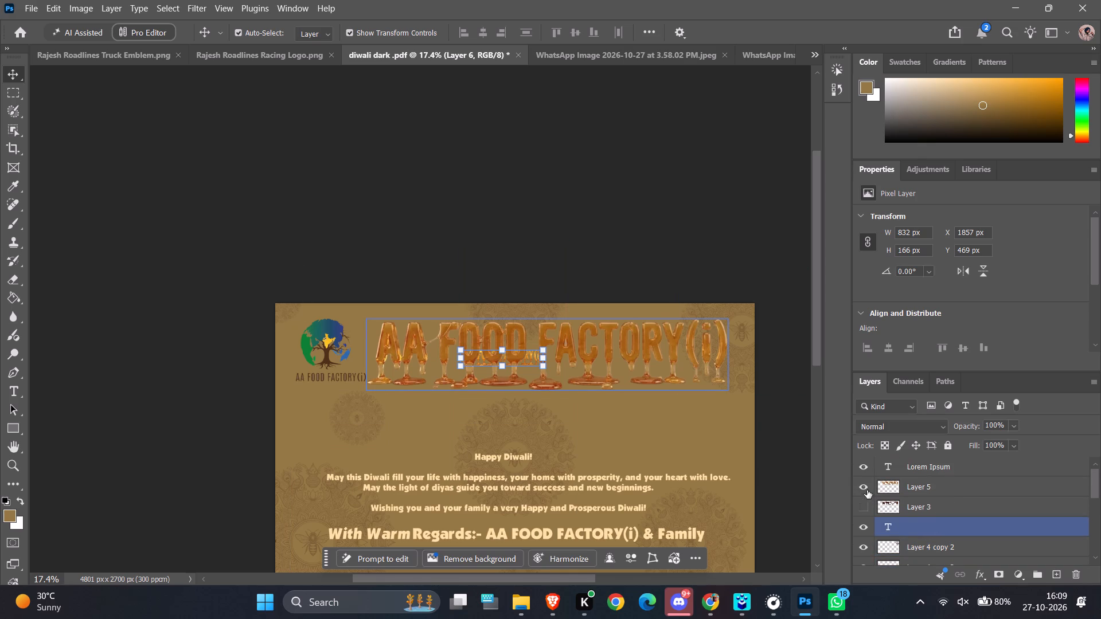
left_click(865, 489)
Scale the new honey title to about 438% (3648 by 728 px) and place it beside the logo at X 924, Y 144 px.
left_click_drag(544, 352, 545, 351)
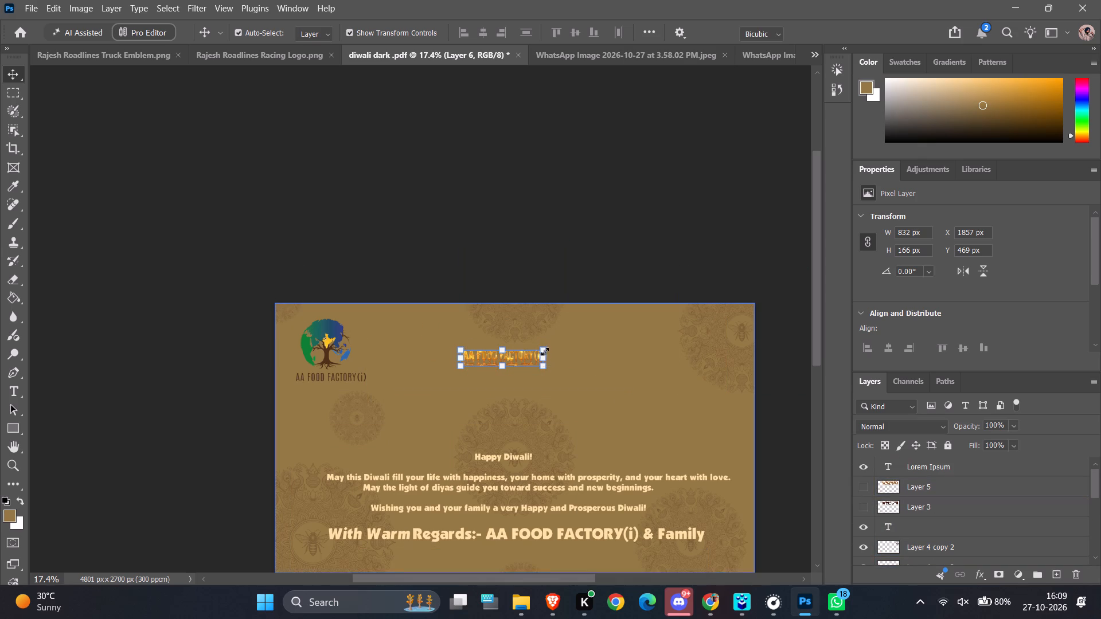
left_click_drag(545, 351, 751, 319)
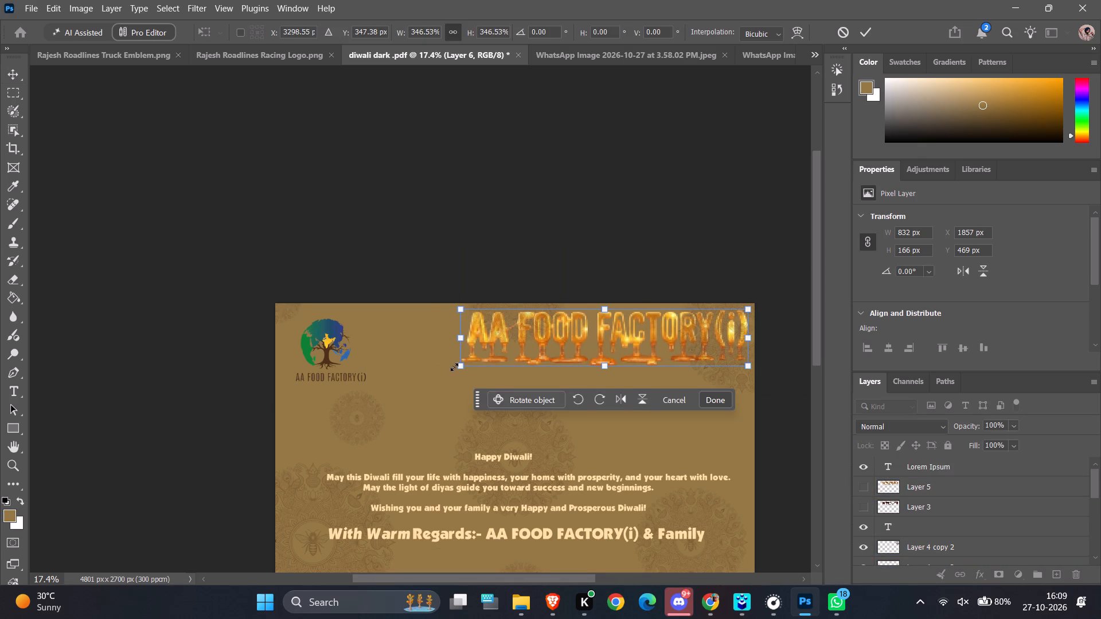
left_click_drag(460, 367, 388, 406)
left_click_drag(535, 337, 529, 347)
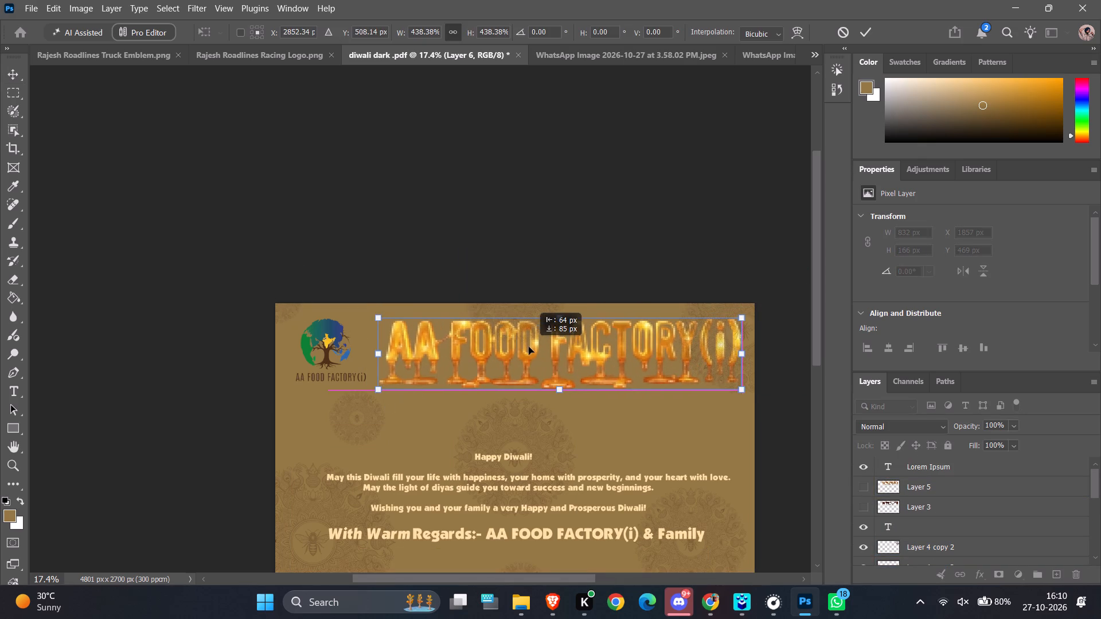
left_click_drag(529, 347, 525, 349)
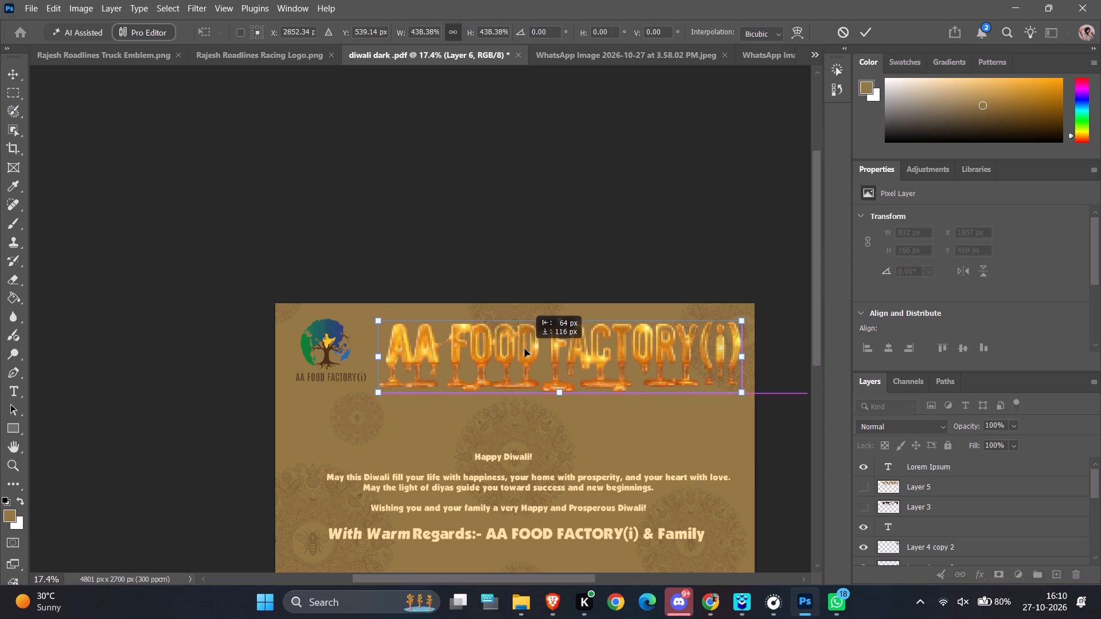
left_click_drag(525, 349, 507, 346)
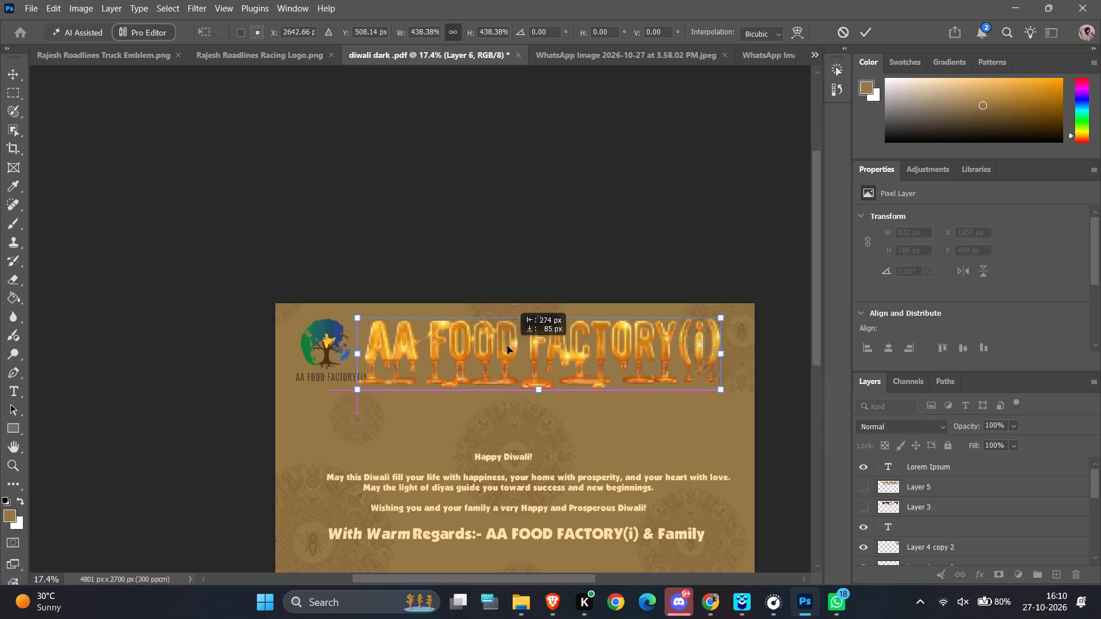
left_click_drag(507, 346, 520, 346)
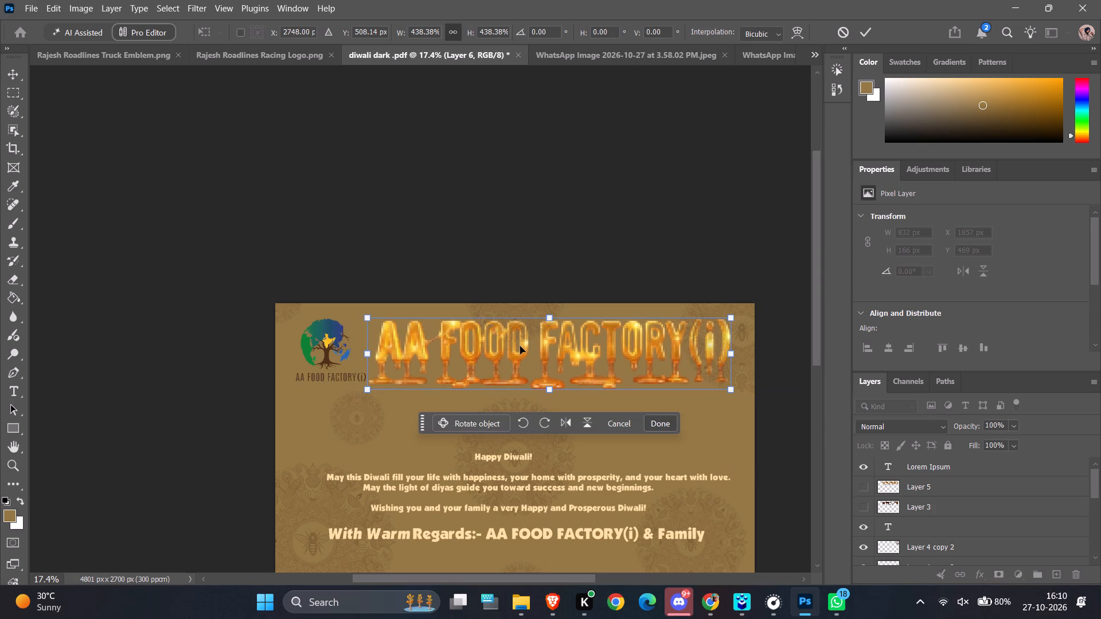
left_click(628, 252)
left_click(666, 420)
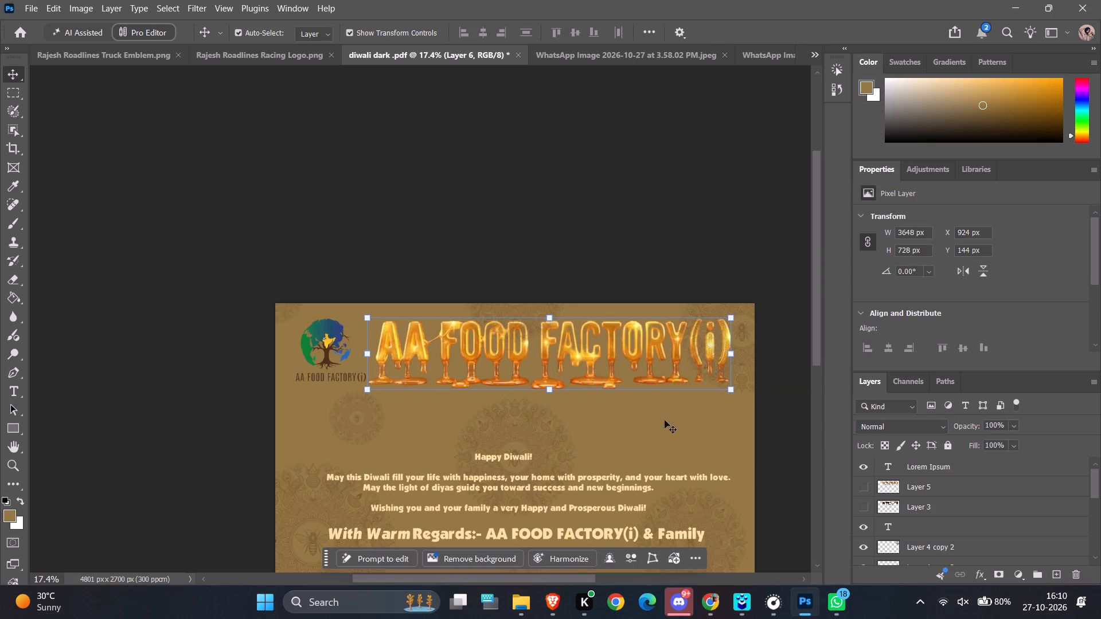
Delete the stray Lorem Ipsum text layer.
scroll(760, 342, "down", 6)
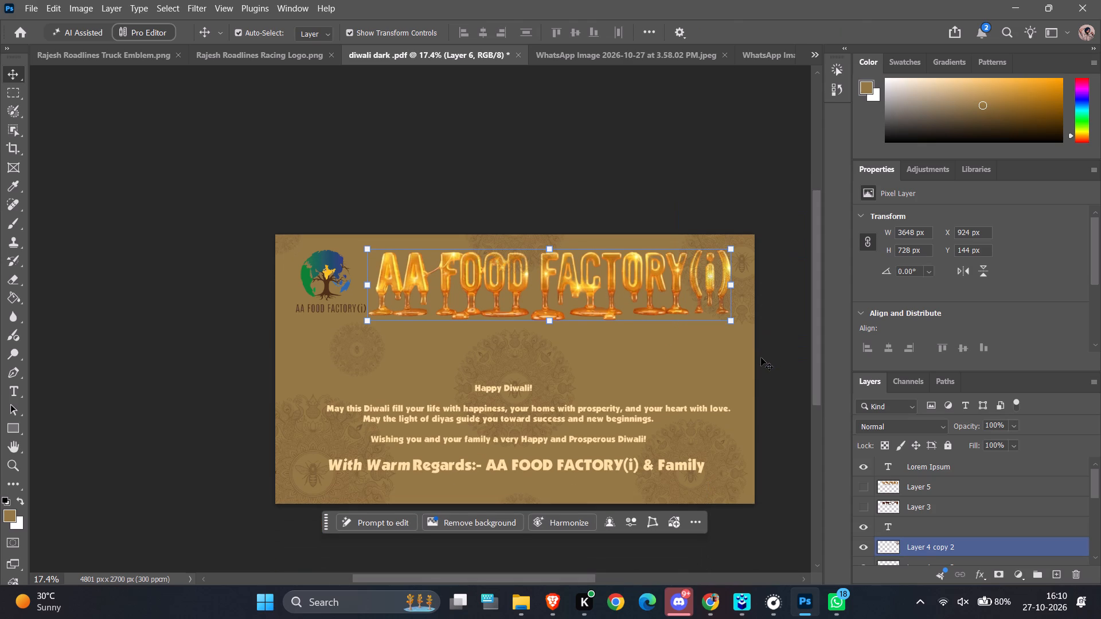
scroll(844, 420, "down", 1)
scroll(975, 485, "up", 3)
left_click(967, 458)
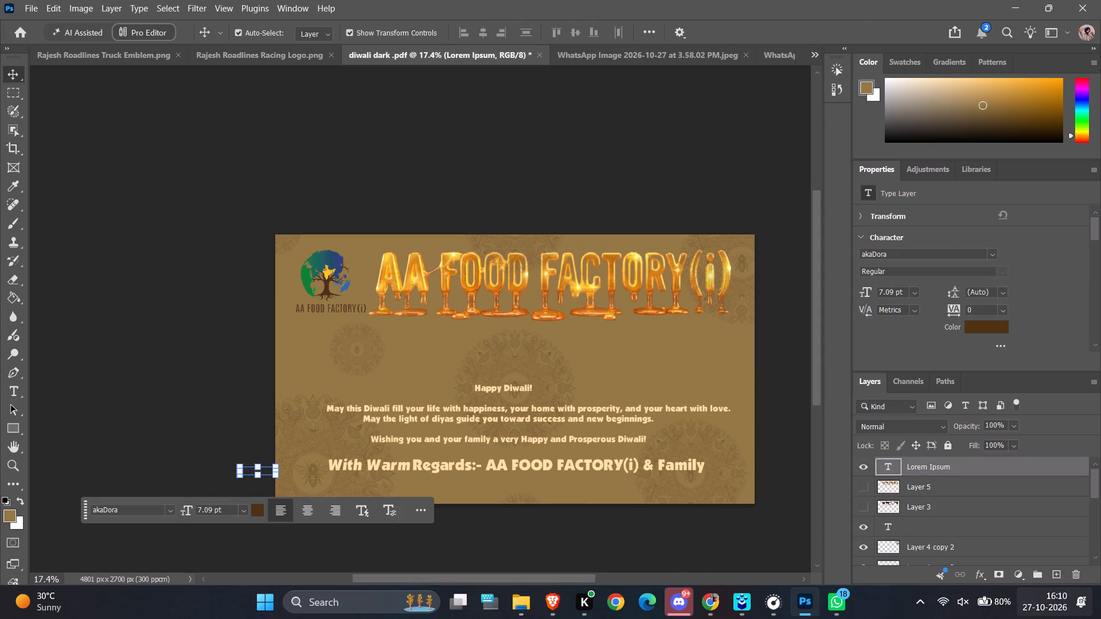
left_click(1072, 575)
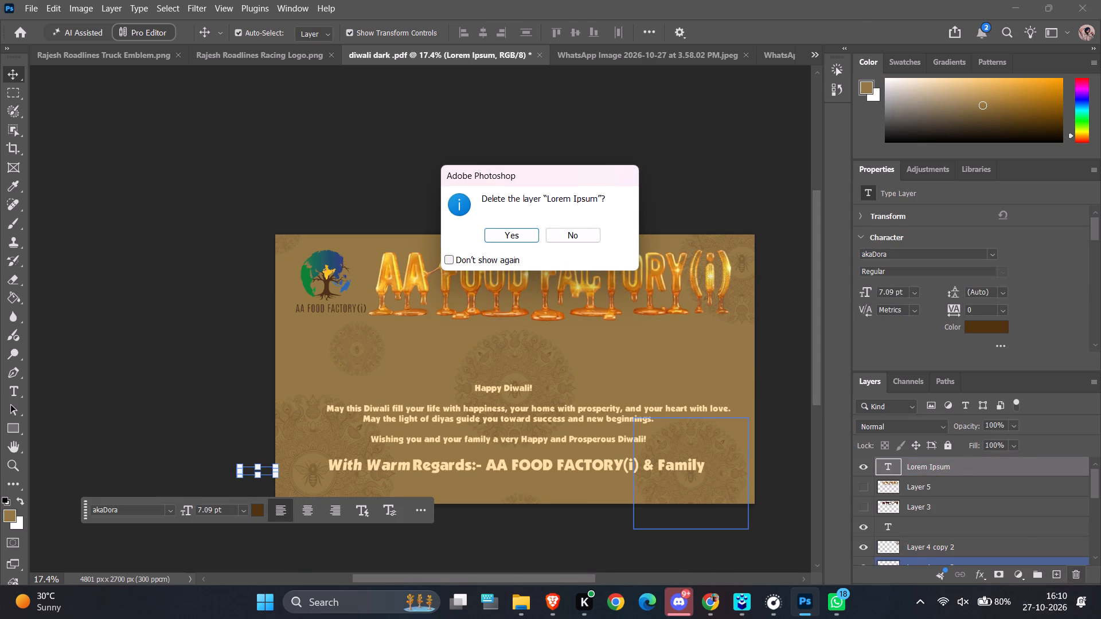
left_click(497, 236)
Move Layer 6, the new honey title, up the layer stack to sit between Layer 5 and Layer 3, and deselect it.
scroll(919, 491, "up", 1)
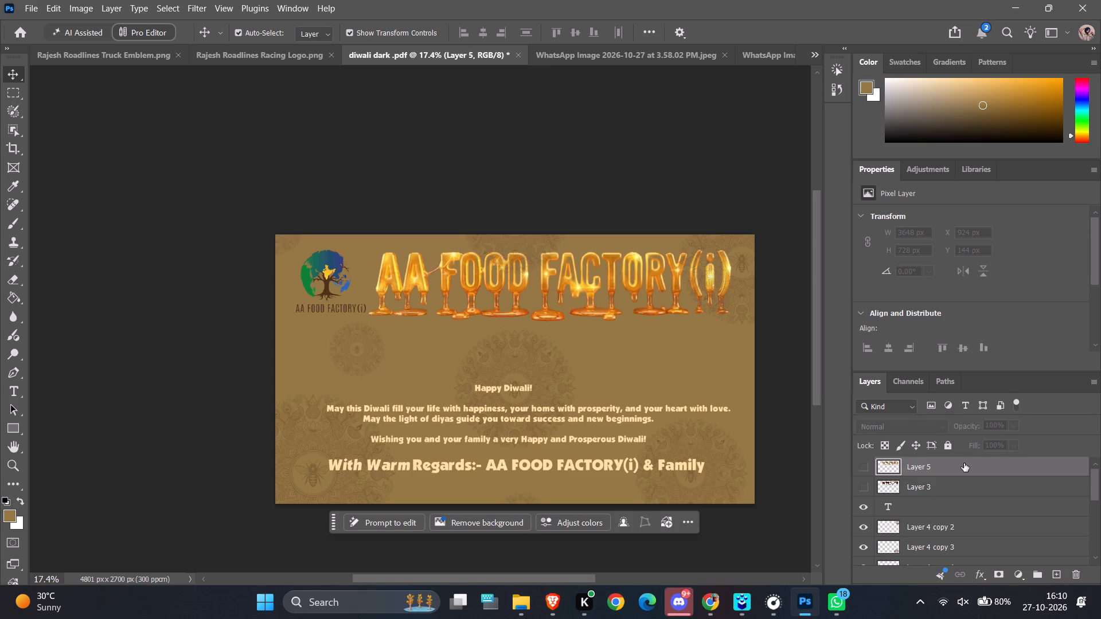
left_click_drag(964, 463, 960, 448)
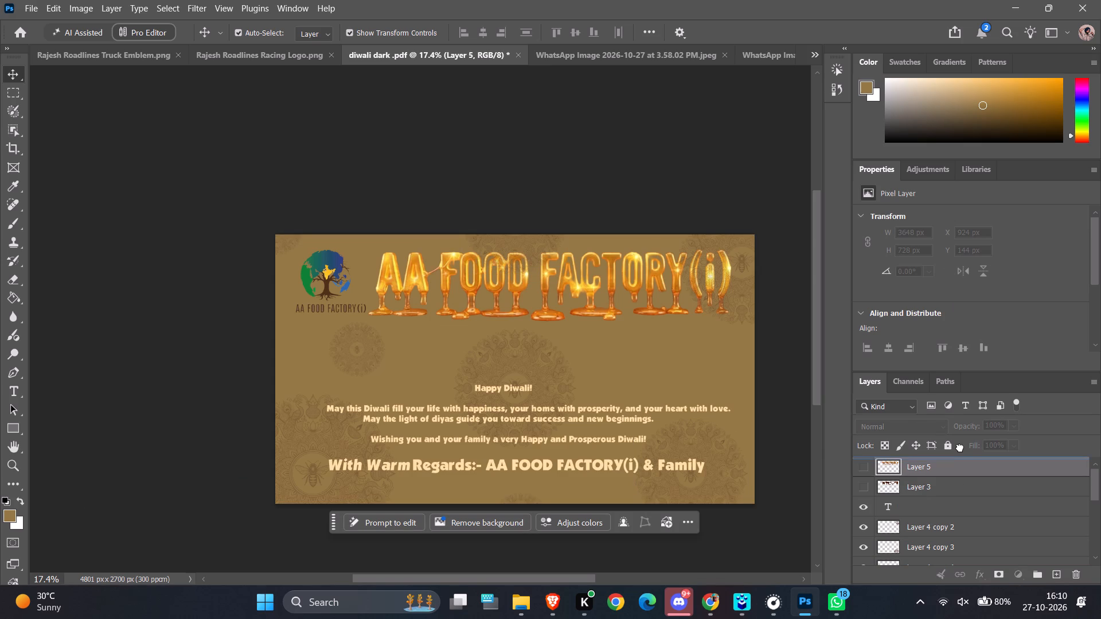
left_click_drag(960, 448, 965, 472)
scroll(965, 507, "up", 2)
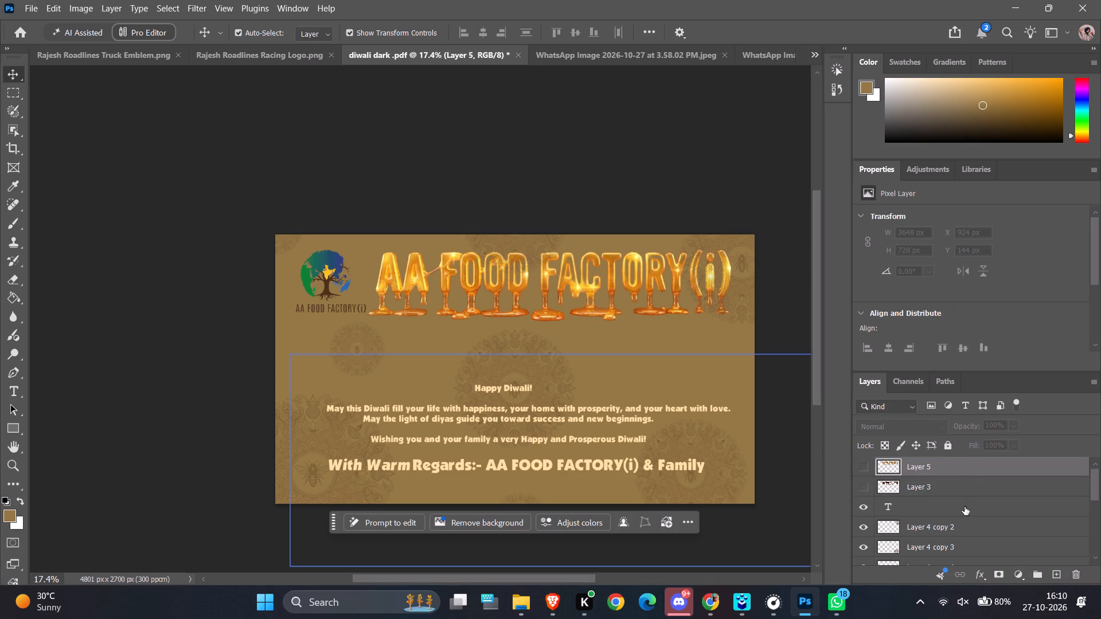
scroll(965, 507, "up", 2)
scroll(909, 478, "down", 12)
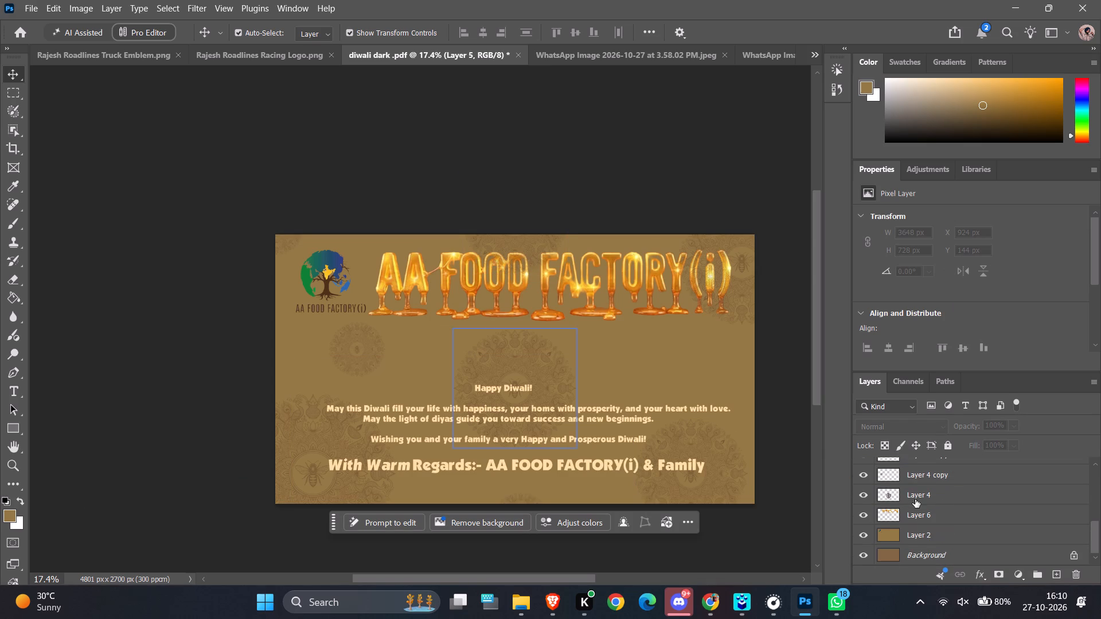
scroll(915, 499, "down", 2)
left_click_drag(978, 515, 967, 464)
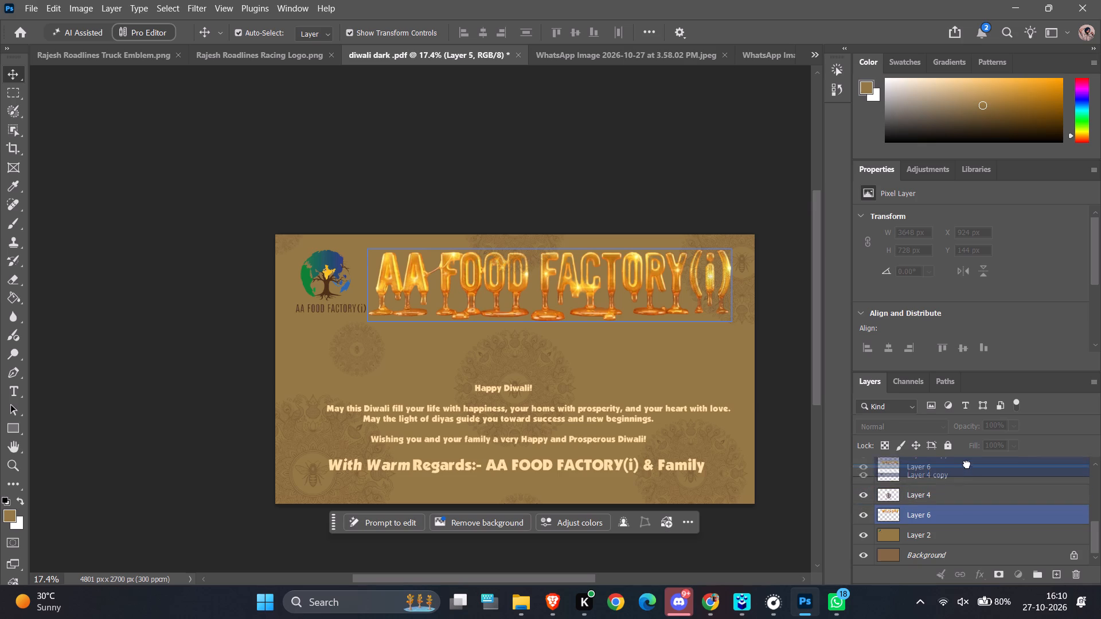
left_click_drag(967, 464, 966, 450)
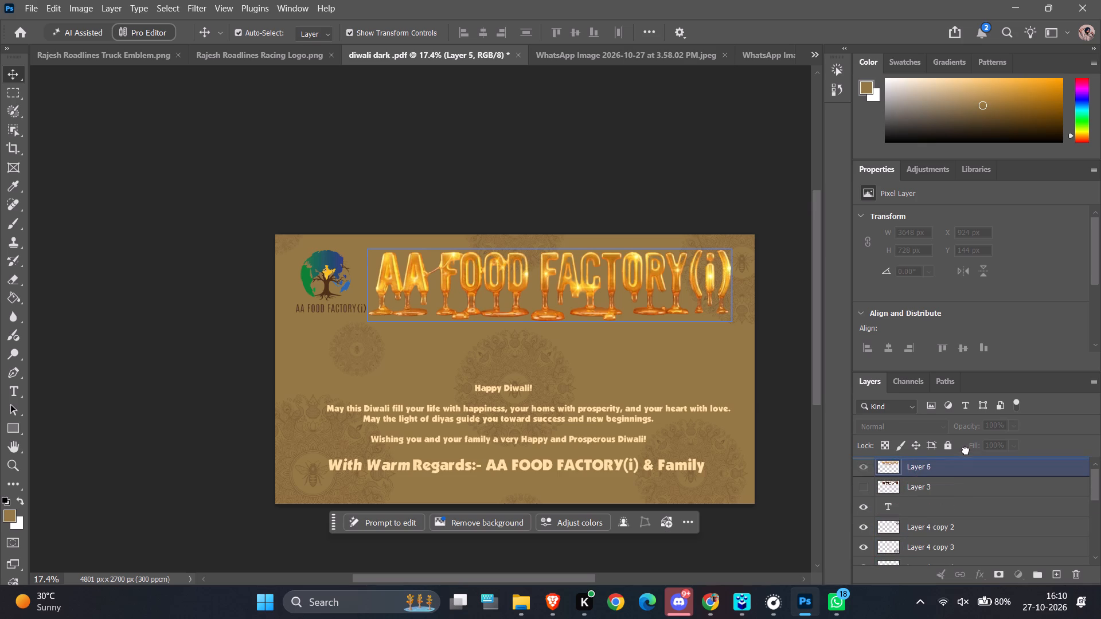
left_click_drag(966, 450, 968, 479)
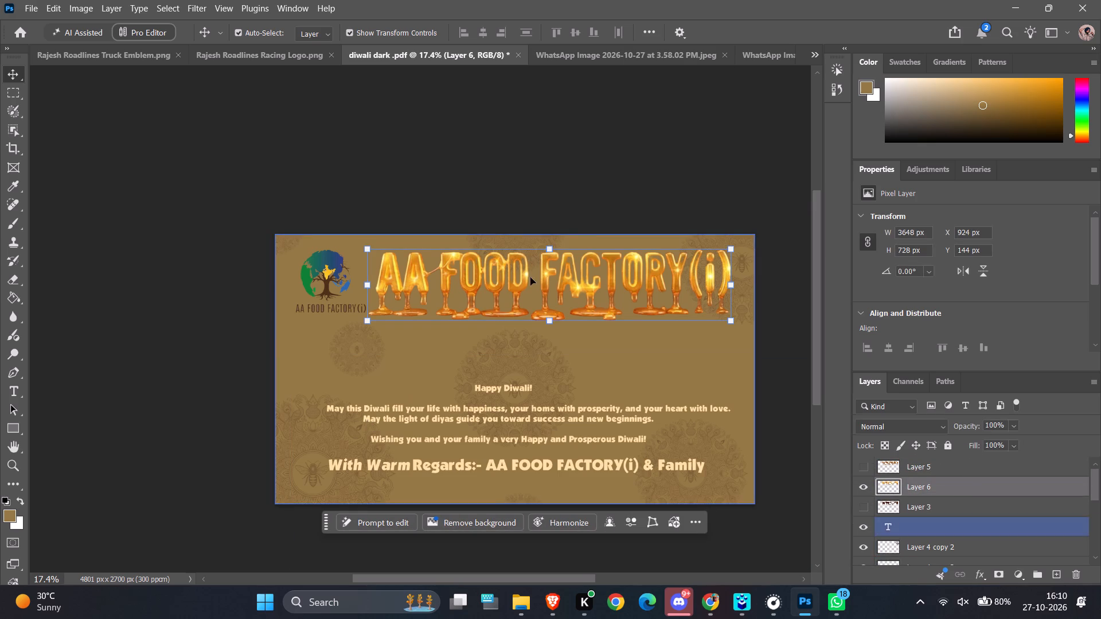
left_click_drag(683, 199, 689, 191)
left_click(689, 191)
Examine the honey title up close and the card's overall layout.
scroll(573, 201, "down", 3)
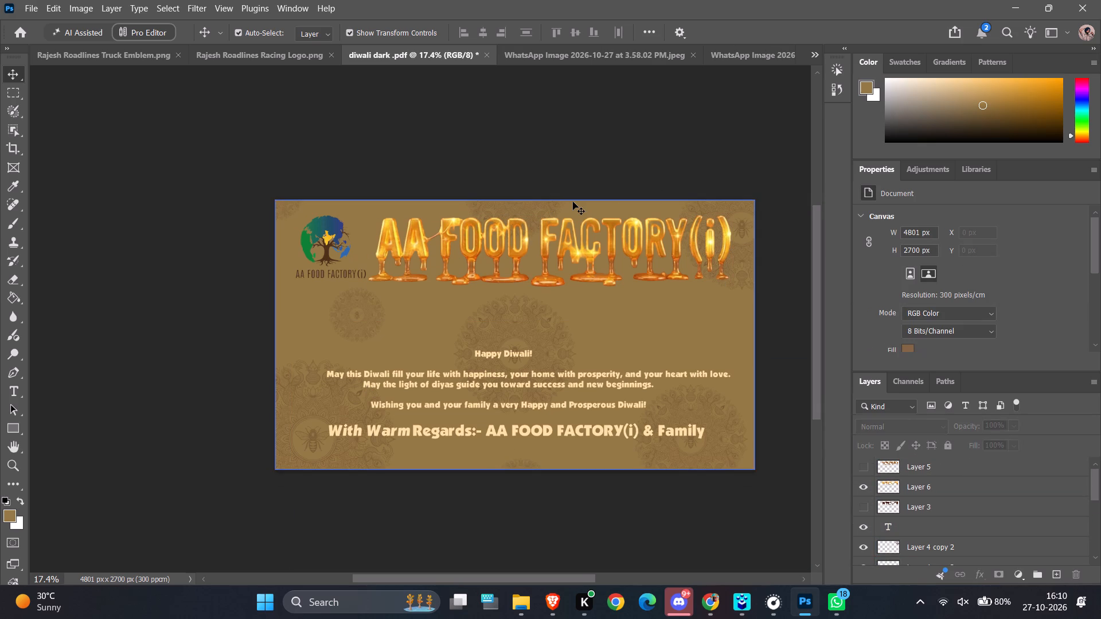
scroll(573, 202, "down", 1)
scroll(593, 247, "up", 5, "ctrl+alt")
scroll(579, 203, "up", 4, "ctrl+alt")
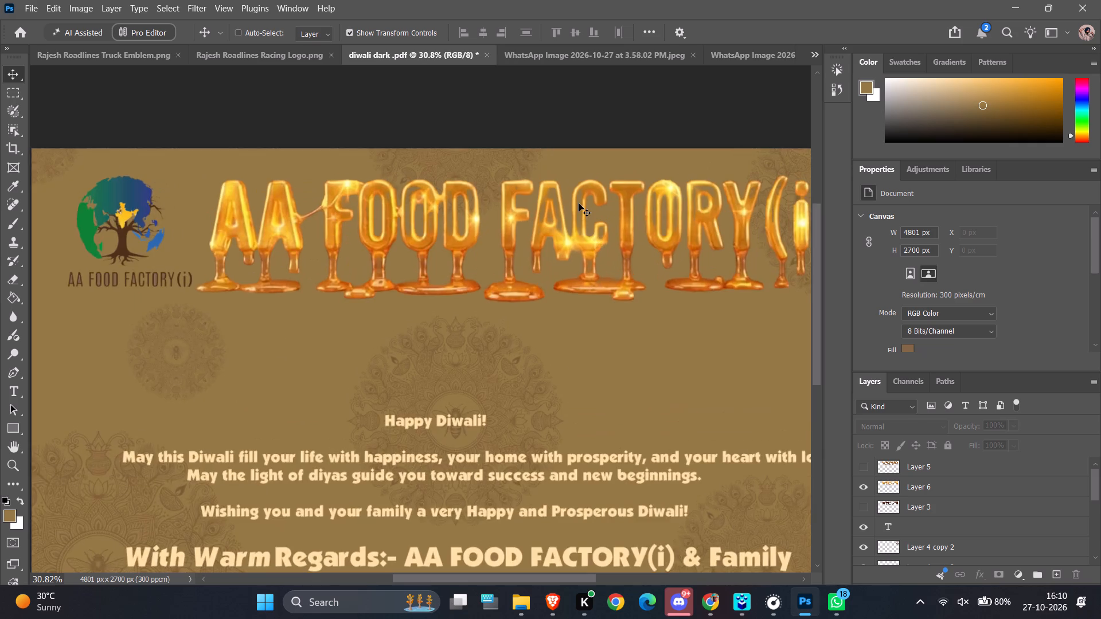
scroll(579, 203, "up", 6, "ctrl+alt")
scroll(537, 202, "down", 13, "ctrl+alt")
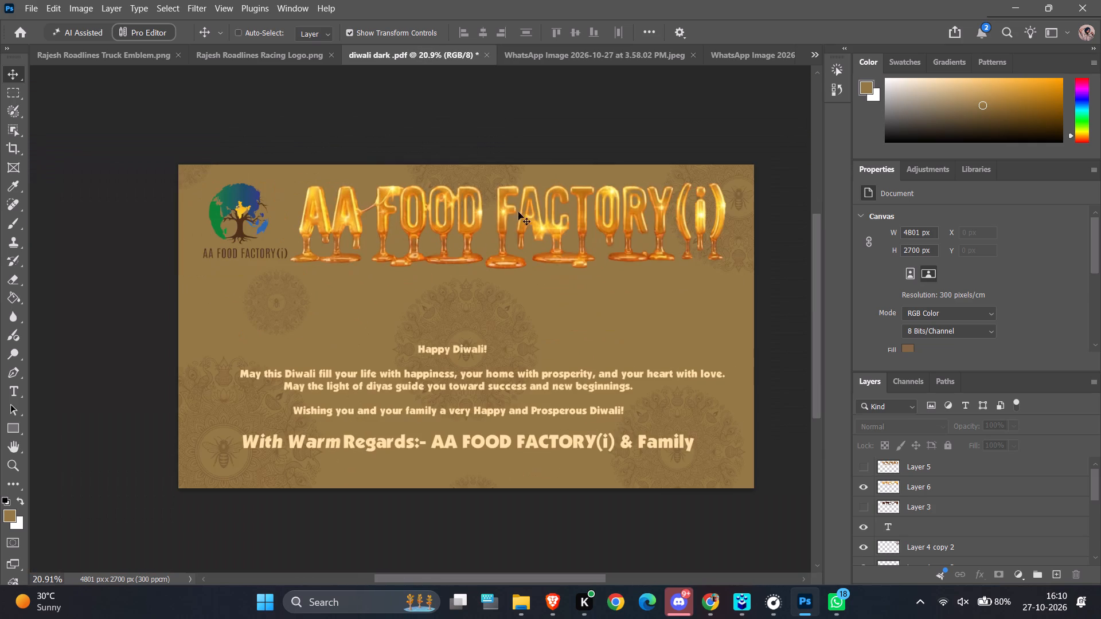
scroll(464, 225, "down", 3, "ctrl+alt")
left_click(705, 280)
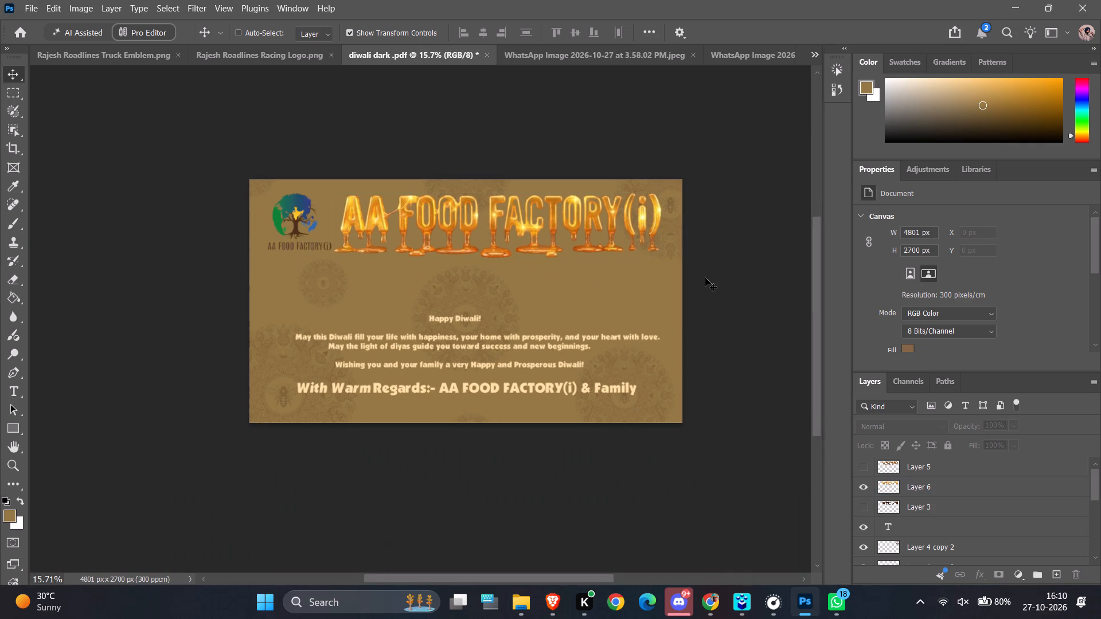
Recolour all the Diwali greeting text to light yellow #fde77c sampled from the honey title's lettering.
scroll(705, 278, "down", 5, "ctrl+alt")
scroll(298, 339, "up", 6, "ctrl+alt")
scroll(632, 348, "up", 5, "ctrl+alt")
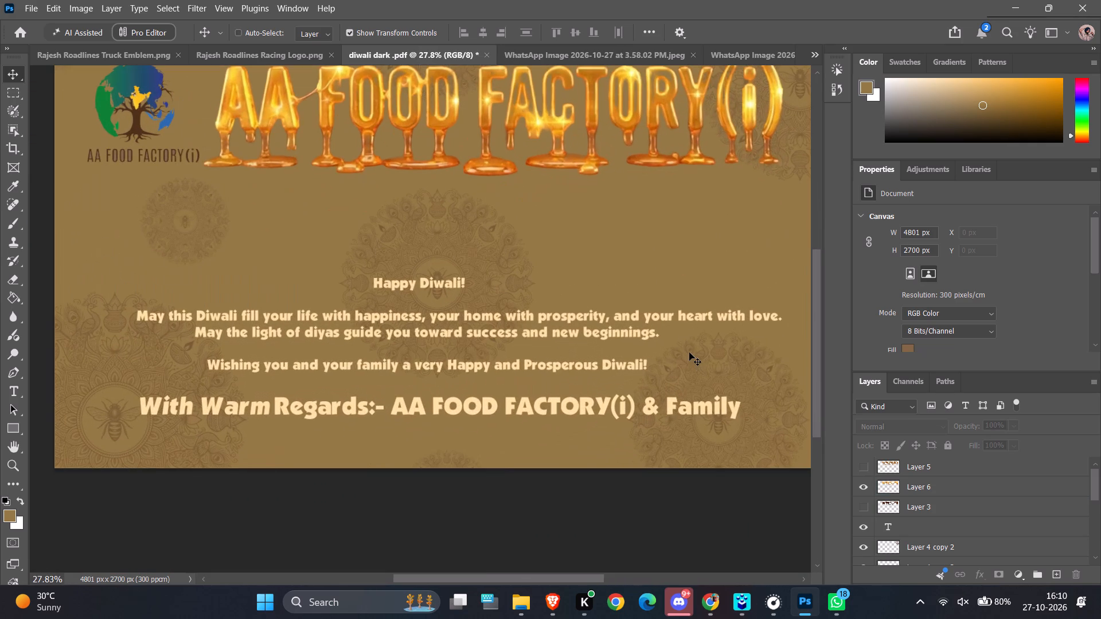
scroll(454, 322, "up", 1)
double_click(401, 329)
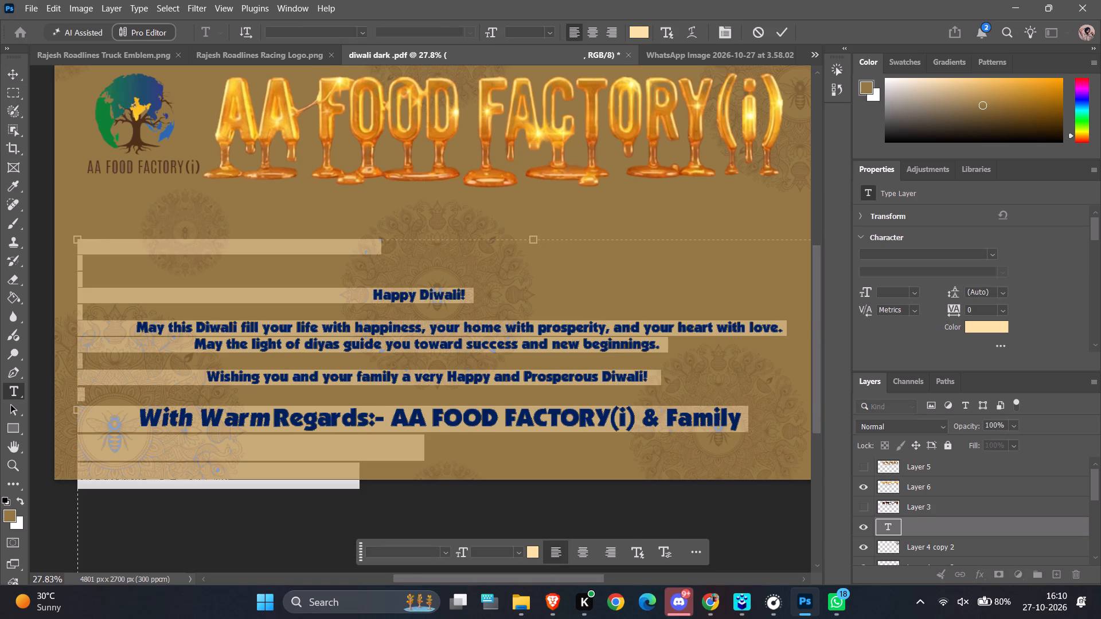
left_click(870, 89)
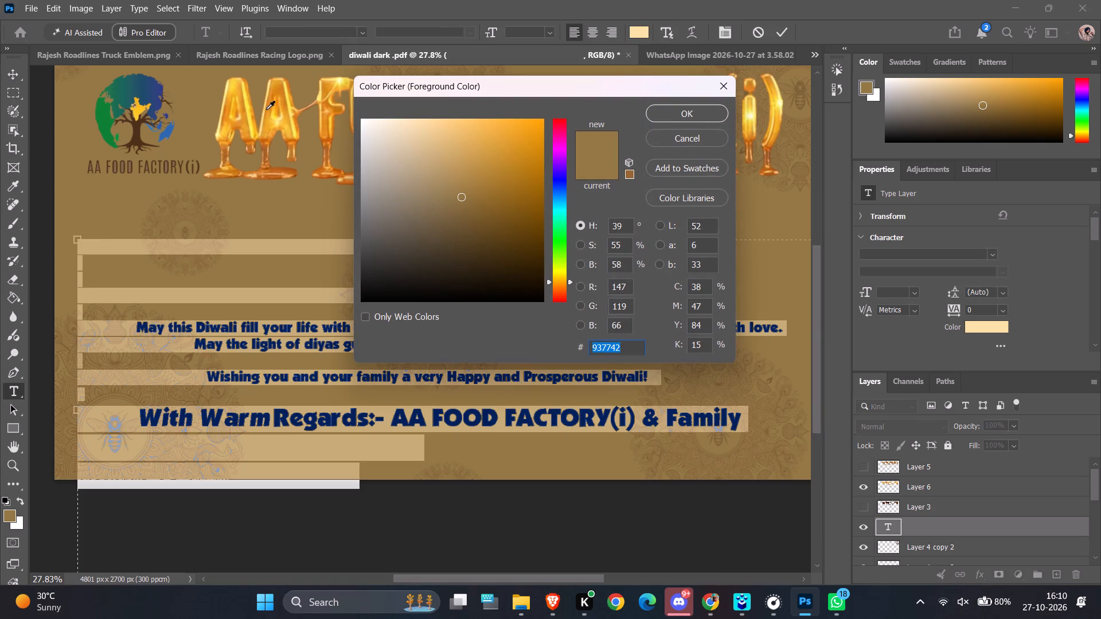
left_click(276, 121)
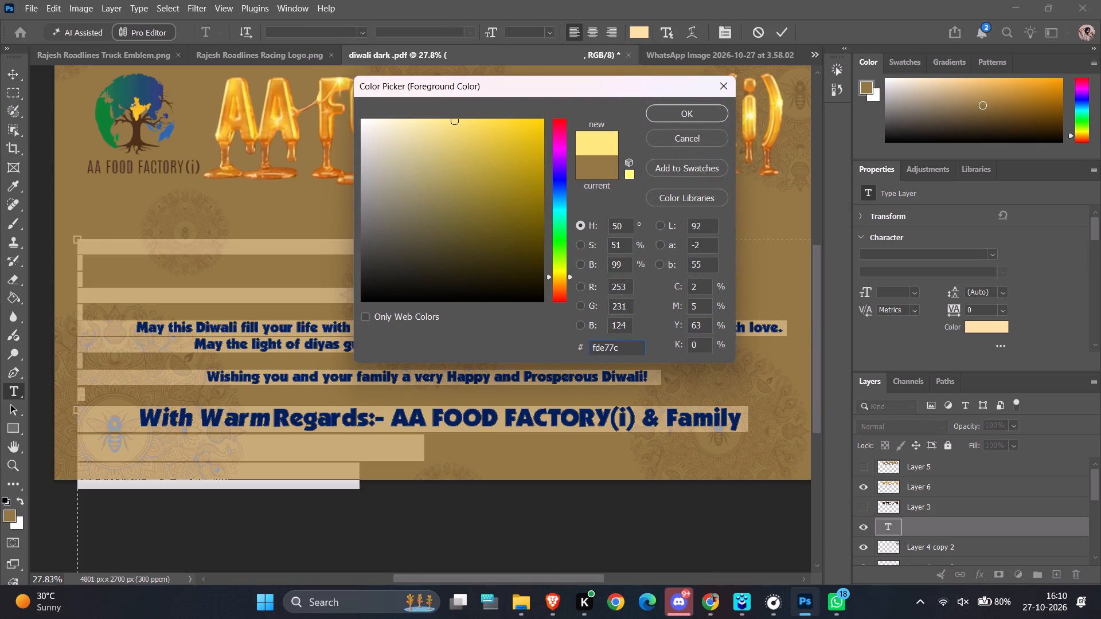
left_click(671, 111)
left_click(15, 75)
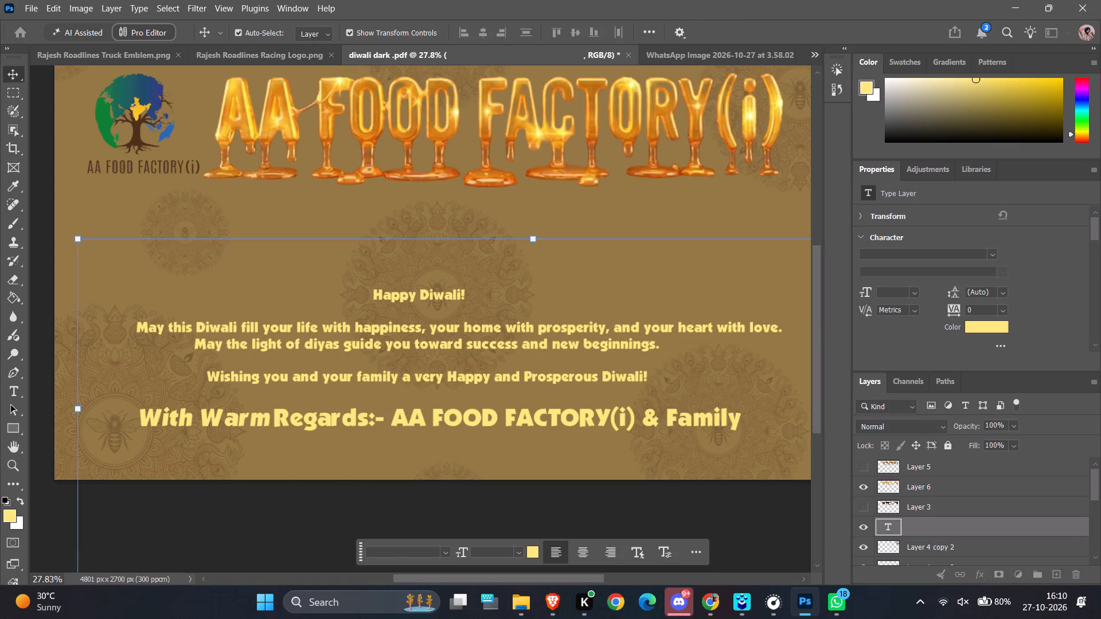
left_click(31, 110)
scroll(42, 119, "down", 7, "ctrl+alt")
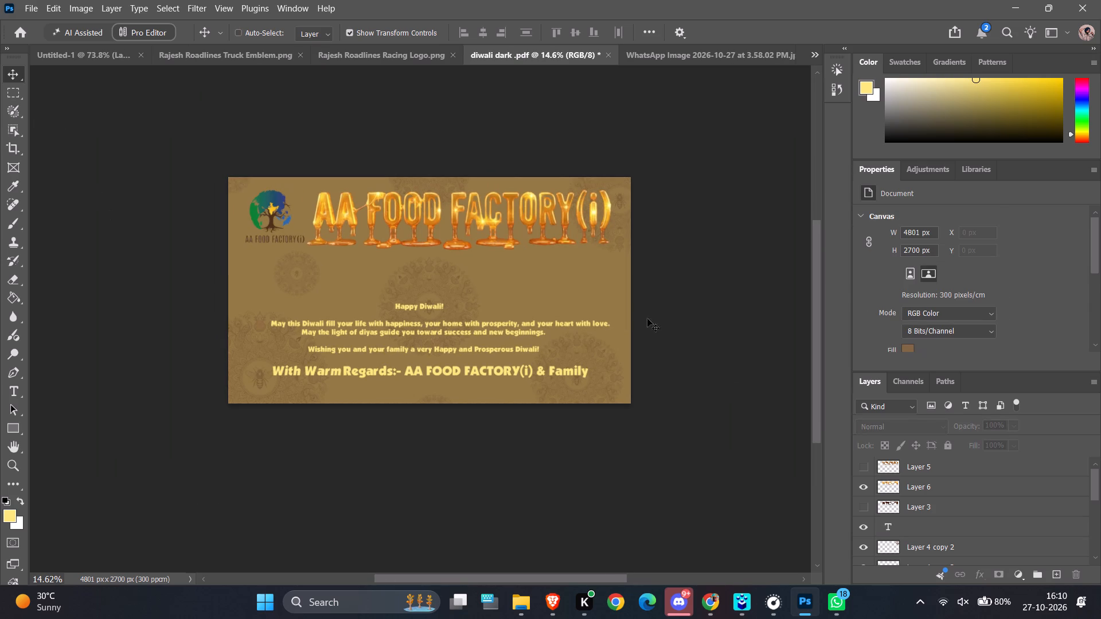
Draw a text frame of about 4801 by 487 px across the card between the honey title and the greeting.
scroll(884, 311, "up", 4, "ctrl+alt")
scroll(770, 315, "up", 4, "ctrl")
scroll(770, 315, "up", 5, "ctrl+alt")
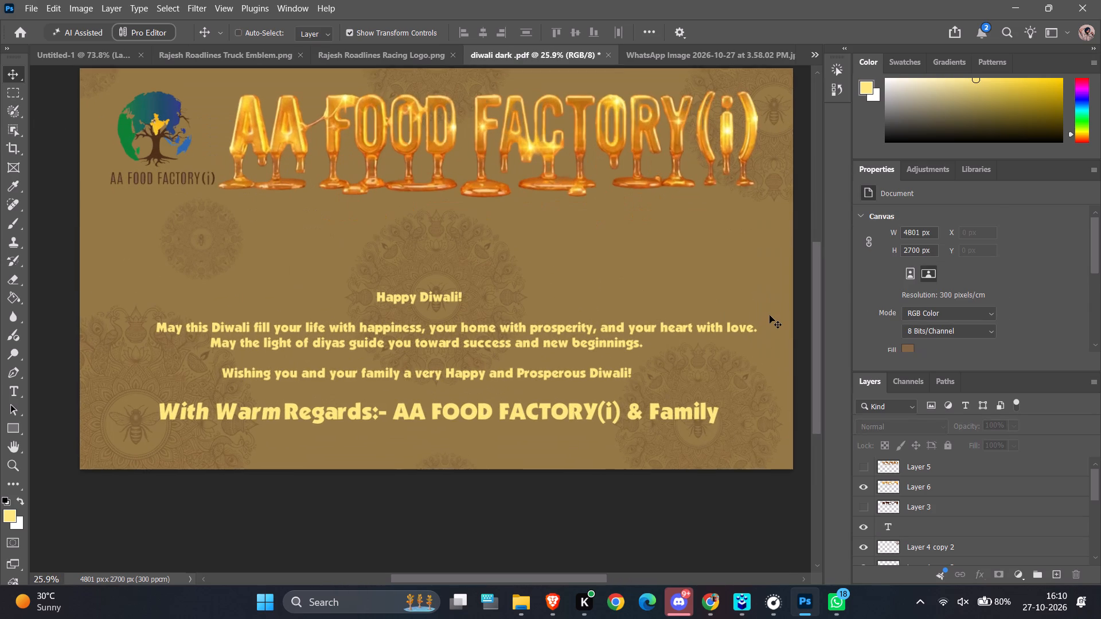
scroll(770, 315, "down", 2)
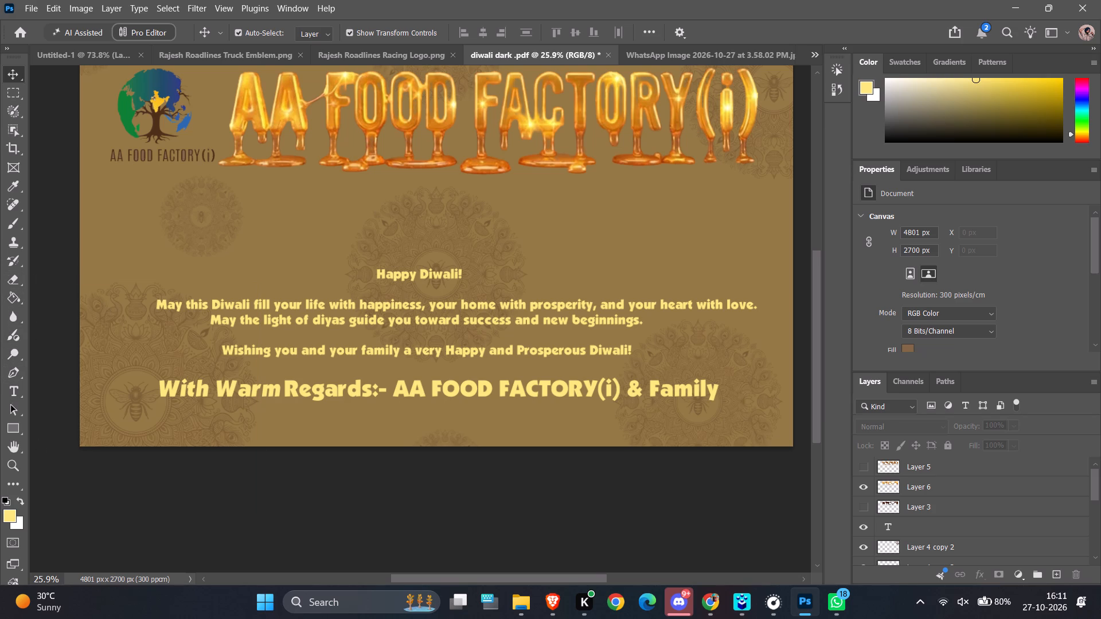
left_click(7, 145)
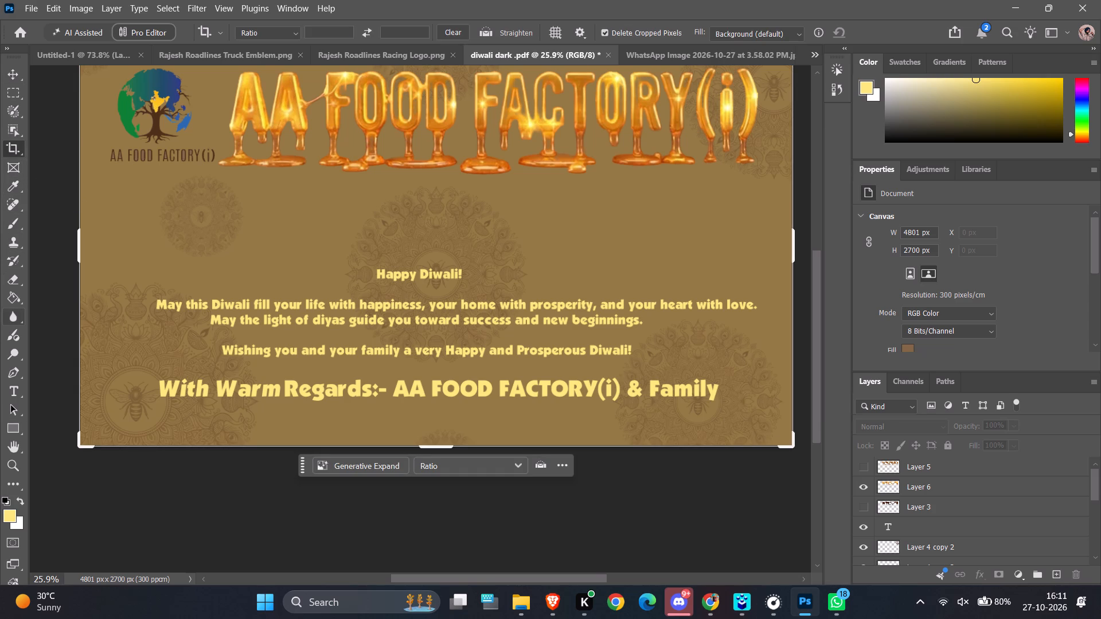
left_click(13, 389)
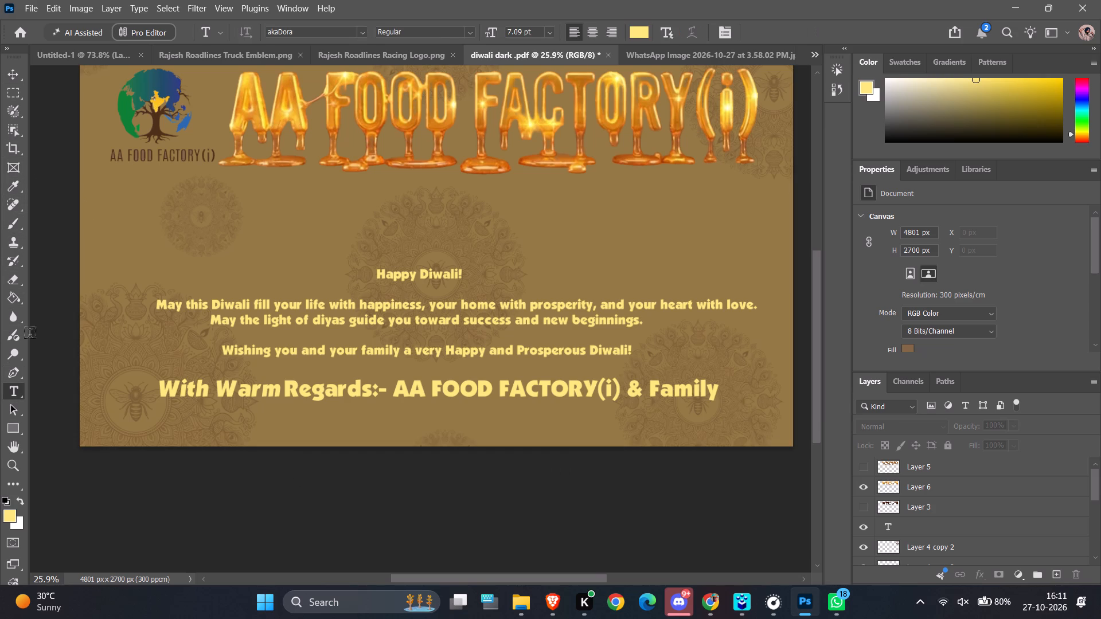
left_click_drag(79, 190, 123, 218)
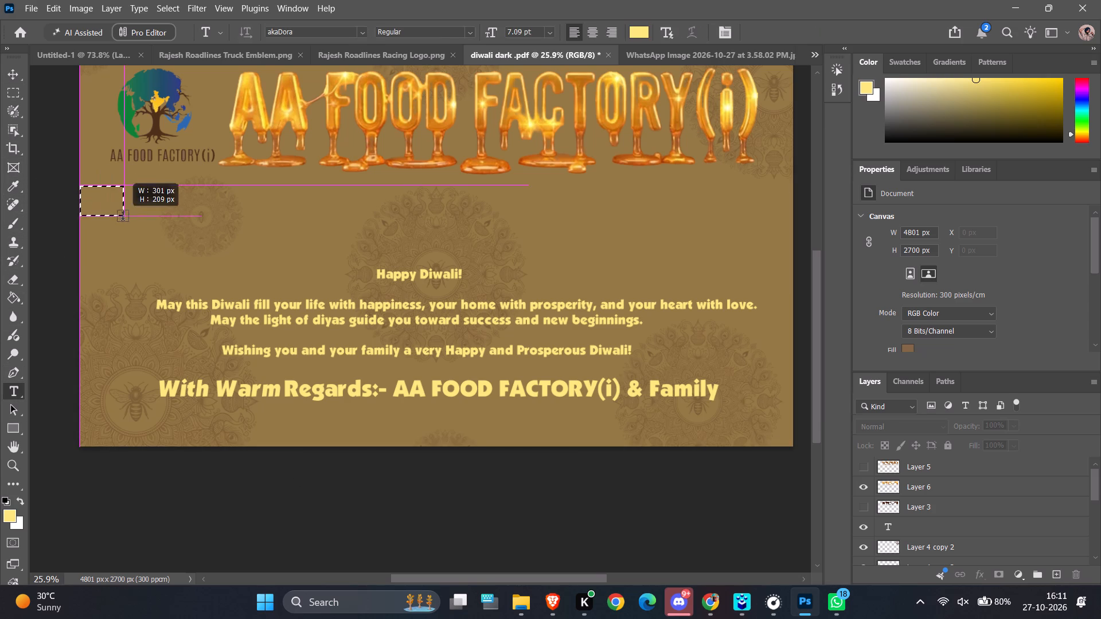
left_click_drag(123, 218, 780, 256)
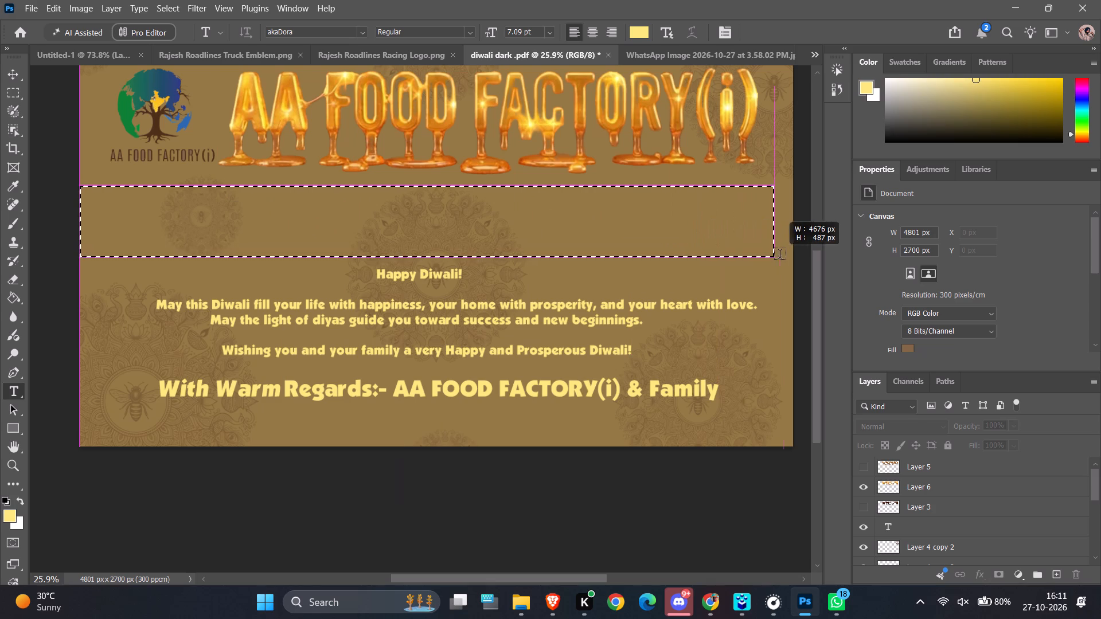
left_click_drag(780, 256, 797, 257)
left_click(340, 209)
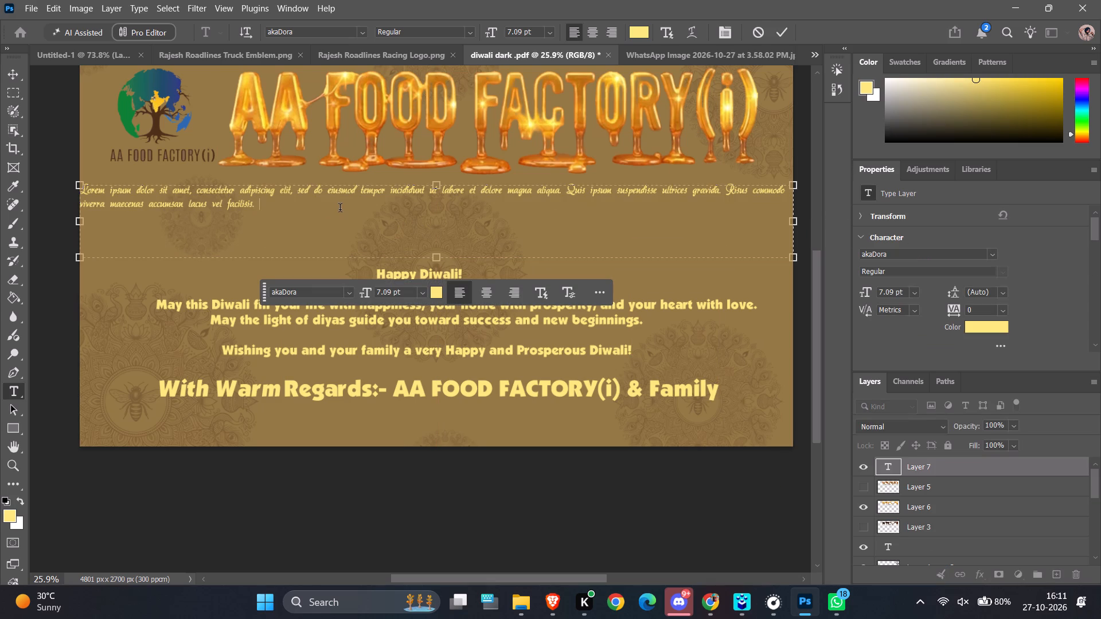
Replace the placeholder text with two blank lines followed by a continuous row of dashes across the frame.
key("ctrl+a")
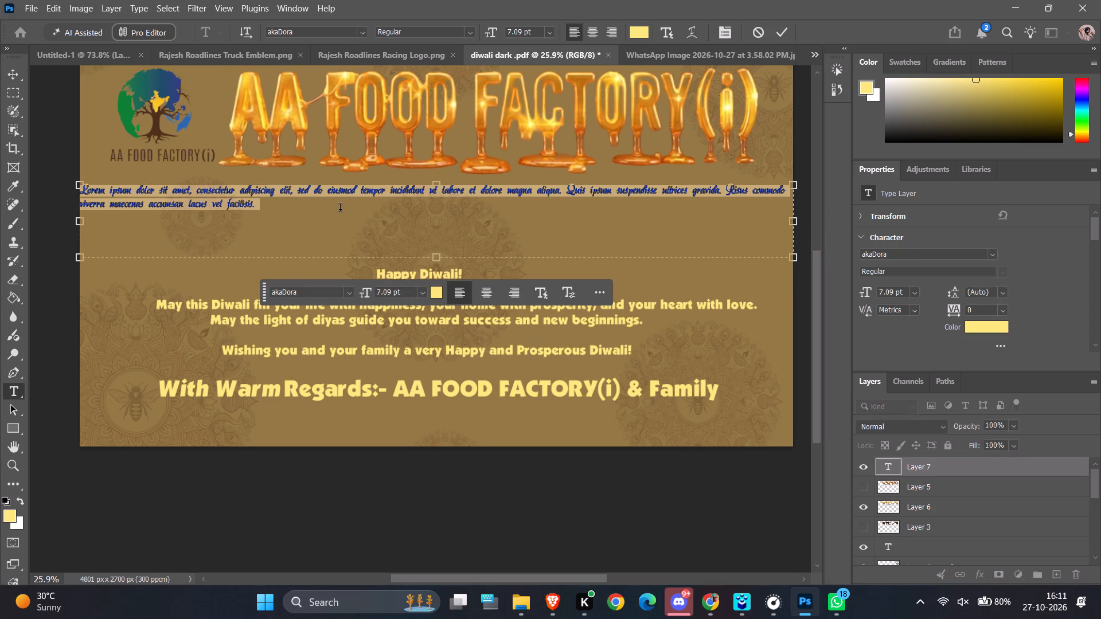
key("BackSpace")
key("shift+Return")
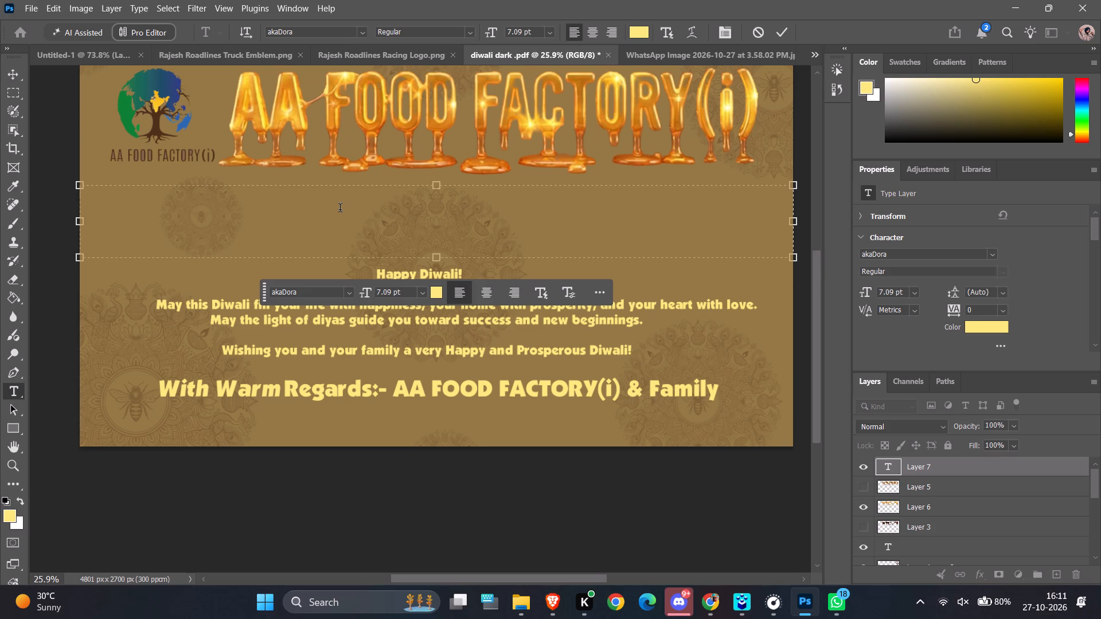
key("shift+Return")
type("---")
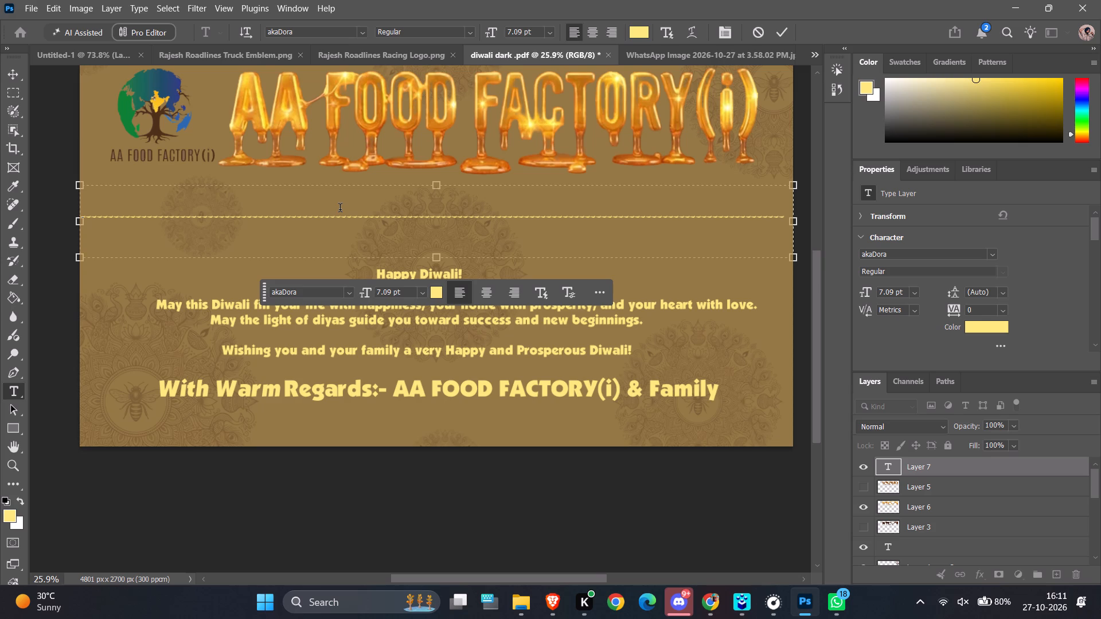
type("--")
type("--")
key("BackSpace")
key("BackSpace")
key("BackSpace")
Widen the text frame slightly past the card's right edge, extend the dashes, and commit and deselect the text.
left_click_drag(798, 222, 802, 222)
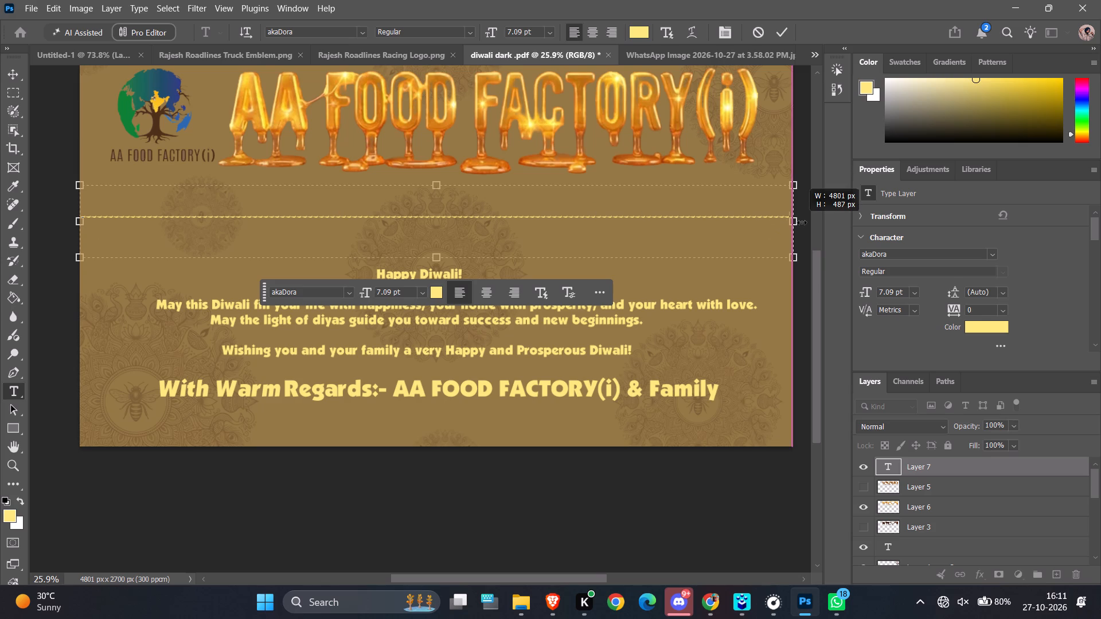
left_click_drag(802, 222, 813, 222)
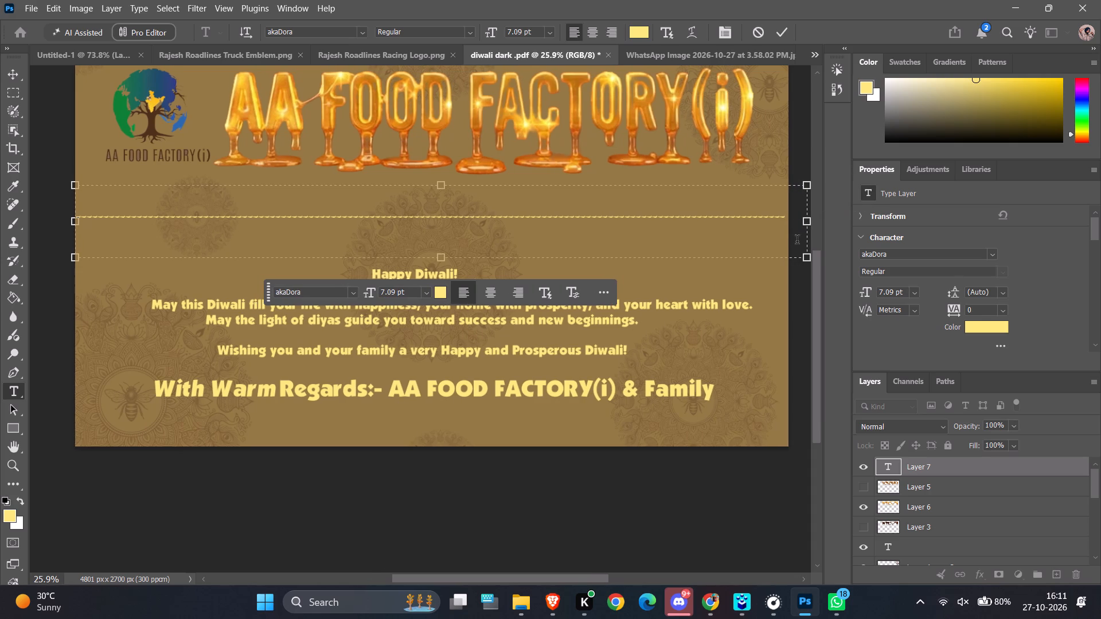
key("minus")
left_click(14, 73)
left_click(42, 291)
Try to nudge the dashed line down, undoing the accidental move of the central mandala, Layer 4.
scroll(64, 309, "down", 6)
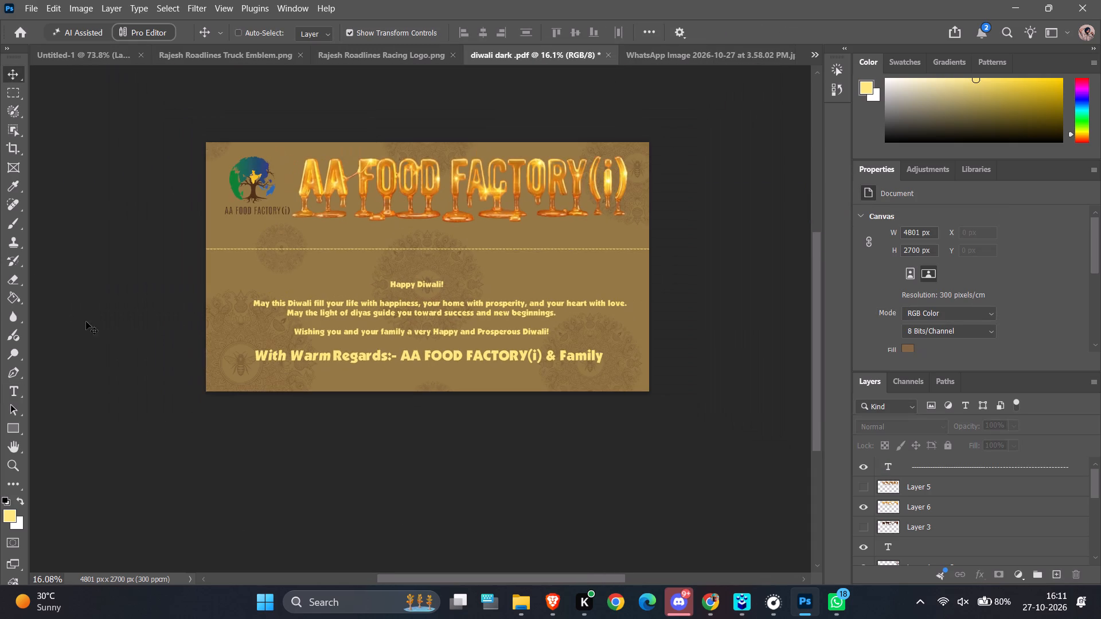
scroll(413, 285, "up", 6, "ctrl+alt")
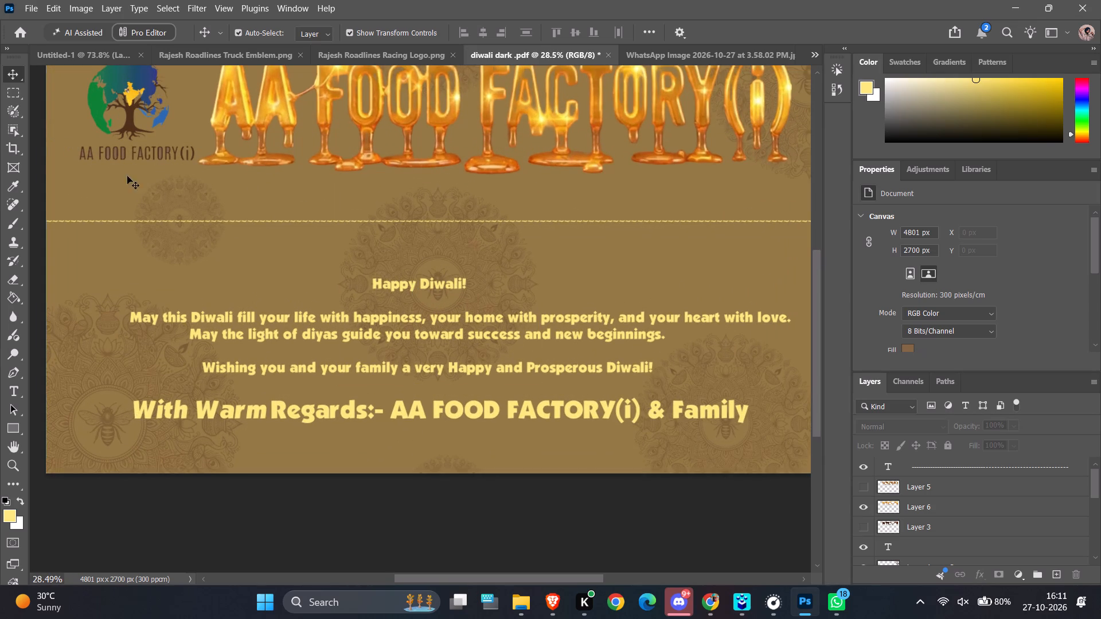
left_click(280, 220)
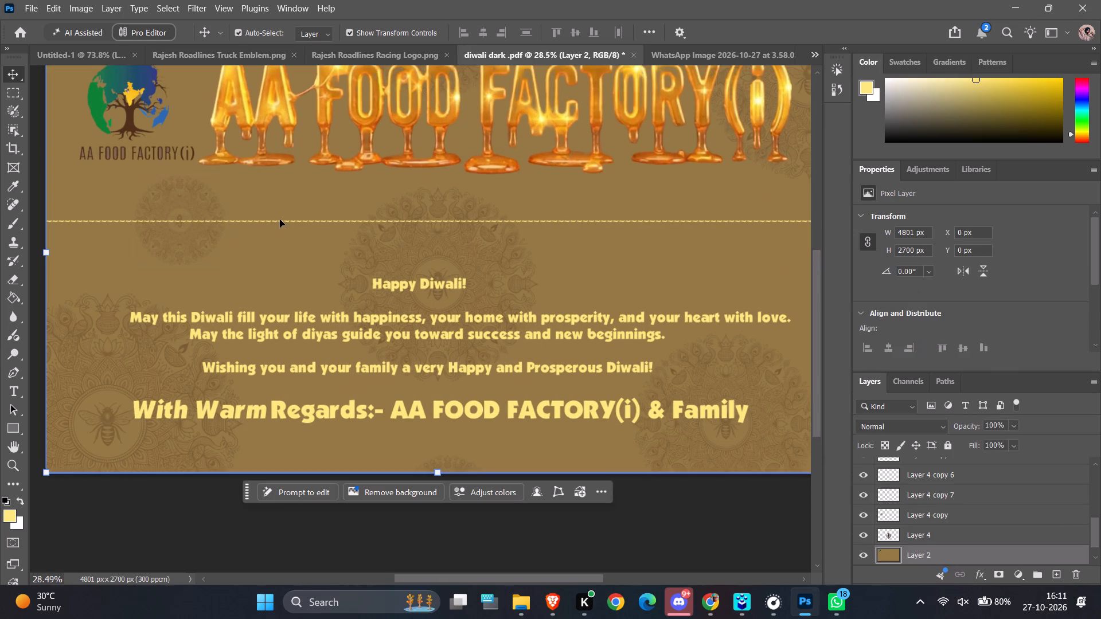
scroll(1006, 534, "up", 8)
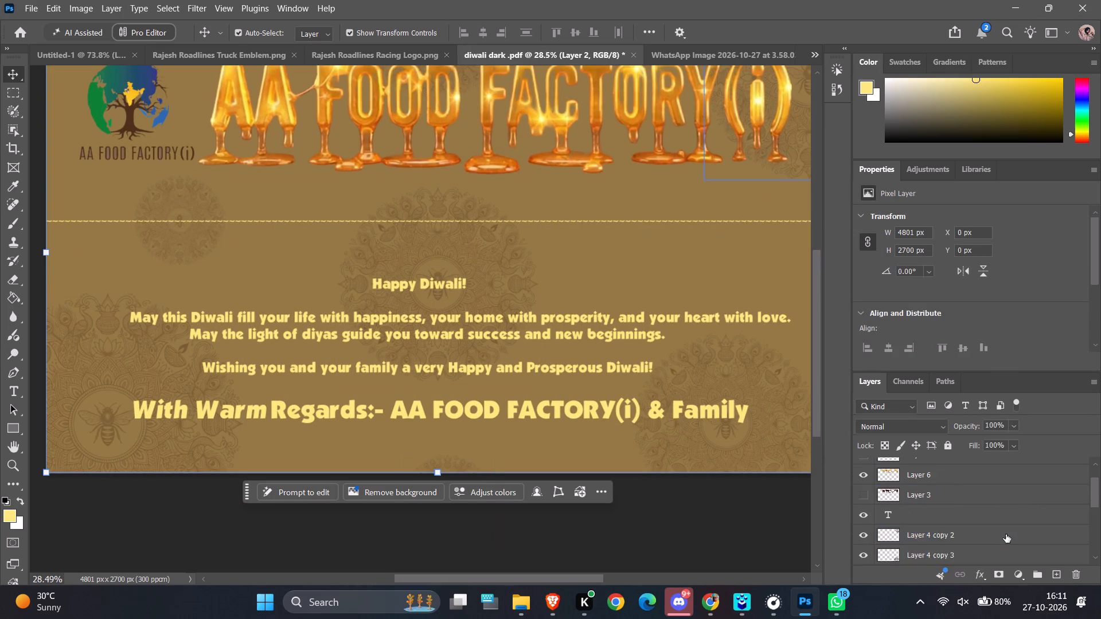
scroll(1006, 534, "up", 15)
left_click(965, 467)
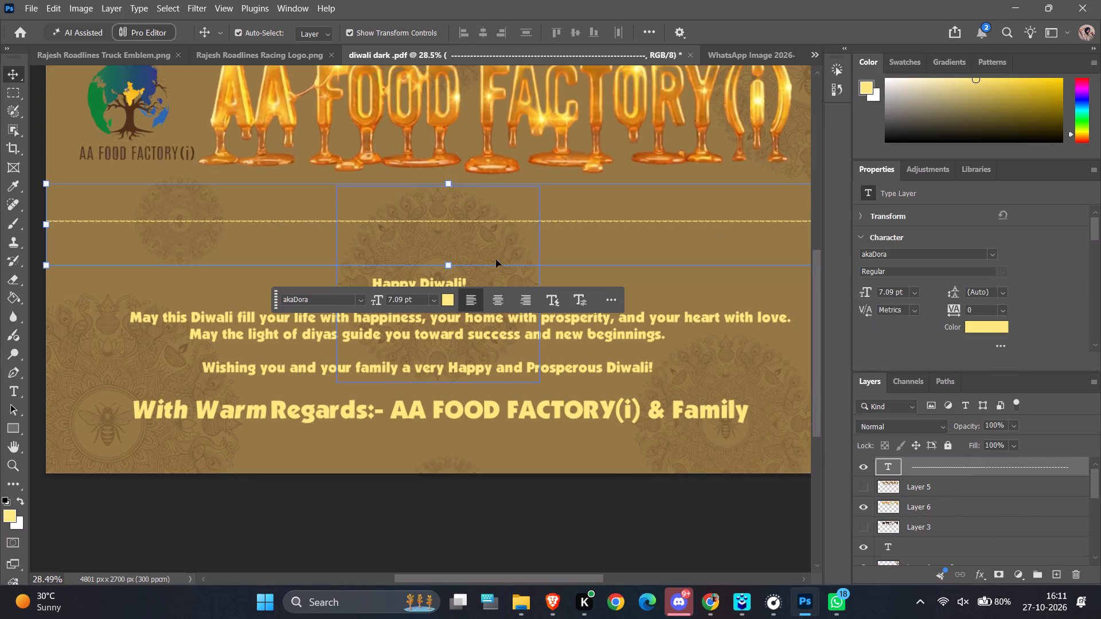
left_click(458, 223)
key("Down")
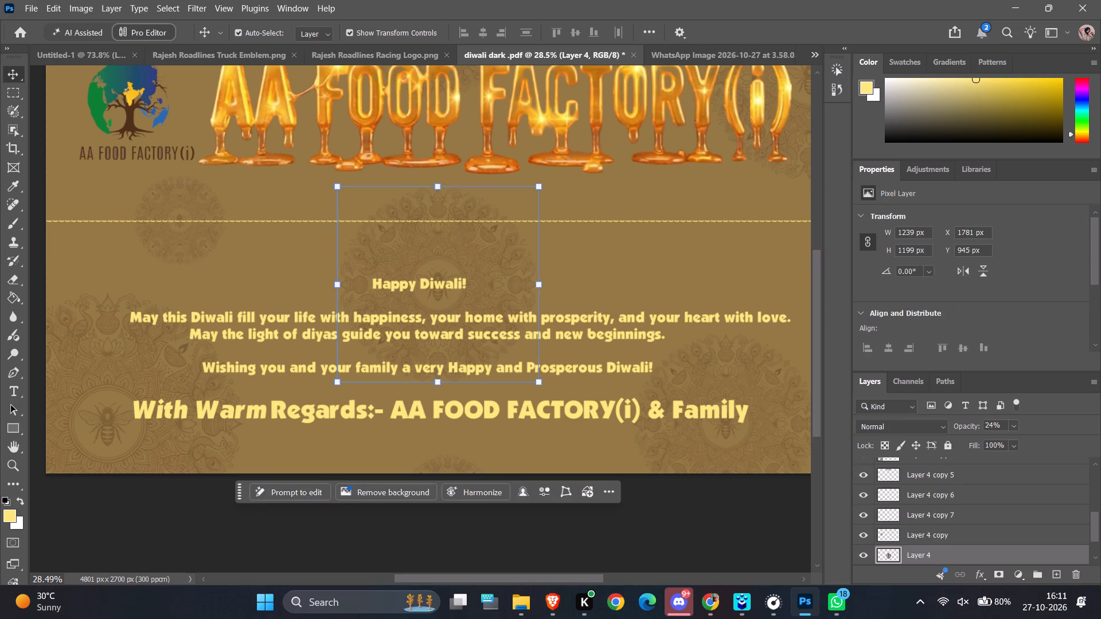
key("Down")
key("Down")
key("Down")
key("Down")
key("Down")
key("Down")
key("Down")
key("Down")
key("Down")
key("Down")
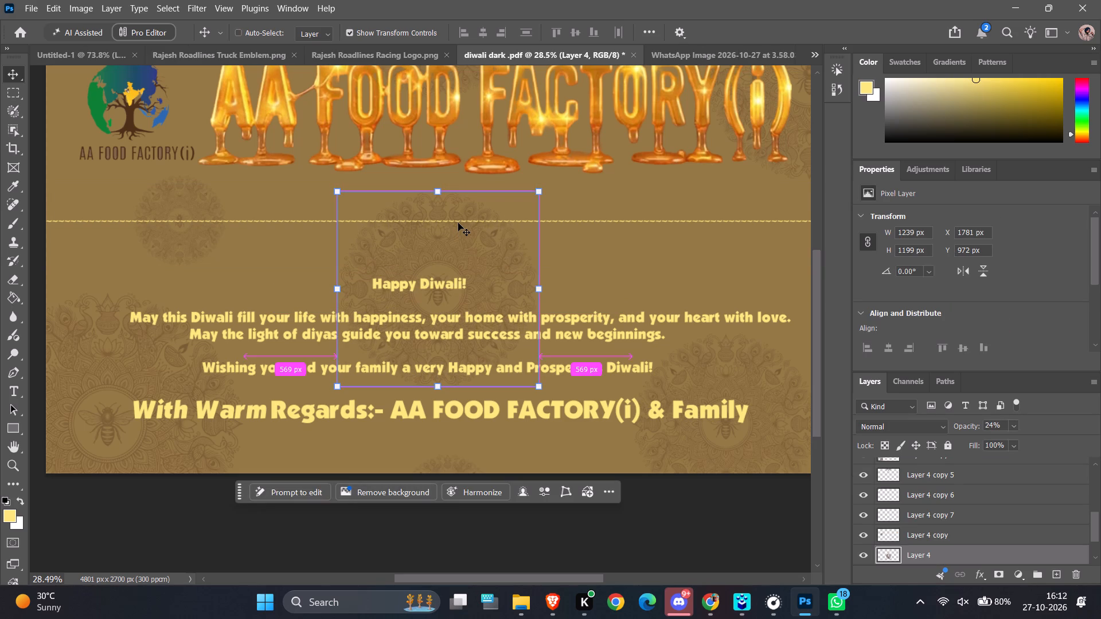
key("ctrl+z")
Select the dashed-line text layer and nudge it slightly down toward the greeting.
scroll(903, 512, "up", 8)
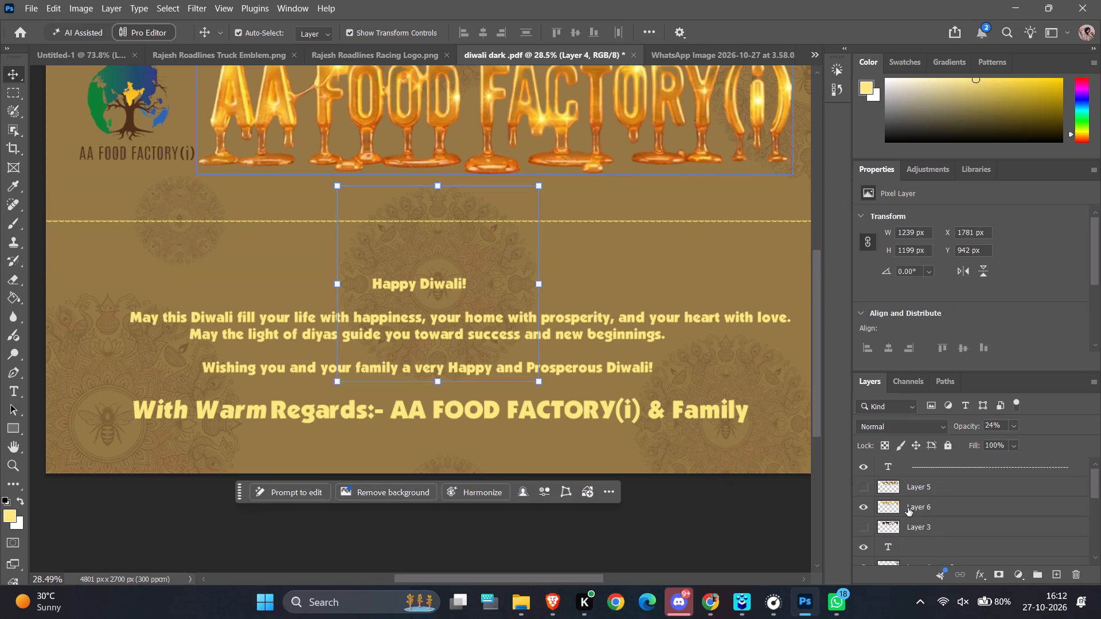
scroll(908, 508, "up", 5)
left_click(955, 470)
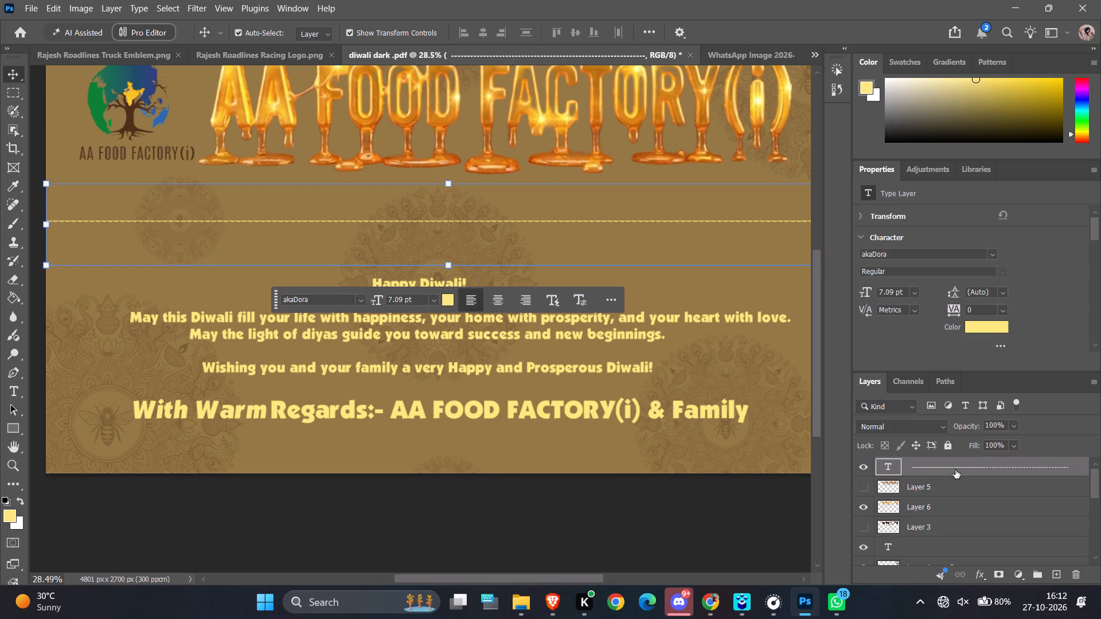
key("Down")
key("Down")
key("Down")
key("Down")
key("Down")
key("Down")
key("Down")
key("Down")
key("Down")
key("Down")
key("Down")
key("Down")
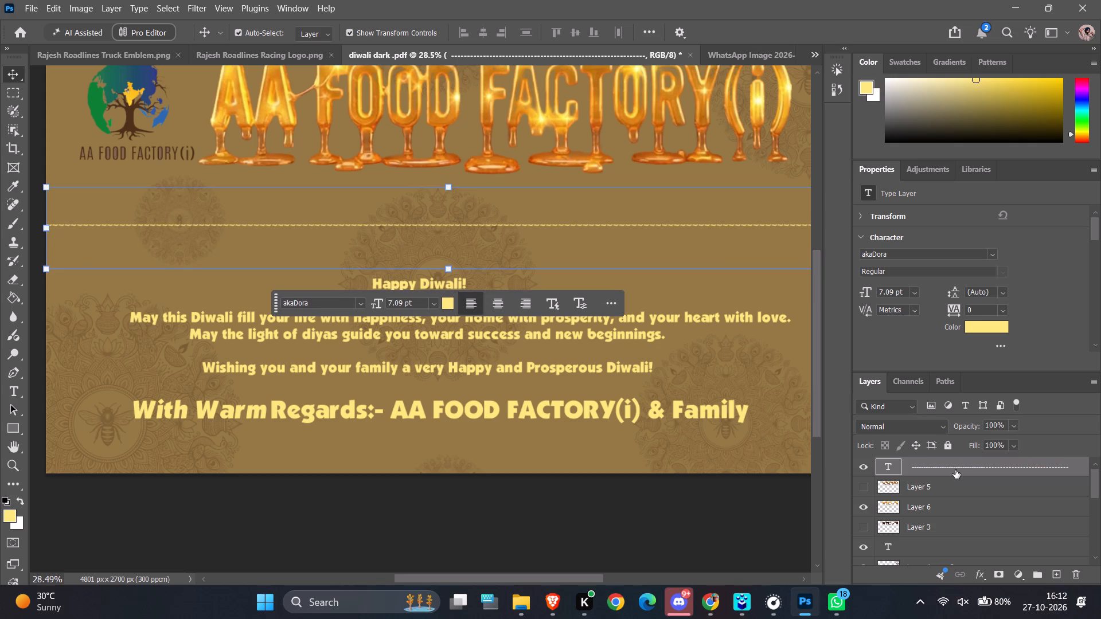
Replace the divider's continuous dash row and blank lines with one row of dashes separated by single spaces, spanning the card's full width.
double_click(599, 223)
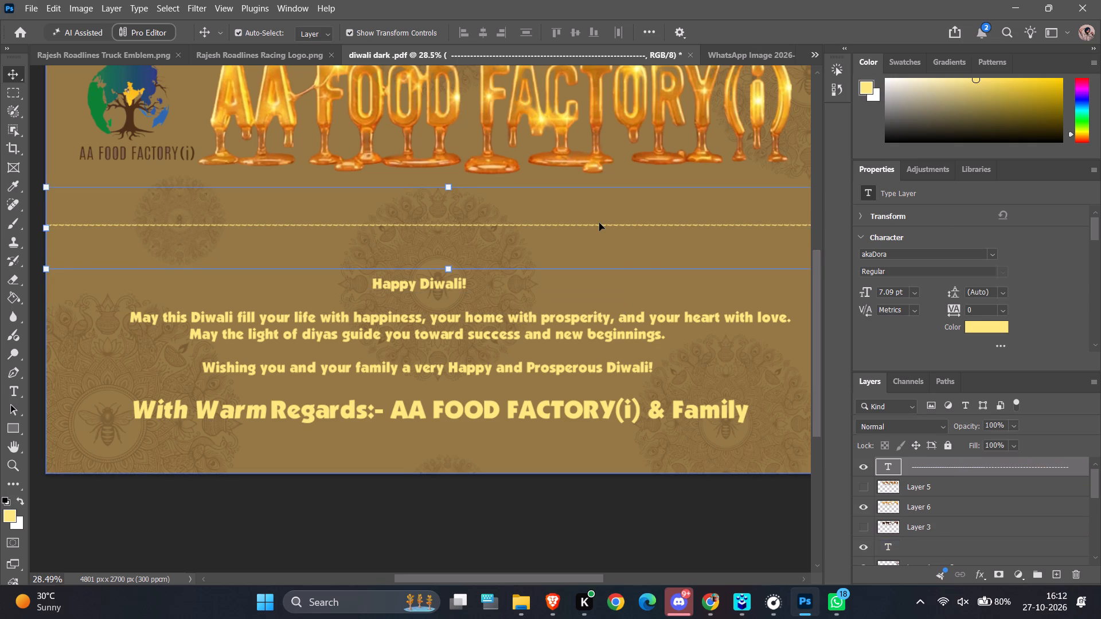
double_click(599, 225)
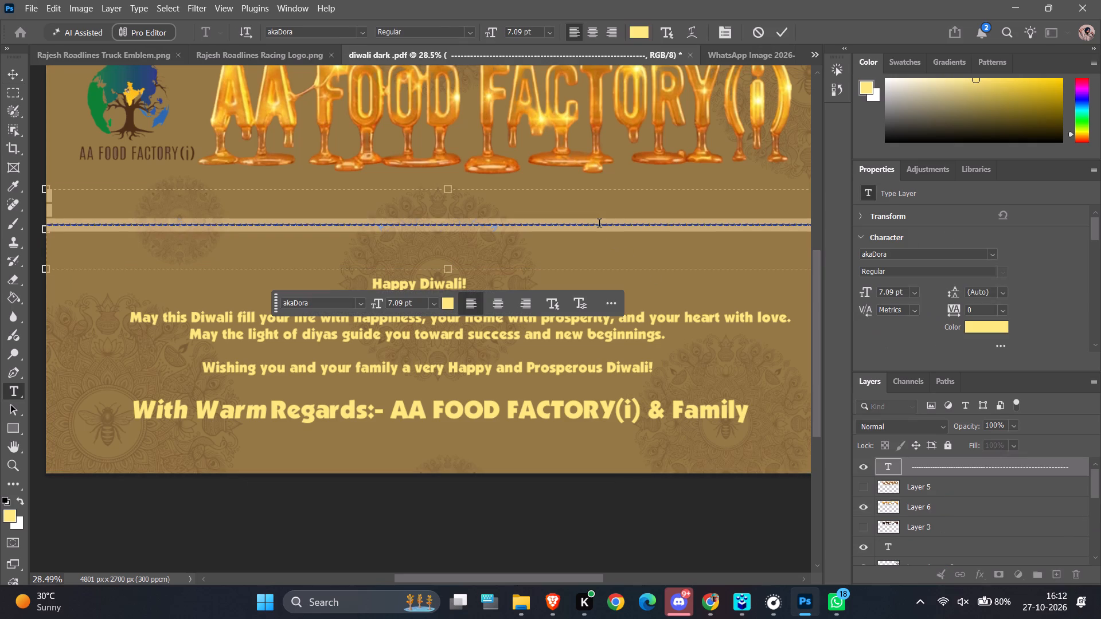
key("BackSpace")
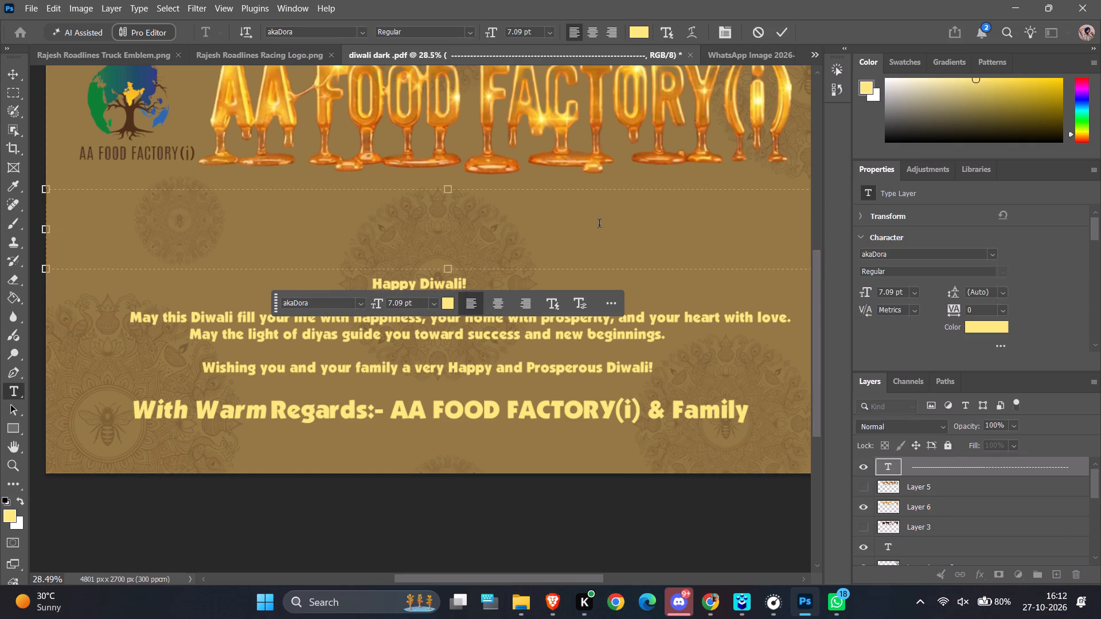
type("- - - - - - - - - - - - - - - -")
key("space")
type("- - - - - - - - - - - - - - - -")
key("space")
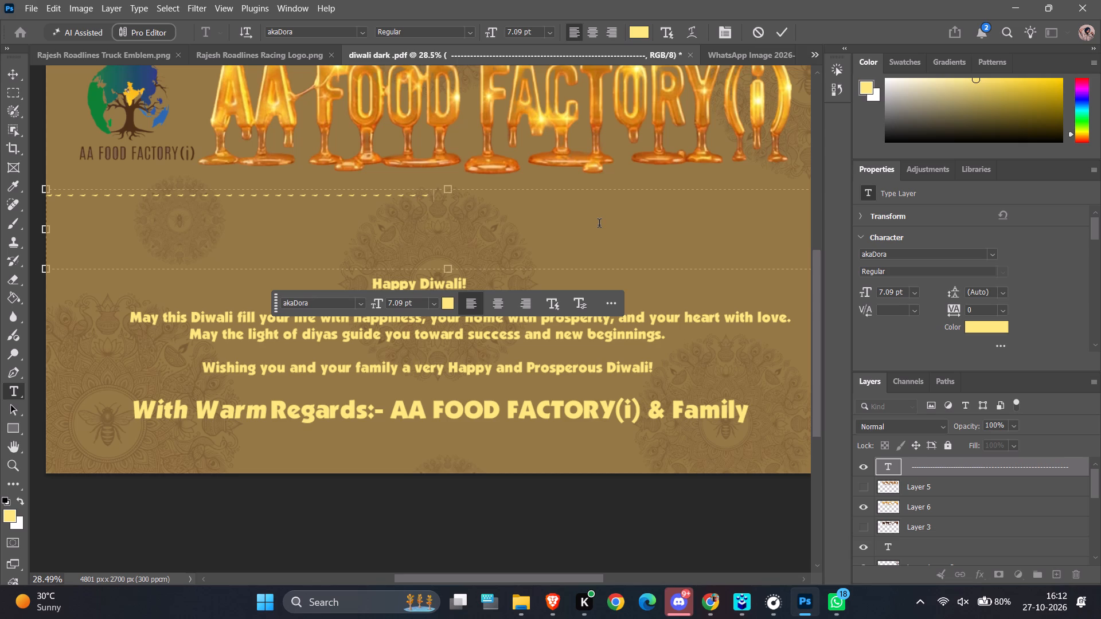
type("- - -- - -")
key("space")
key("BackSpace")
key("BackSpace")
key("BackSpace")
key("BackSpace")
key("BackSpace")
key("BackSpace")
key("space")
type("- - - - - - - - - - - - - - - - - - - - - - - - - - - - -")
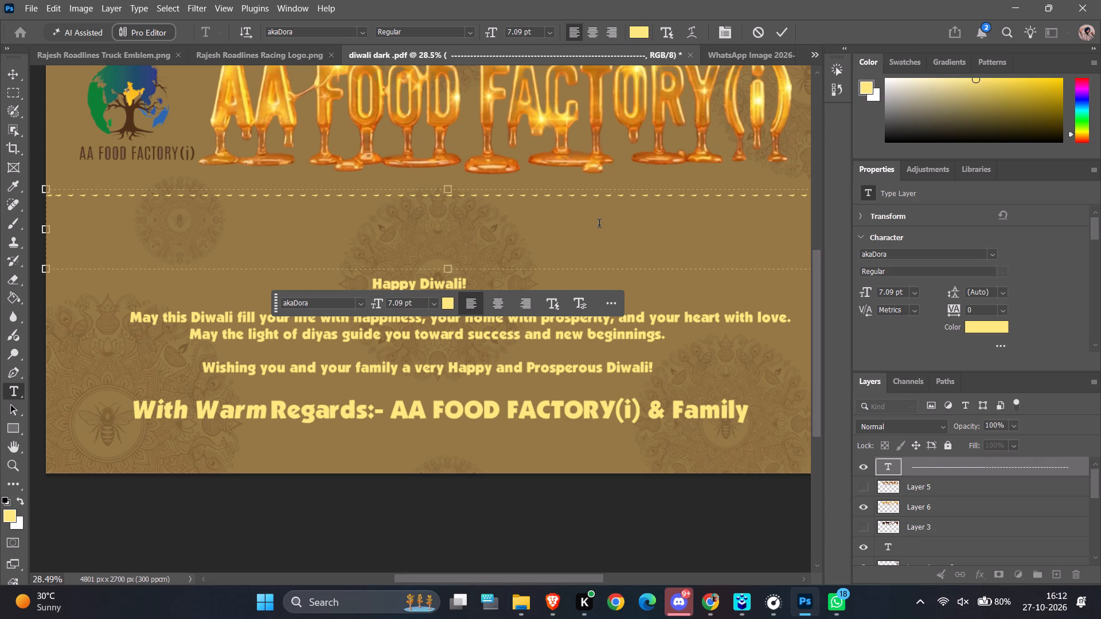
scroll(456, 274, "down", 4, "ctrl+alt")
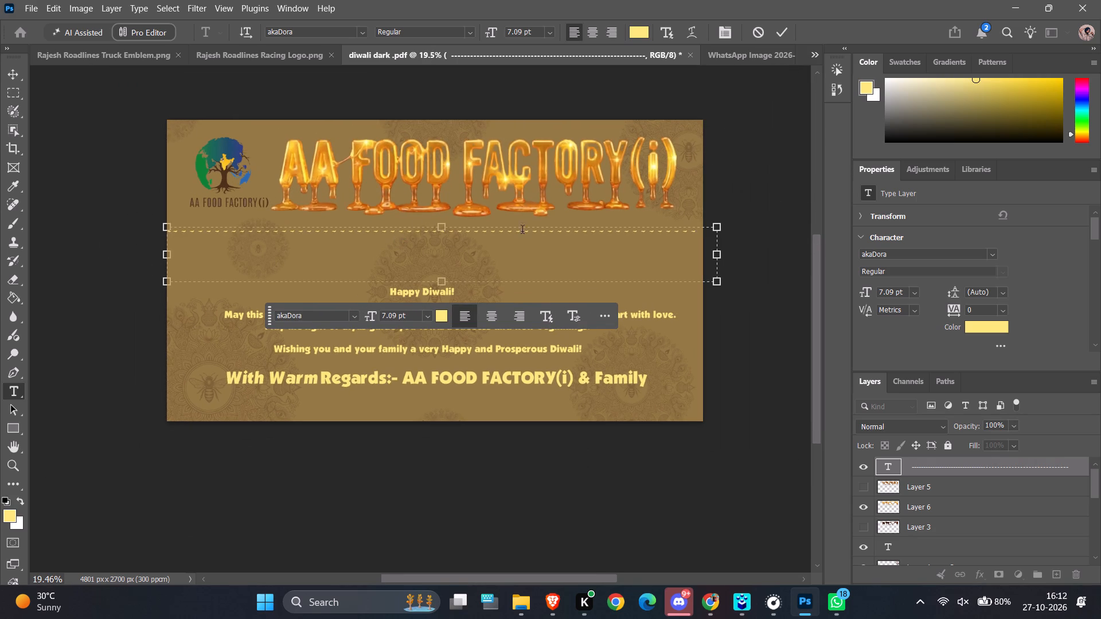
key("space")
type("-")
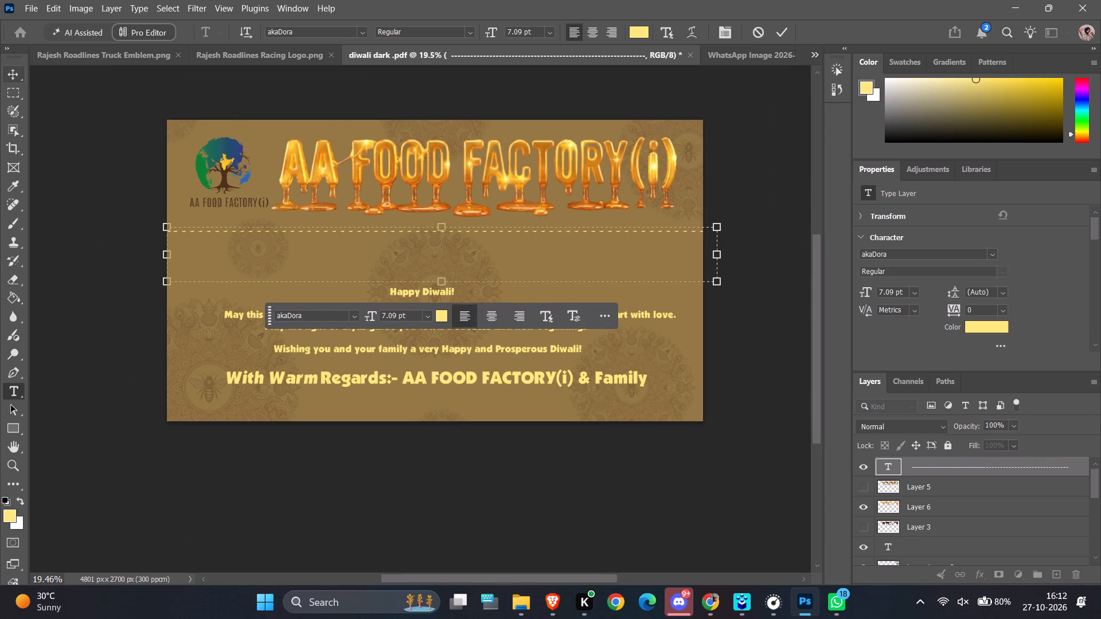
Commit the text and nudge the spaced dashed line down to sit between the honey title and the Happy Diwali! greeting, leaving it deselected.
left_click(14, 80)
key("Down")
key("Down")
key("Down")
key("Down")
key("Down")
key("Down")
key("Down")
key("Down")
key("Down")
key("Down")
key("Down")
key("Down")
key("Down")
key("Down")
key("Down")
key("Down")
key("Down")
key("Down")
key("Down")
key("Down")
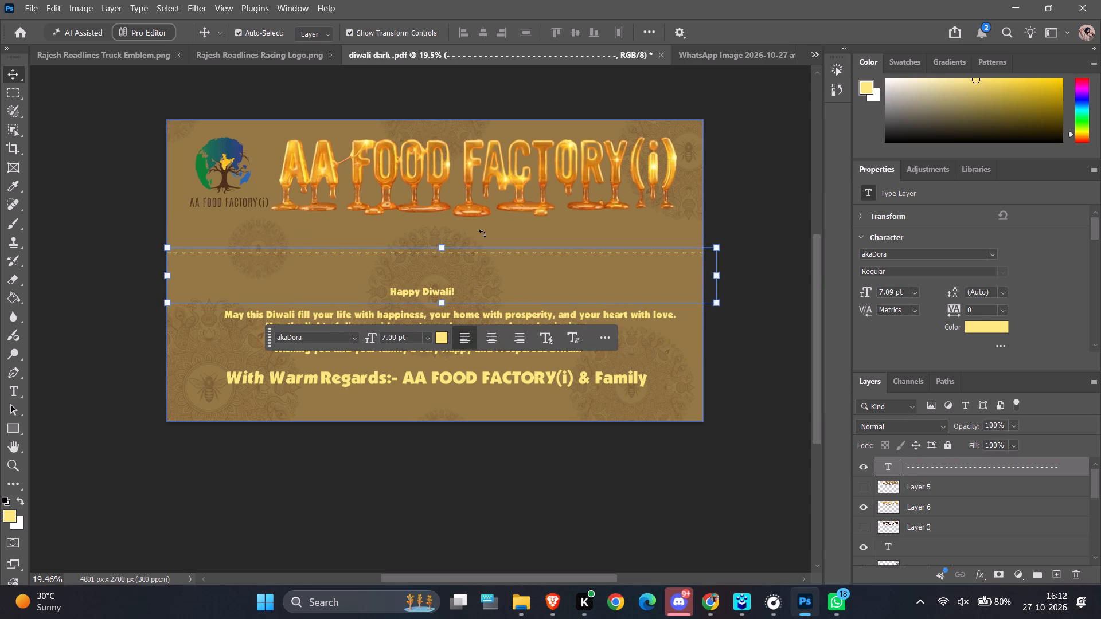
key("Down")
key("Down")
key("Down")
key("Down")
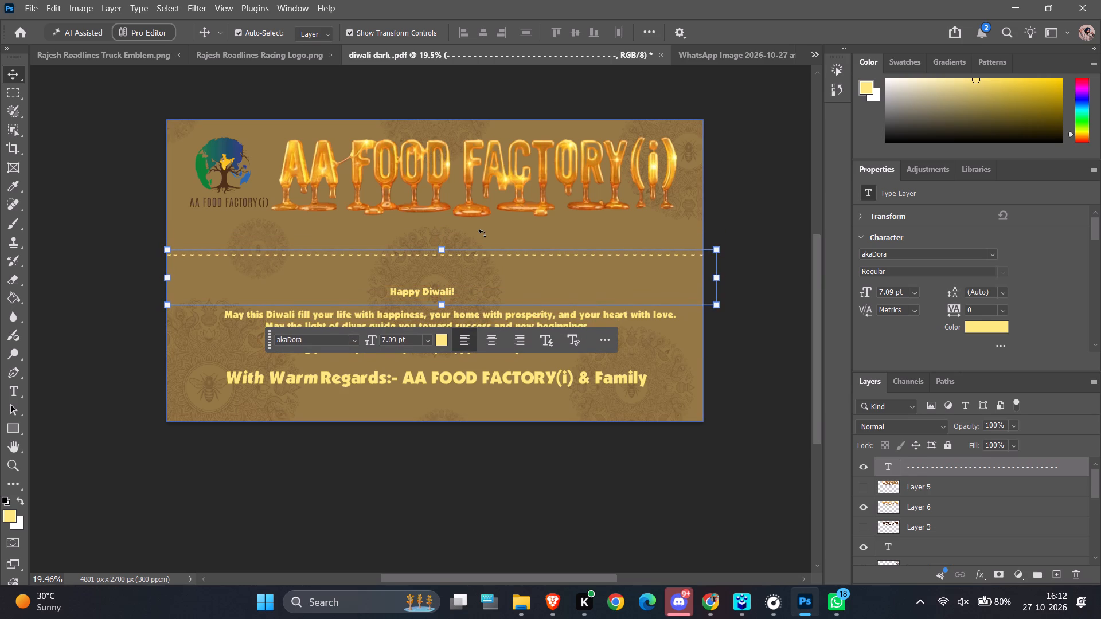
left_click(772, 249)
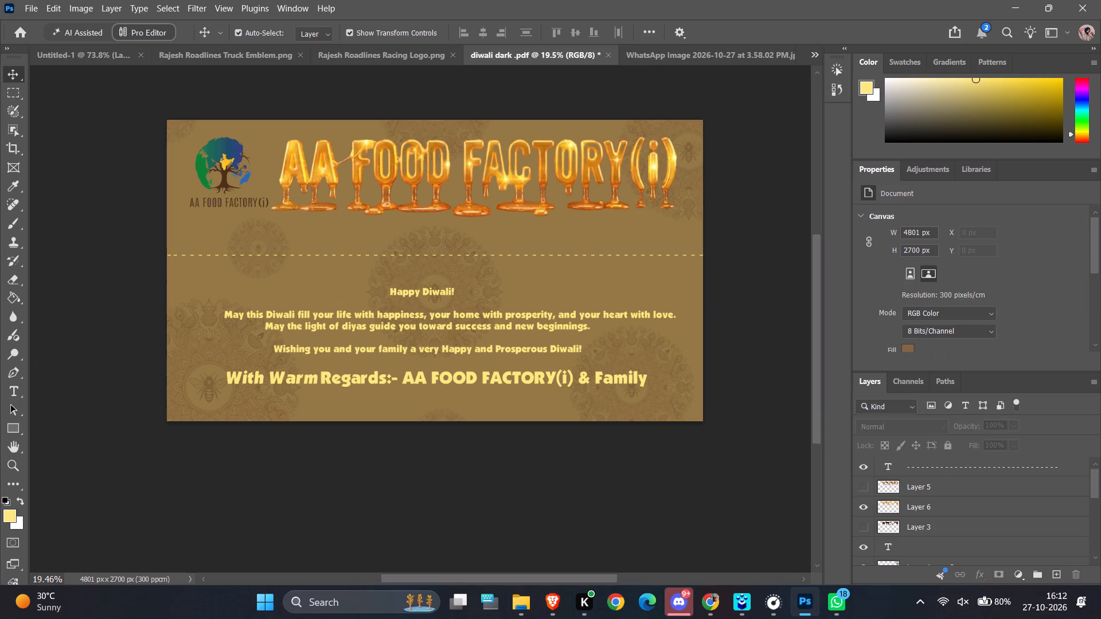
Save a copy of the card to the Desktop as a JPEG named "diwali dark copy" with quality 8 (High), Baseline (Standard).
left_click(26, 7)
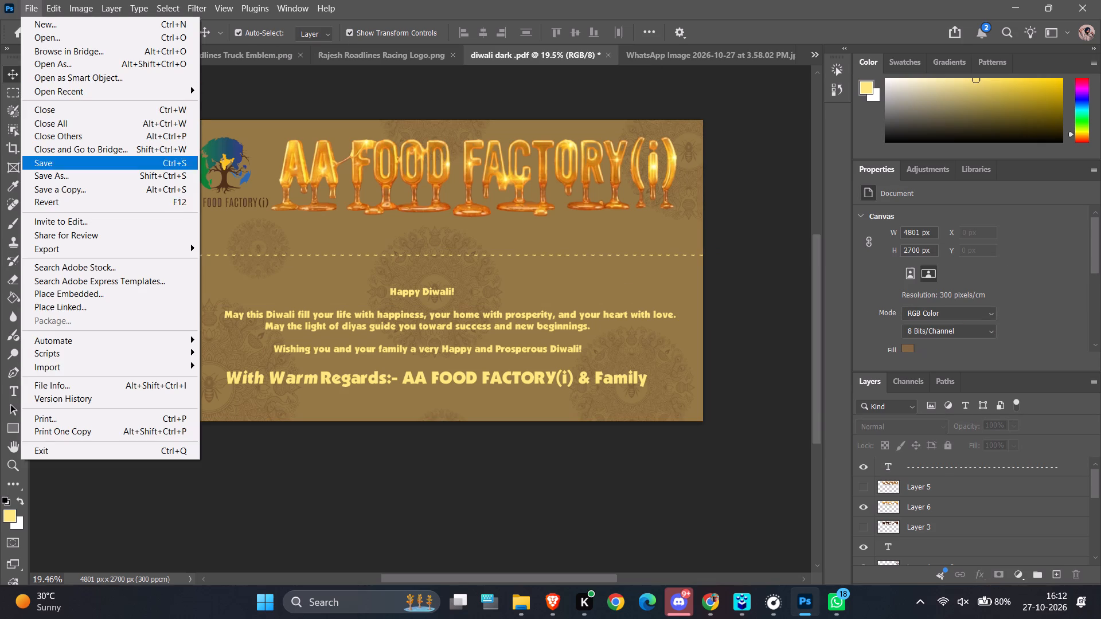
left_click(47, 189)
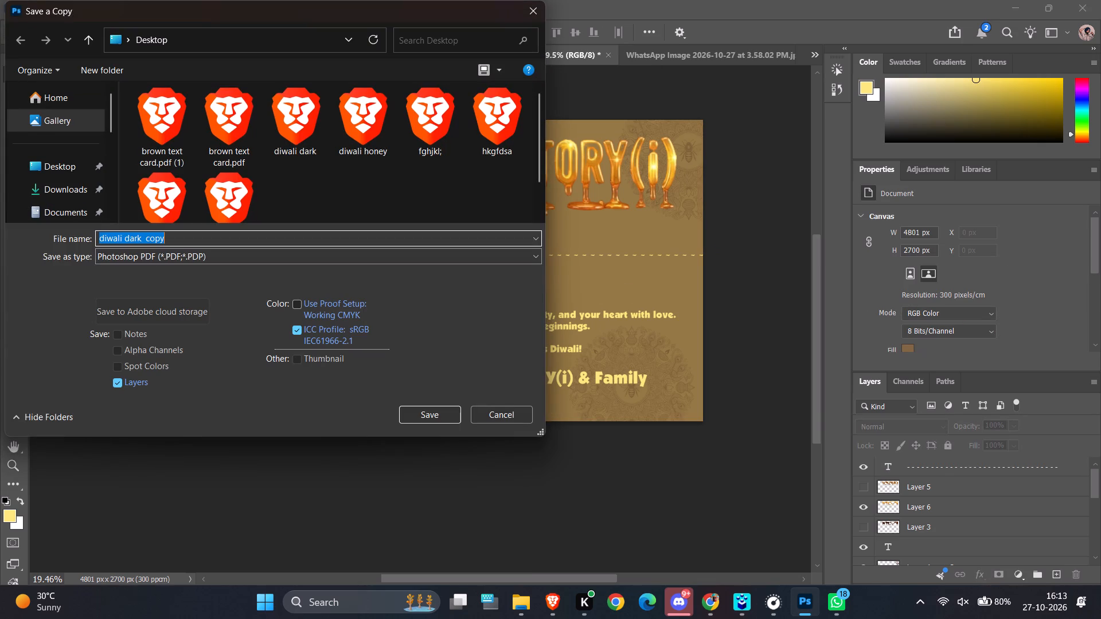
left_click(222, 253)
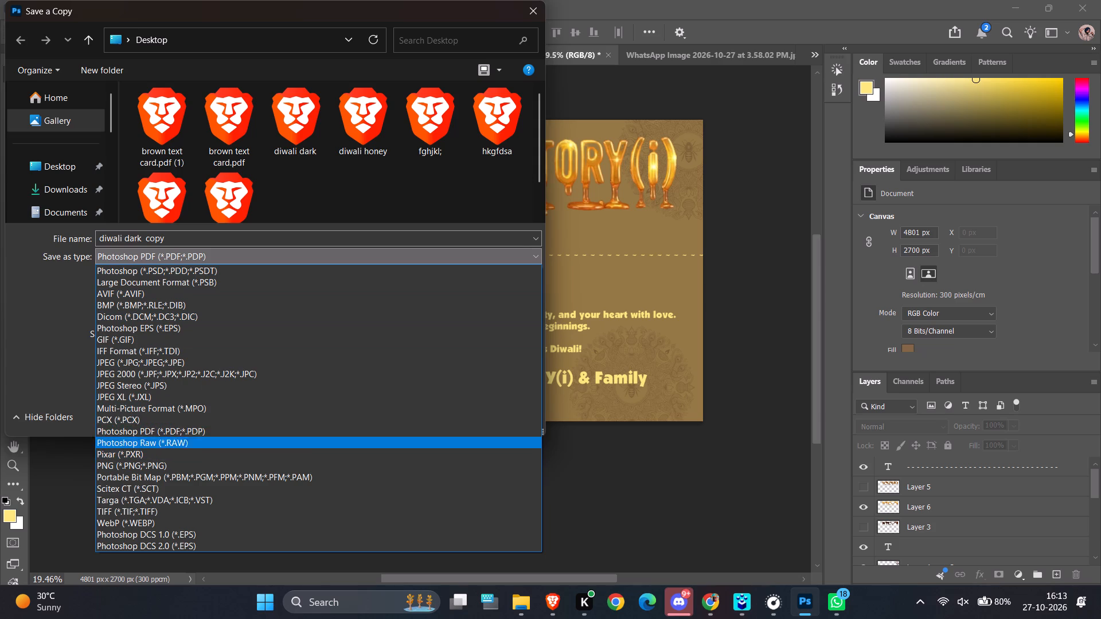
left_click(163, 362)
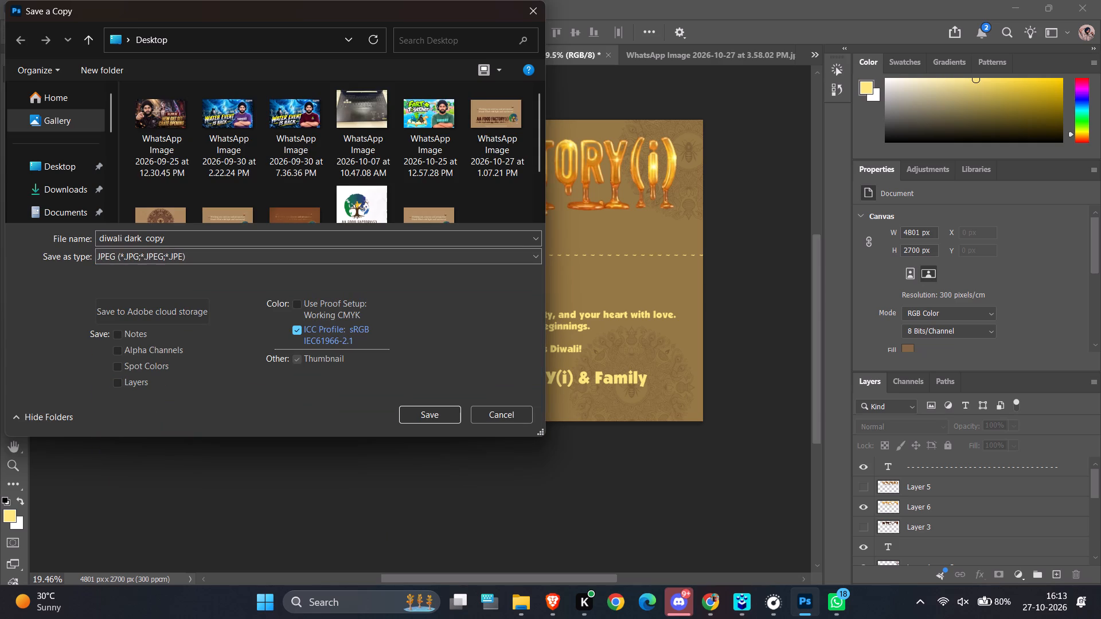
left_click(420, 415)
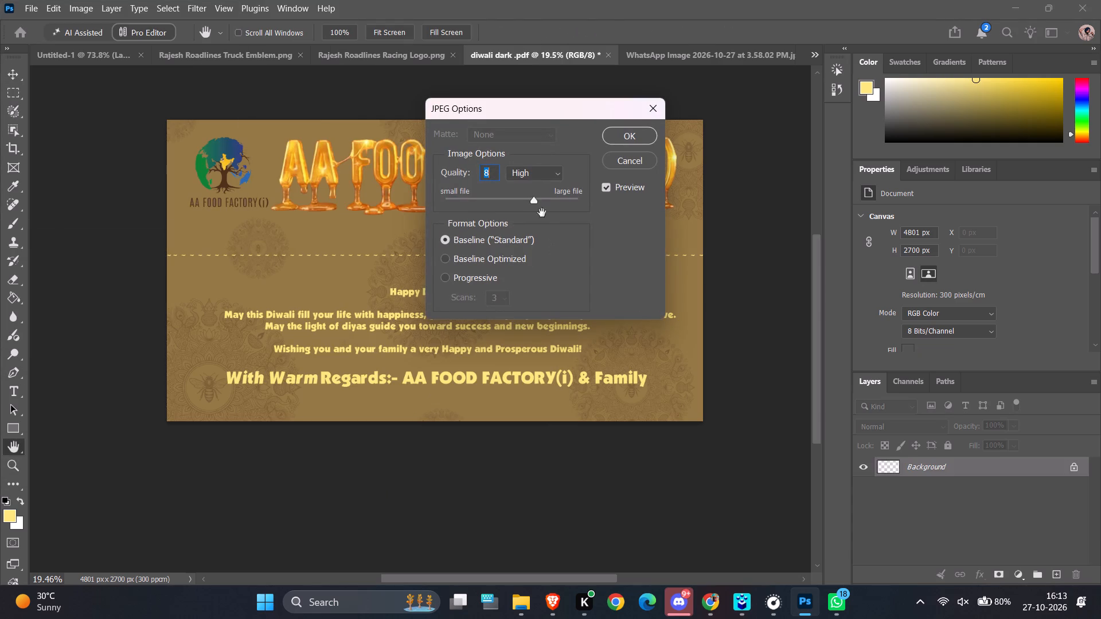
left_click(618, 136)
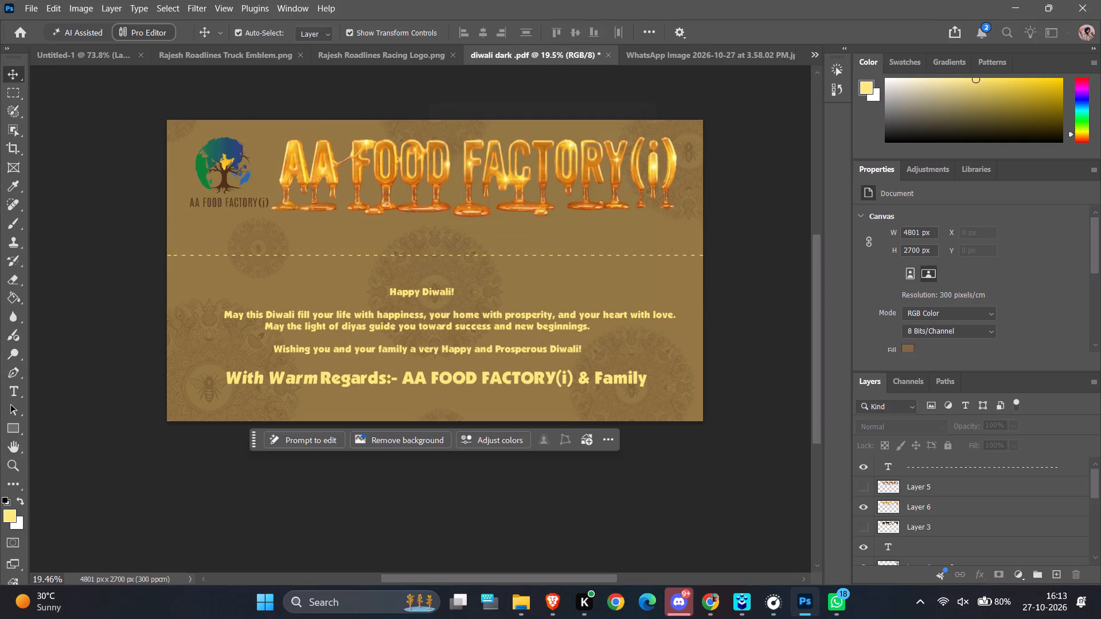
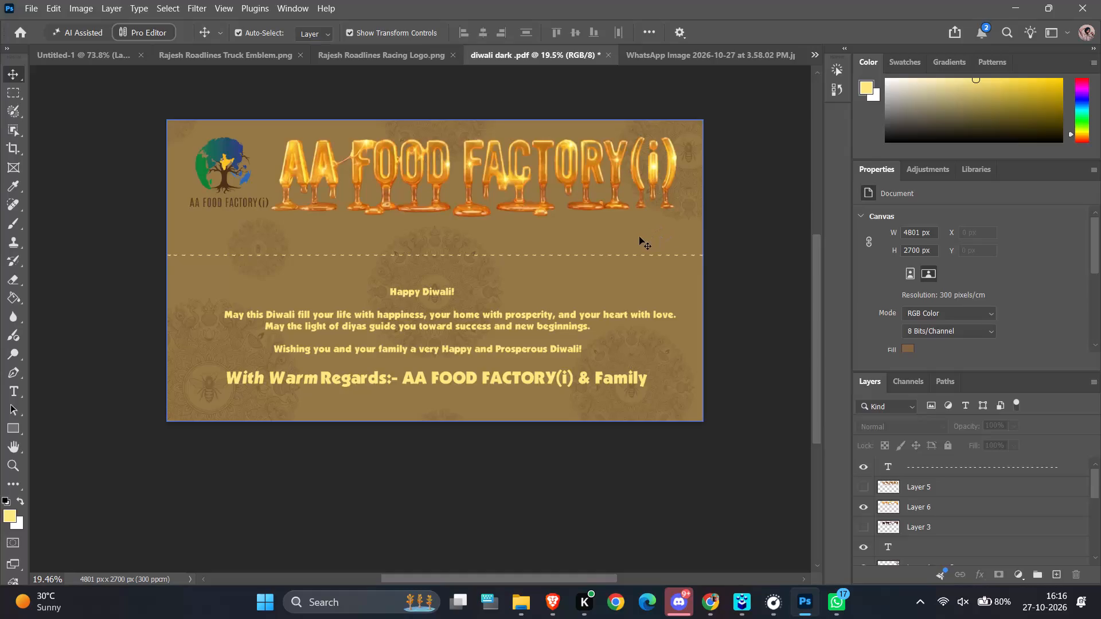
Leave the finished Diwali card and minimize Photoshop to switch to the browser window with the Create PNG Logo chat.
left_click(639, 237)
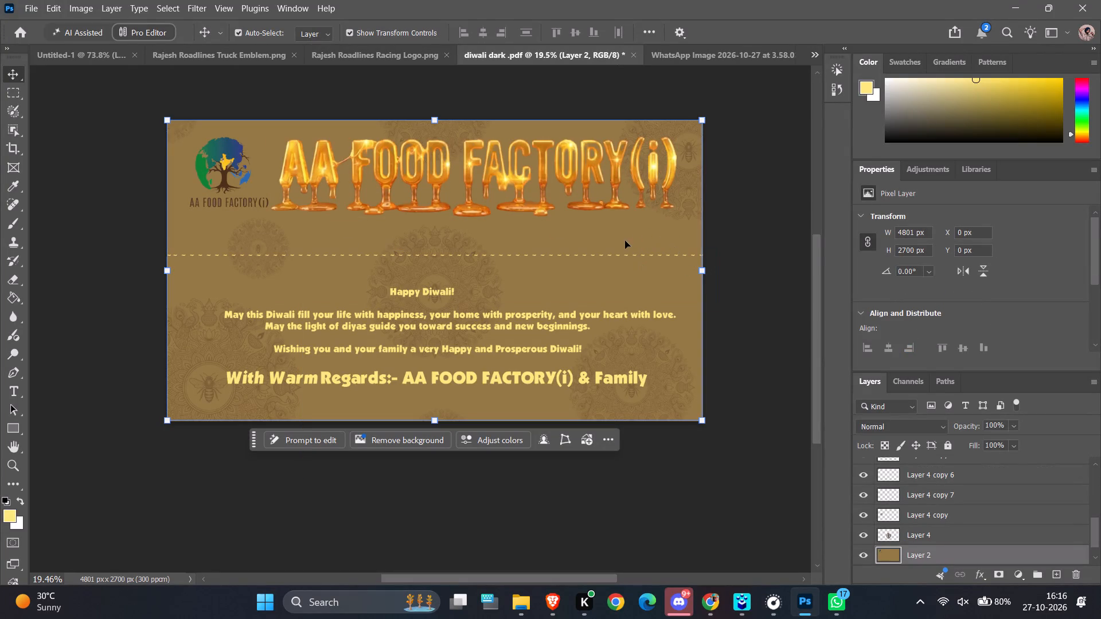
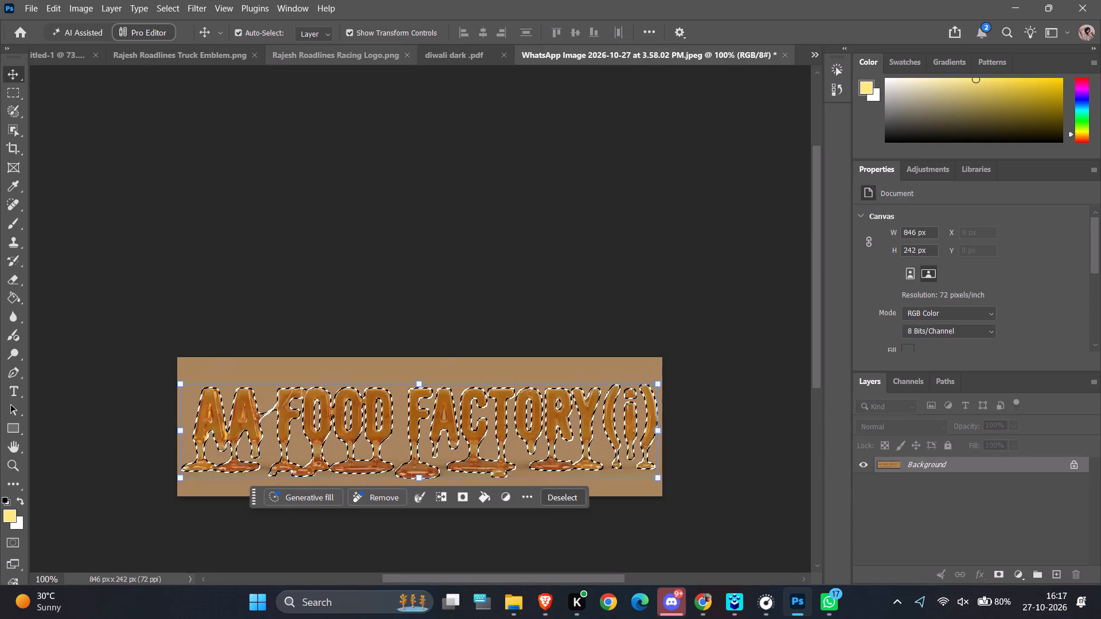
left_click(485, 55)
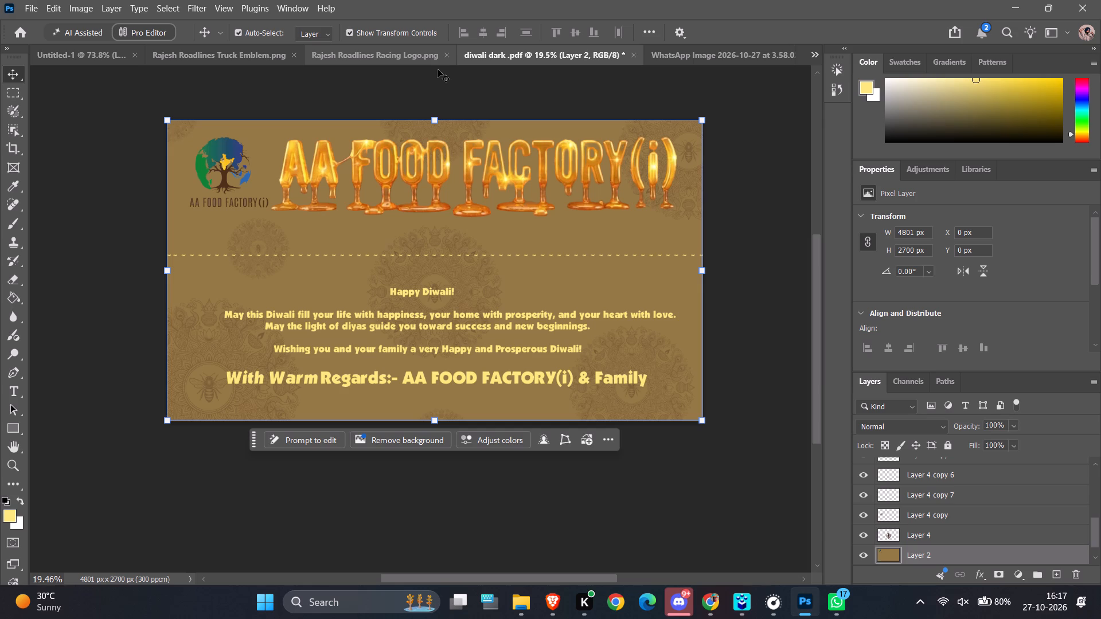
left_click(36, 10)
left_click(54, 29)
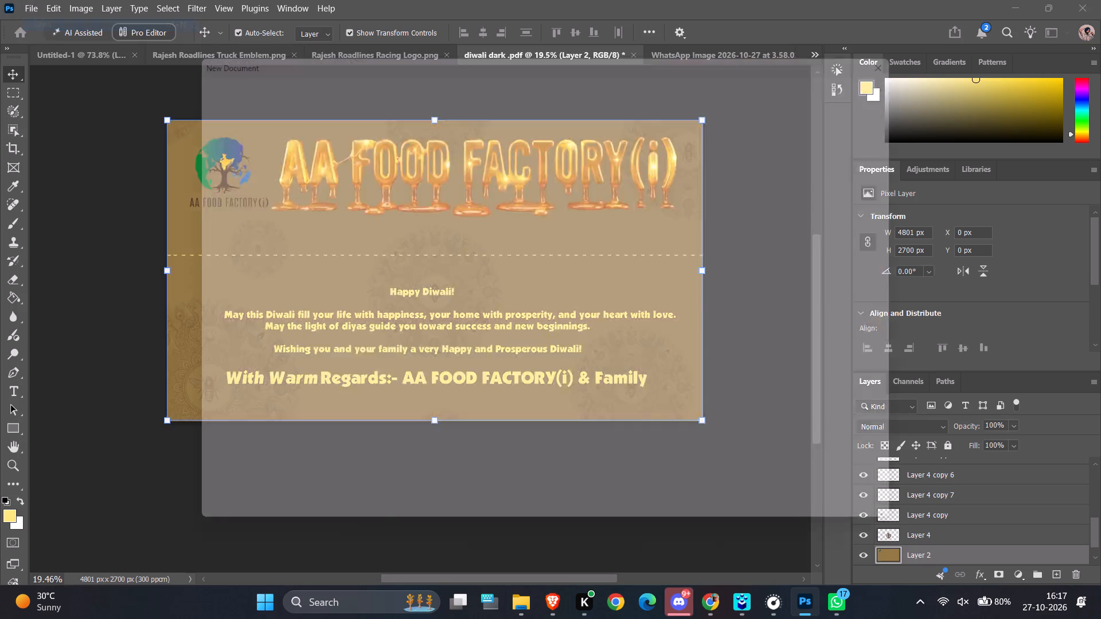
left_click(382, 183)
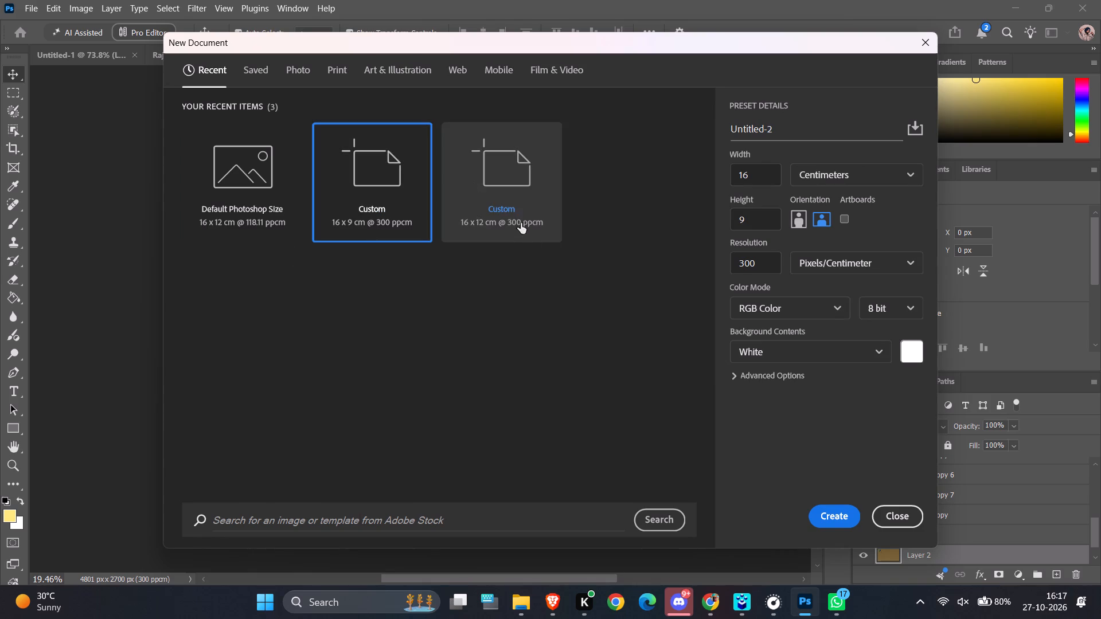
left_click(495, 188)
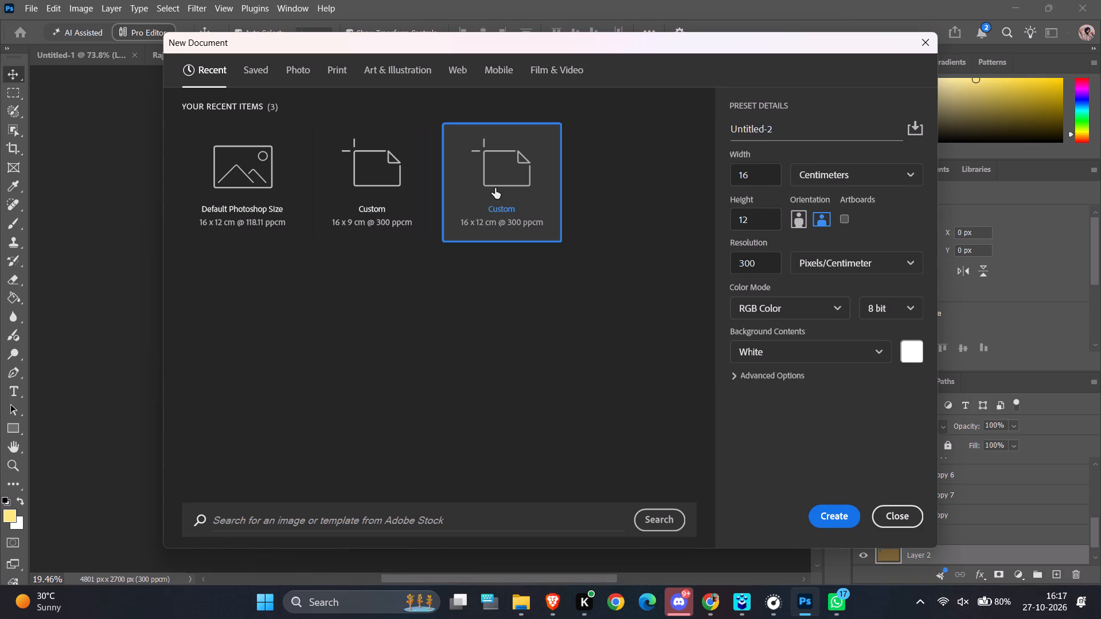
left_click(364, 194)
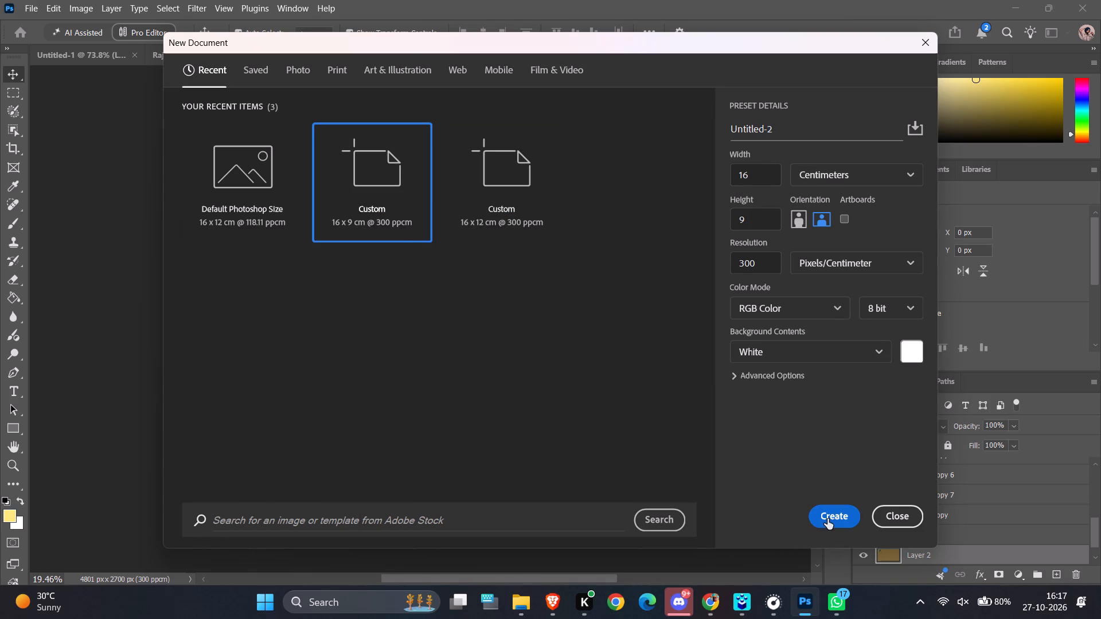
left_click(828, 519)
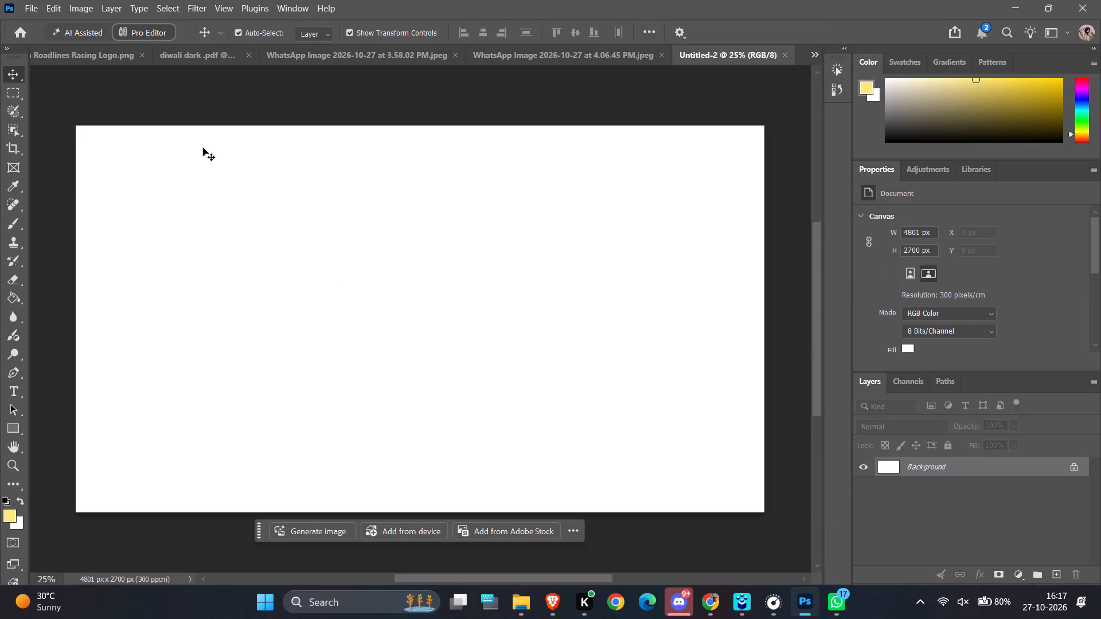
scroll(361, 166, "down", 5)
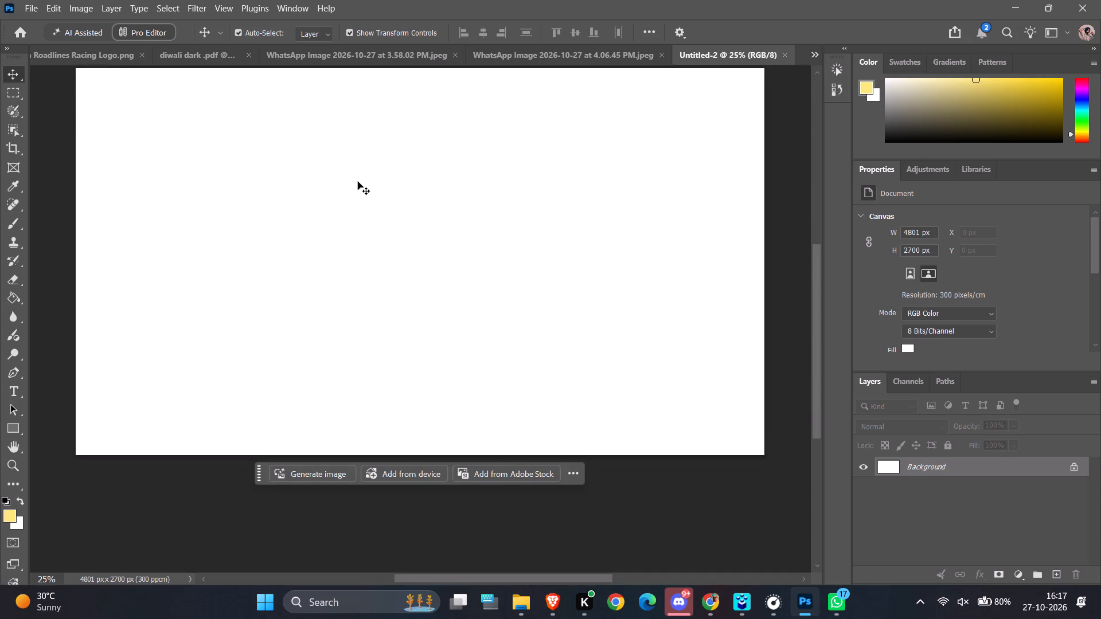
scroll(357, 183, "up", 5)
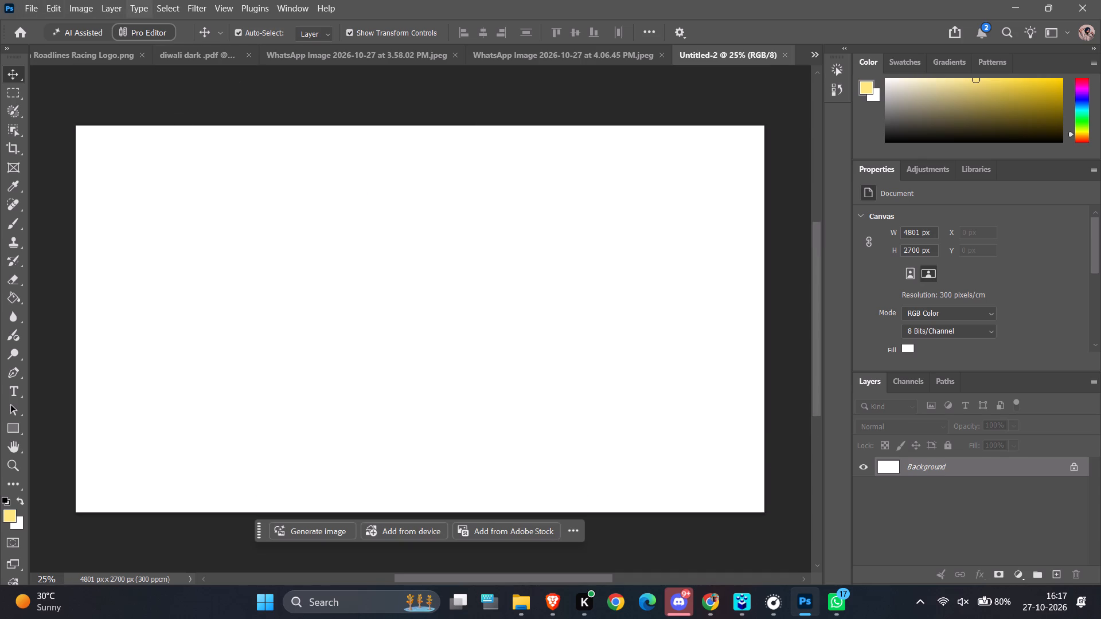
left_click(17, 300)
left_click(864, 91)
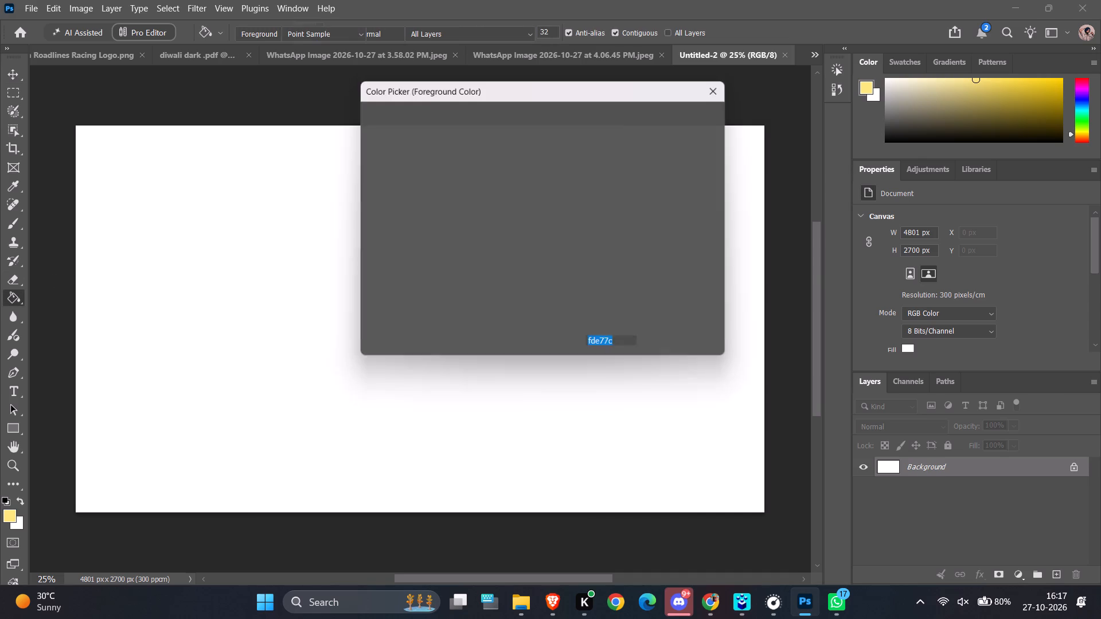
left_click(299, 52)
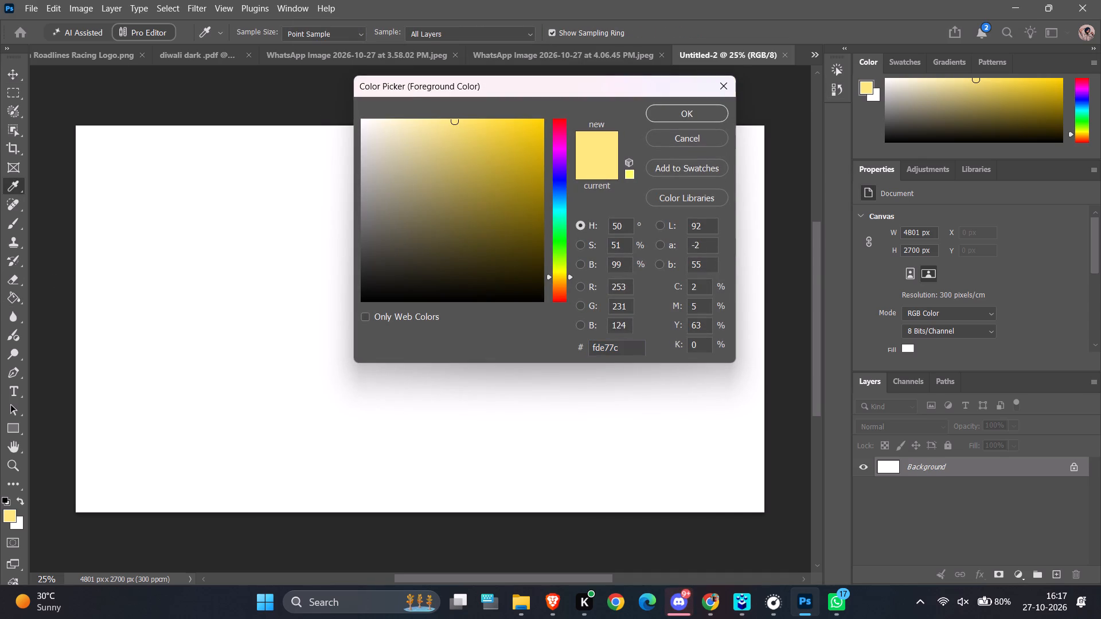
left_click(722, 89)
Return to the dark Diwali card, choose the Paint Bucket and open the foreground colour picker.
left_click(310, 56)
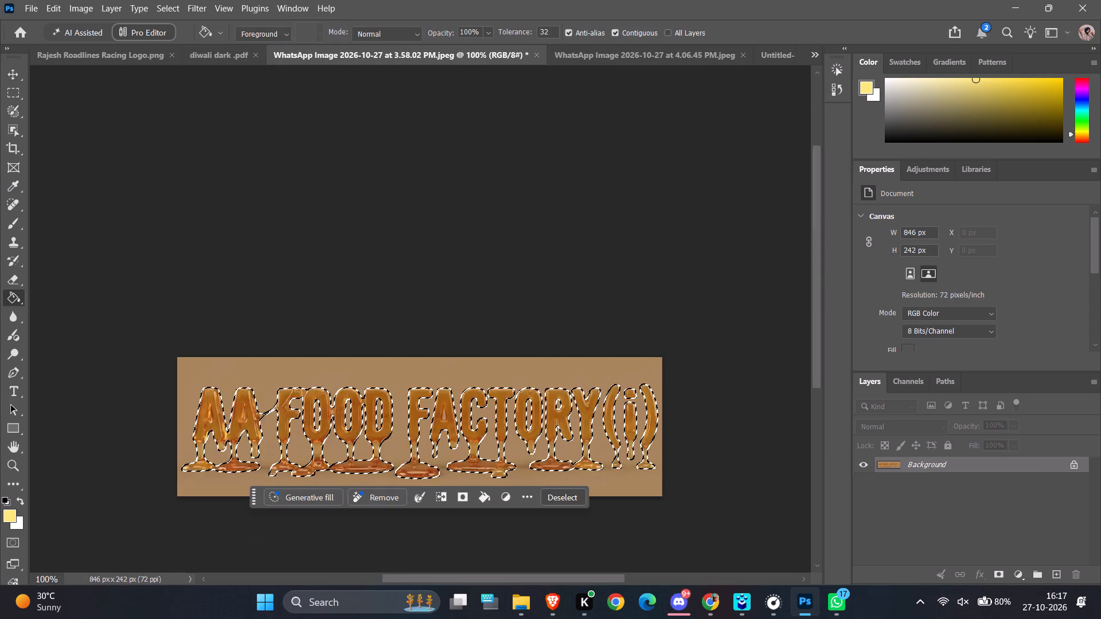
left_click(190, 55)
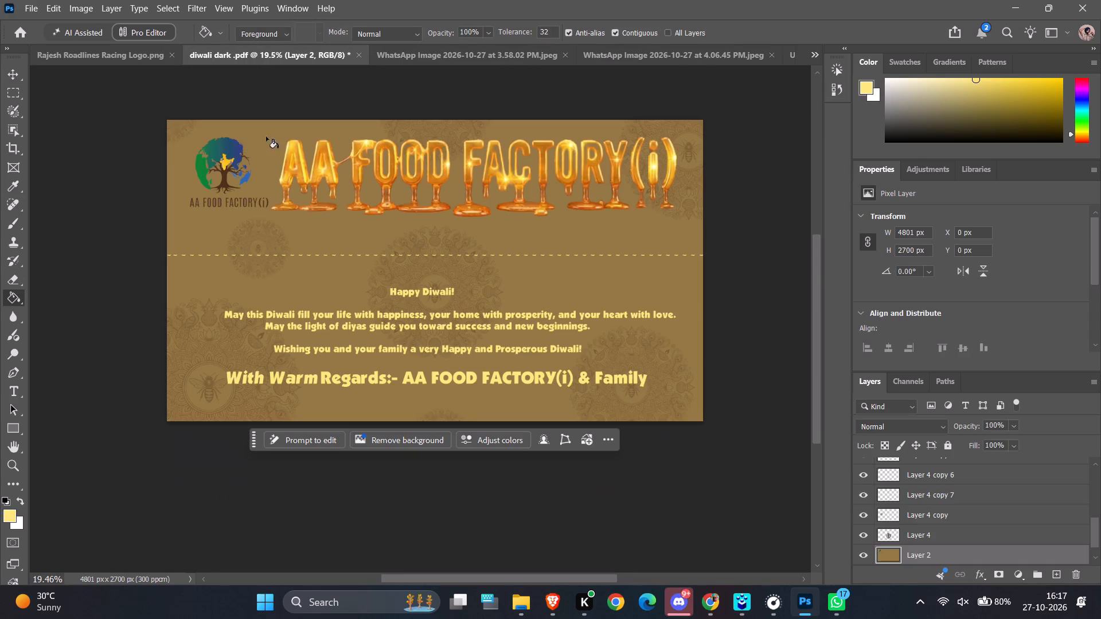
left_click(13, 301)
left_click(866, 87)
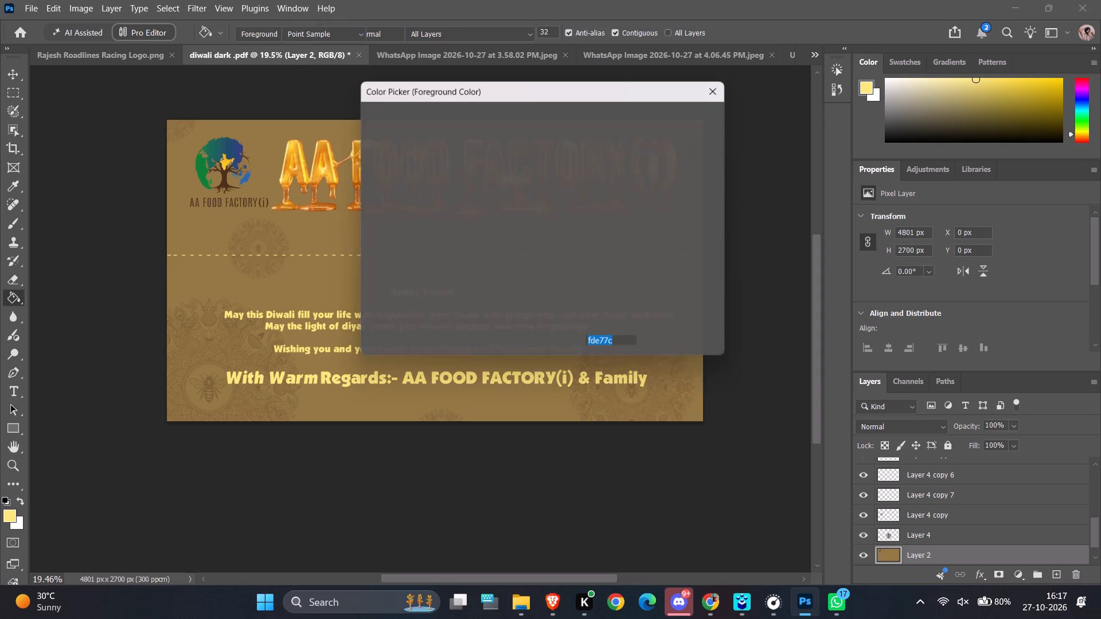
Sample the dark card's brown background (#937742) as the foreground colour and fill the blank 16 × 9 cm document with it.
left_click(268, 141)
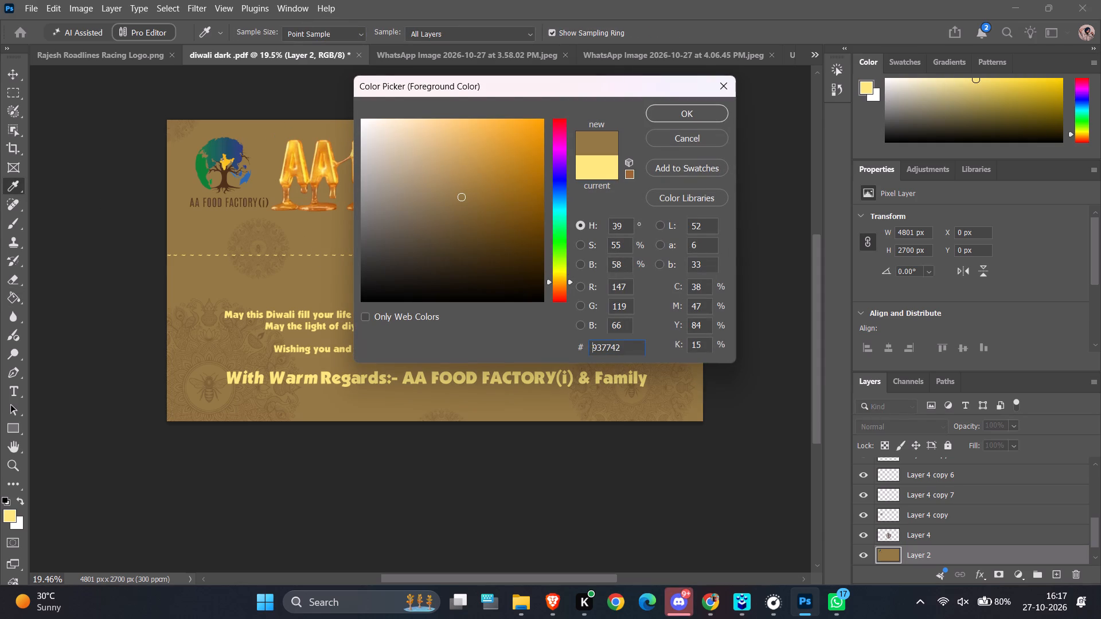
left_click_drag(632, 347, 532, 346)
key("ctrl+c")
left_click(702, 115)
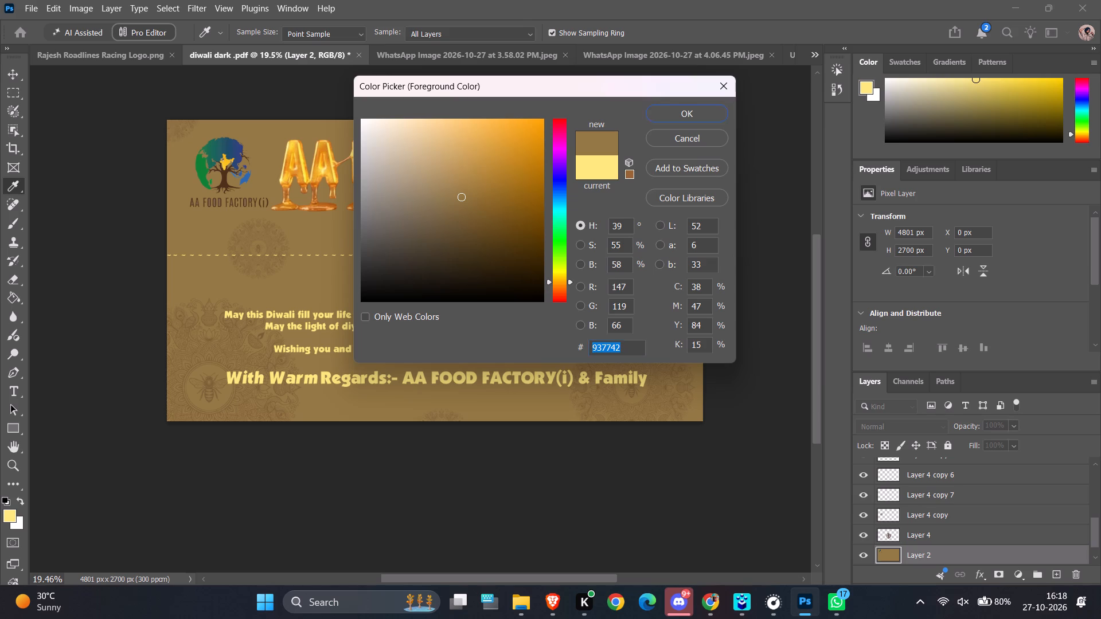
left_click(624, 61)
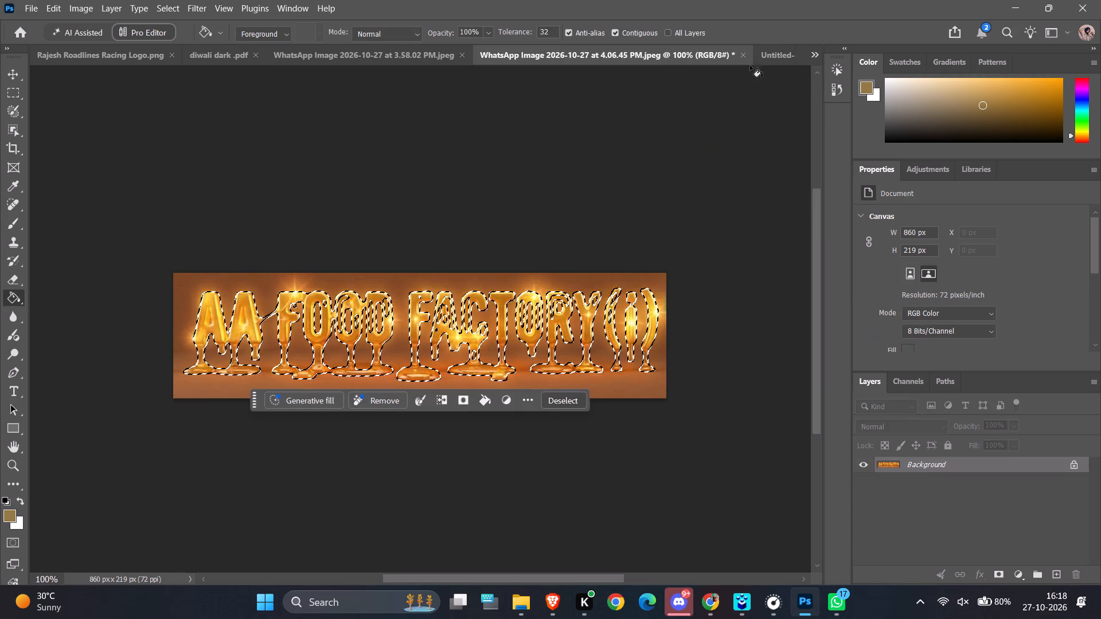
left_click(774, 58)
left_click(239, 214)
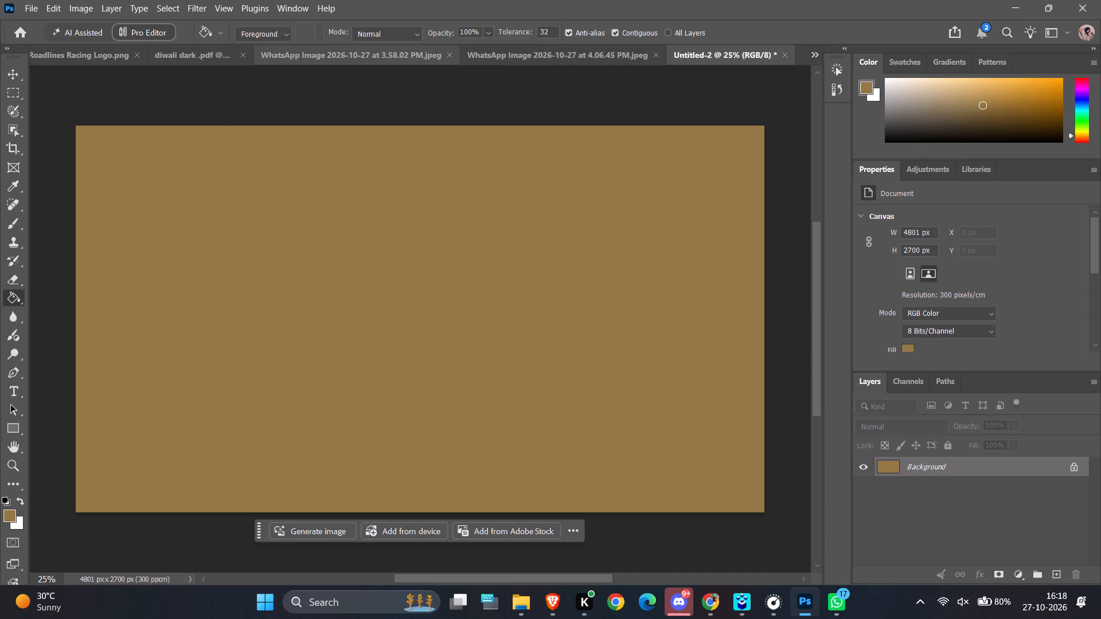
scroll(0, 43, "up", 2)
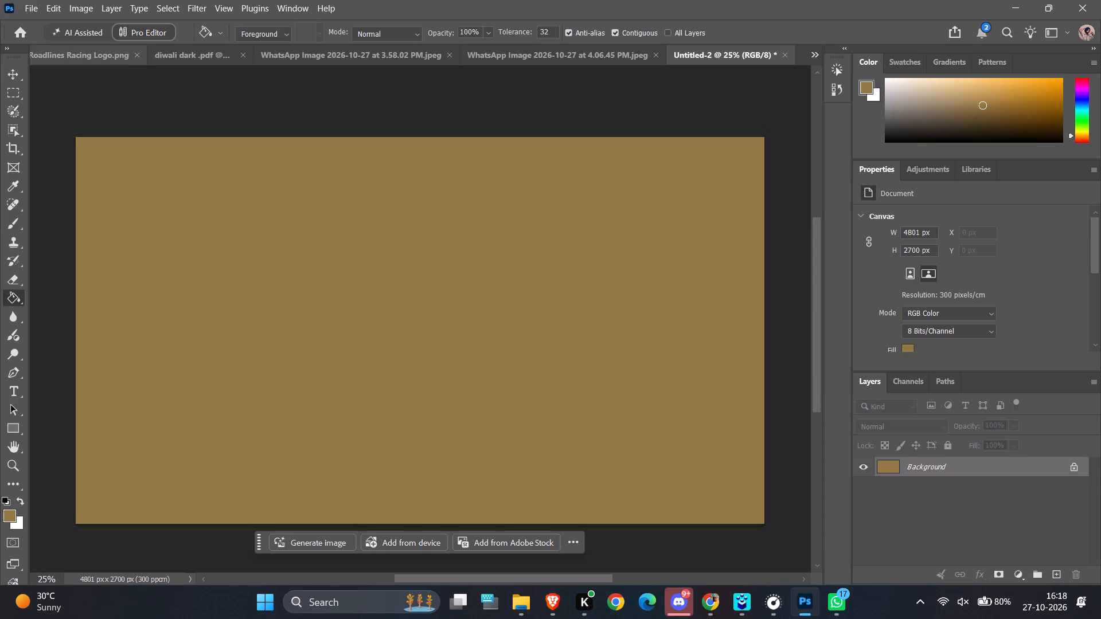
Close the 3.58.02 PM and 4.06.45 PM lettering reference images without saving, and collapse the side panels to icons.
left_click(181, 54)
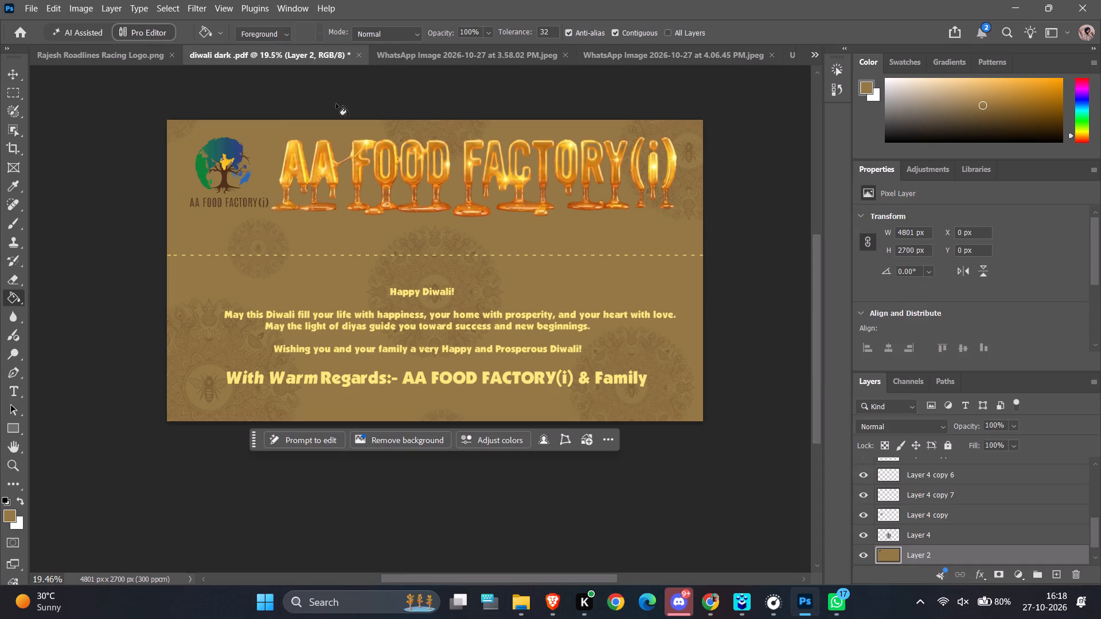
left_click(475, 52)
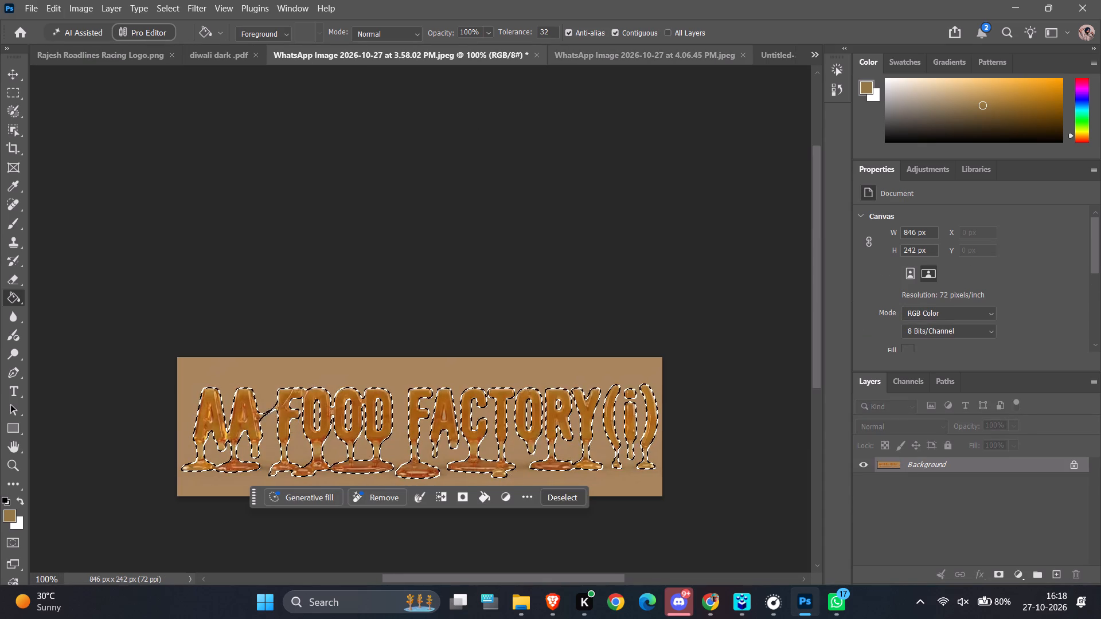
left_click(535, 56)
left_click(568, 229)
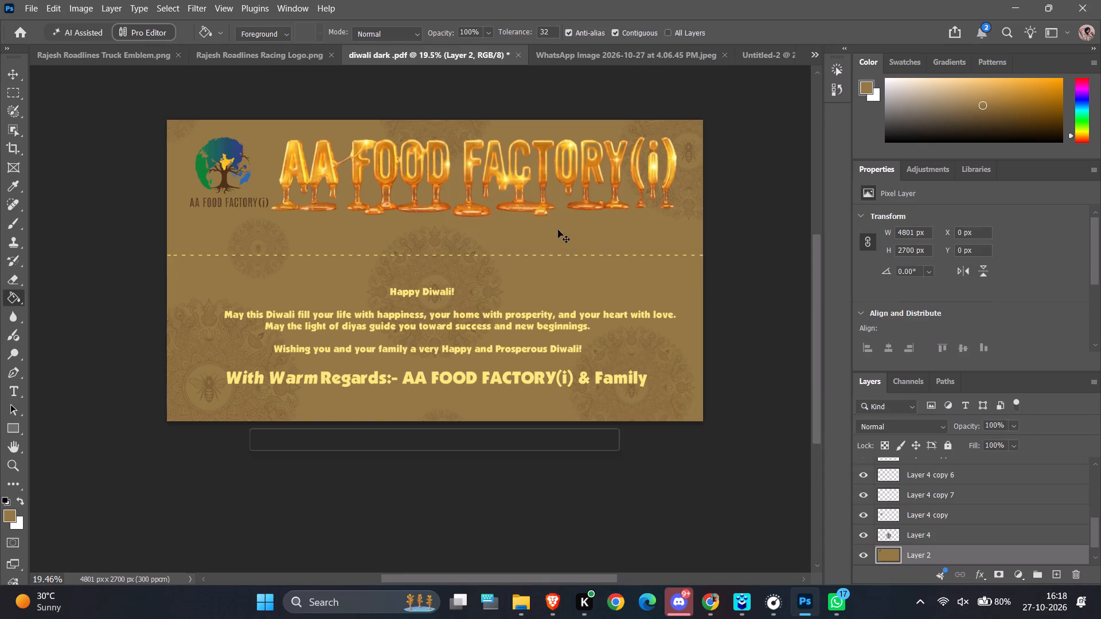
scroll(546, 230, "down", 4, "ctrl")
left_click(813, 54)
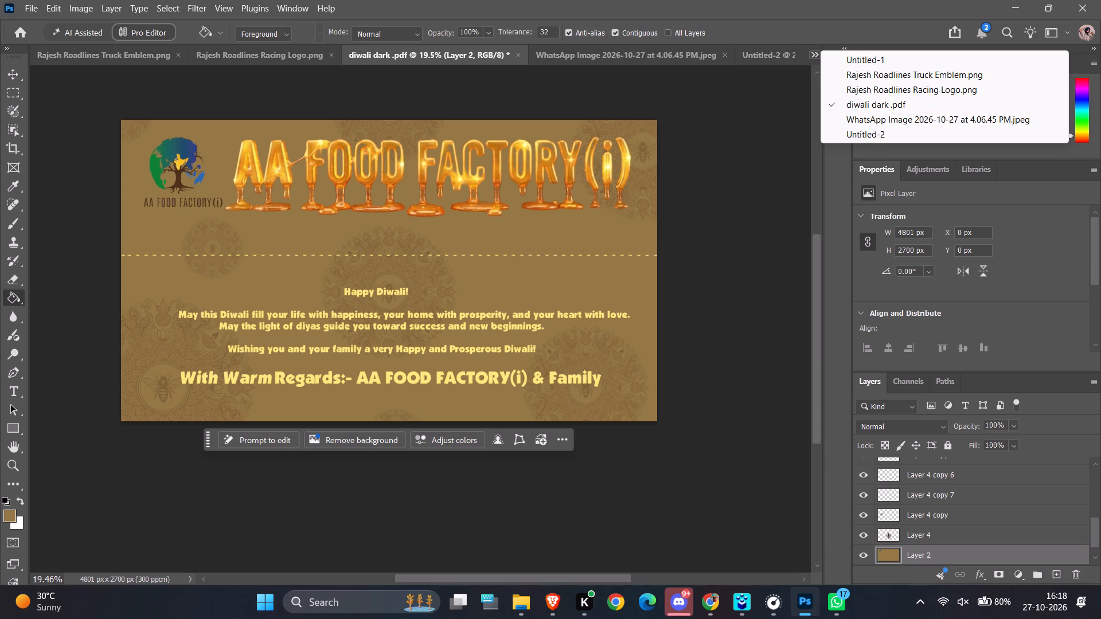
left_click(1093, 48)
left_click(927, 58)
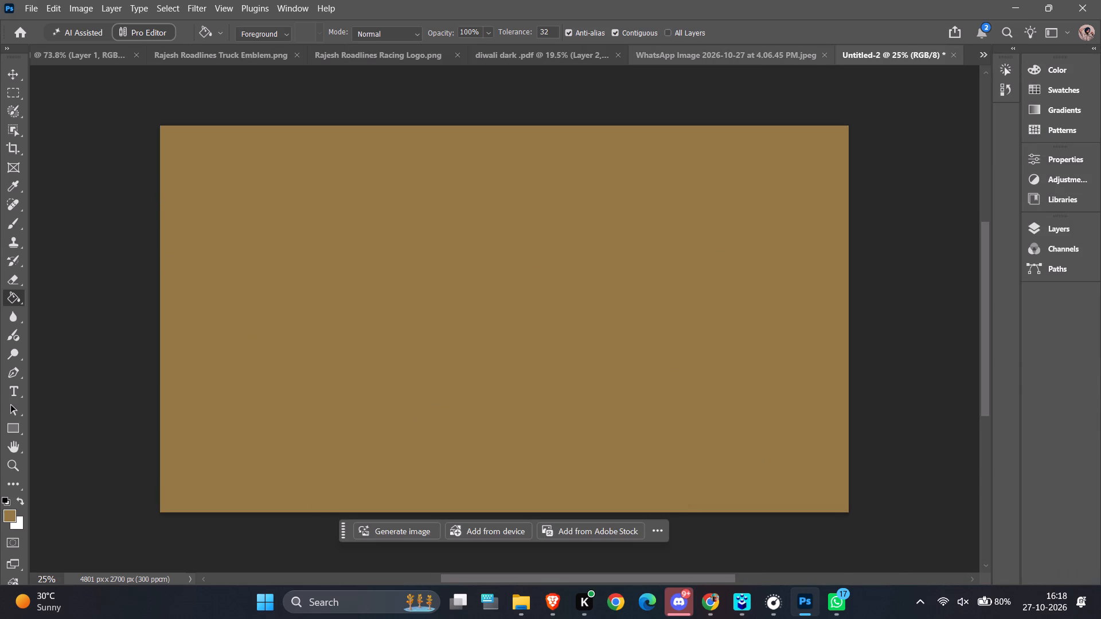
left_click(707, 62)
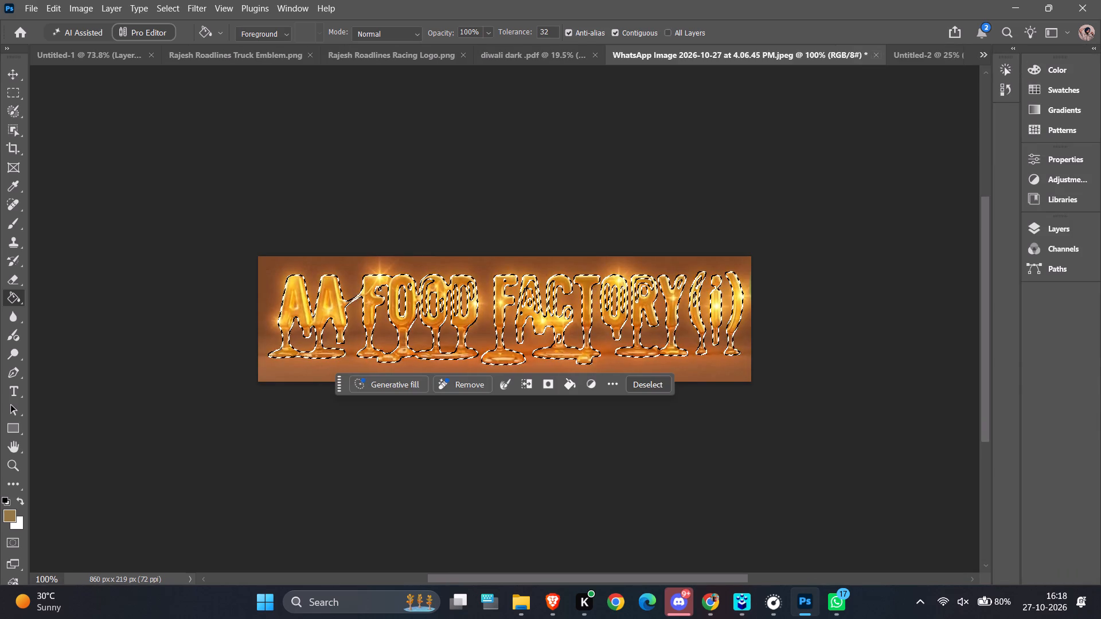
left_click(880, 54)
left_click(581, 236)
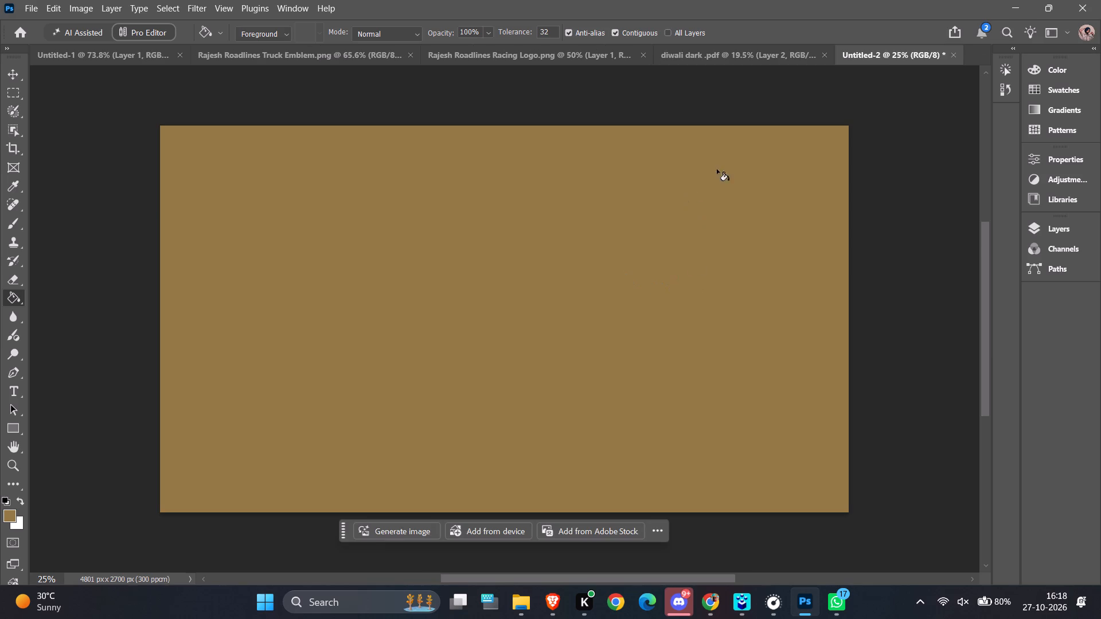
Open the "WhatsApp Image 2026-10-27 at 4.01.06 PM" Diwali design from the Desktop.
left_click(776, 52)
left_click(928, 53)
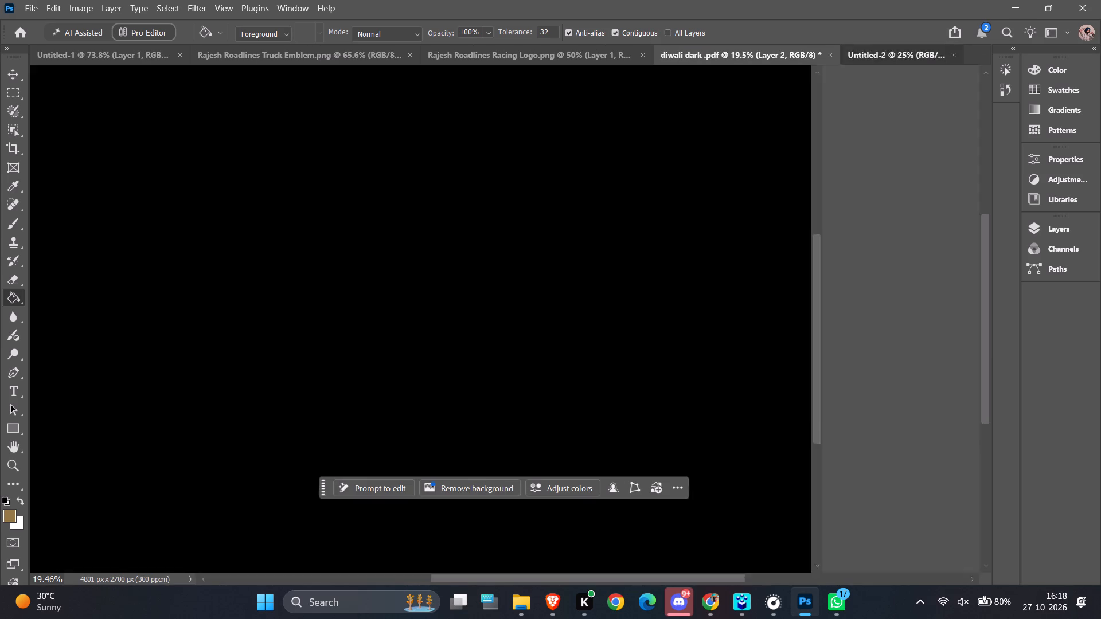
left_click(34, 7)
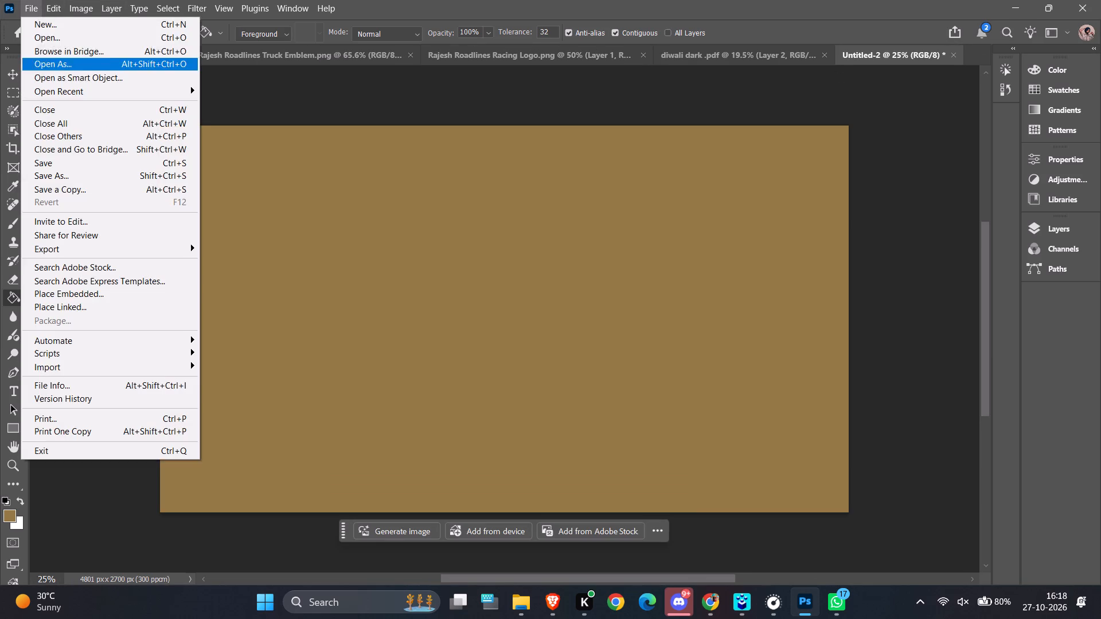
left_click(63, 42)
scroll(342, 213, "down", 11)
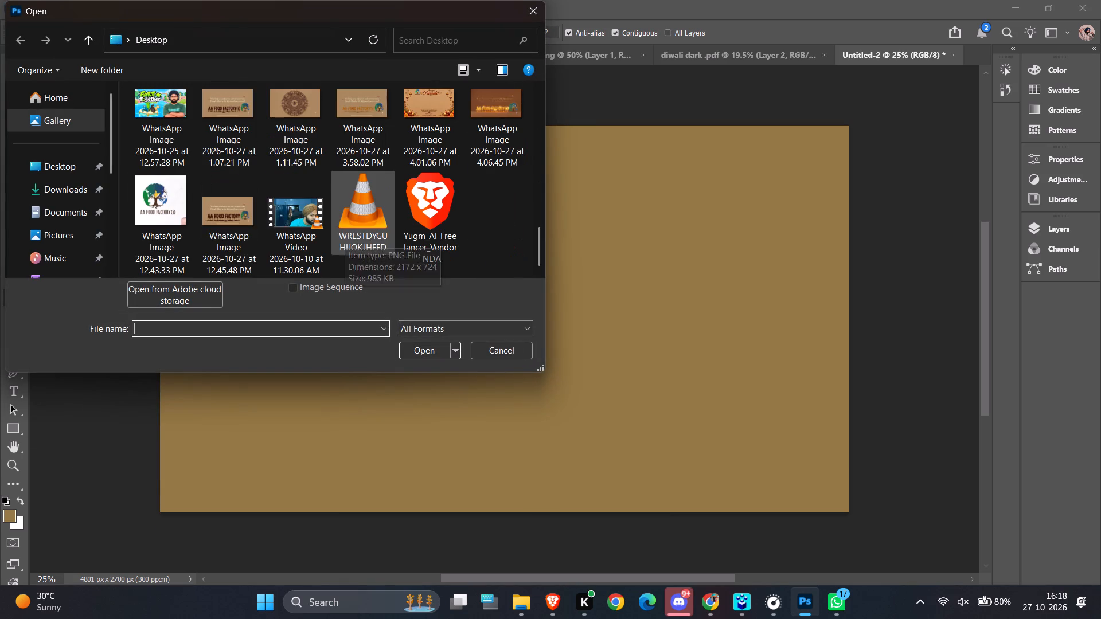
scroll(345, 241, "down", 5)
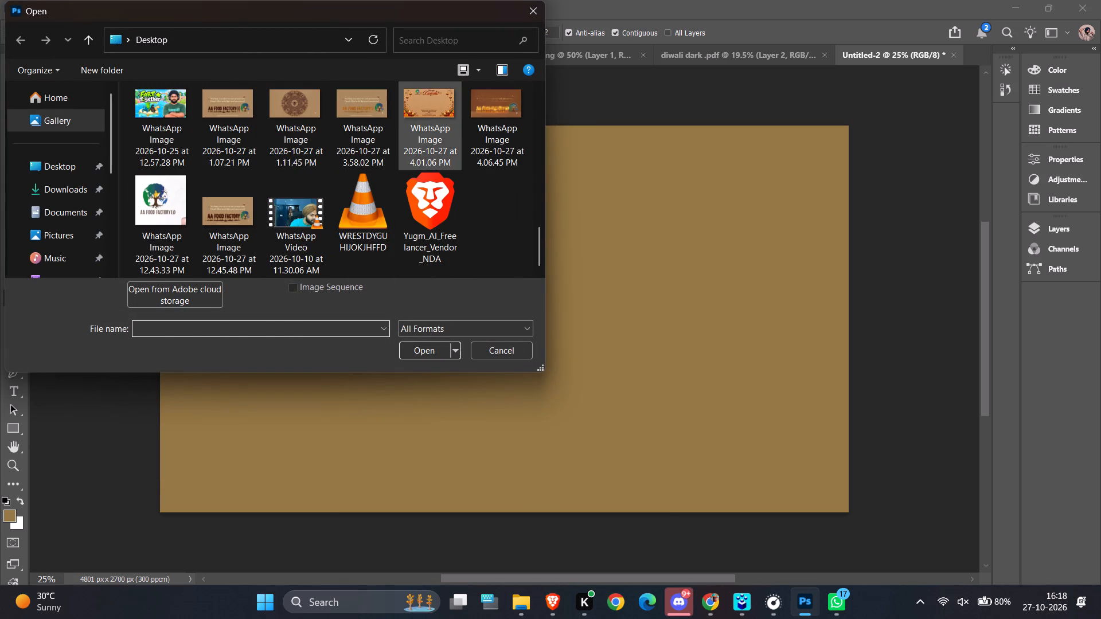
left_click(441, 109)
left_click(431, 354)
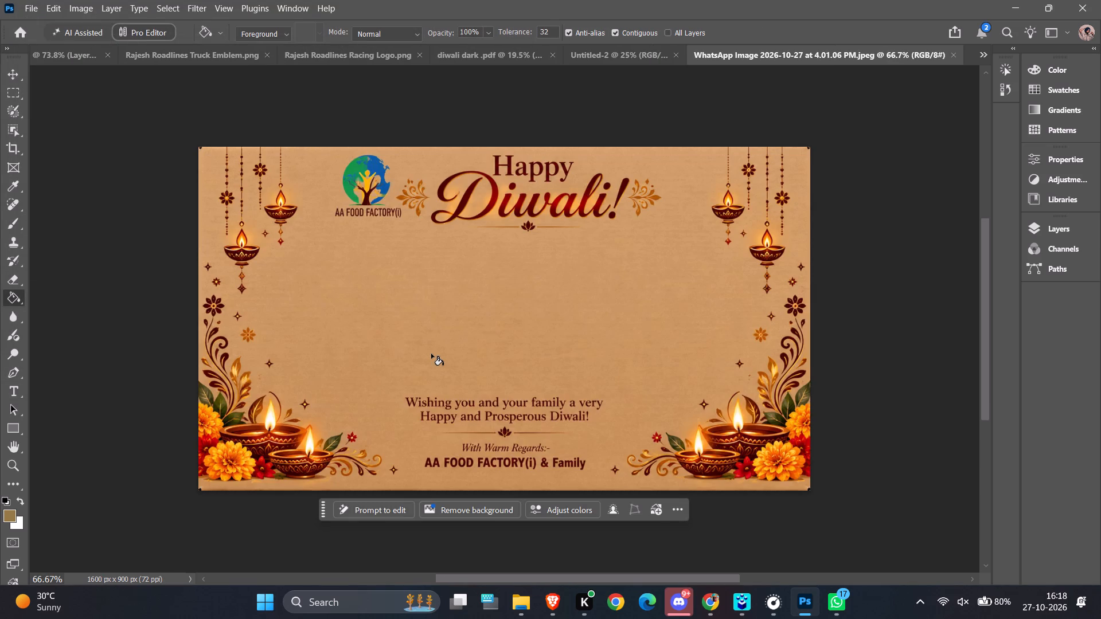
Run an automatic subject selection on the newly opened Happy Diwali design.
left_click(171, 6)
left_click(193, 174)
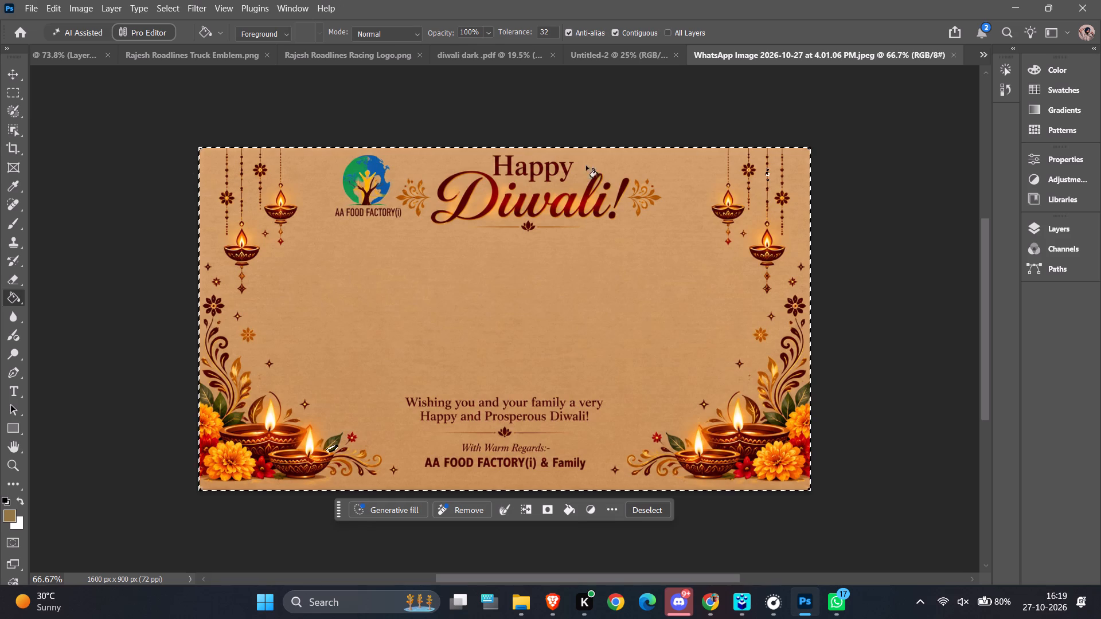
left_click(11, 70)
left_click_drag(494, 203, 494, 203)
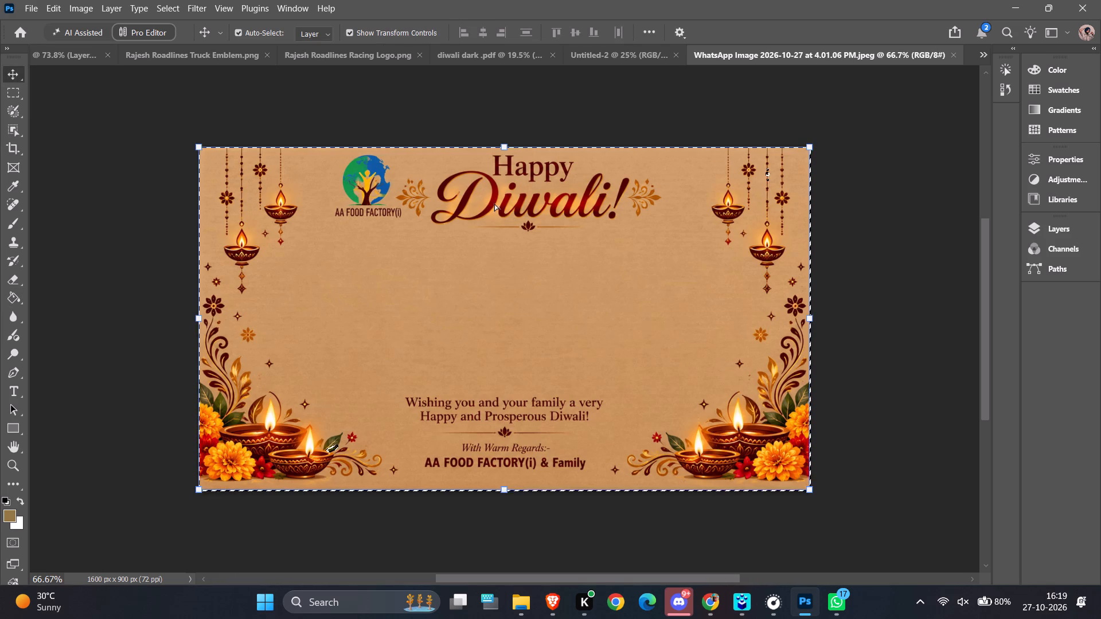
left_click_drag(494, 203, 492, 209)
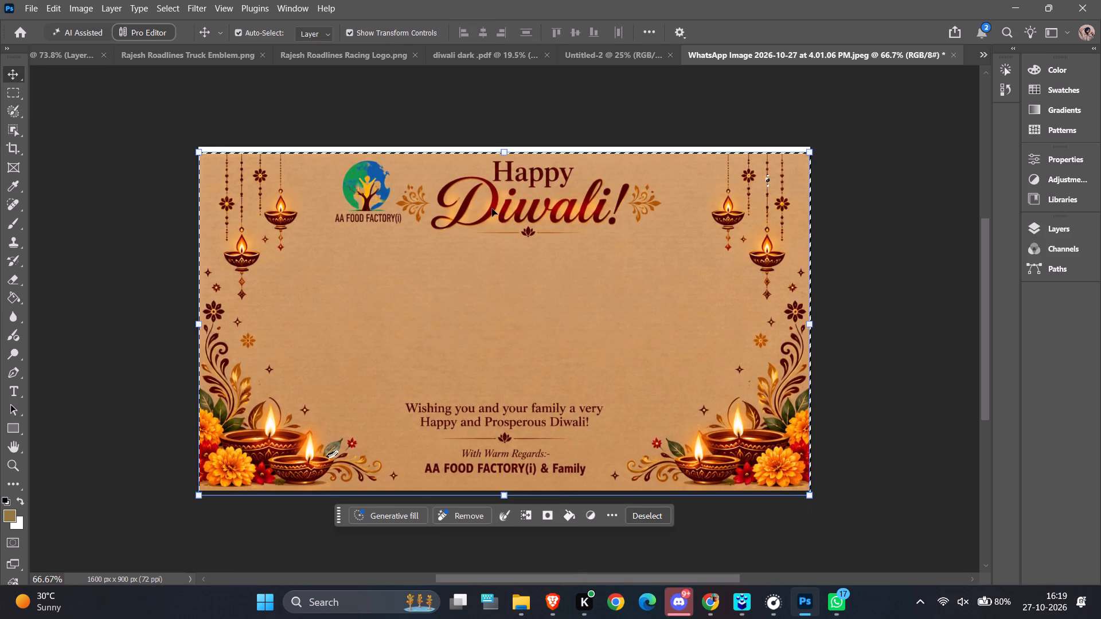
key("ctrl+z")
Clear the selection around the Happy Diwali greeting image.
left_click(951, 328)
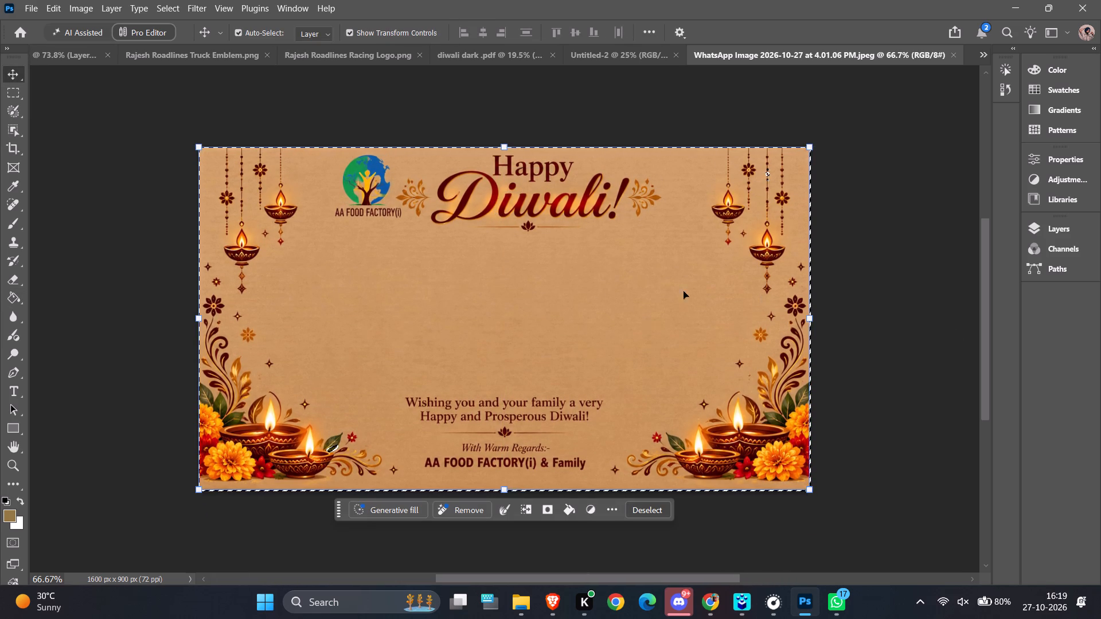
left_click(101, 258)
left_click(494, 304)
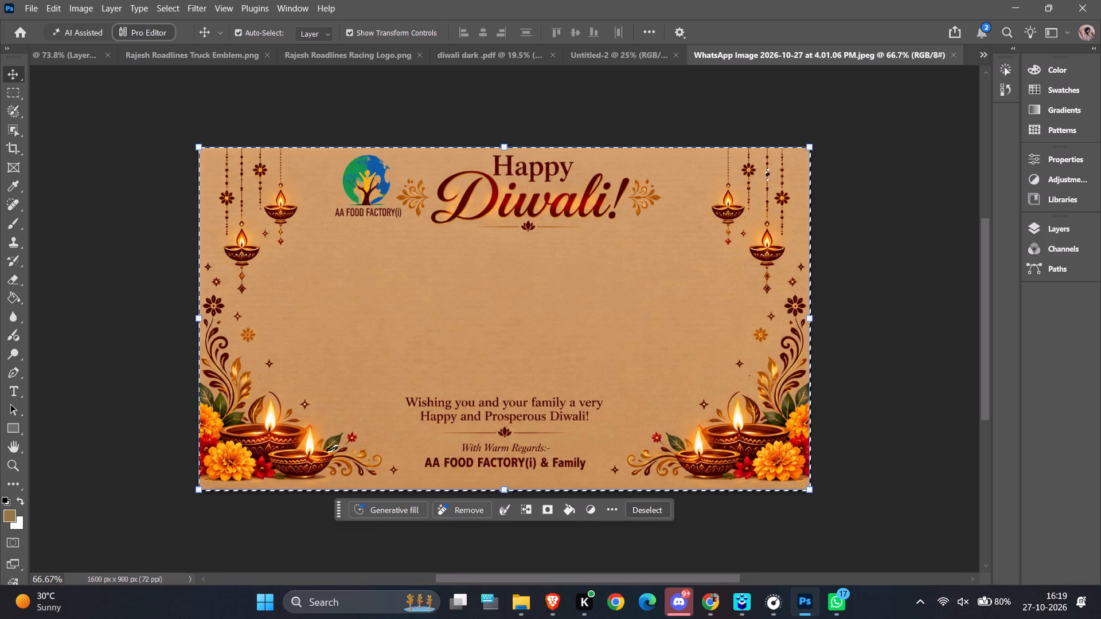
left_click(925, 356)
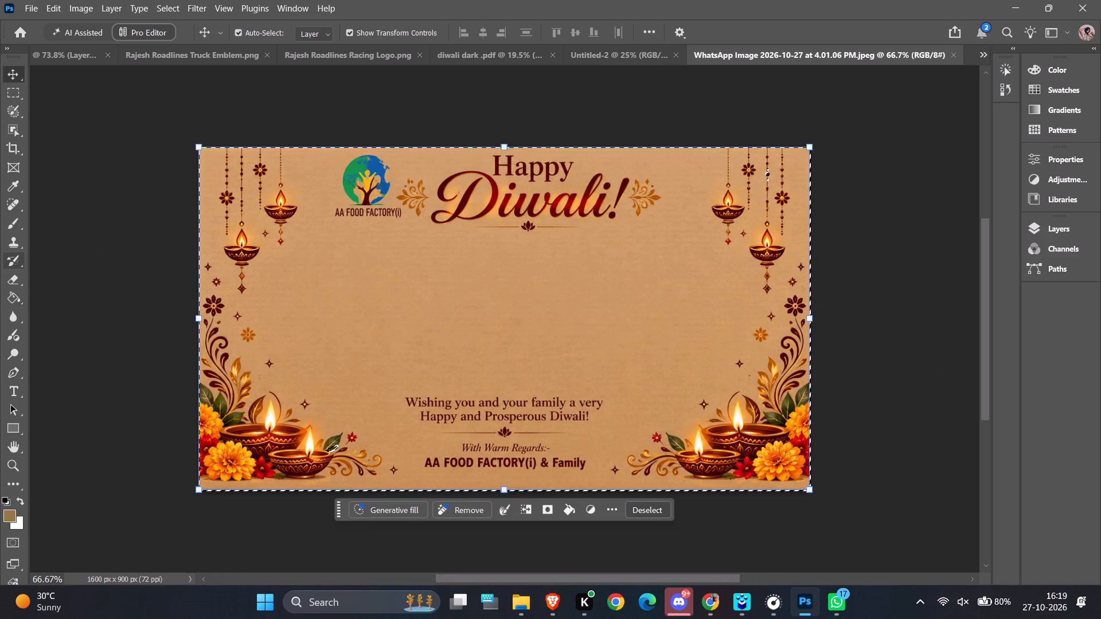
left_click(77, 367)
left_click(77, 367)
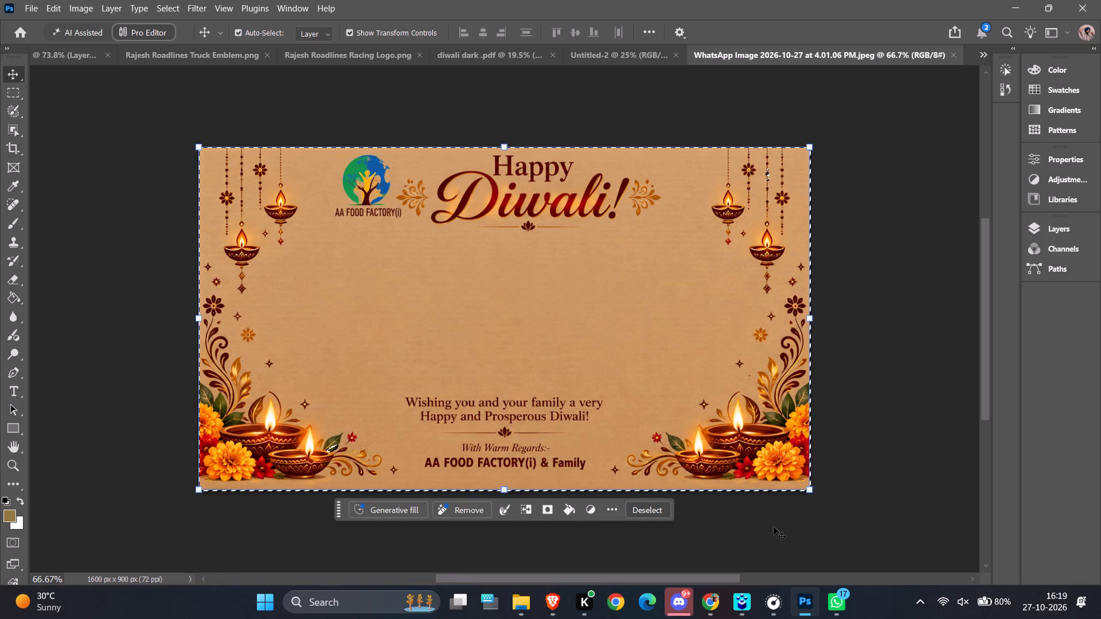
left_click(651, 510)
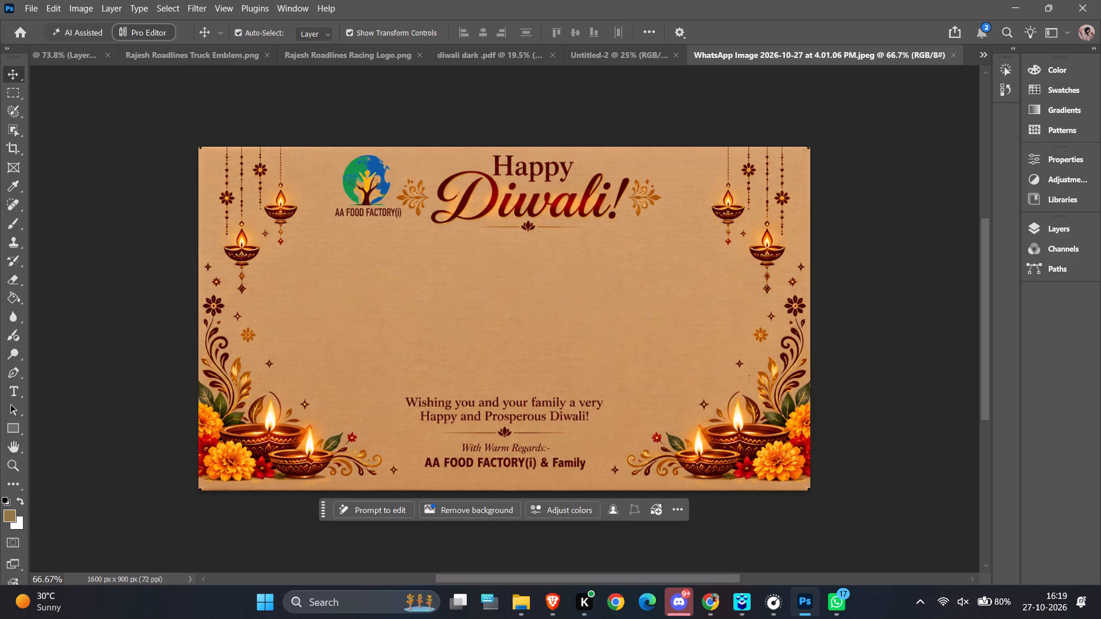
Crop the greeting image to the Happy Diwali title with its side ornaments and lotus divider, about 718 × 312 px.
left_click(11, 151)
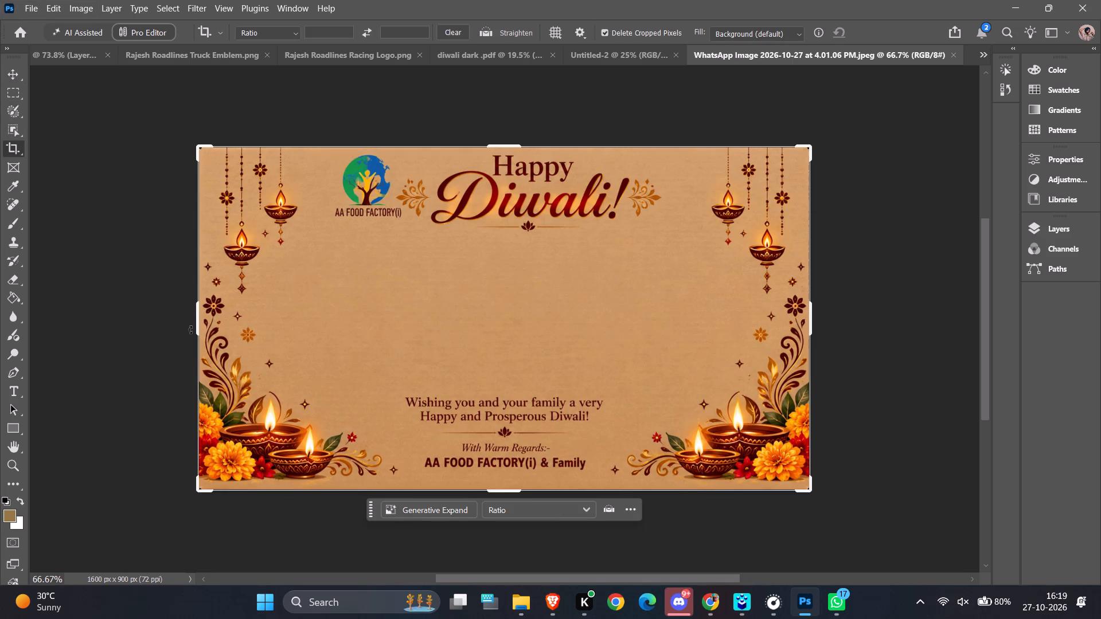
left_click_drag(194, 325, 257, 322)
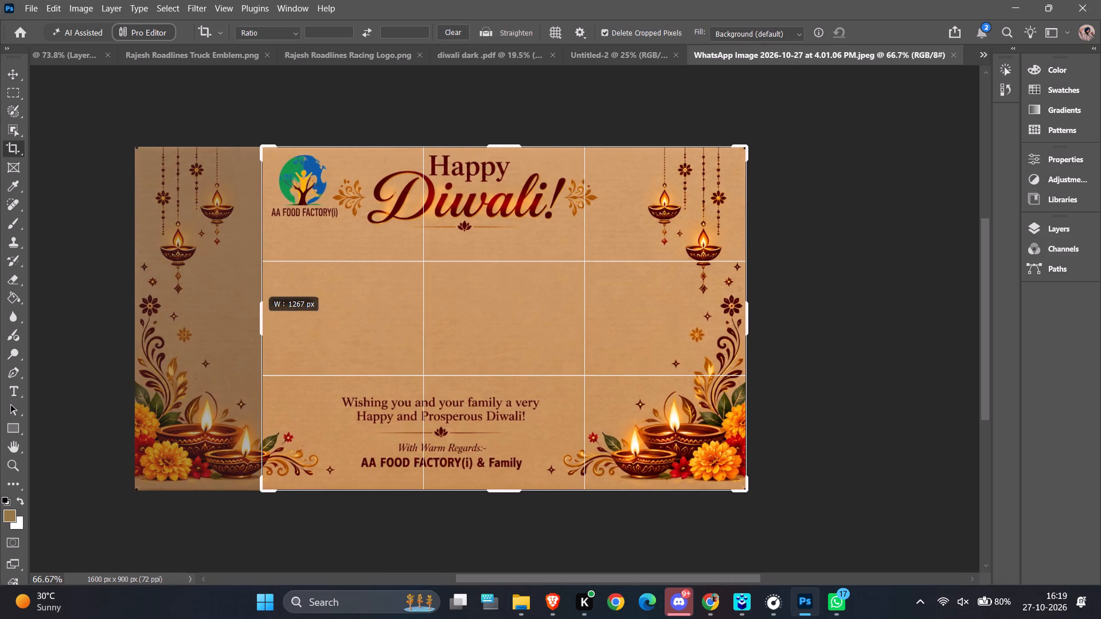
left_click_drag(257, 322, 294, 323)
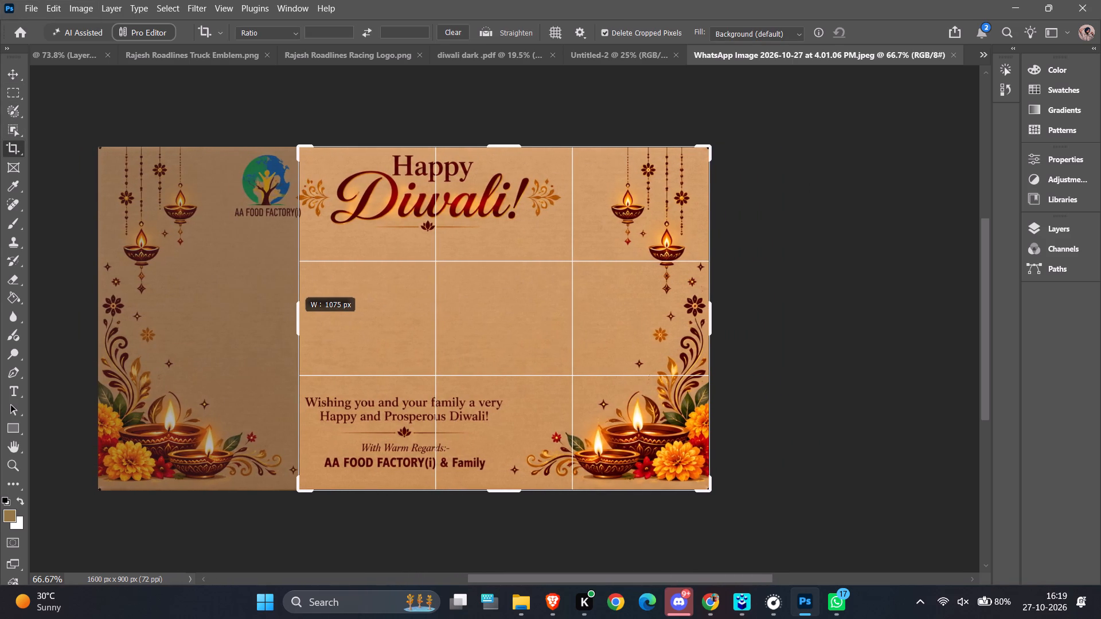
left_click_drag(294, 323, 290, 323)
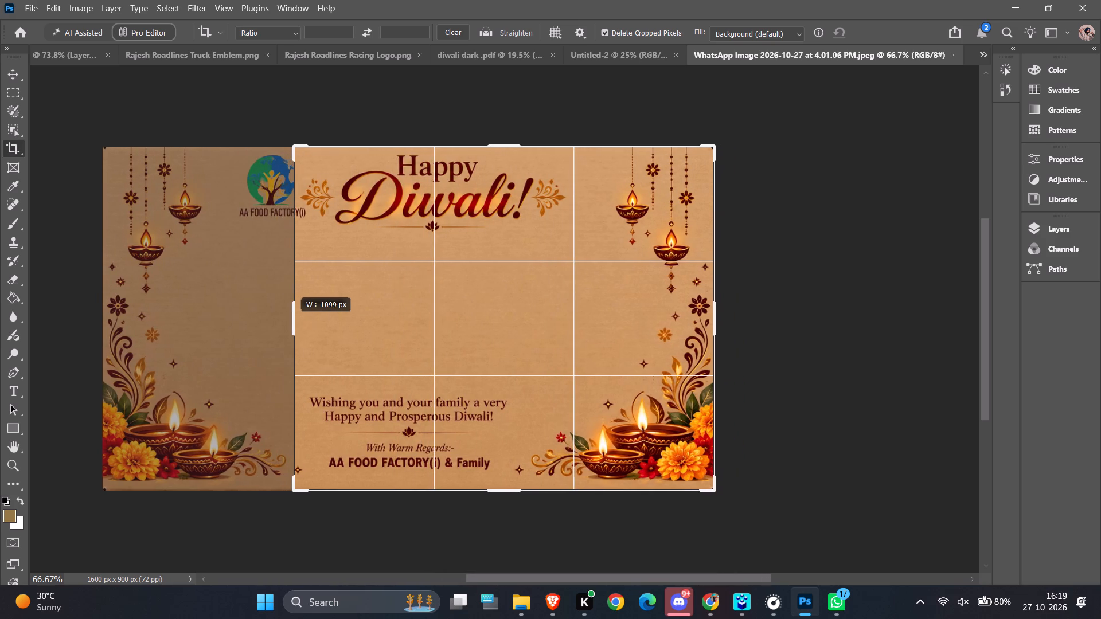
left_click_drag(290, 323, 291, 333)
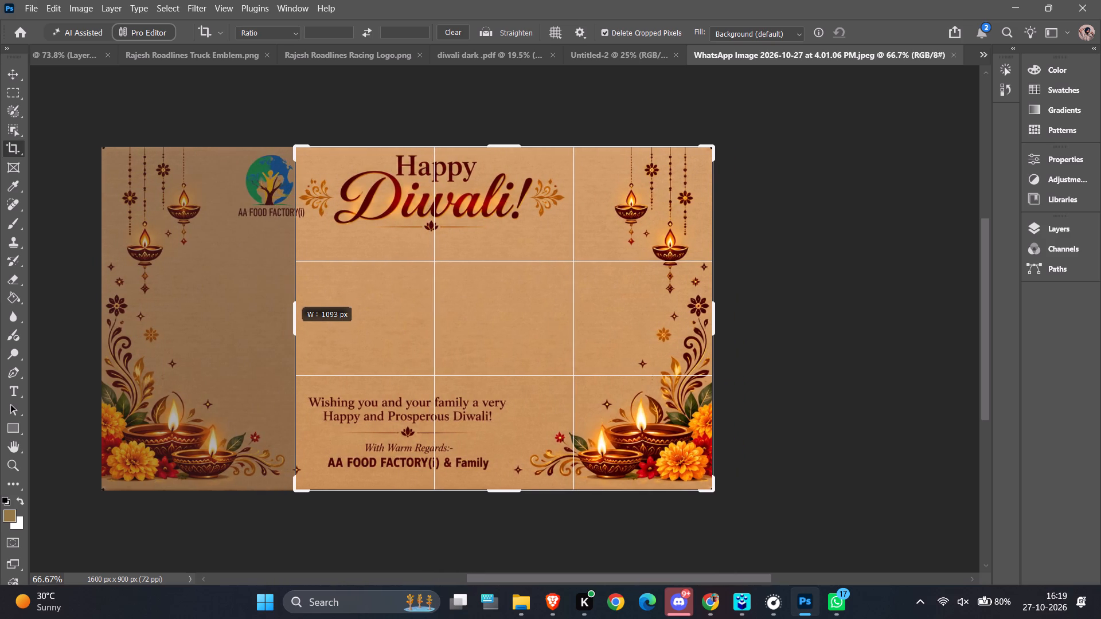
left_click_drag(291, 333, 291, 335)
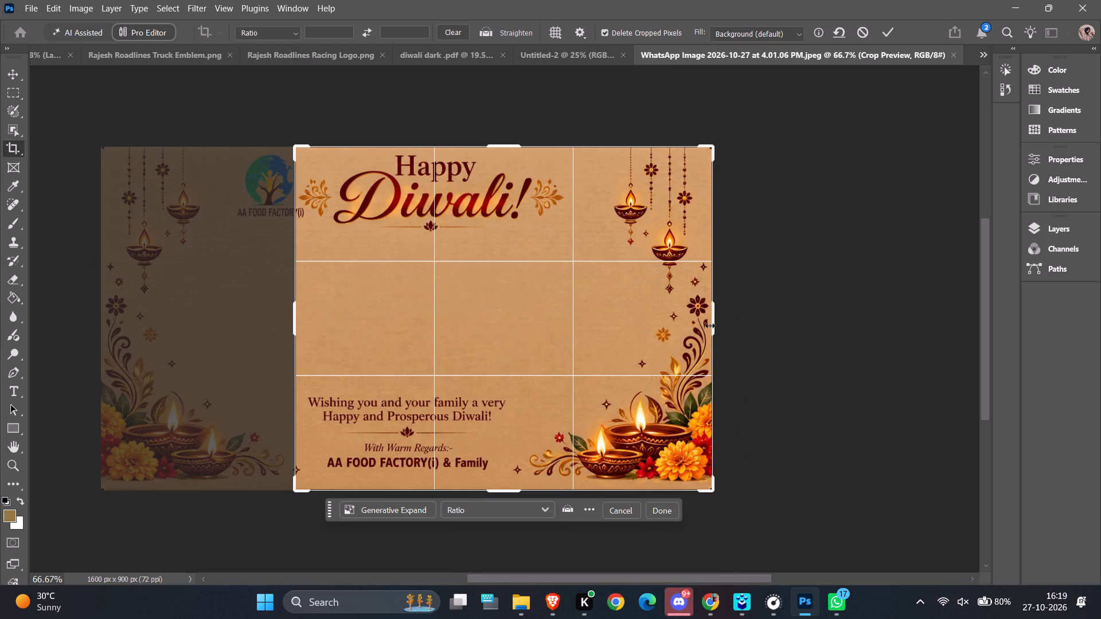
left_click_drag(713, 325, 639, 340)
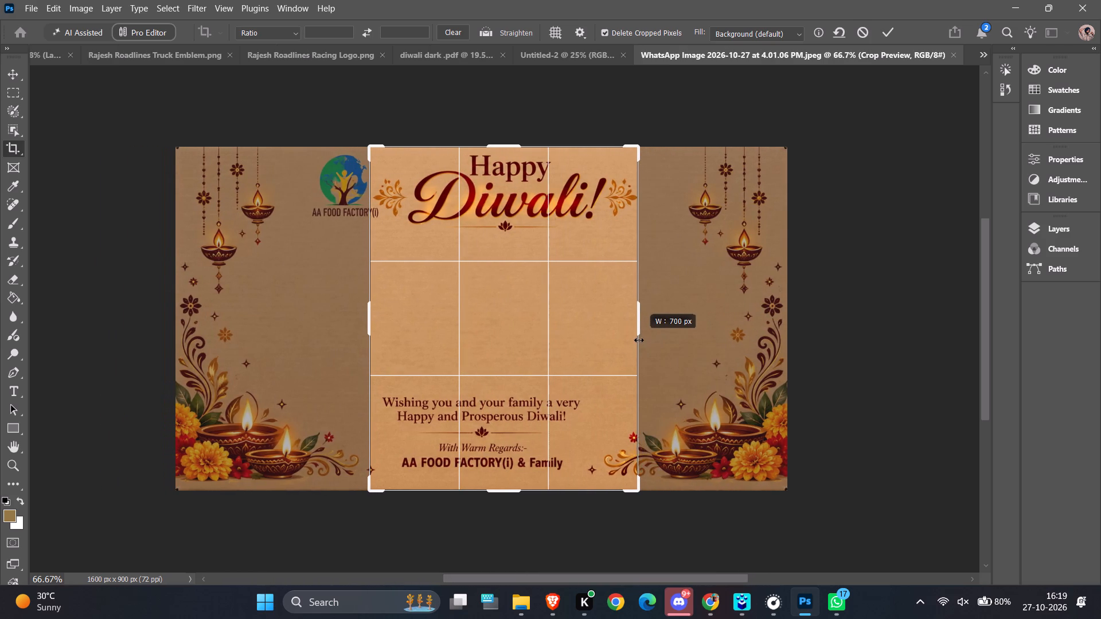
left_click_drag(639, 340, 642, 342)
left_click_drag(521, 495, 509, 426)
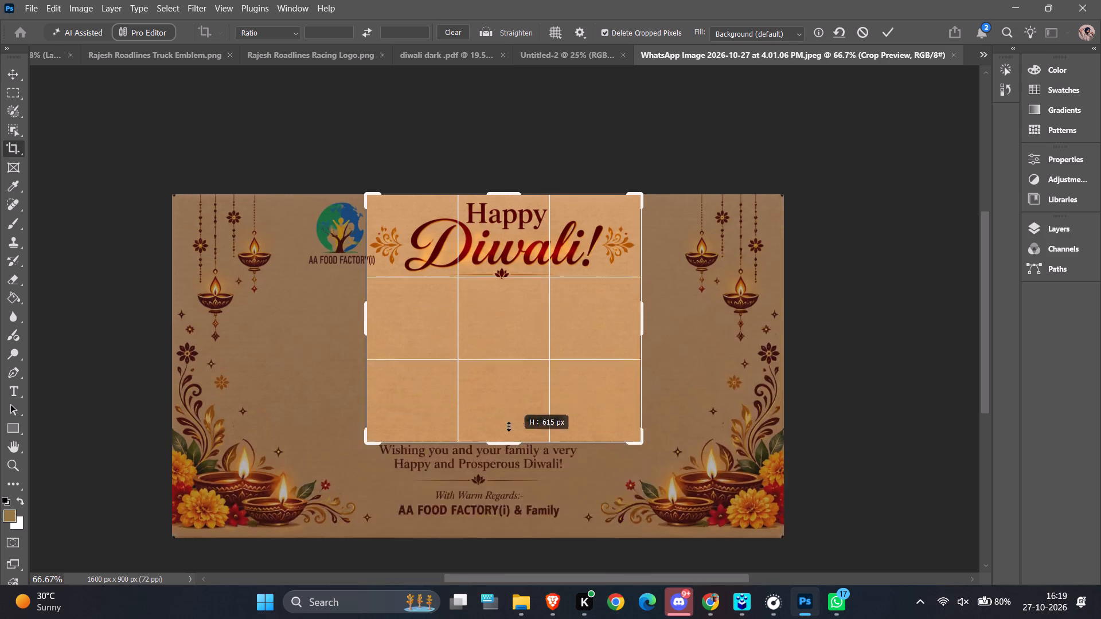
left_click_drag(509, 426, 505, 382)
key("Return")
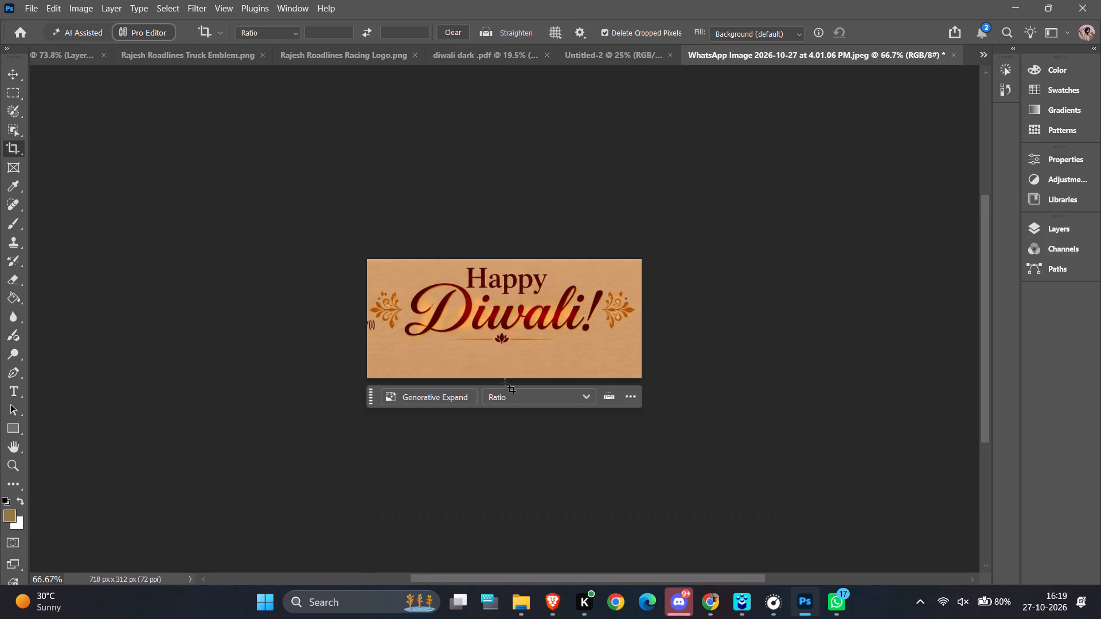
Start a selection command on the cropped Happy Diwali title image.
left_click(175, 5)
left_click(188, 164)
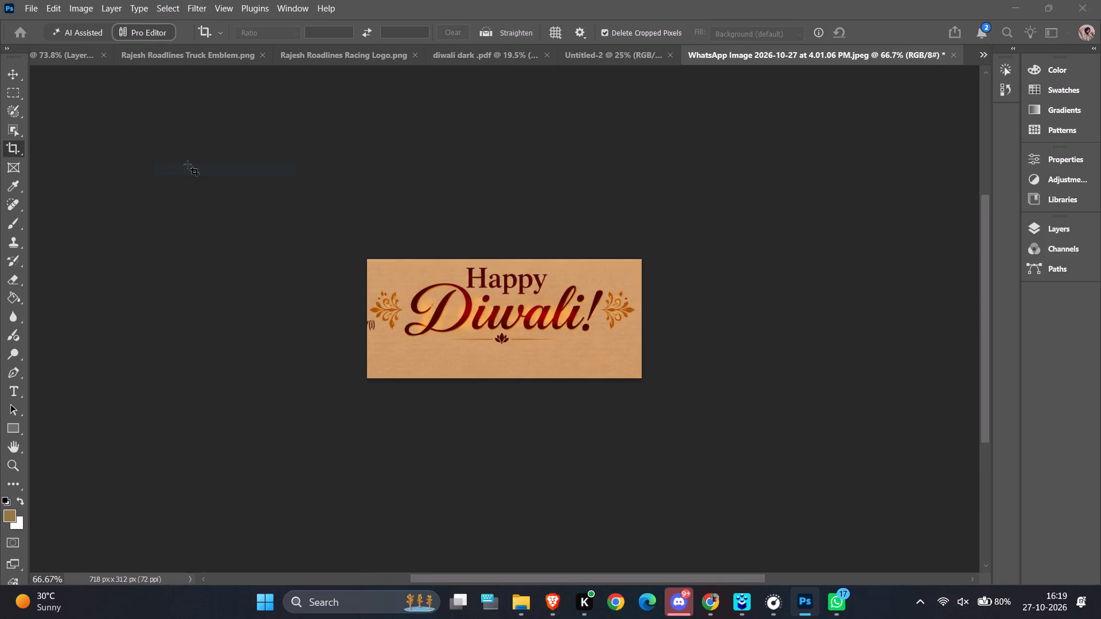
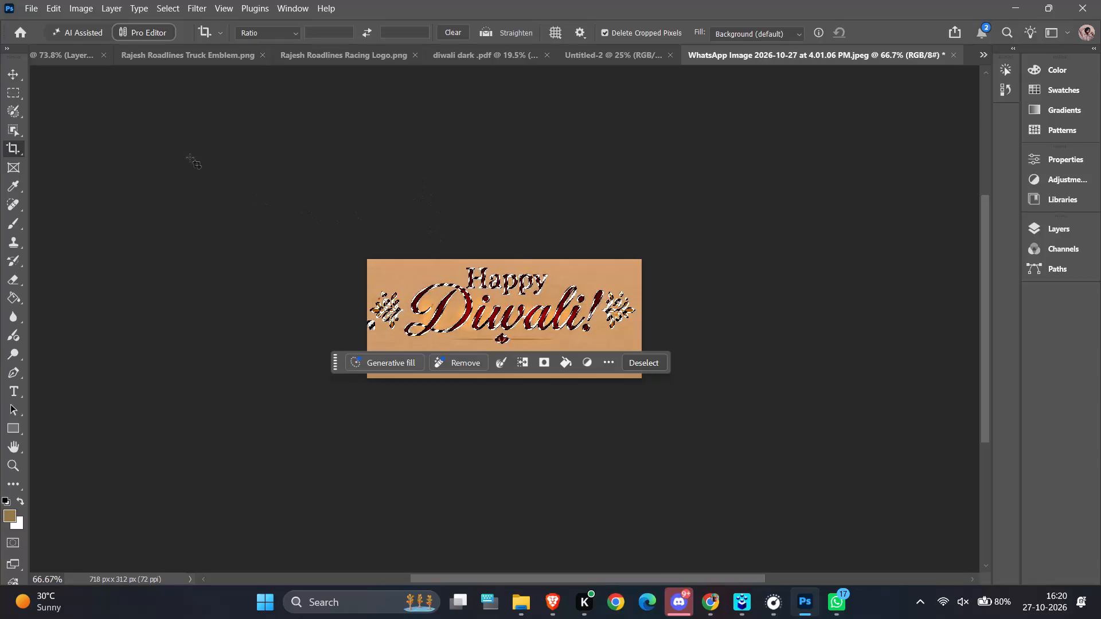
Move the selected Happy Diwali title from the greeting image into the brown 16 × 9 cm card.
left_click(7, 73)
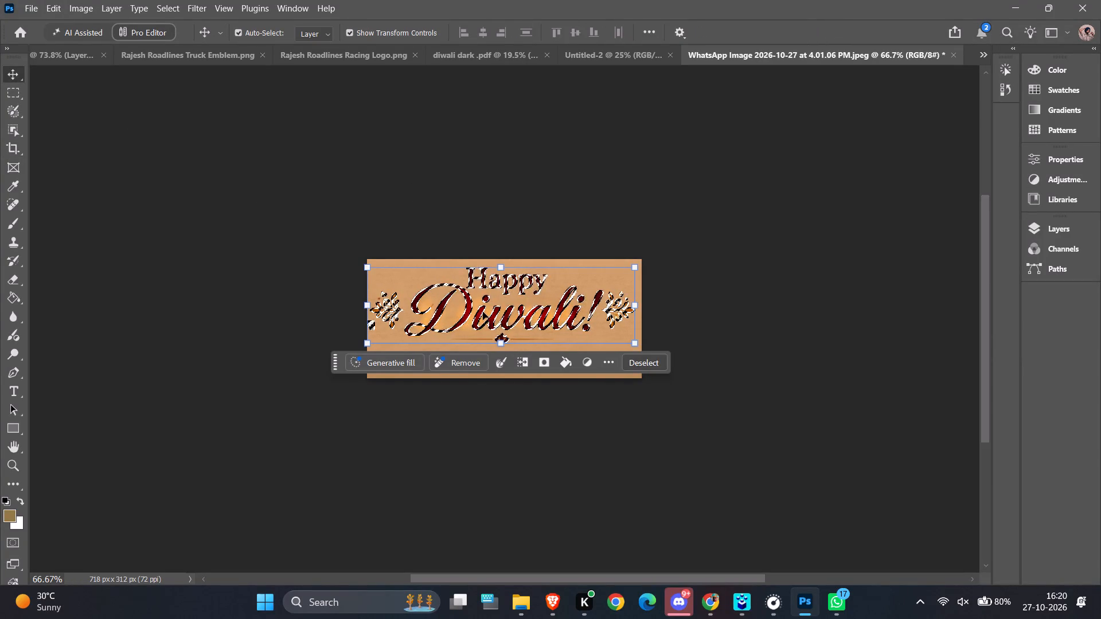
left_click_drag(483, 312, 596, 51)
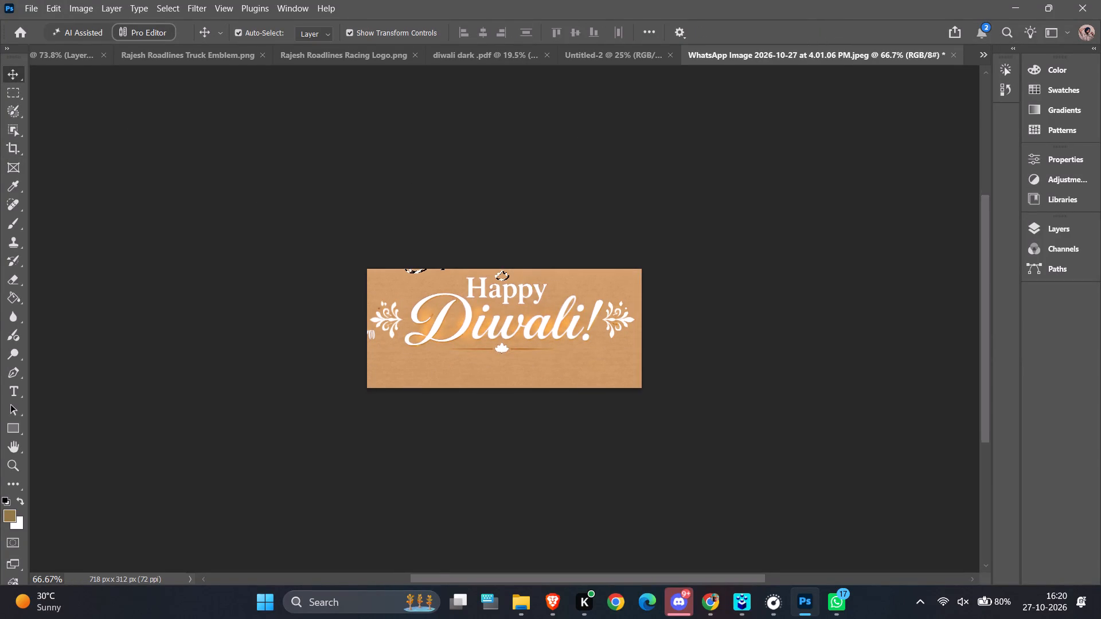
left_click_drag(596, 51, 494, 211)
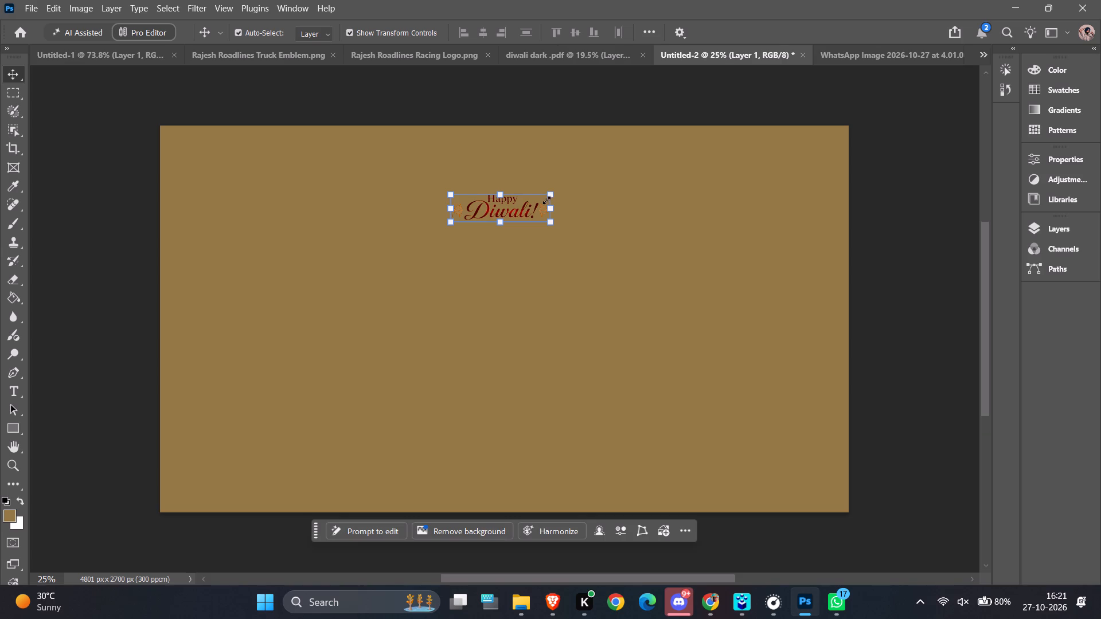
Scale the Happy Diwali title to about 300% and place it near the card's top centre.
left_click_drag(551, 196, 749, 127)
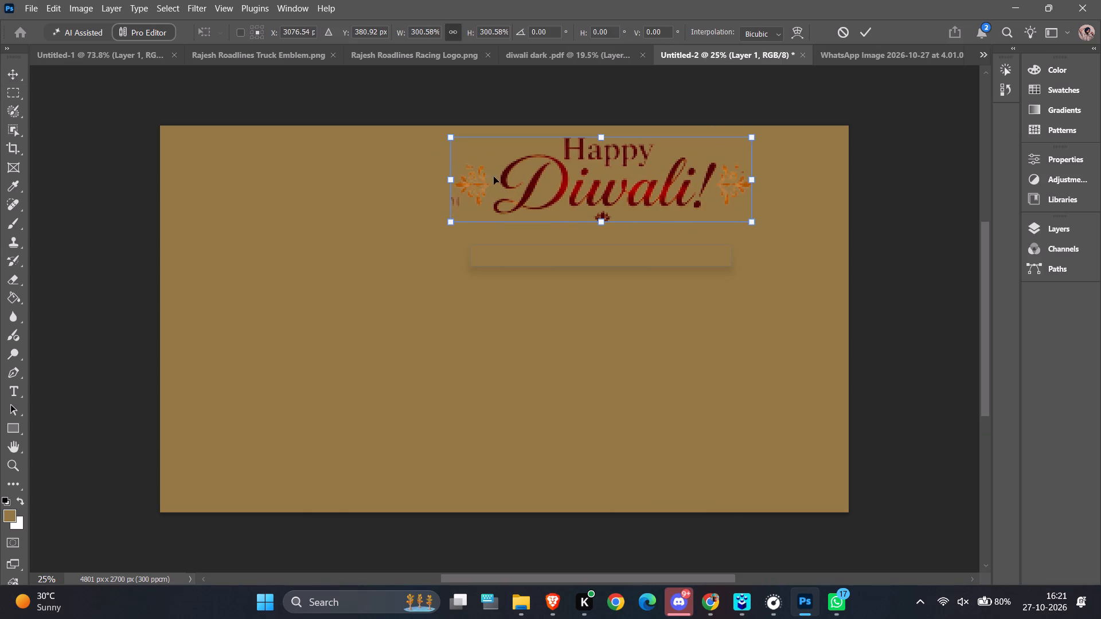
left_click_drag(547, 178, 441, 174)
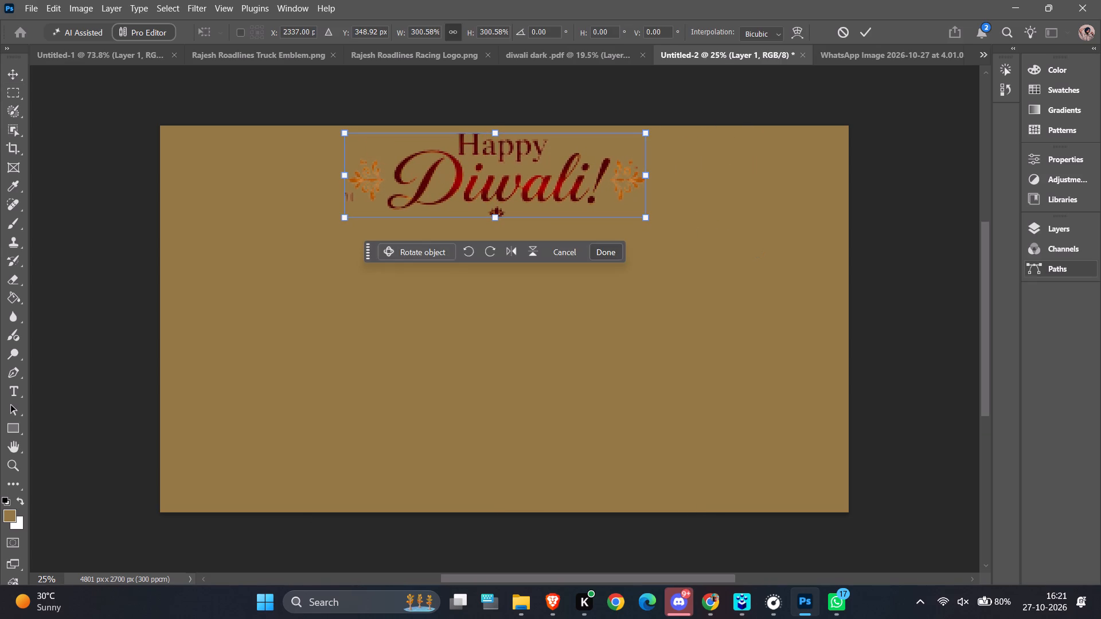
left_click(842, 287)
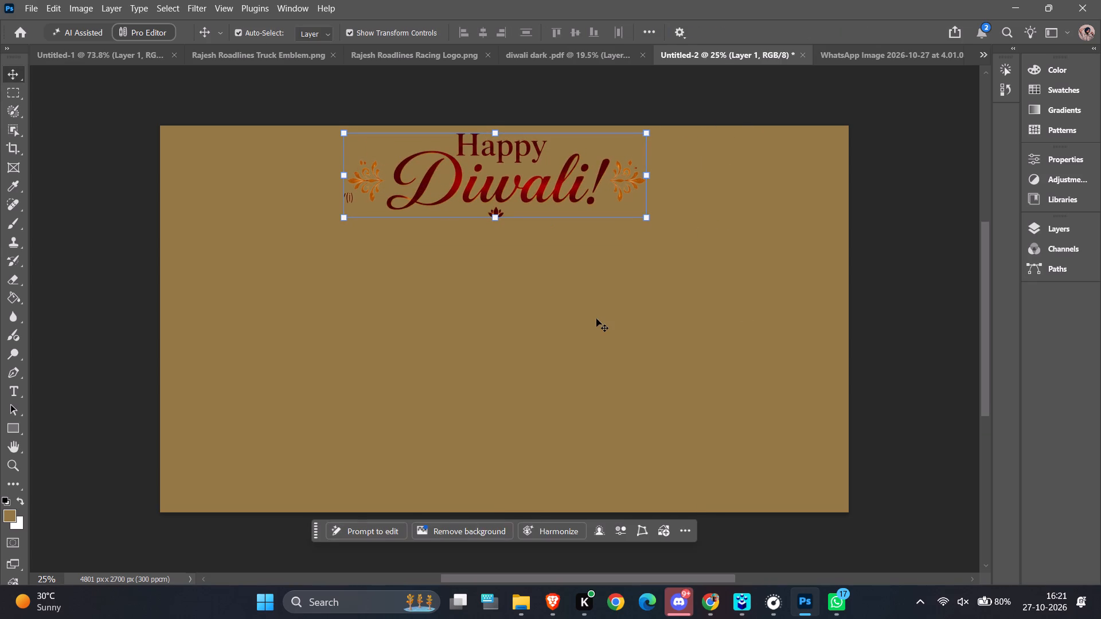
Erase the stray "(i)" lettering beside the title's left ornament.
scroll(596, 319, "down", 1)
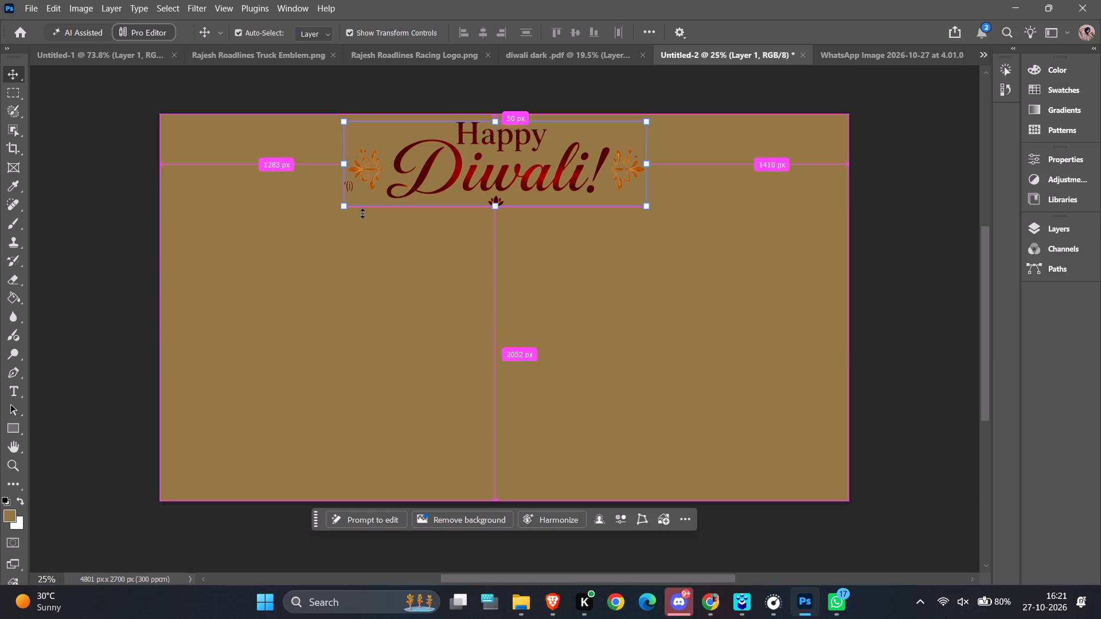
scroll(362, 213, "up", 3, "ctrl")
scroll(363, 179, "up", 15, "ctrl+alt")
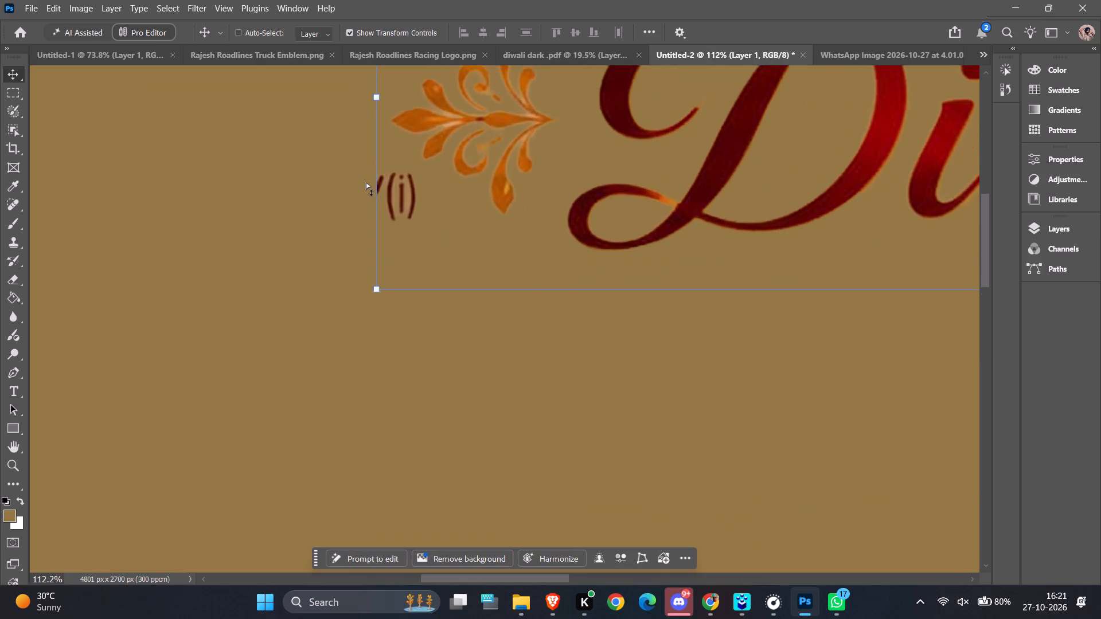
left_click(10, 282)
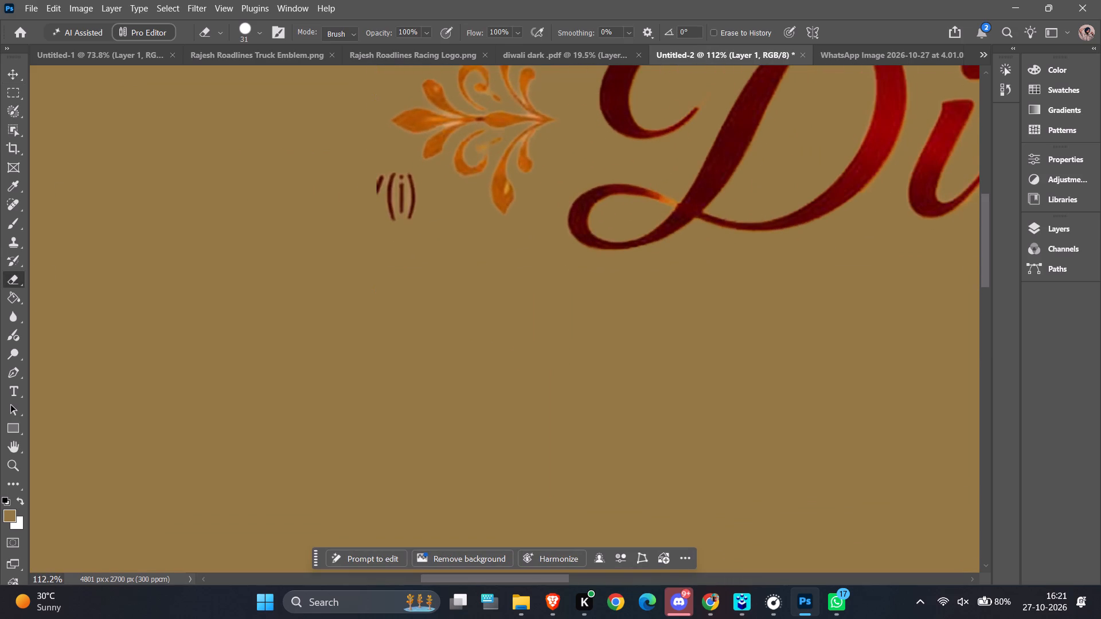
left_click_drag(385, 181, 389, 182)
left_click_drag(389, 182, 413, 203)
left_click_drag(413, 203, 403, 202)
scroll(403, 202, "down", 18, "ctrl+alt")
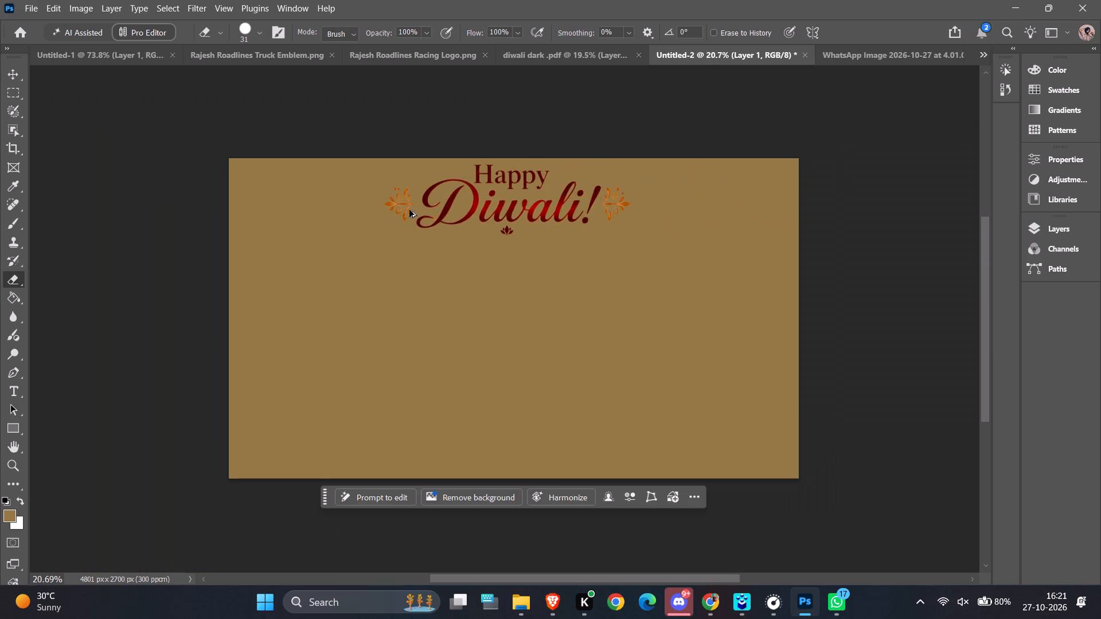
scroll(409, 210, "down", 4, "ctrl+alt")
scroll(71, 206, "up", 3, "ctrl+alt")
Select the Happy Diwali title and nudge it to the right on the card.
left_click(15, 72)
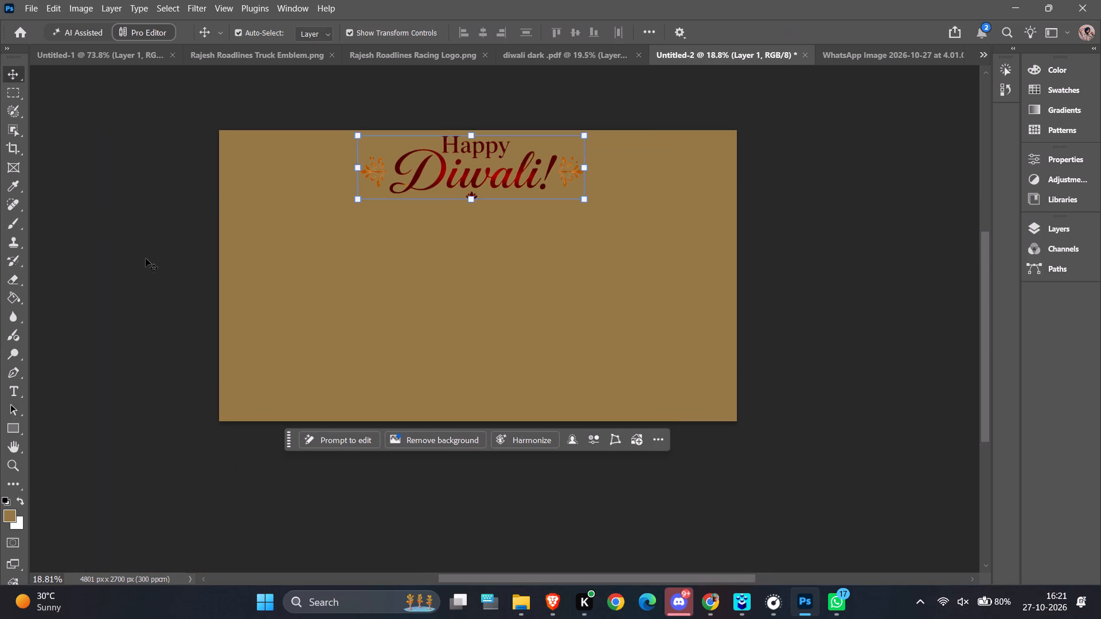
left_click(147, 263)
scroll(272, 232, "up", 4, "ctrl+alt")
scroll(538, 198, "down", 6, "ctrl+alt")
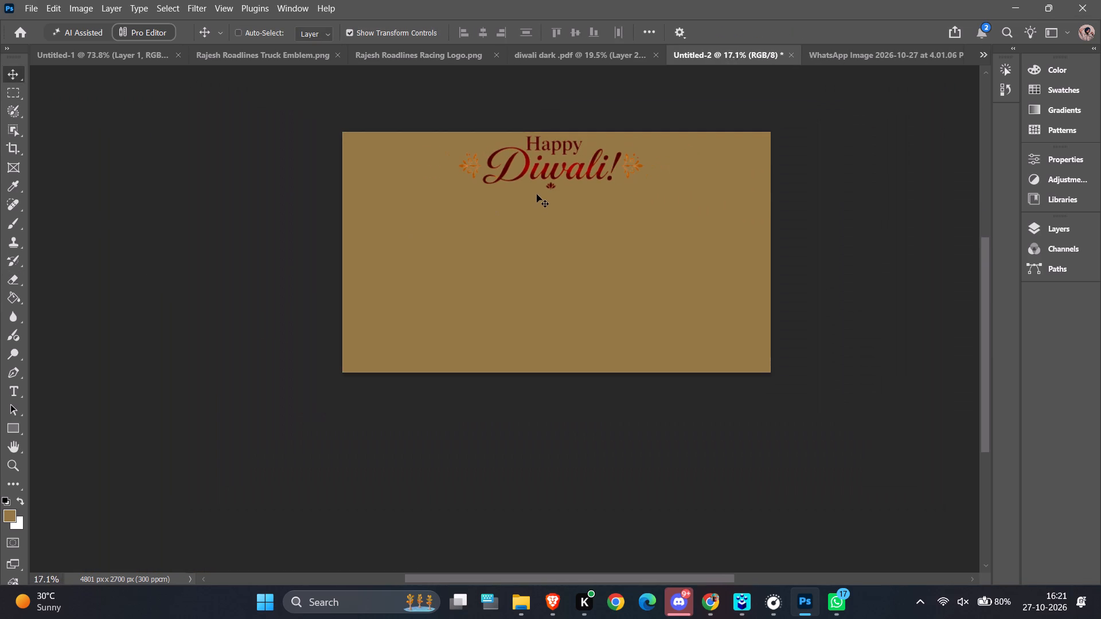
left_click(527, 170)
key("Right")
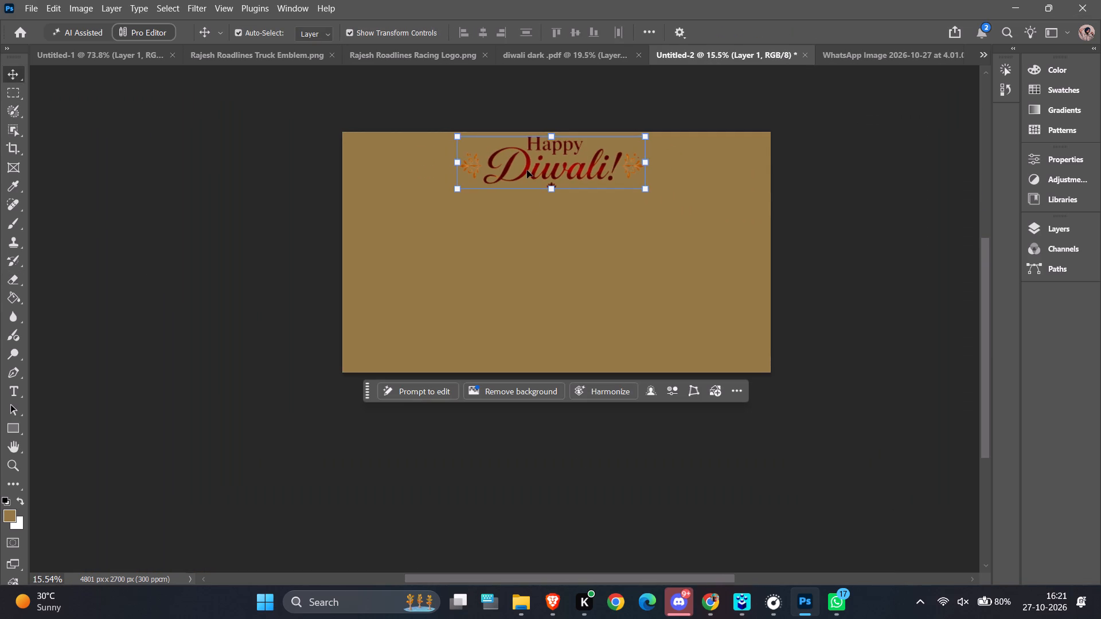
Shift the Happy Diwali title right and slightly down until it sits on the brown card's vertical centre line, then deselect it.
key("Right")
key("Right")
key("Right")
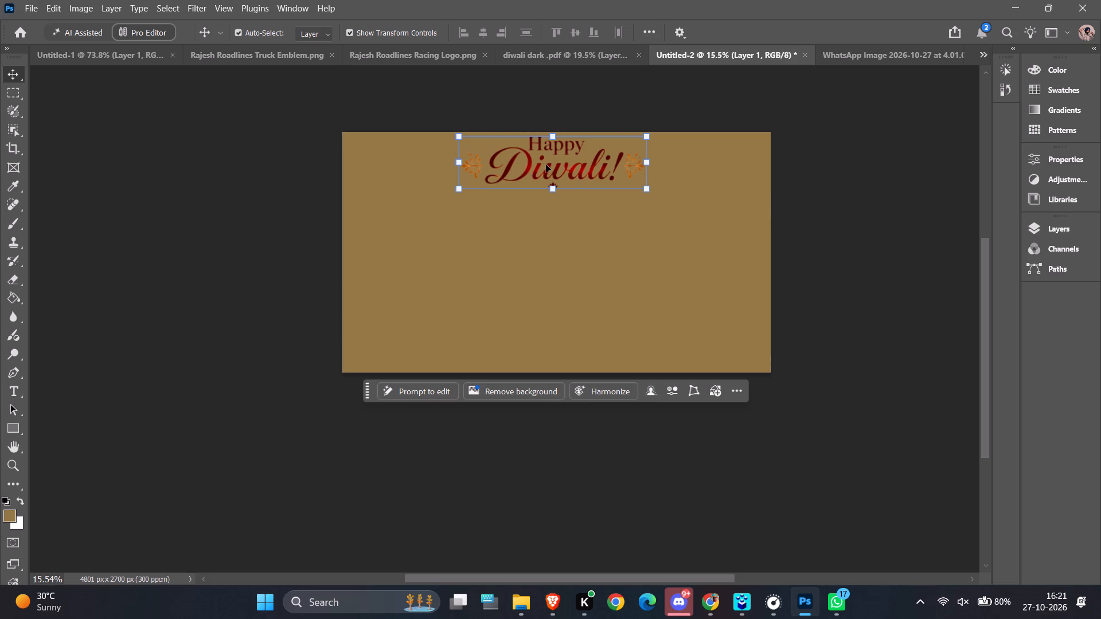
left_click_drag(546, 164, 563, 165)
left_click(11, 73)
left_click(190, 293)
left_click(545, 173)
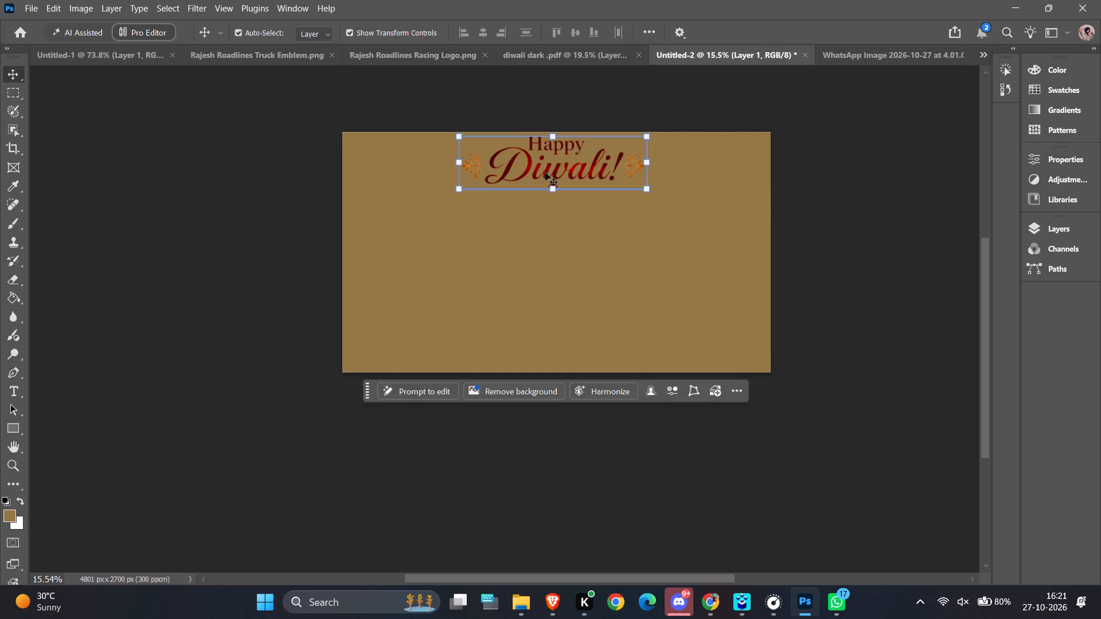
left_click(545, 173)
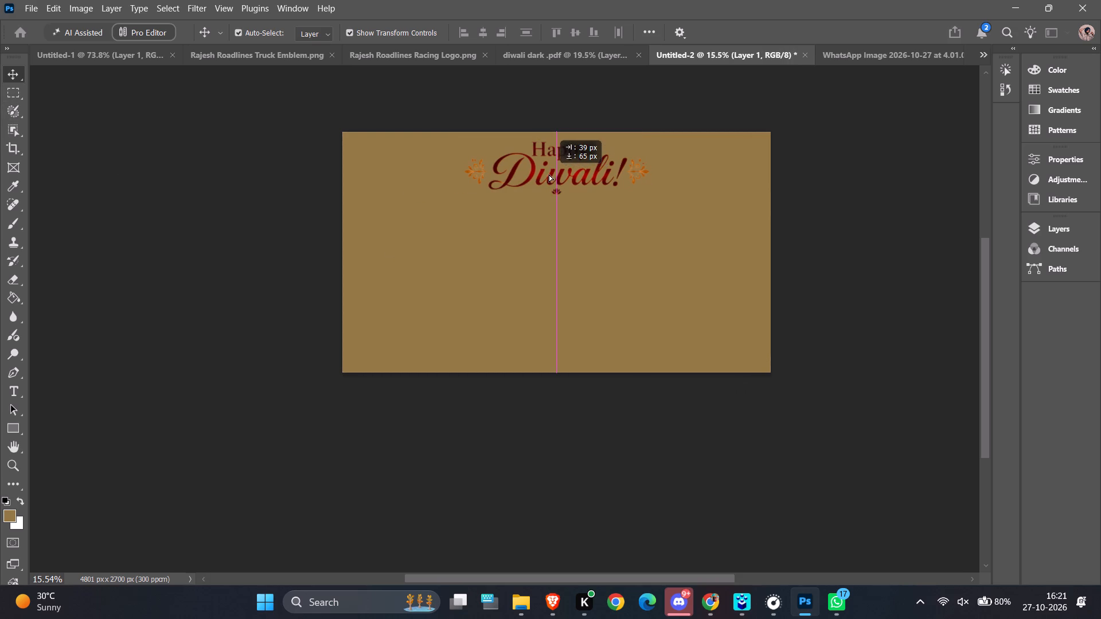
left_click(831, 218)
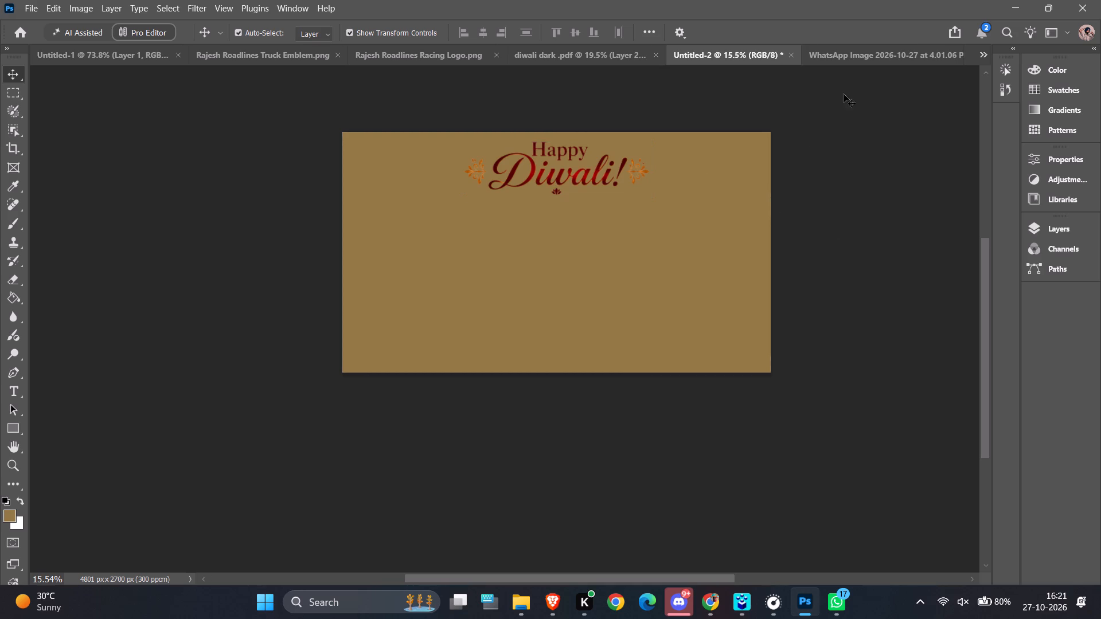
Switch to the WhatsApp greeting image and undo its edits back to the uncropped diya design.
left_click(870, 58)
key("ctrl+z")
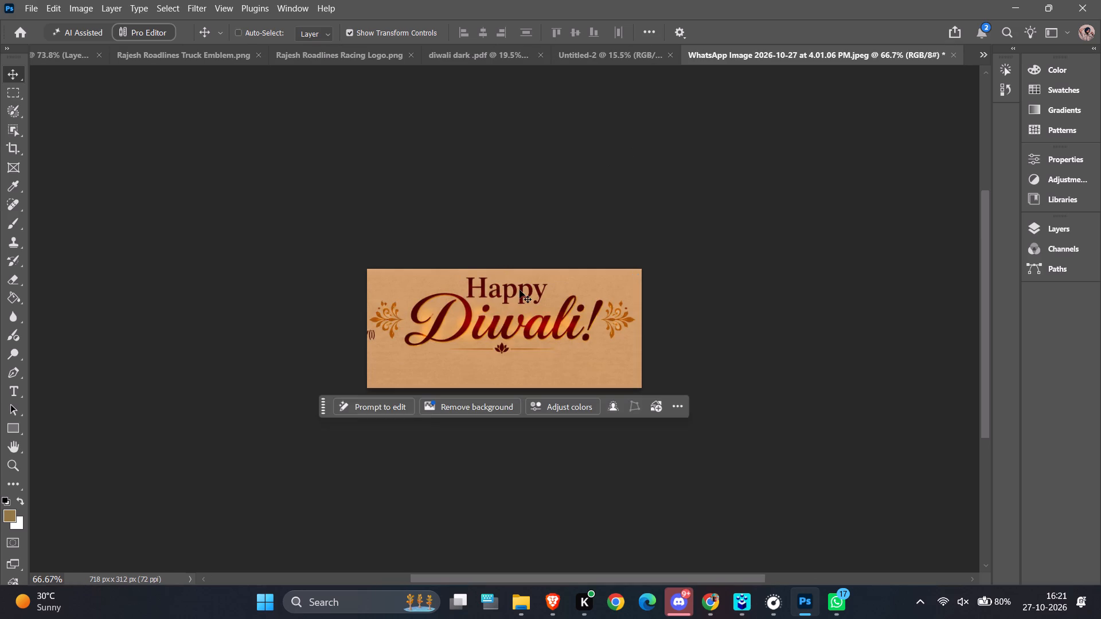
key("ctrl+z")
scroll(520, 290, "down", 10)
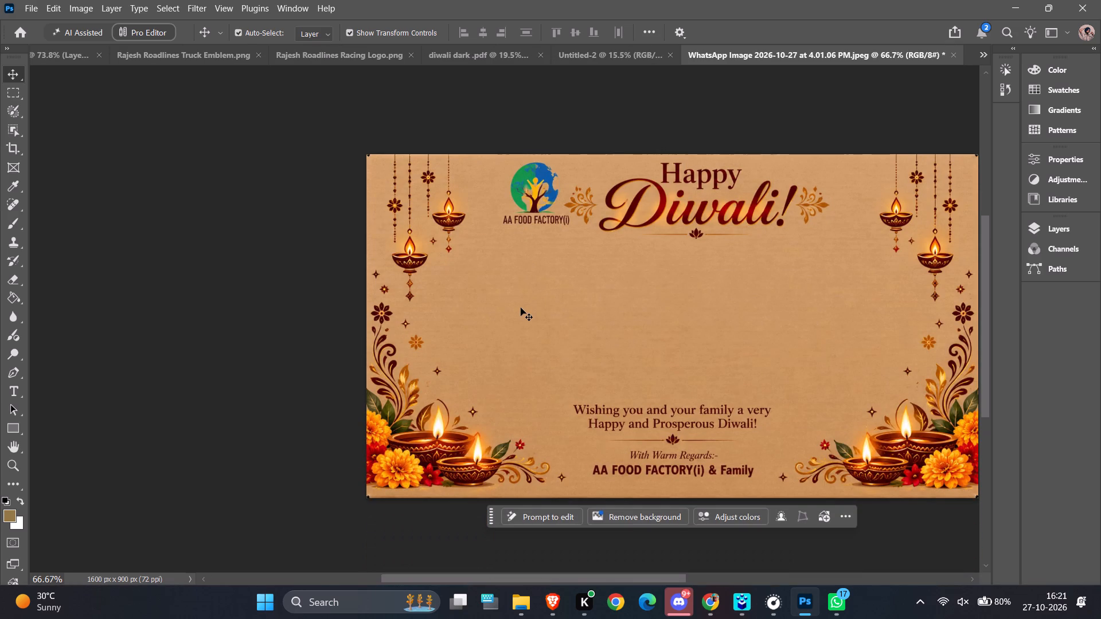
scroll(521, 308, "down", 5)
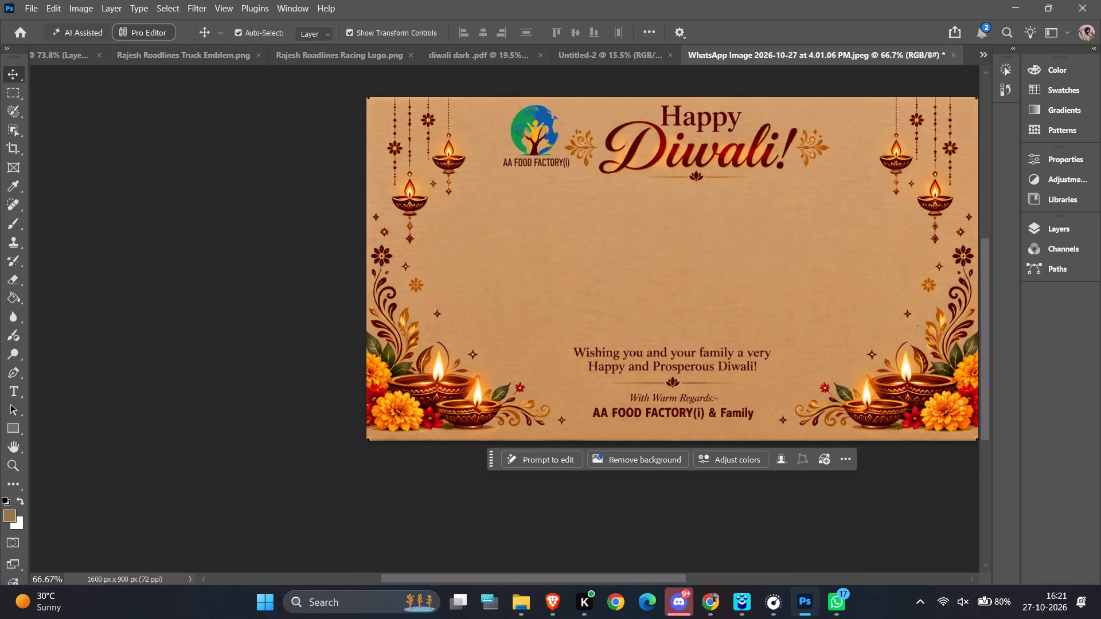
Crop the greeting image to its left portion, about 535 × 900 px, keeping the left diyas, flowers and logo.
left_click(13, 153)
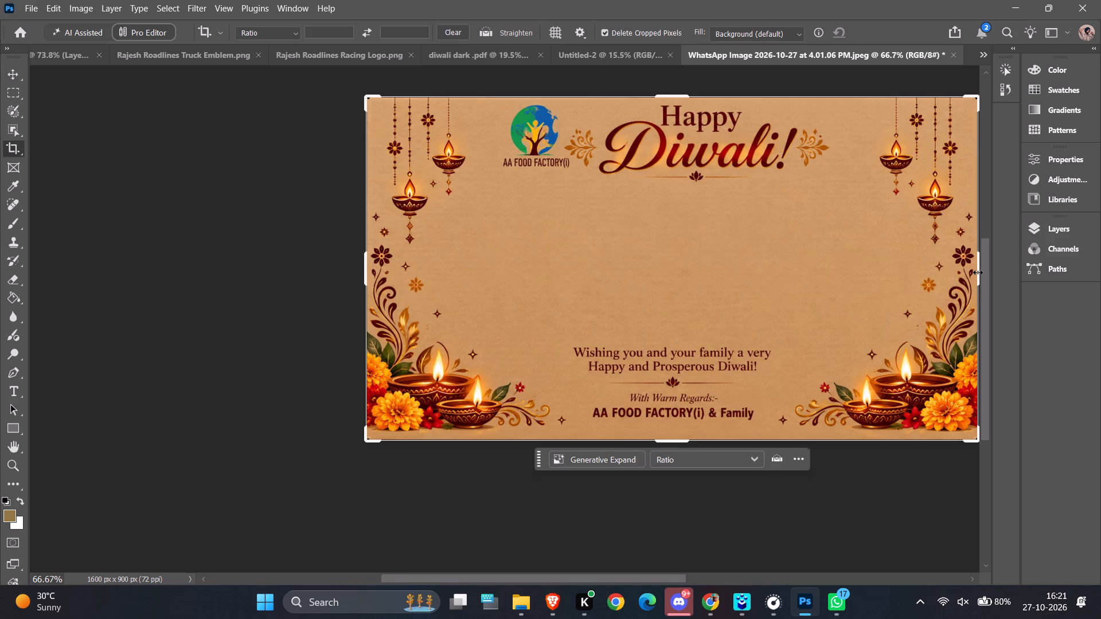
left_click_drag(978, 272, 774, 342)
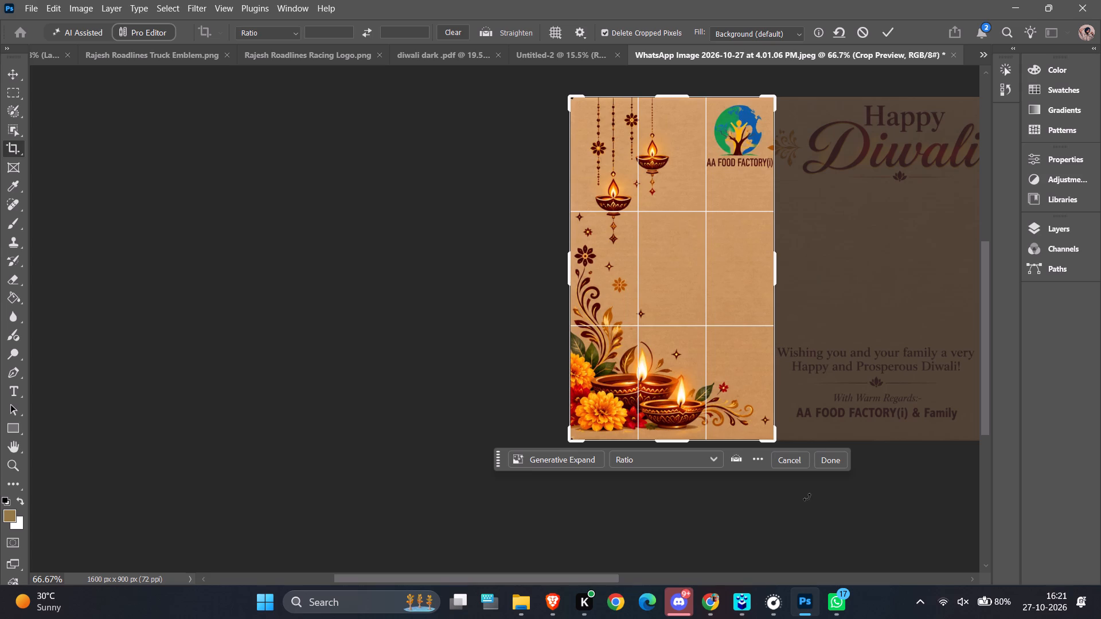
left_click(830, 464)
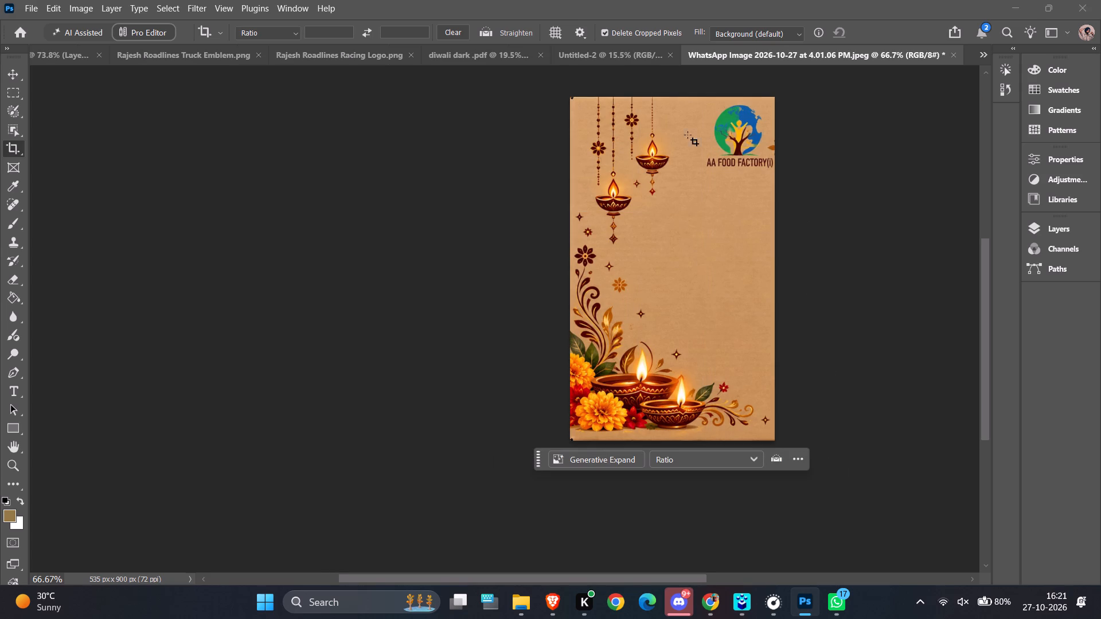
Run Select Subject on the cropped image to select its diya artwork.
left_click(171, 10)
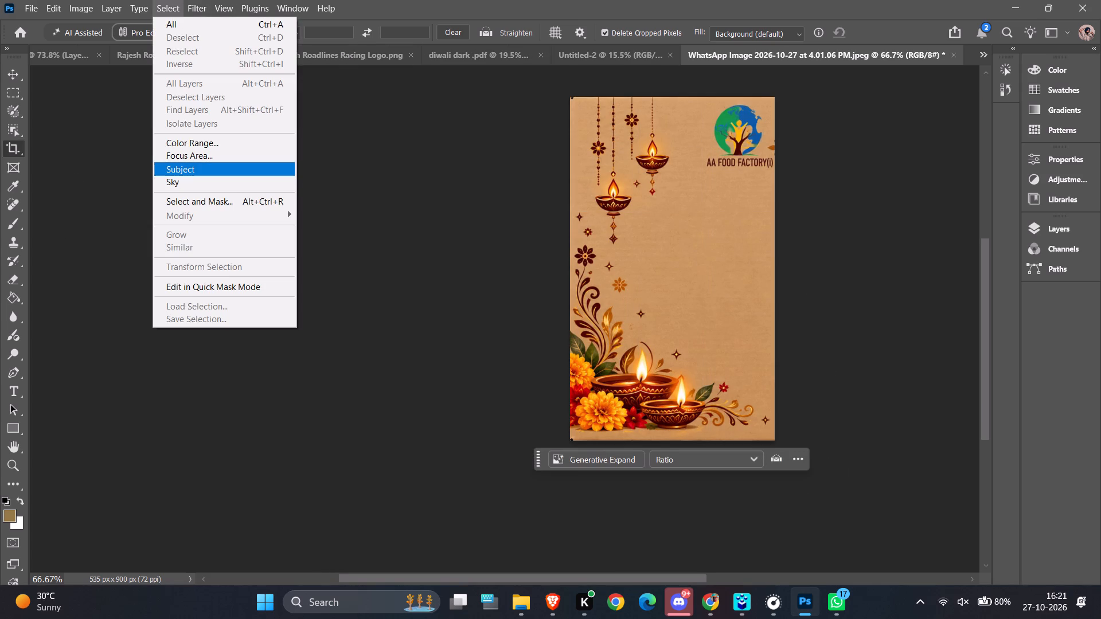
left_click(193, 174)
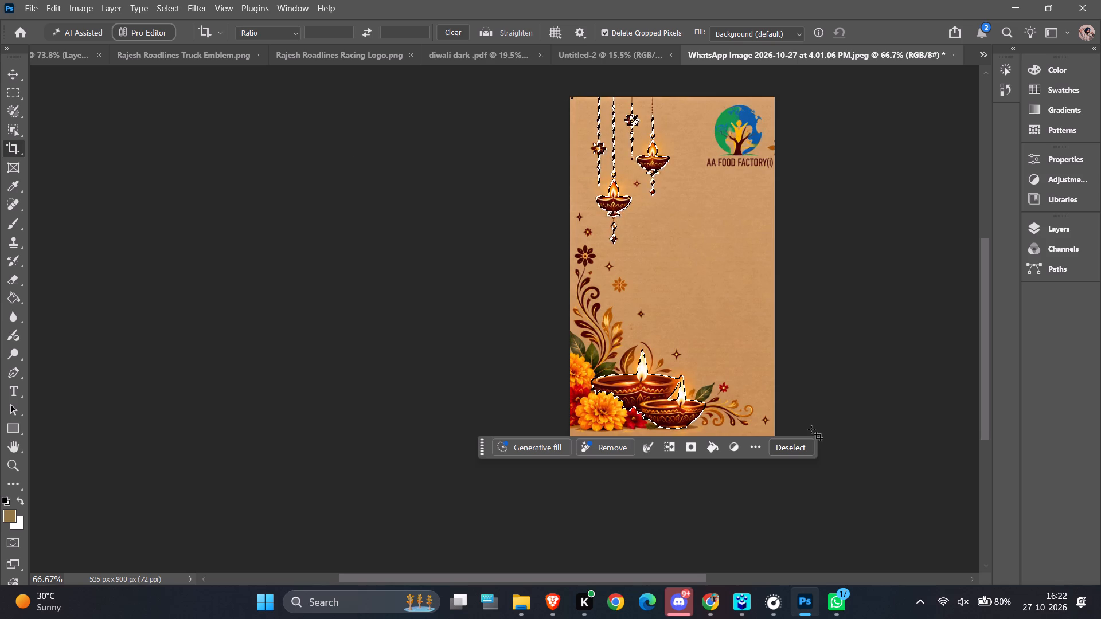
Clear the selection around the diyas and hanging strings in the full greeting image.
left_click(800, 452)
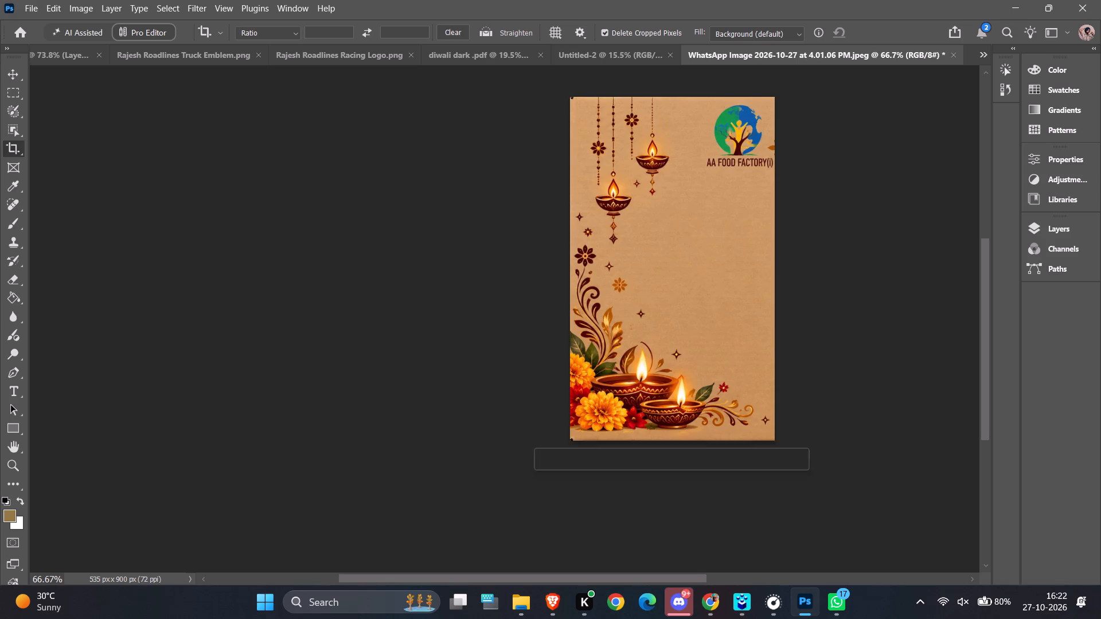
Open Select and Mask on the greeting image and brush-select the flame and bowl of the upper hanging diya.
scroll(635, 390, "down", 4, "ctrl")
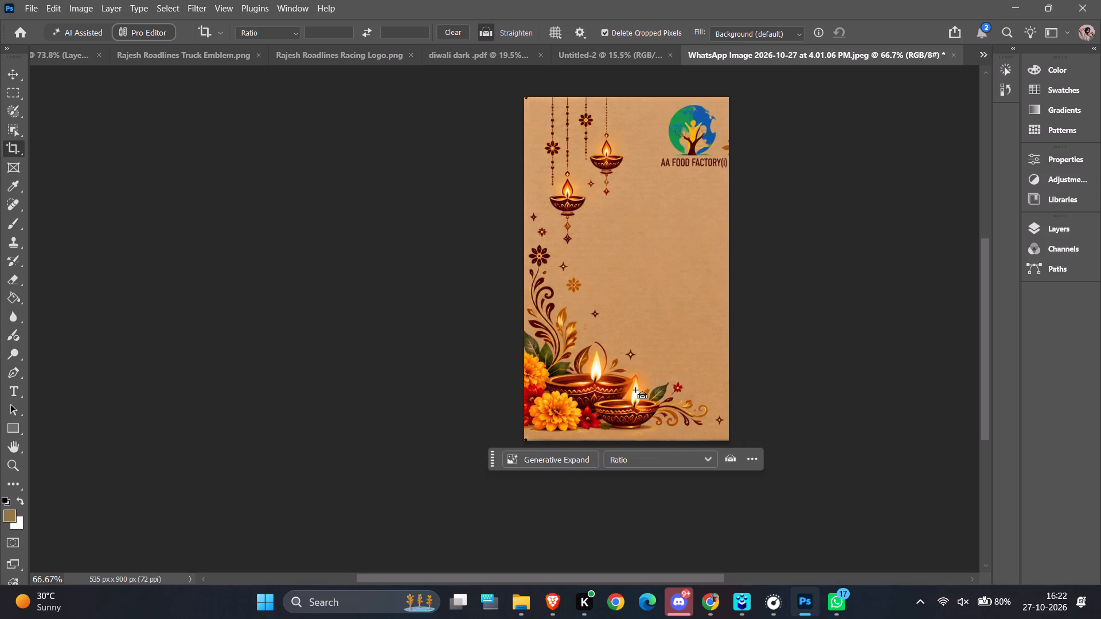
scroll(635, 390, "down", 4, "ctrl")
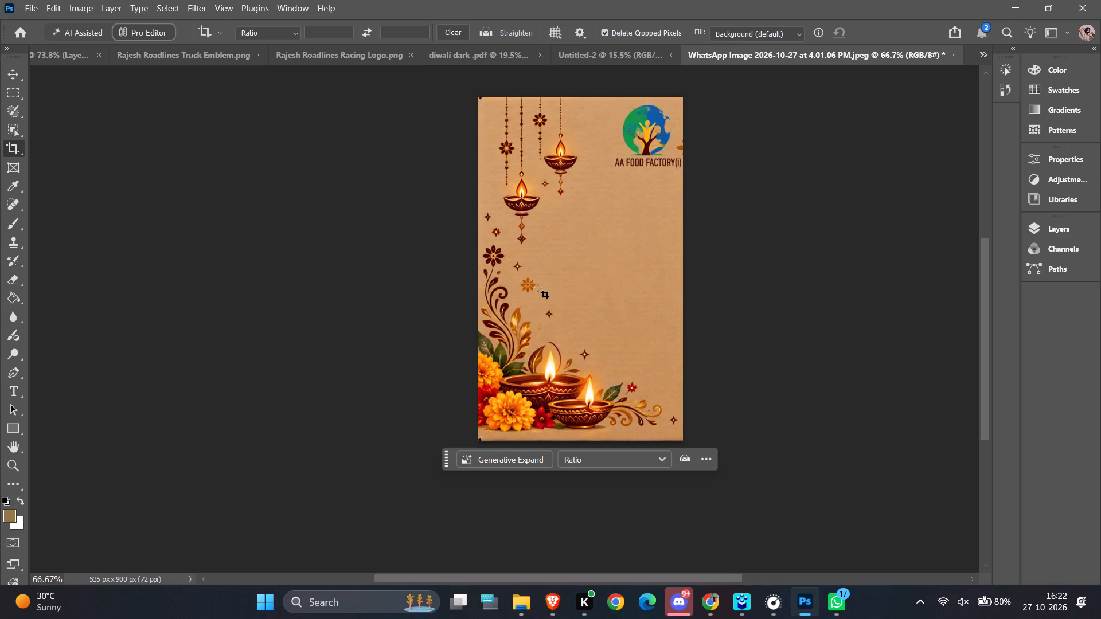
scroll(489, 271, "down", 4)
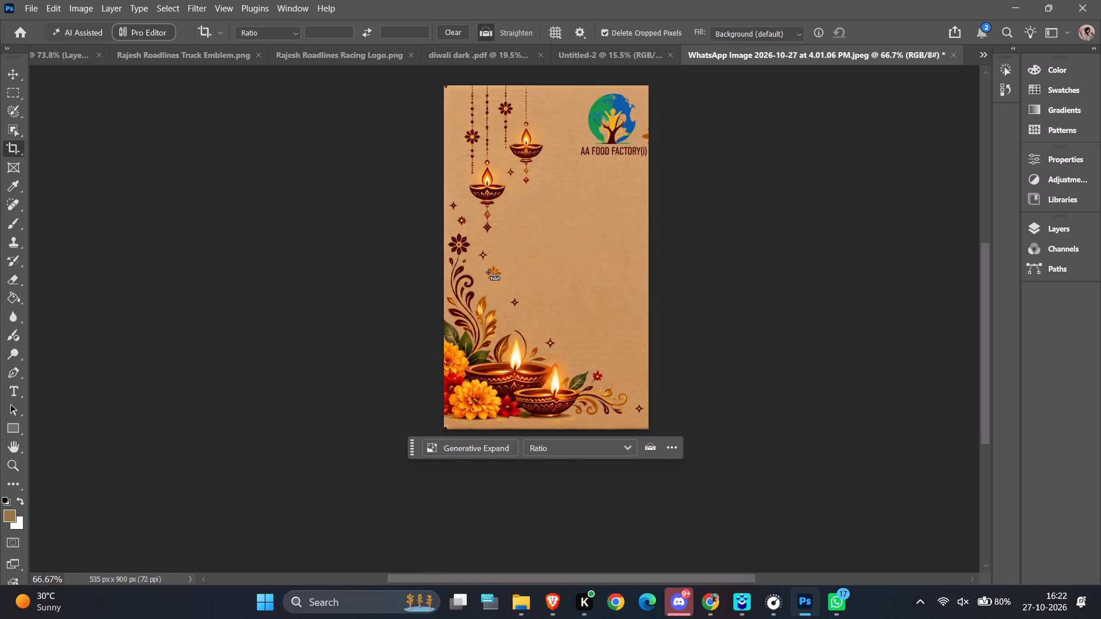
scroll(488, 272, "down", 4, "ctrl")
scroll(521, 364, "up", 3)
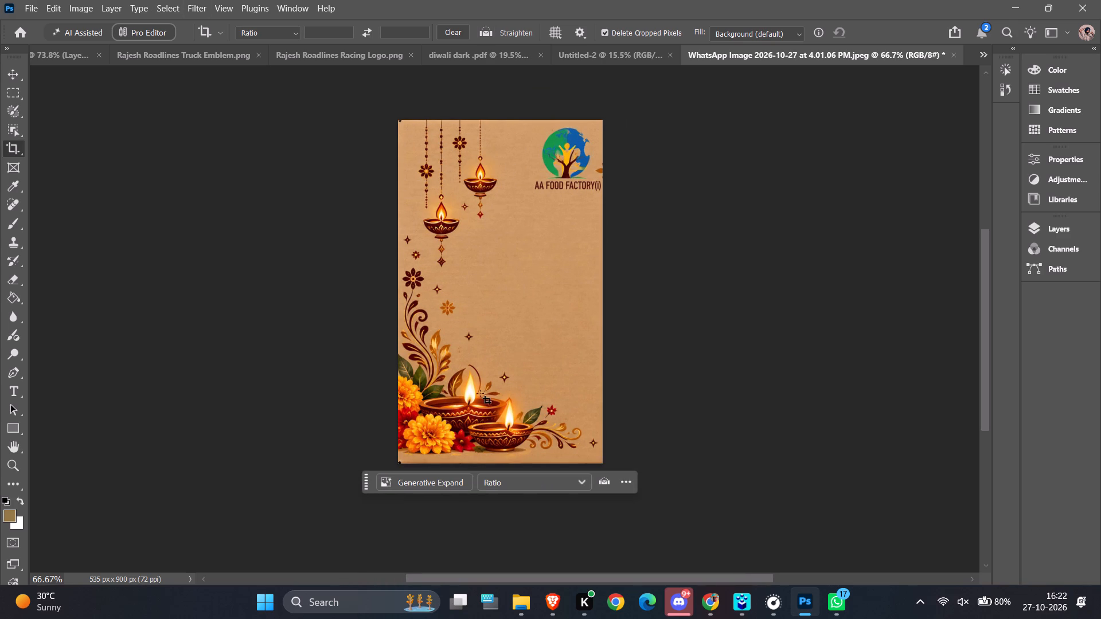
left_click(174, 6)
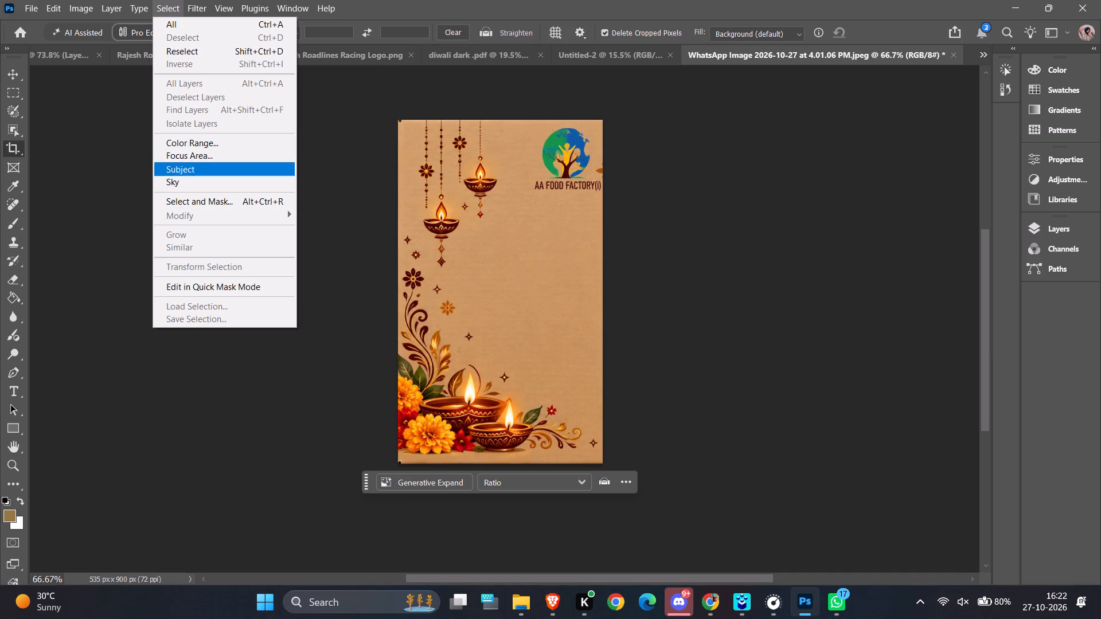
left_click(198, 201)
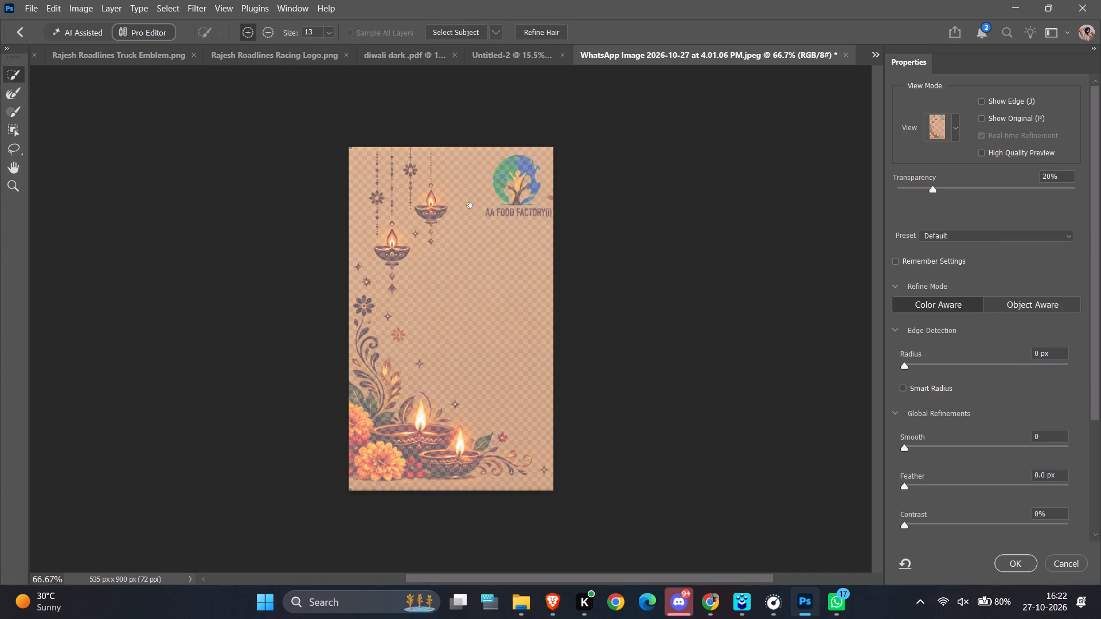
left_click_drag(431, 210, 430, 217)
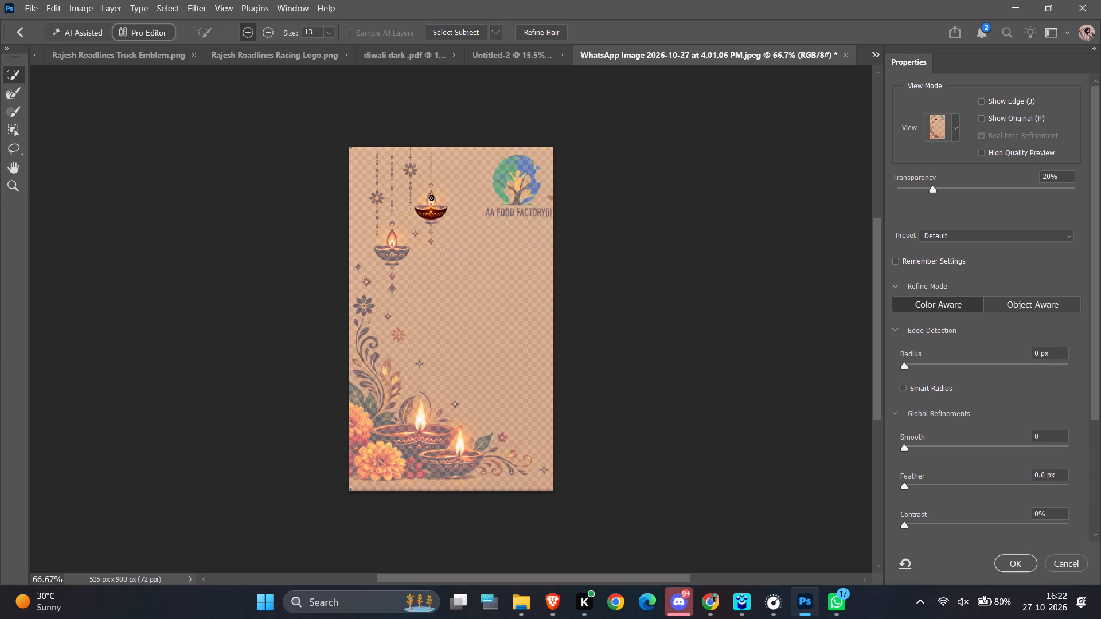
left_click(431, 199)
Extend the selection of the upper hanging diya to cover its full inner rim and the base beneath the bowl.
scroll(431, 199, "up", 4, "ctrl")
scroll(467, 196, "up", 8, "ctrl+alt")
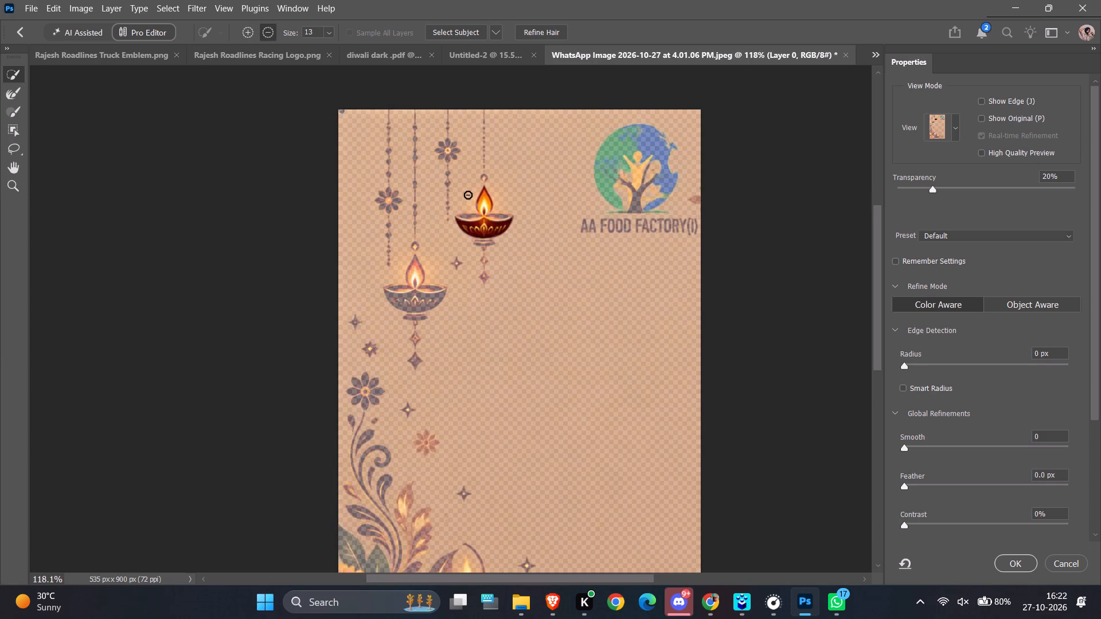
scroll(468, 195, "up", 10, "ctrl+alt")
left_click(487, 268)
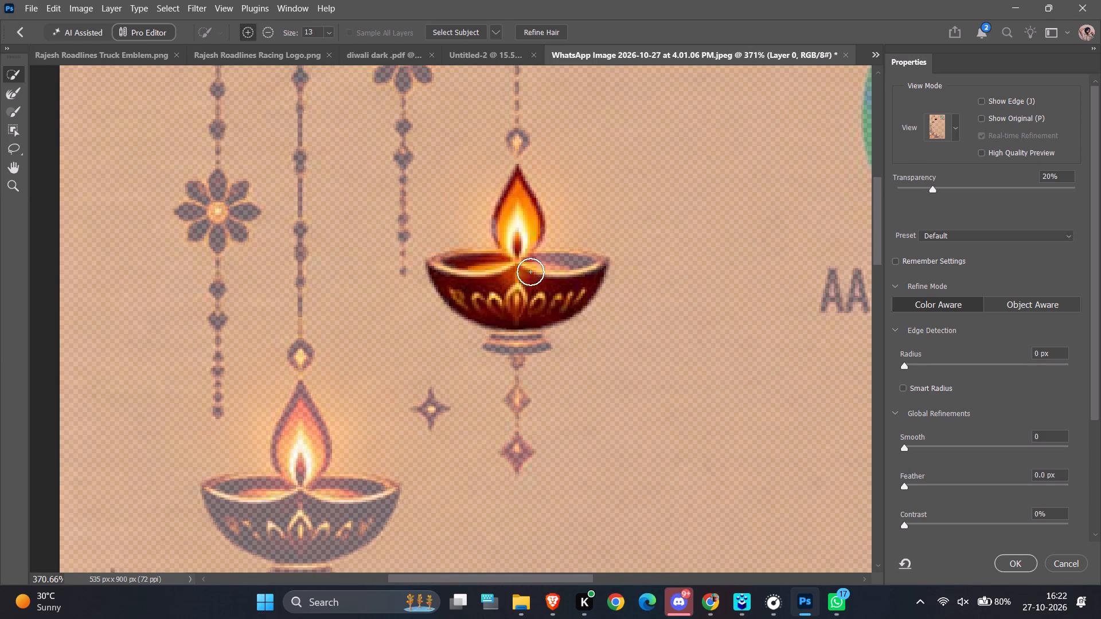
left_click(534, 271)
left_click(580, 271)
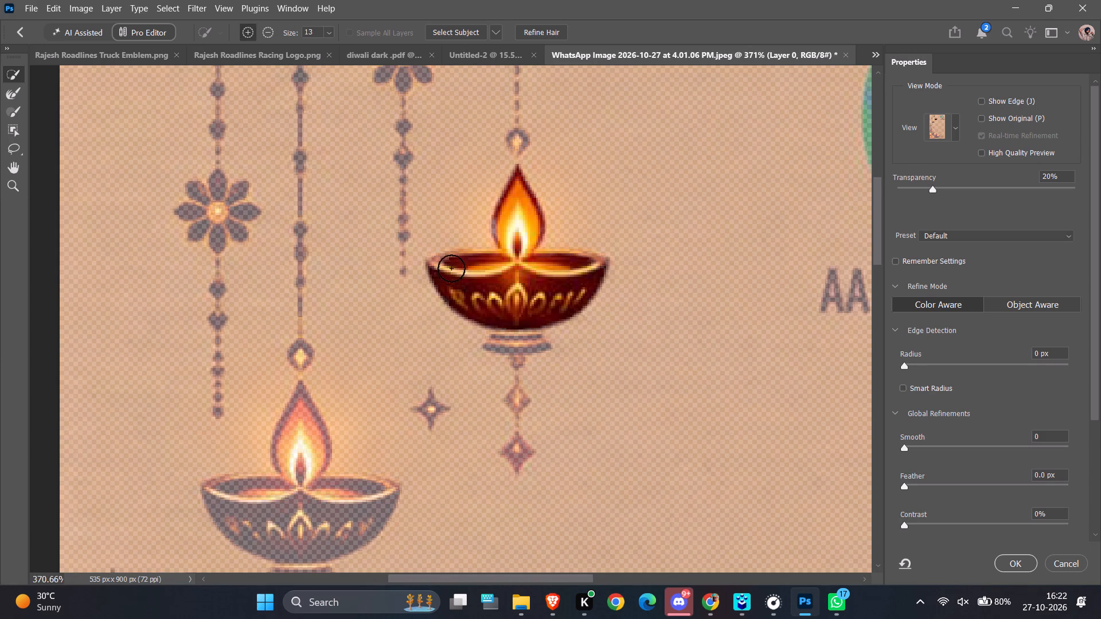
left_click(452, 267)
left_click(587, 268)
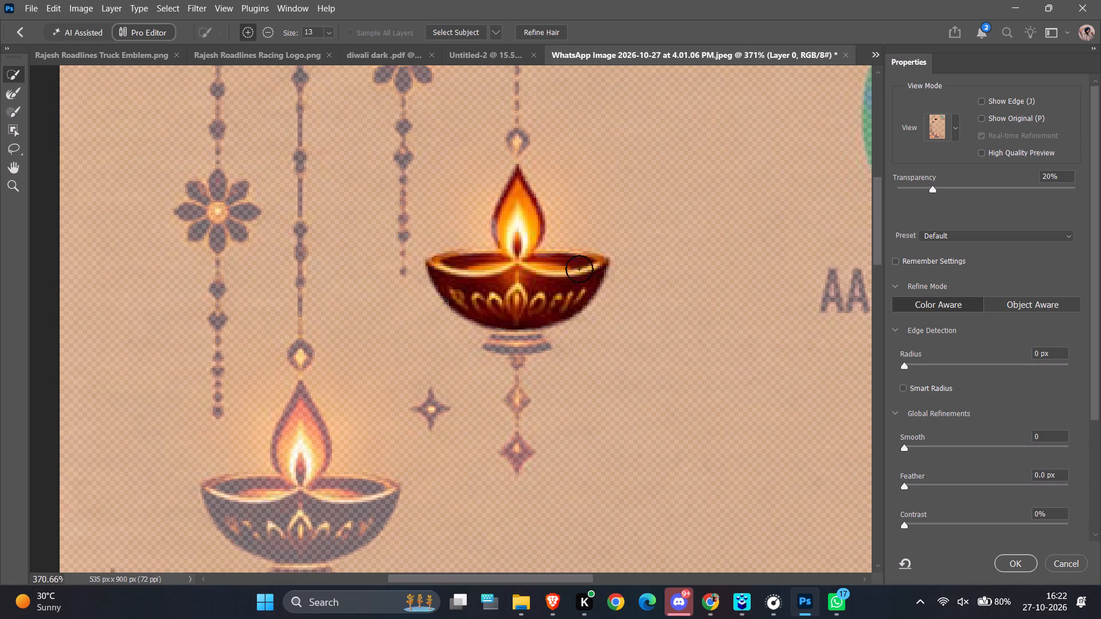
left_click_drag(509, 327, 512, 334)
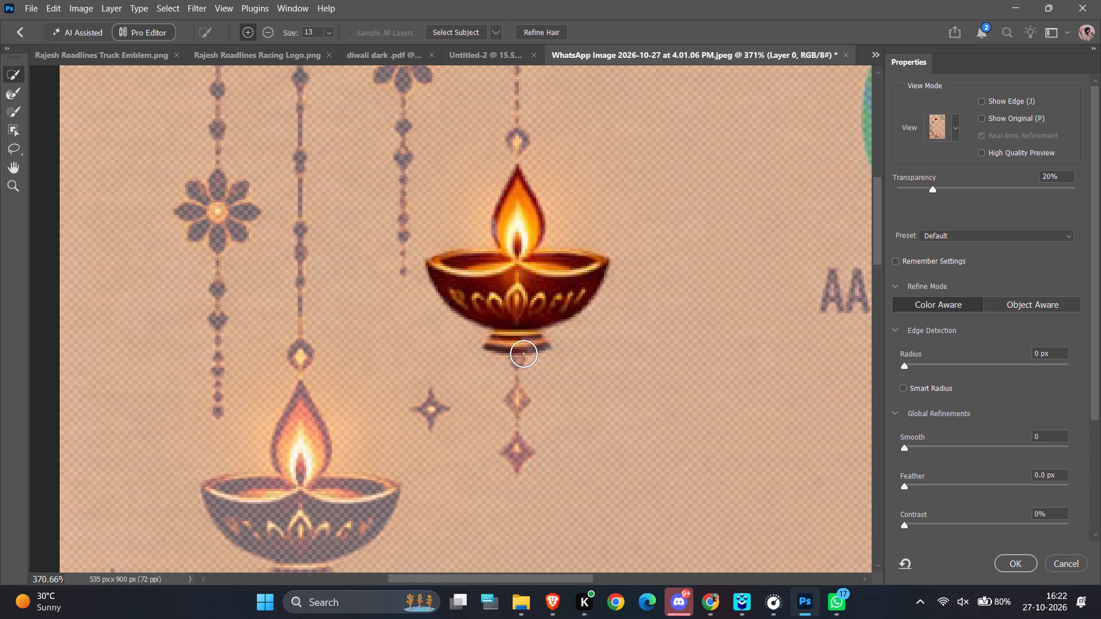
Add the small knob under the upper hanging diya's base to the masked selection.
left_click(518, 361)
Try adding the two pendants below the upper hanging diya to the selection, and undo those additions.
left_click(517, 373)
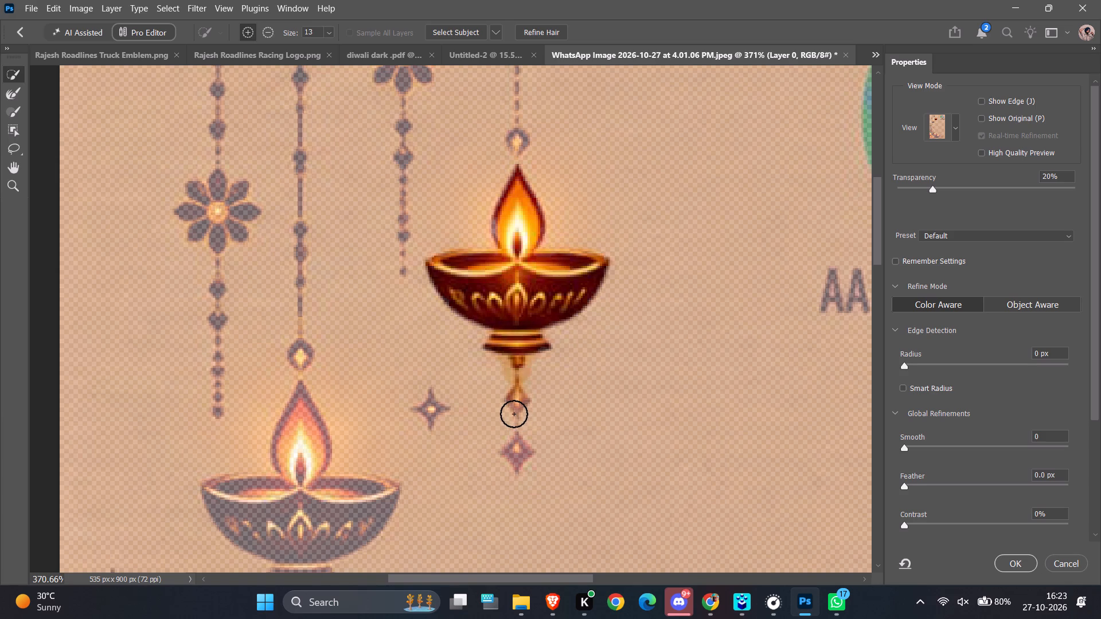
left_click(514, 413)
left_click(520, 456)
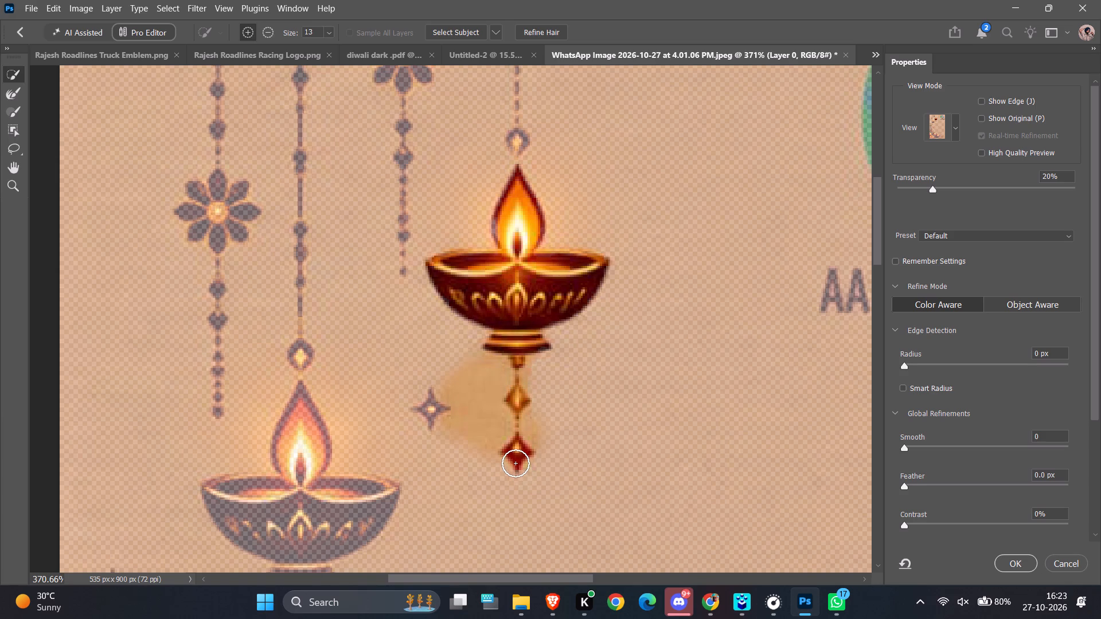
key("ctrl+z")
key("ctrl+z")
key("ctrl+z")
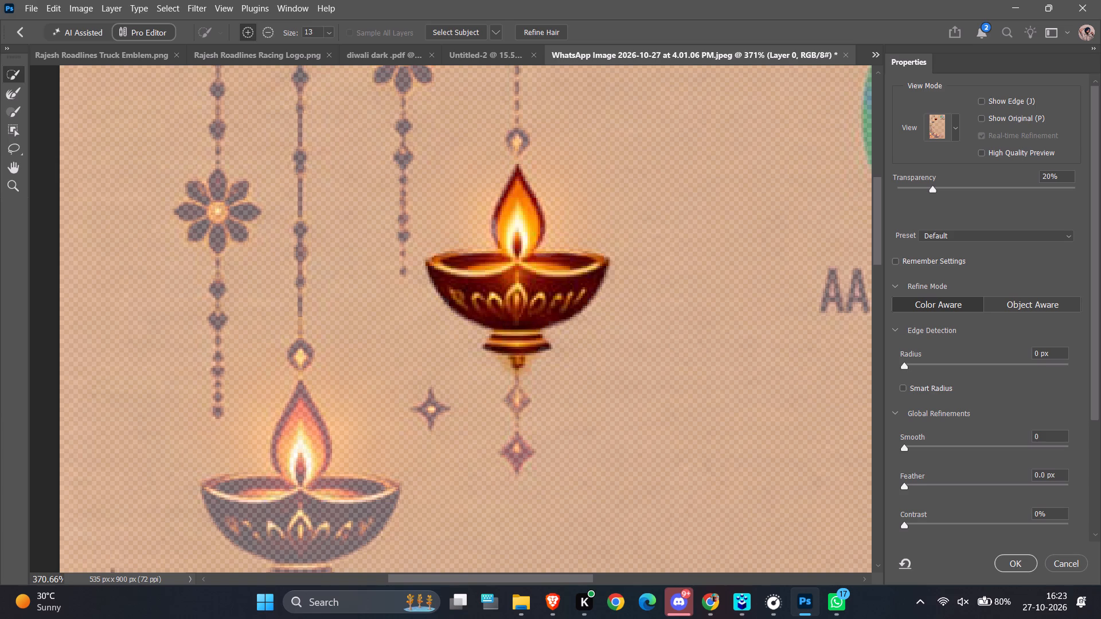
Set the mask preview transparency to 17%.
left_click_drag(930, 188, 927, 194)
scroll(892, 362, "down", 1)
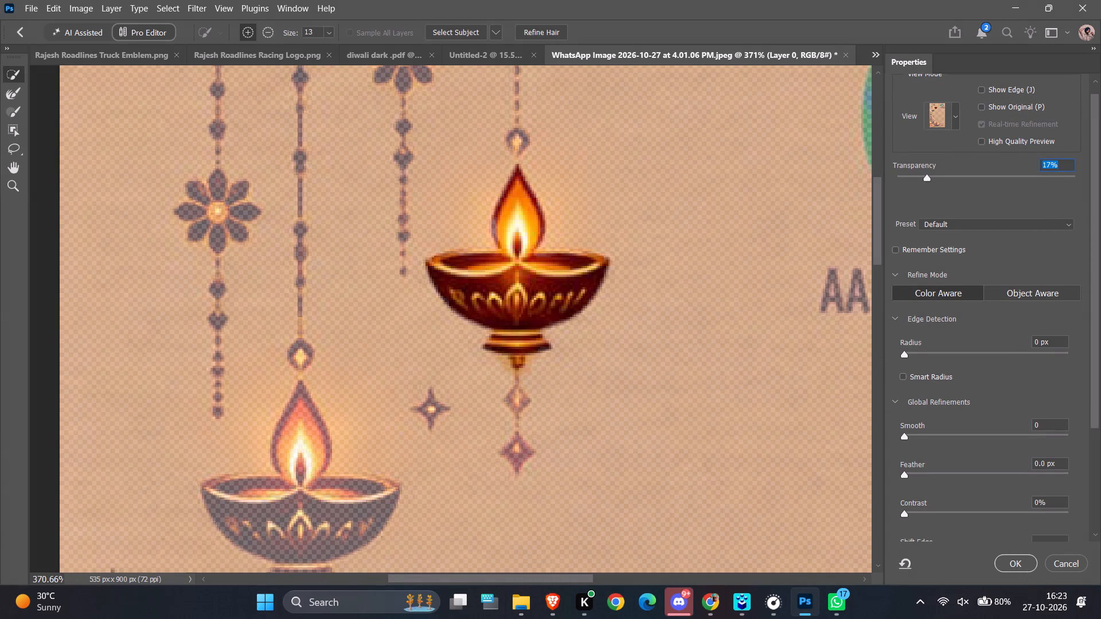
scroll(932, 466, "down", 4)
scroll(932, 466, "up", 6)
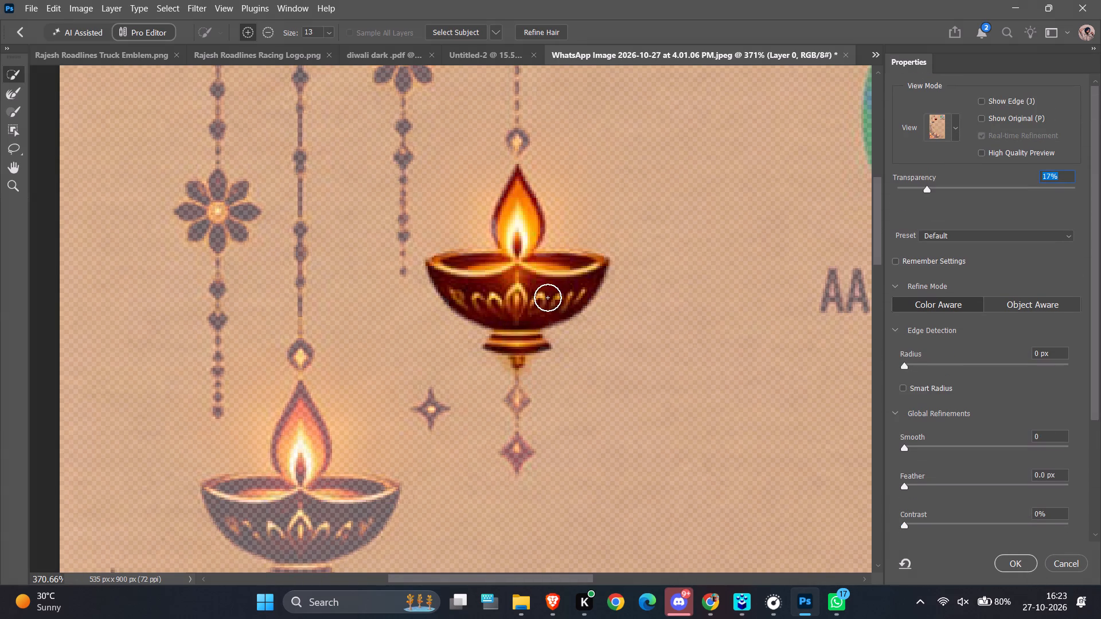
Add the gold and red pendants below the diya to the selection and trim the background spill around their string.
left_click(521, 402)
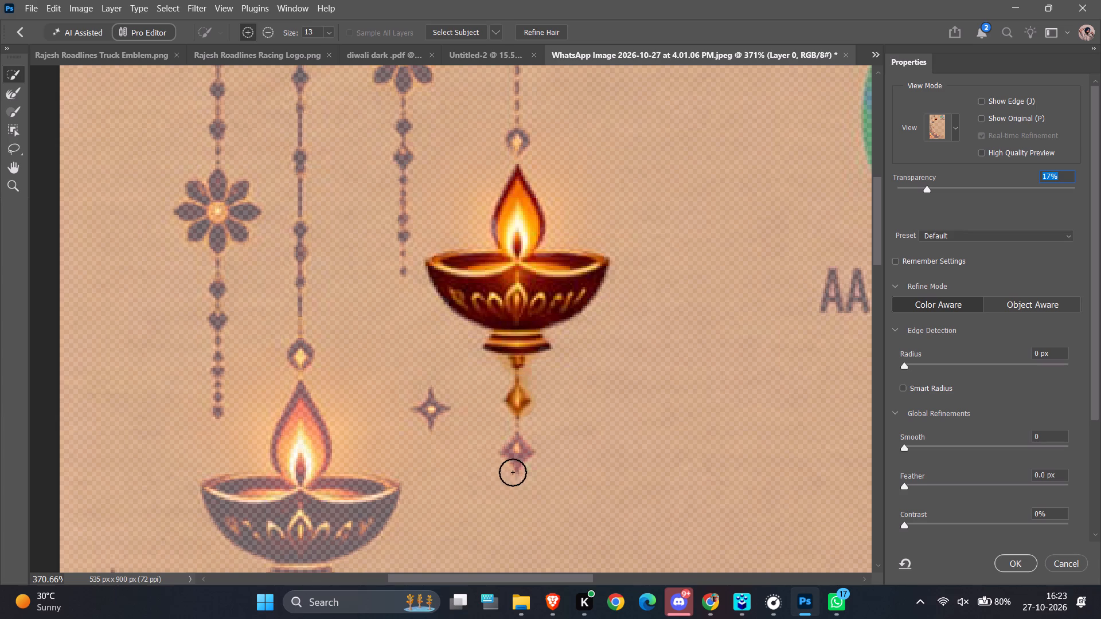
left_click(523, 455)
scroll(514, 477, "down", 6, "ctrl+alt")
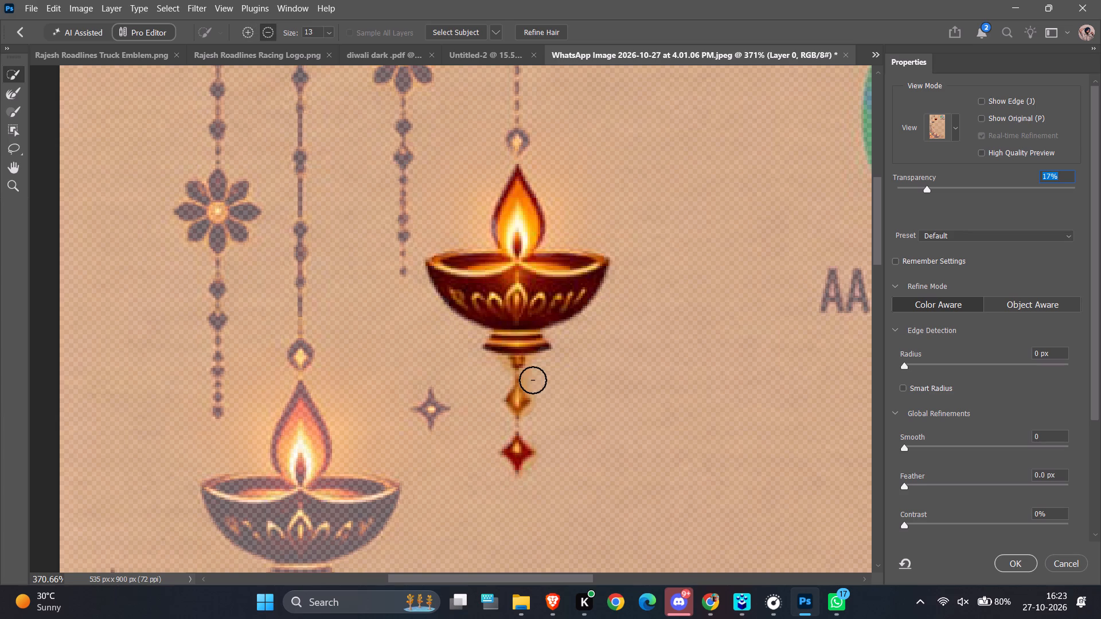
scroll(539, 386, "up", 9, "ctrl+alt")
left_click_drag(539, 384, 528, 374, "ctrl+alt")
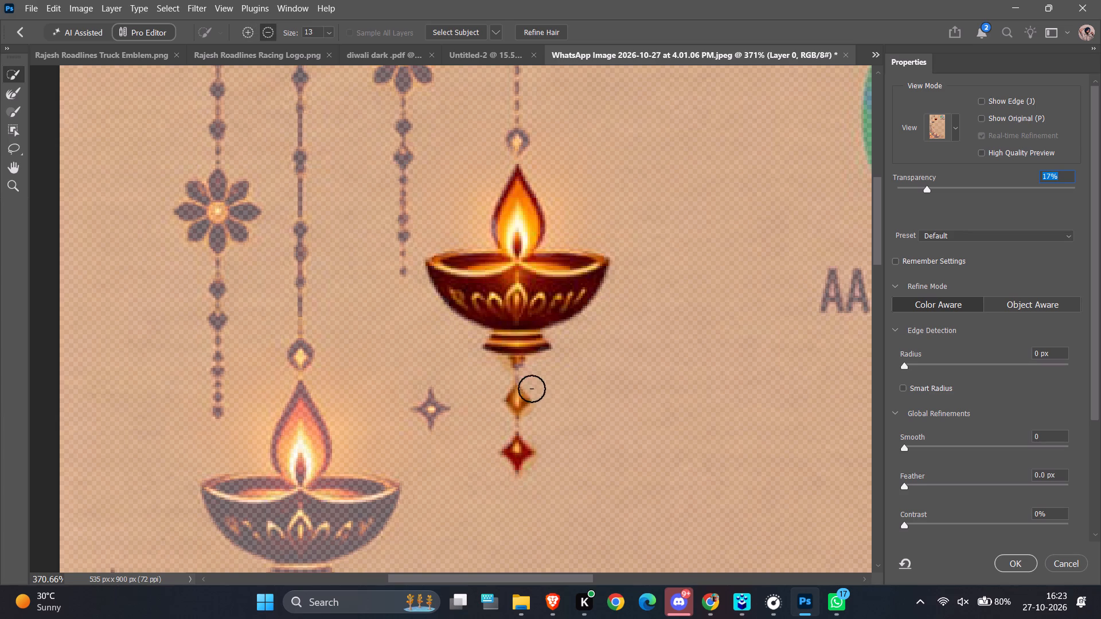
left_click(498, 369, "ctrl+alt")
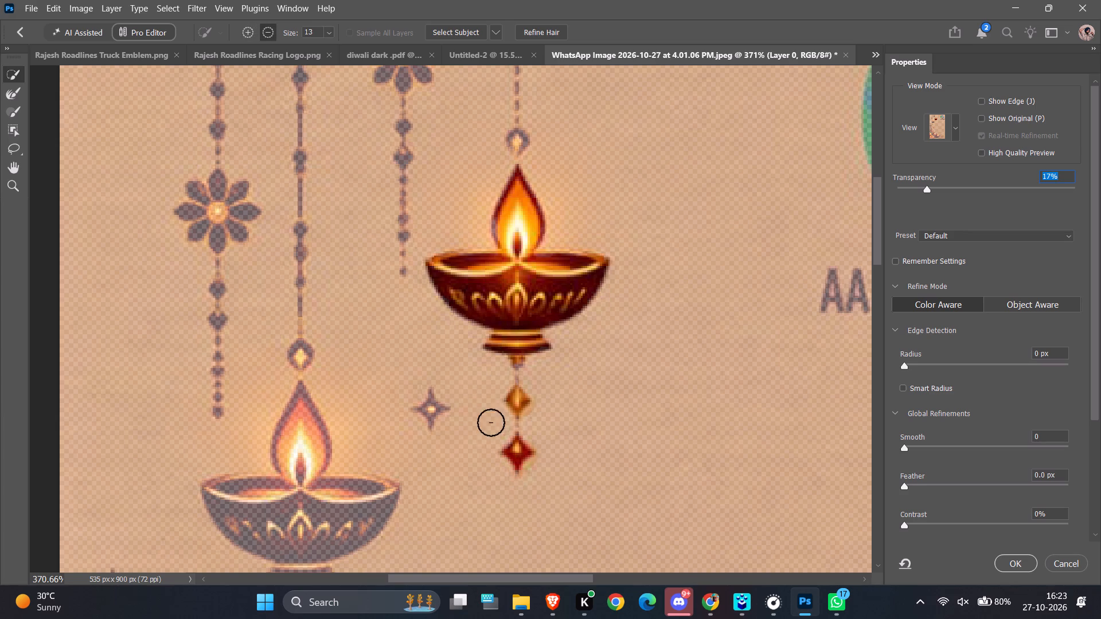
left_click(517, 372)
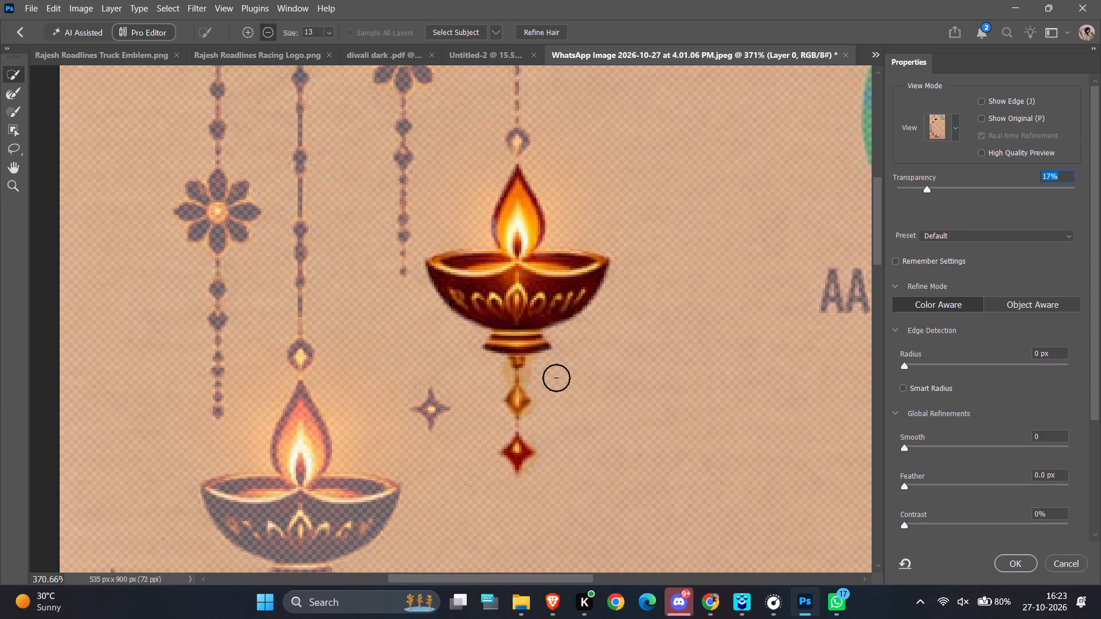
left_click_drag(552, 377, 543, 377, "alt")
left_click(541, 379, "alt")
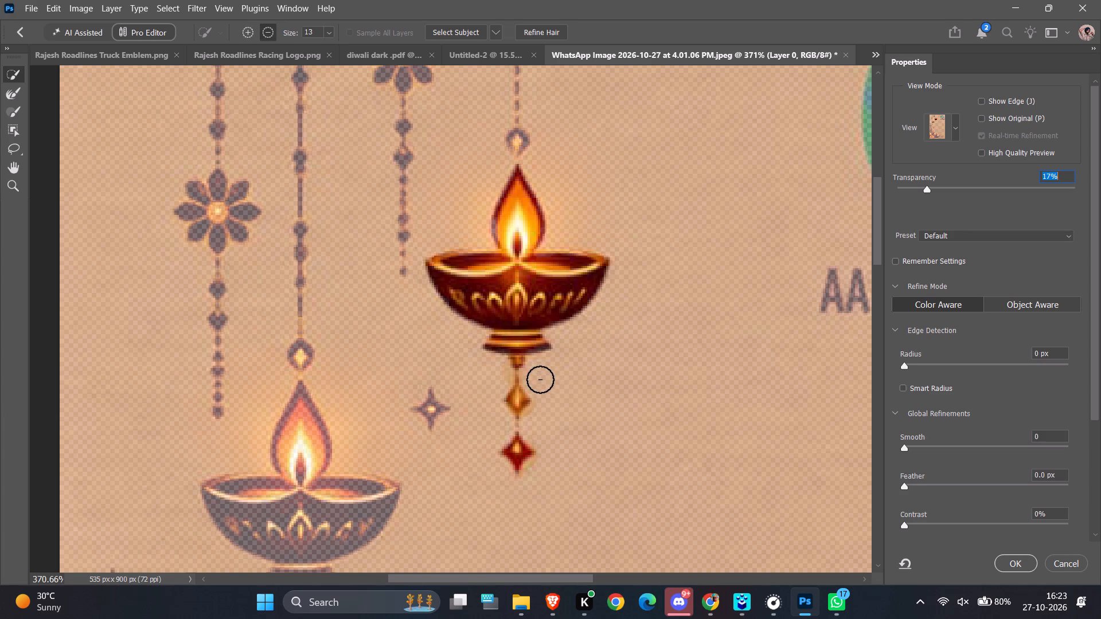
left_click(540, 379, "alt")
Add the link between the two pendants to the selection and subtract the background spill beside it.
scroll(565, 418, "down", 6, "ctrl+alt")
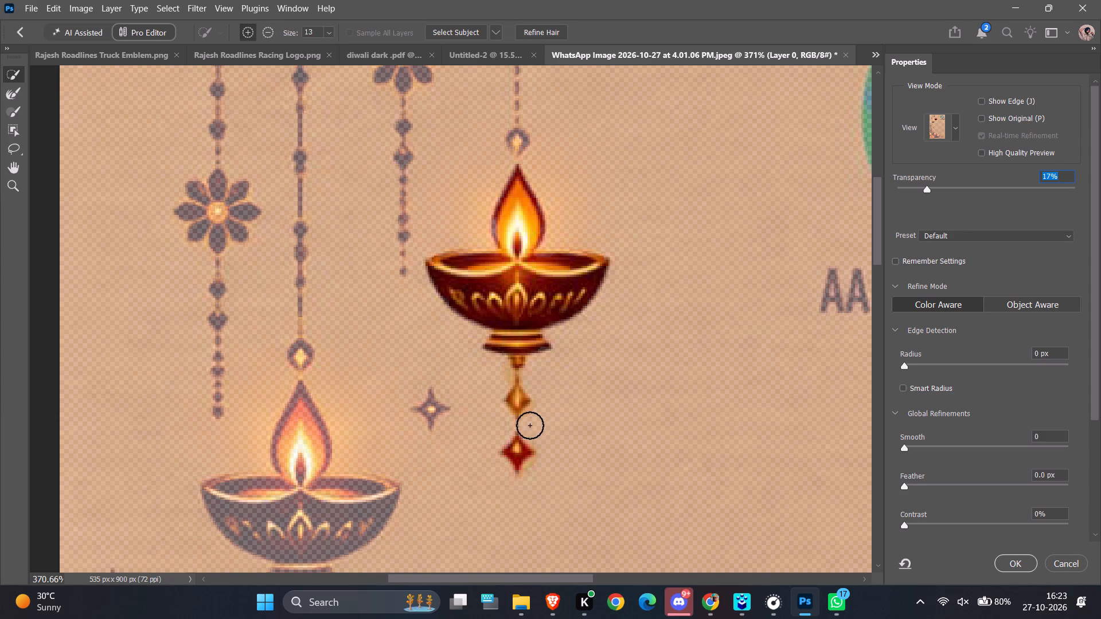
left_click(534, 422)
left_click_drag(561, 443, 561, 442, "alt")
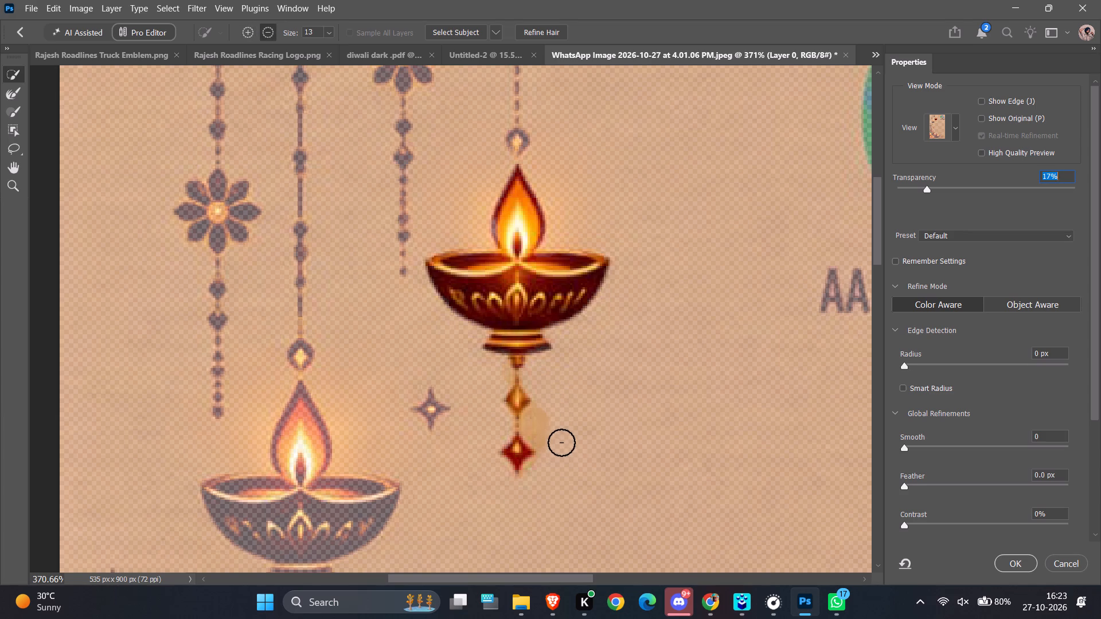
left_click_drag(561, 442, 533, 422, "alt")
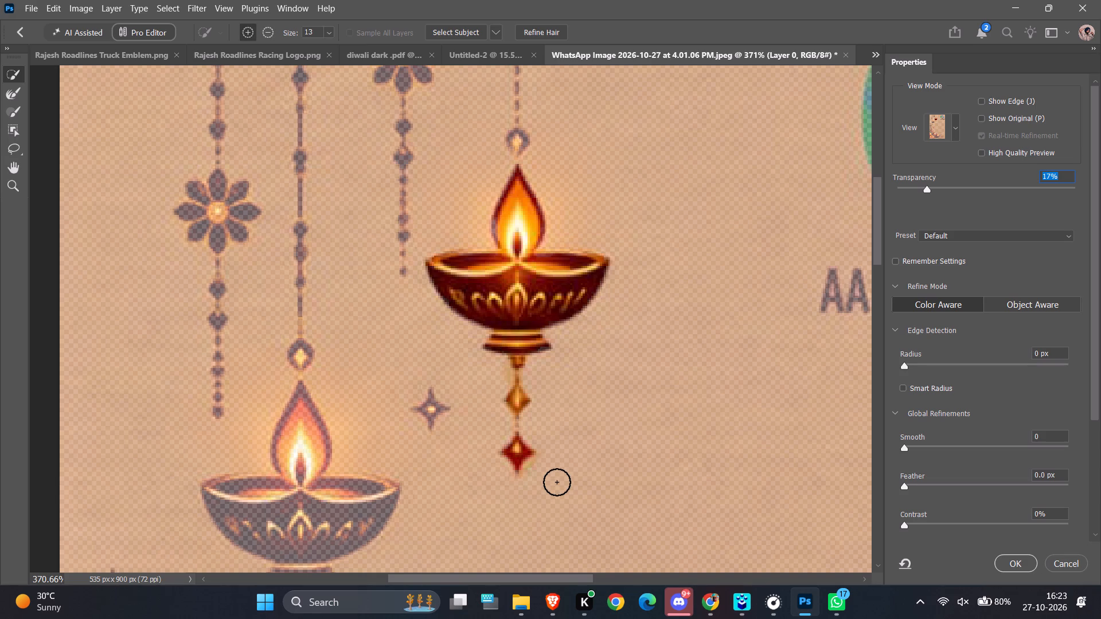
Apply the refined selection as a layer mask isolating the upper hanging diya with its two pendants.
scroll(557, 482, "down", 13, "ctrl")
scroll(473, 309, "down", 6, "ctrl")
scroll(303, 123, "down", 5, "ctrl")
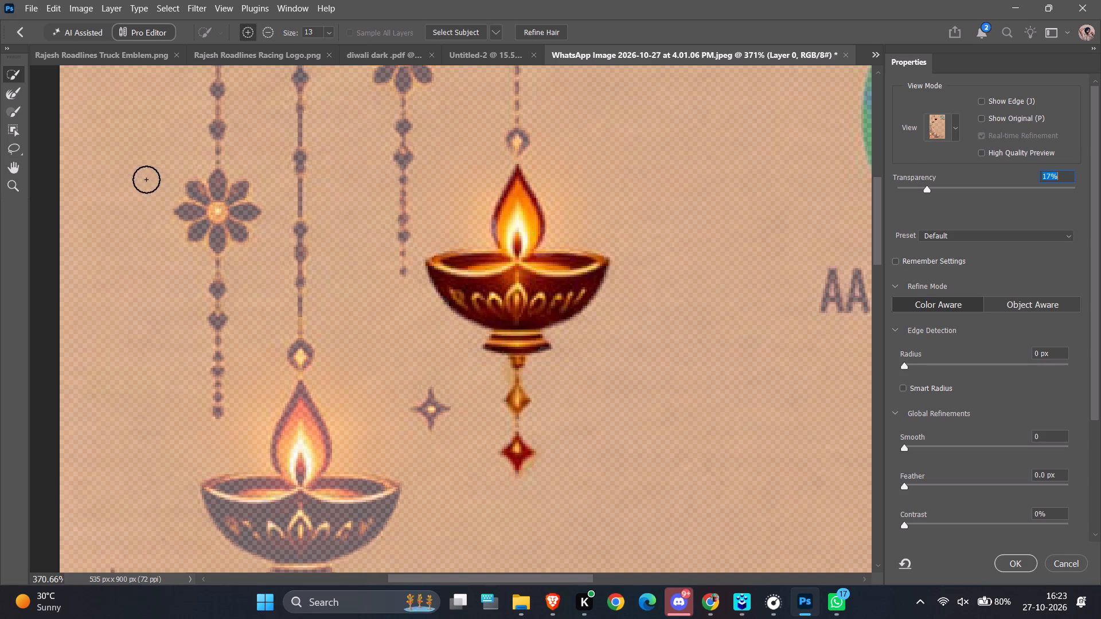
left_click(48, 157)
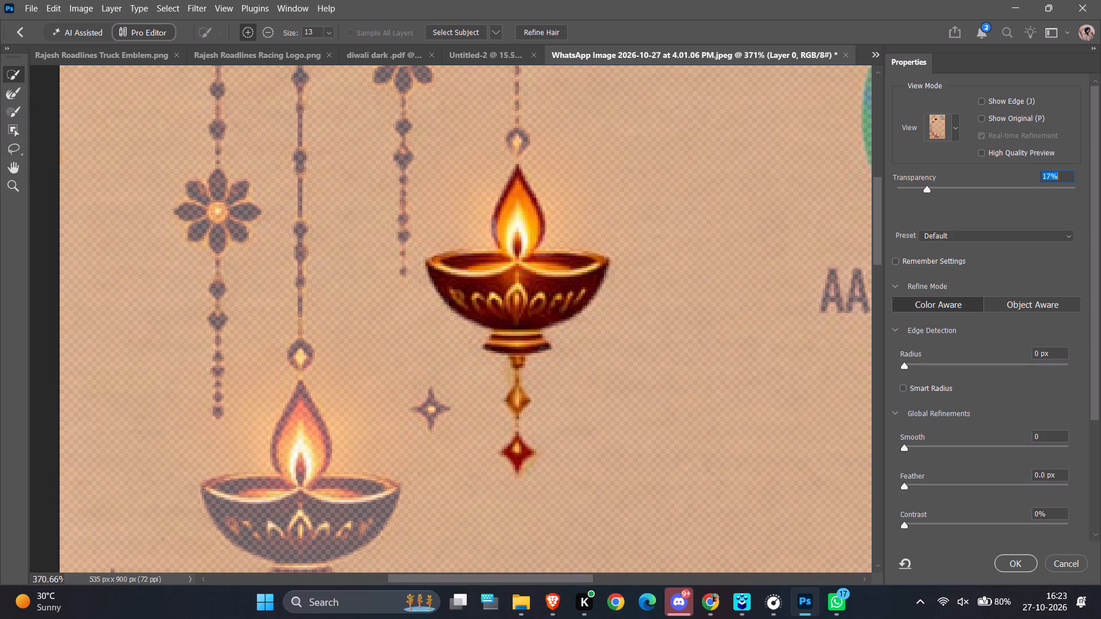
left_click(17, 68)
scroll(93, 150, "down", 5, "ctrl")
scroll(1026, 304, "down", 4)
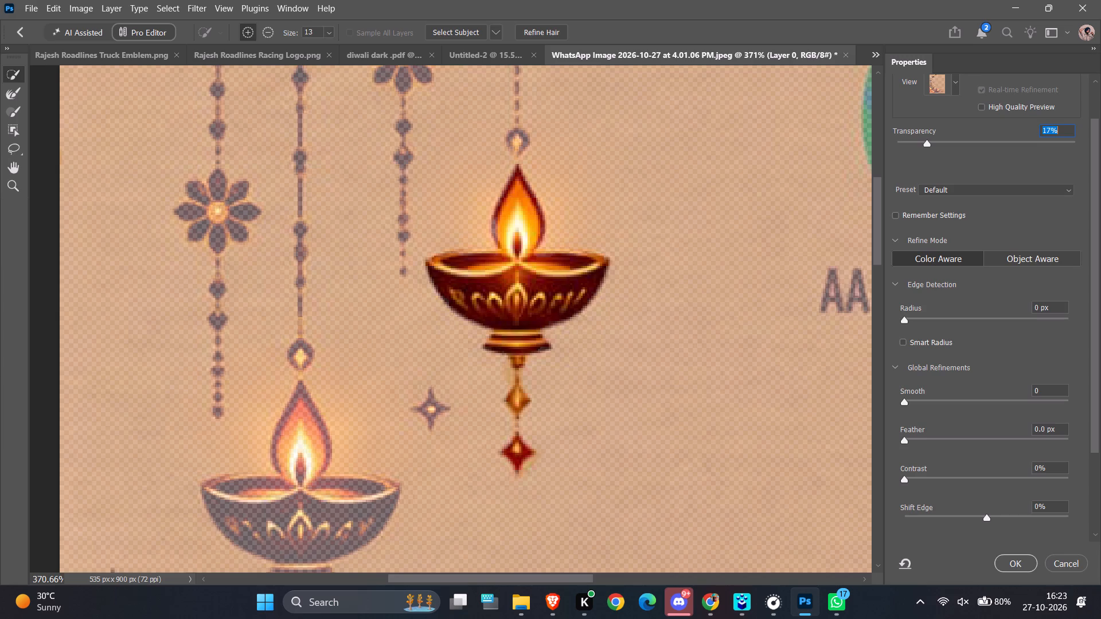
left_click(1025, 564)
scroll(540, 288, "down", 5, "ctrl")
scroll(499, 261, "down", 5, "ctrl")
scroll(499, 261, "down", 6, "ctrl+alt")
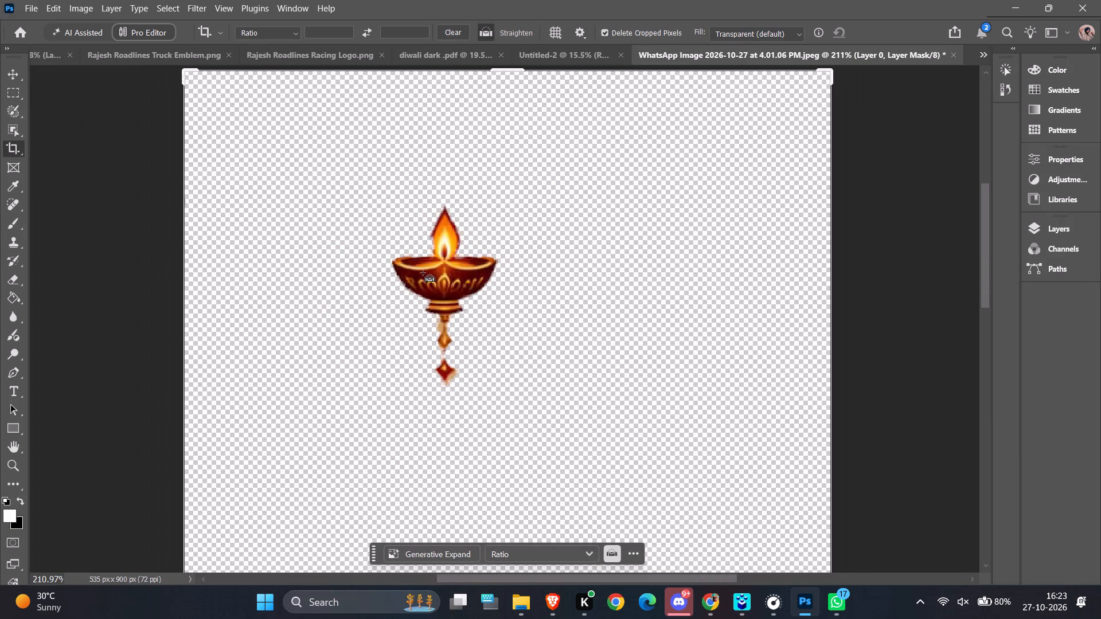
Undo the layer mask on the greeting image's hanging diya and the selection change made before it.
scroll(423, 273, "down", 5, "ctrl+alt")
scroll(440, 295, "up", 4, "ctrl+alt")
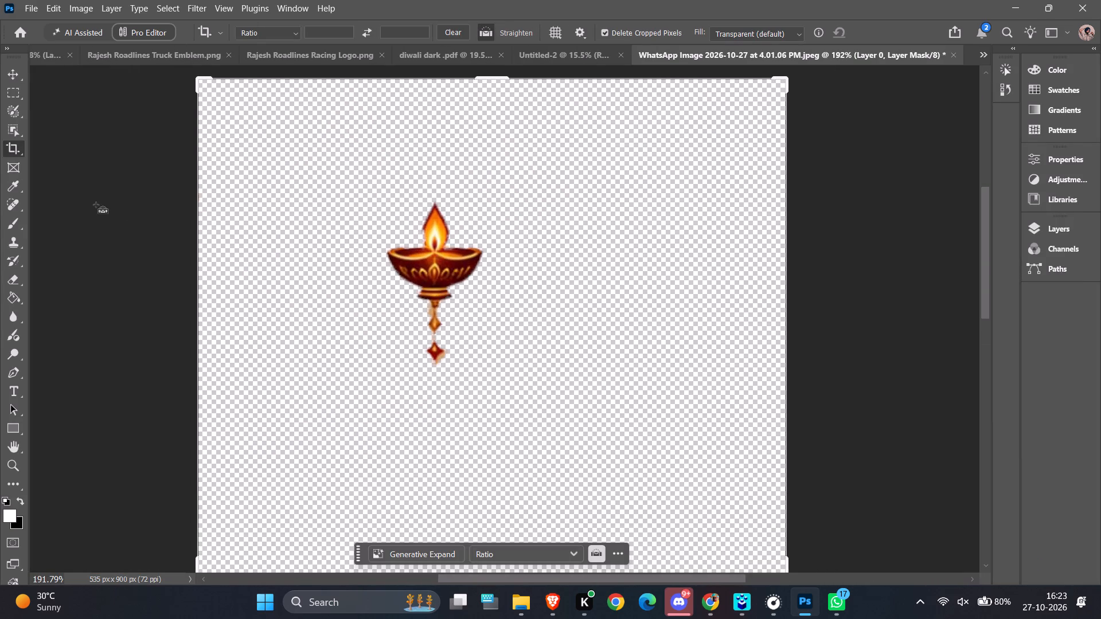
key("ctrl+z")
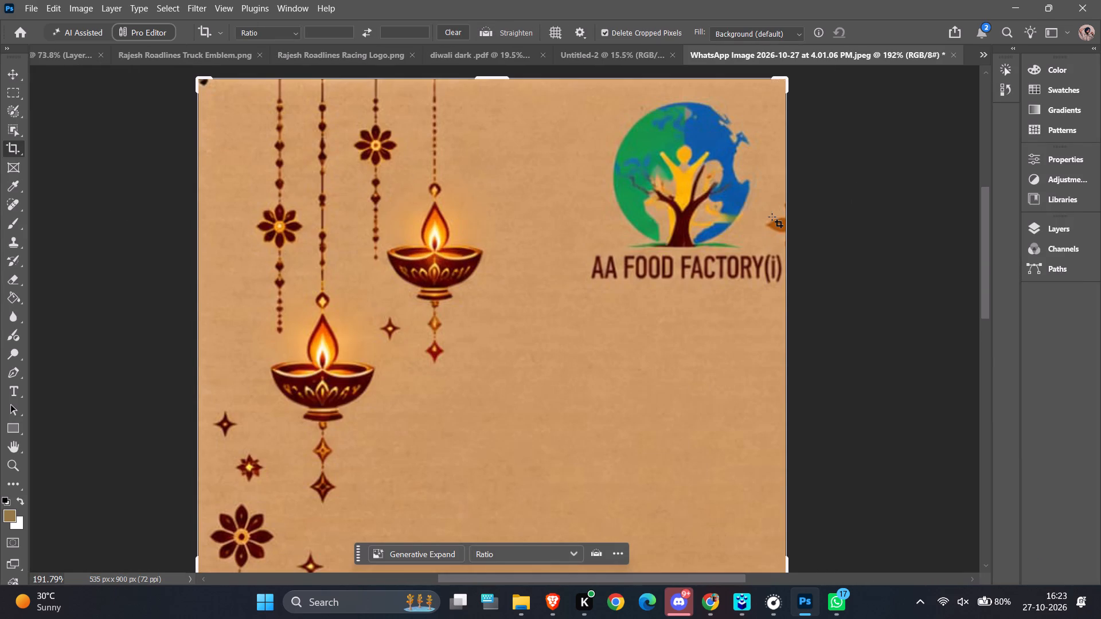
key("ctrl+z")
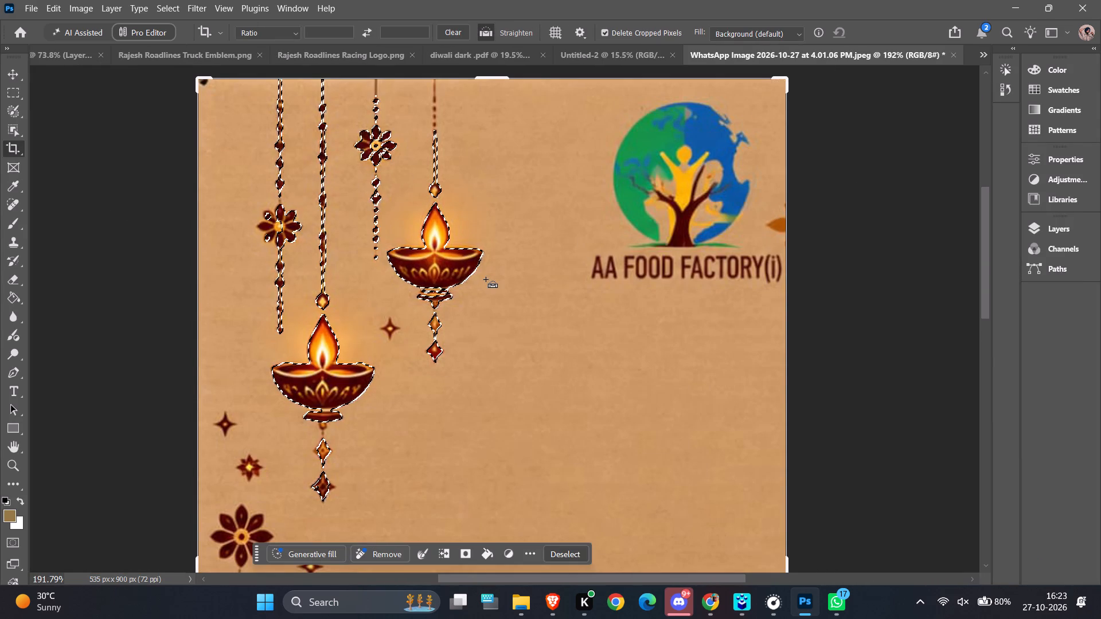
scroll(485, 279, "down", 4, "ctrl")
scroll(469, 279, "down", 5, "ctrl+alt")
scroll(419, 332, "up", 2, "ctrl+alt")
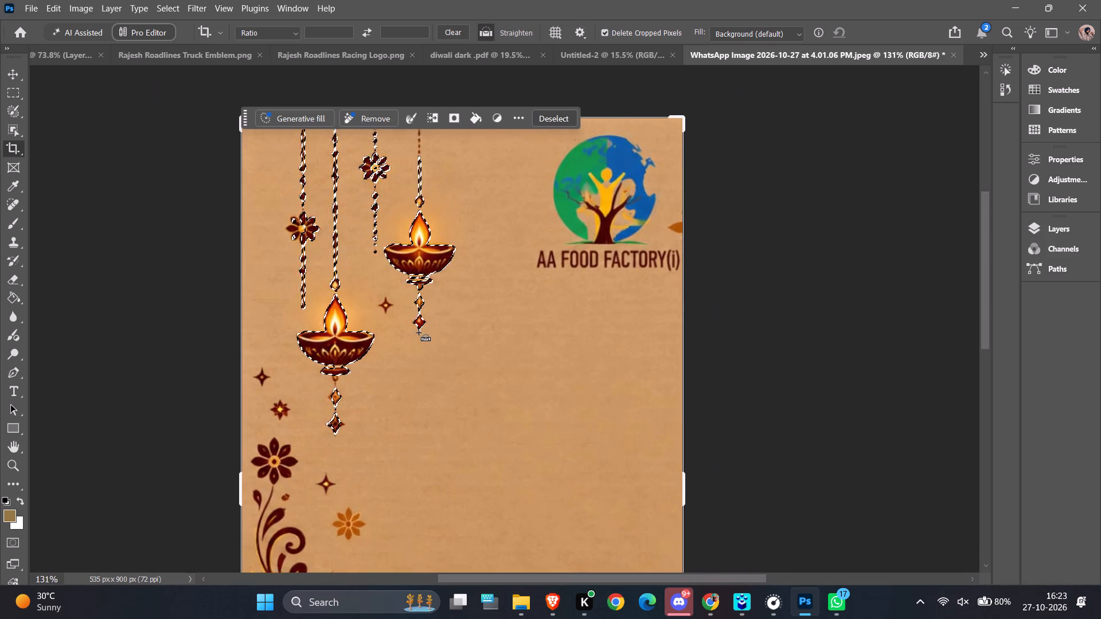
scroll(419, 332, "up", 1, "ctrl+alt")
left_click(107, 202)
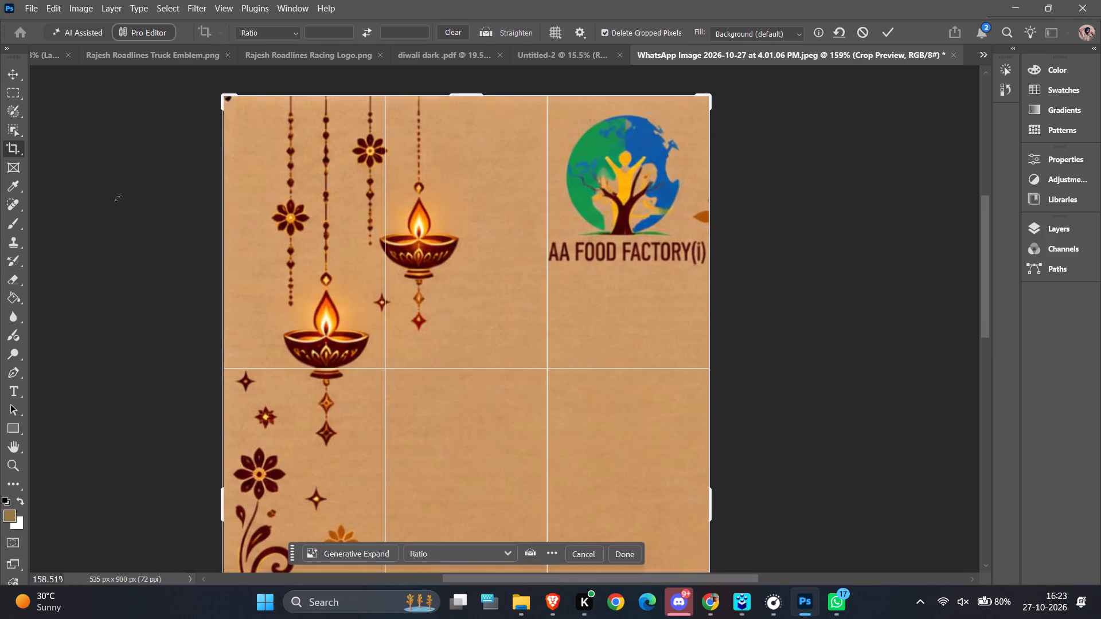
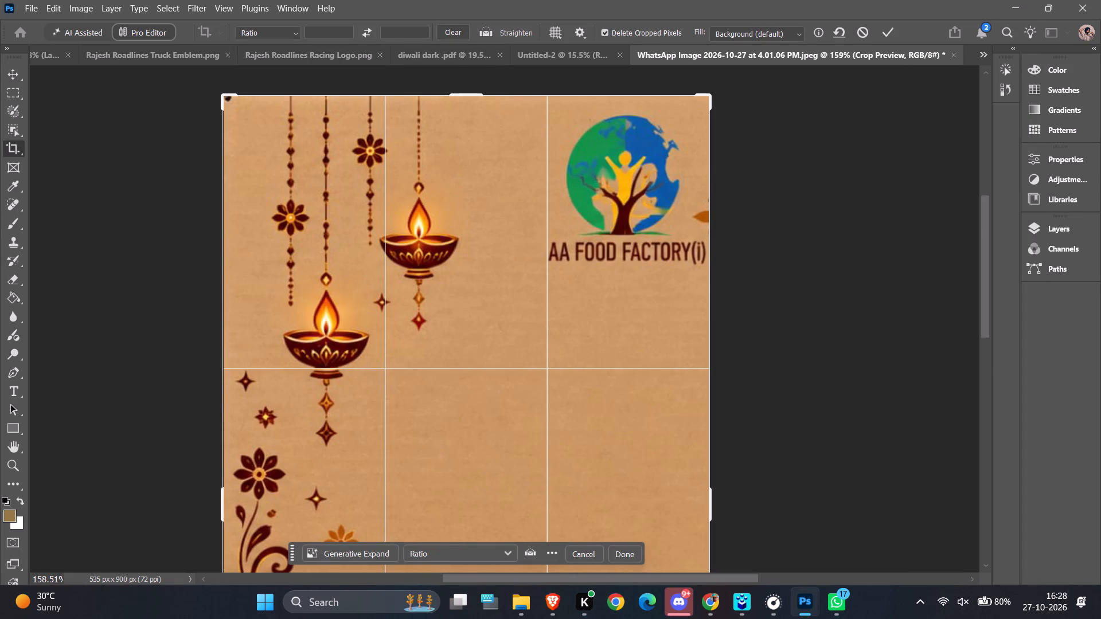
Open the downloaded a_high_resolution_decorative_transparent_png_frame image from the Desktop.
left_click(571, 47)
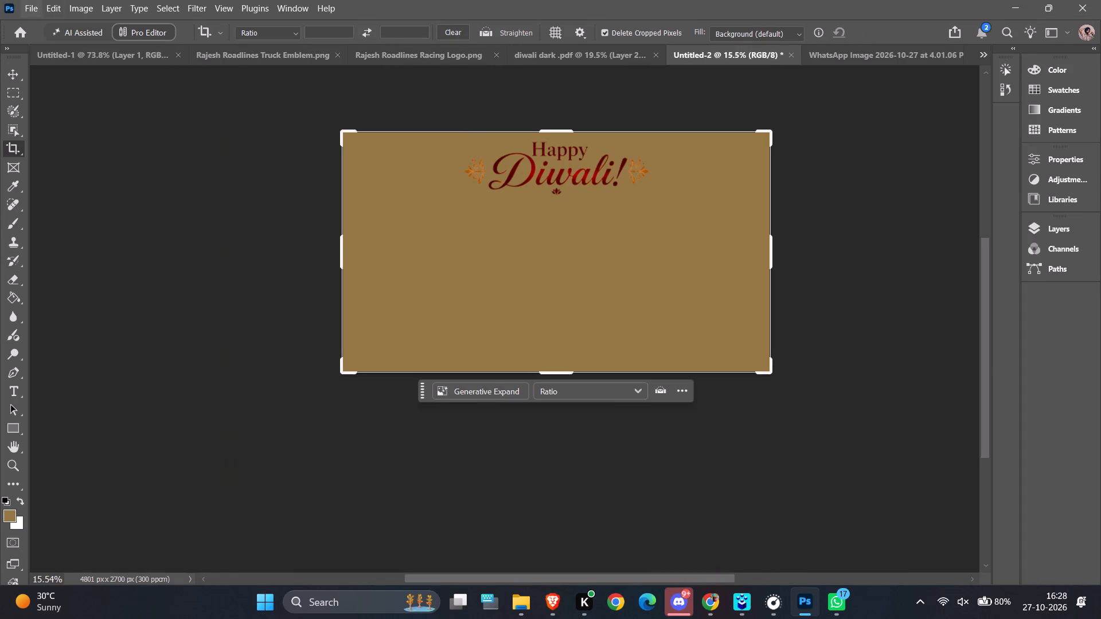
left_click(30, 4)
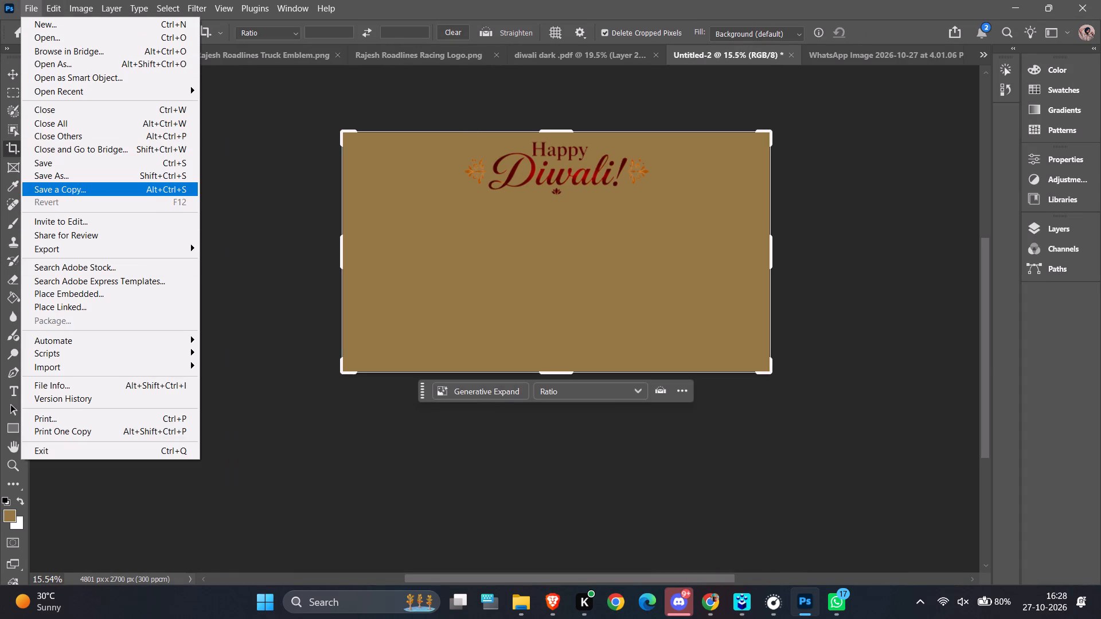
left_click(65, 36)
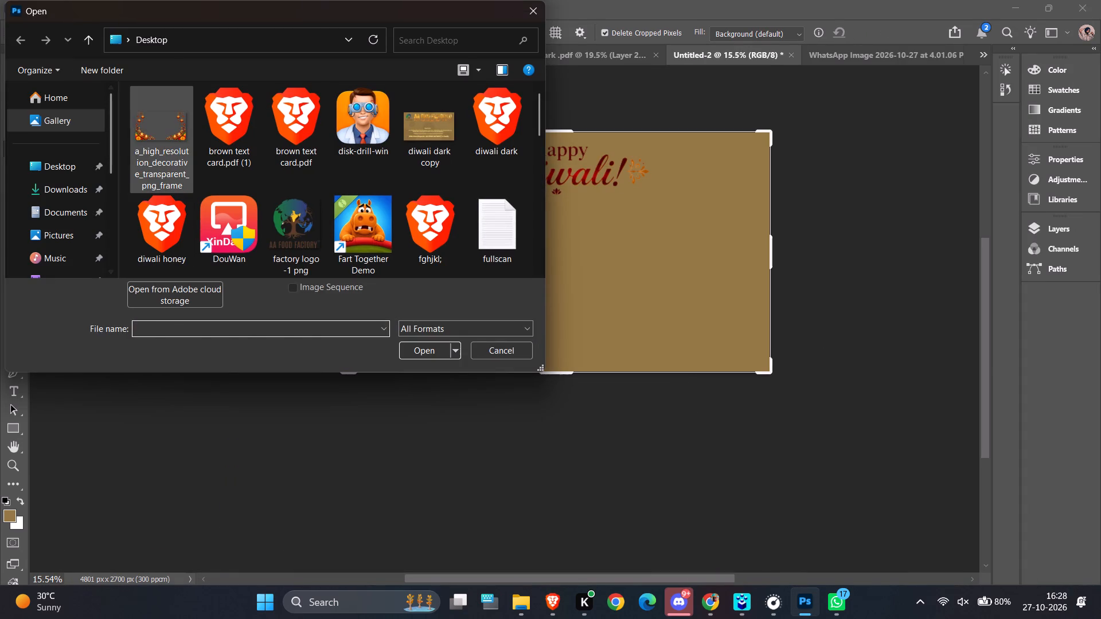
left_click(142, 137)
left_click(408, 350)
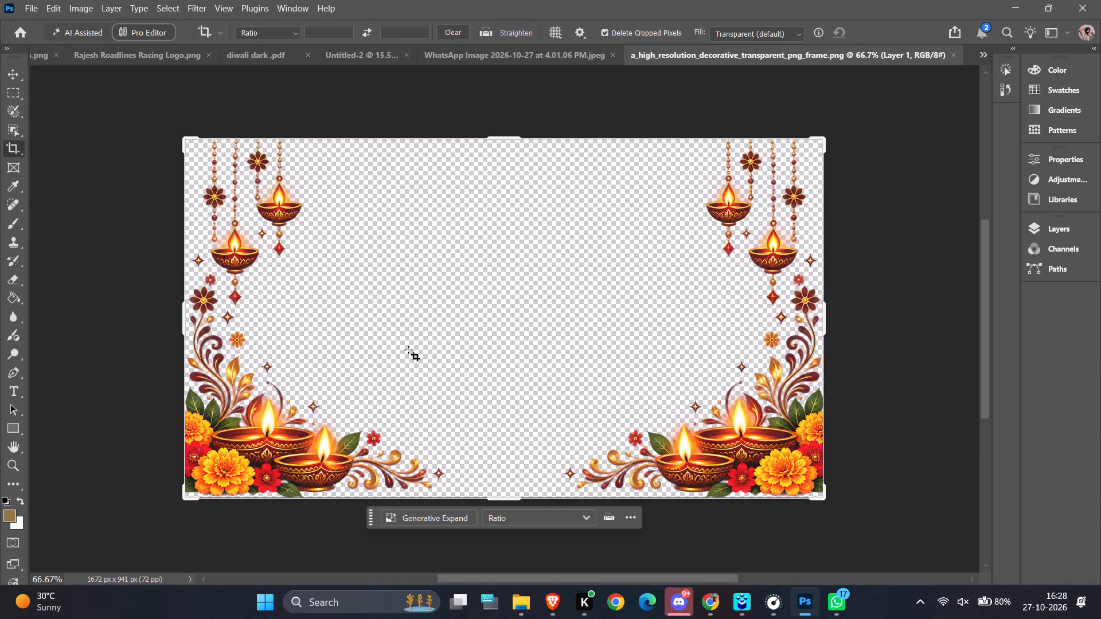
Move the decorative diya frame from its own document into the brown Untitled-2 card below the Happy Diwali! title.
left_click(10, 73)
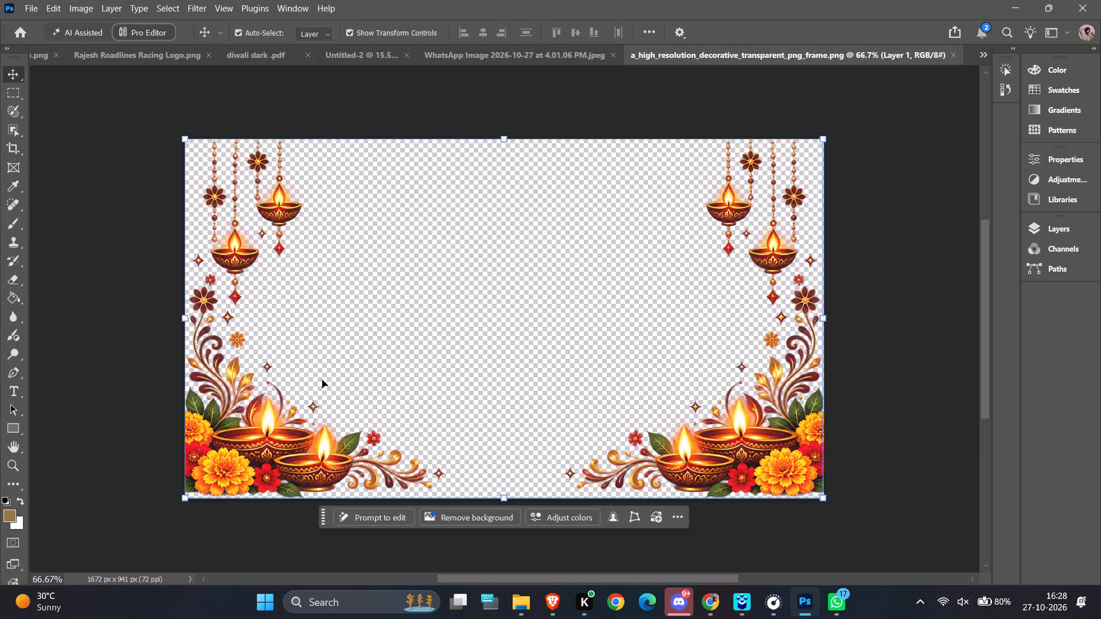
left_click_drag(245, 259, 315, 358)
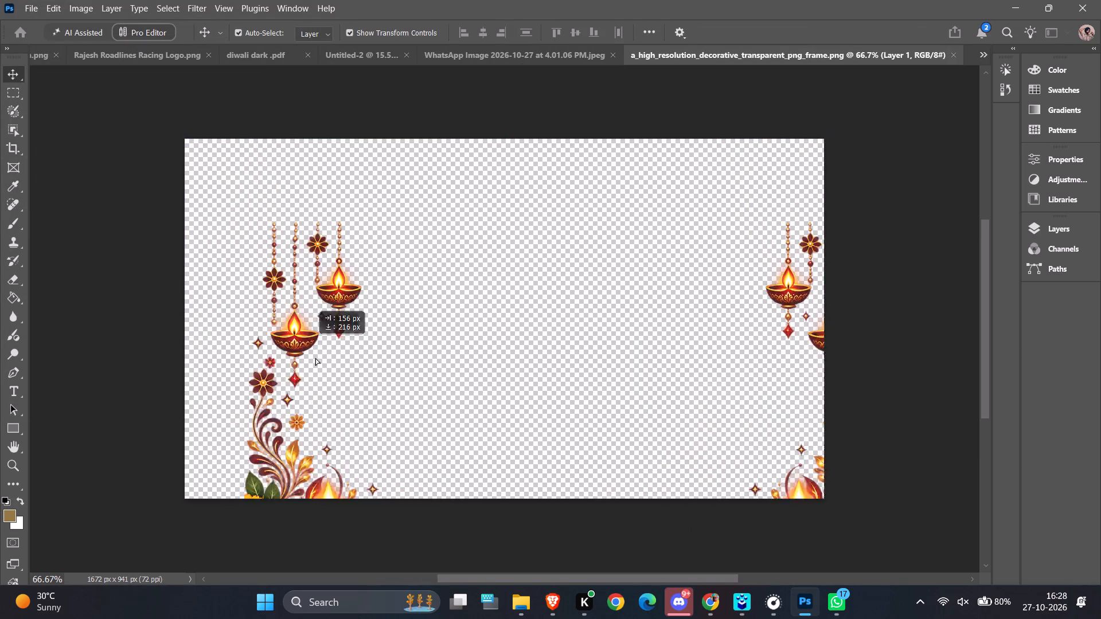
left_click_drag(315, 358, 502, 56)
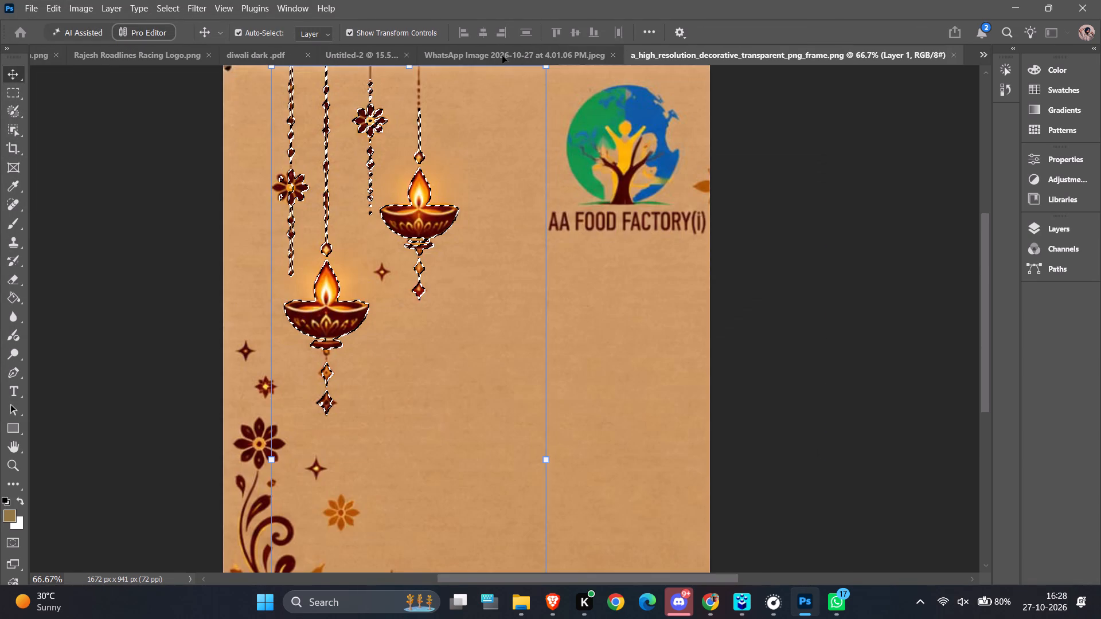
left_click_drag(502, 56, 551, 60)
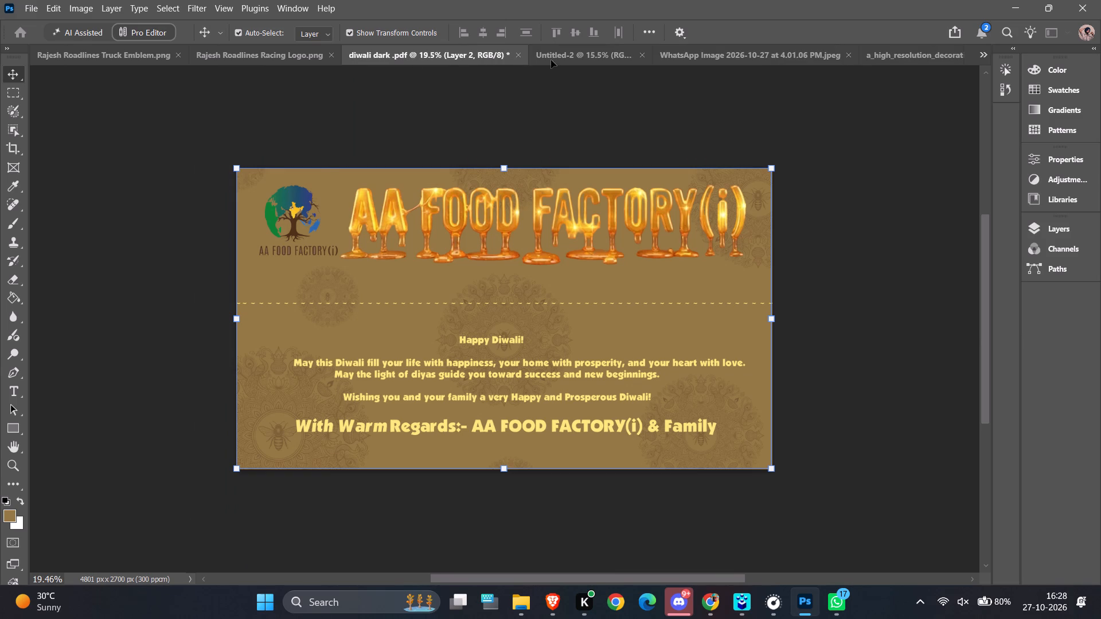
left_click_drag(551, 60, 490, 291)
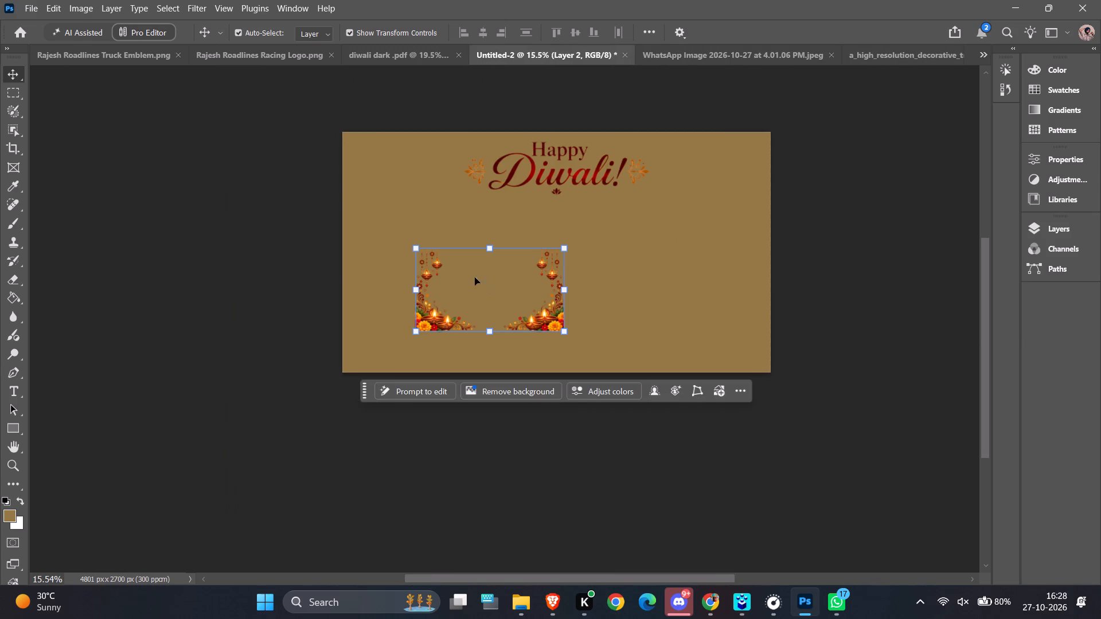
Enlarge the diya frame to about 288% so it fills the whole brown card, and apply the transform.
left_click_drag(567, 249, 752, 171)
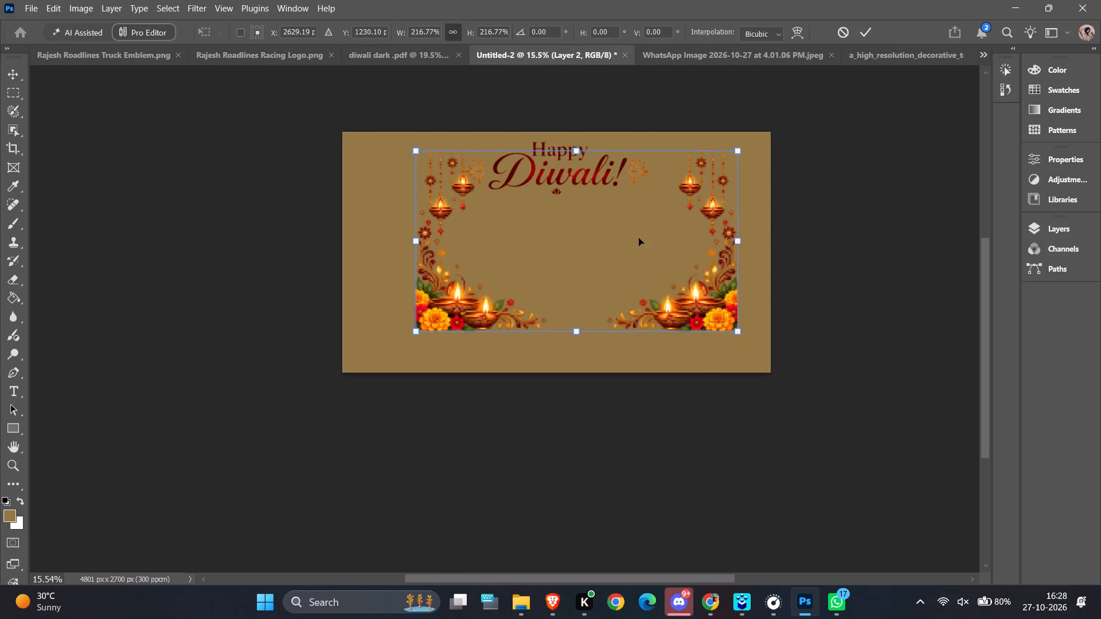
left_click_drag(413, 334, 341, 378)
left_click_drag(735, 151, 763, 143)
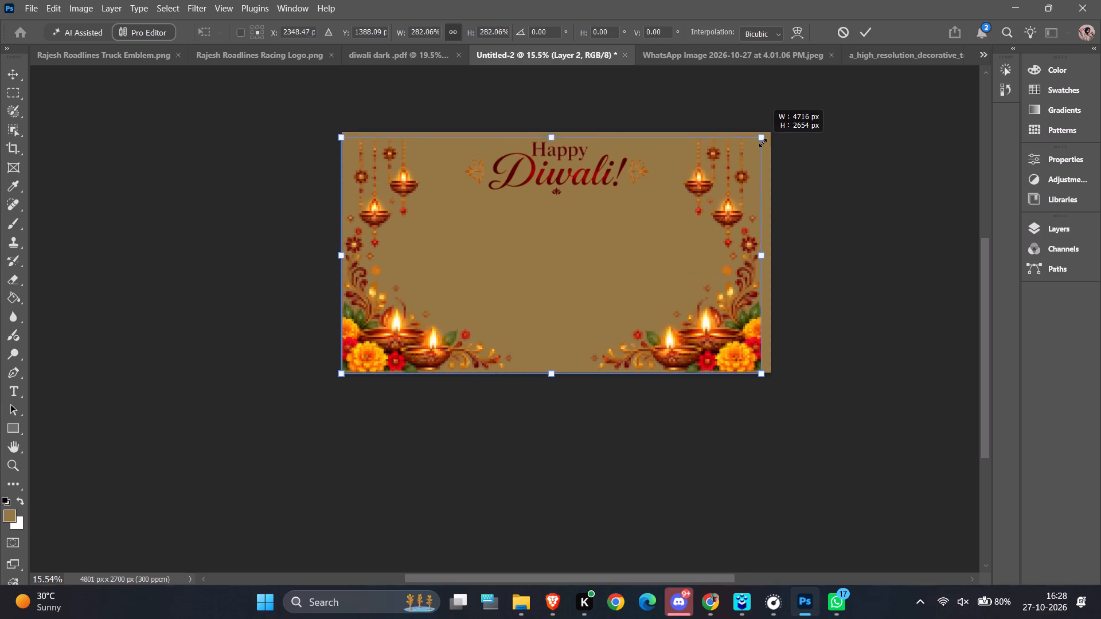
left_click_drag(763, 143, 772, 139)
left_click(817, 195)
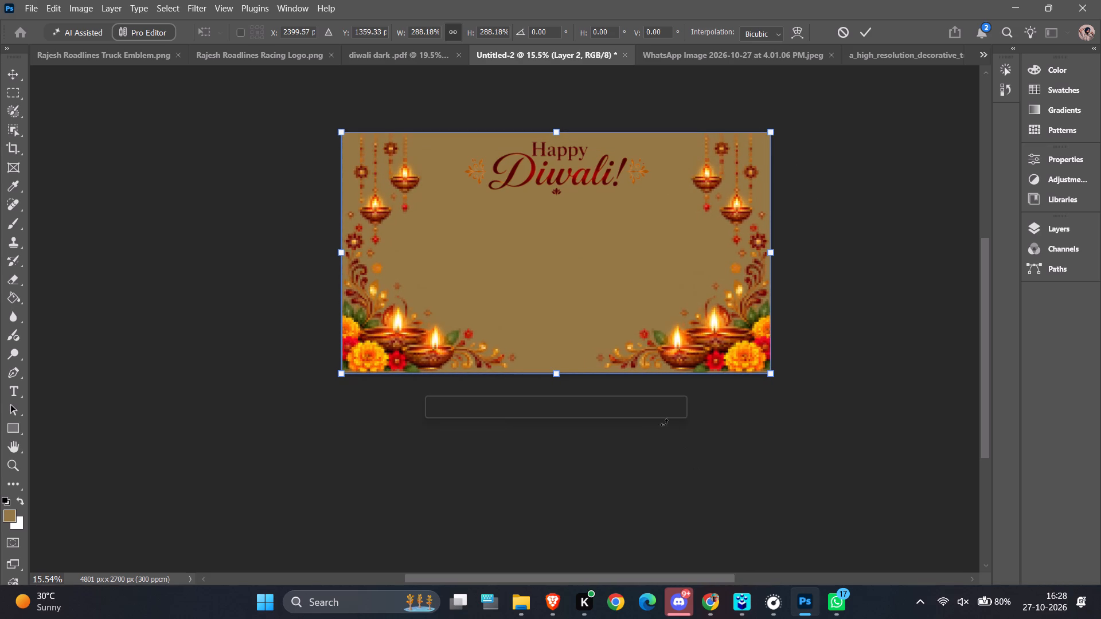
left_click(662, 406)
left_click(702, 479)
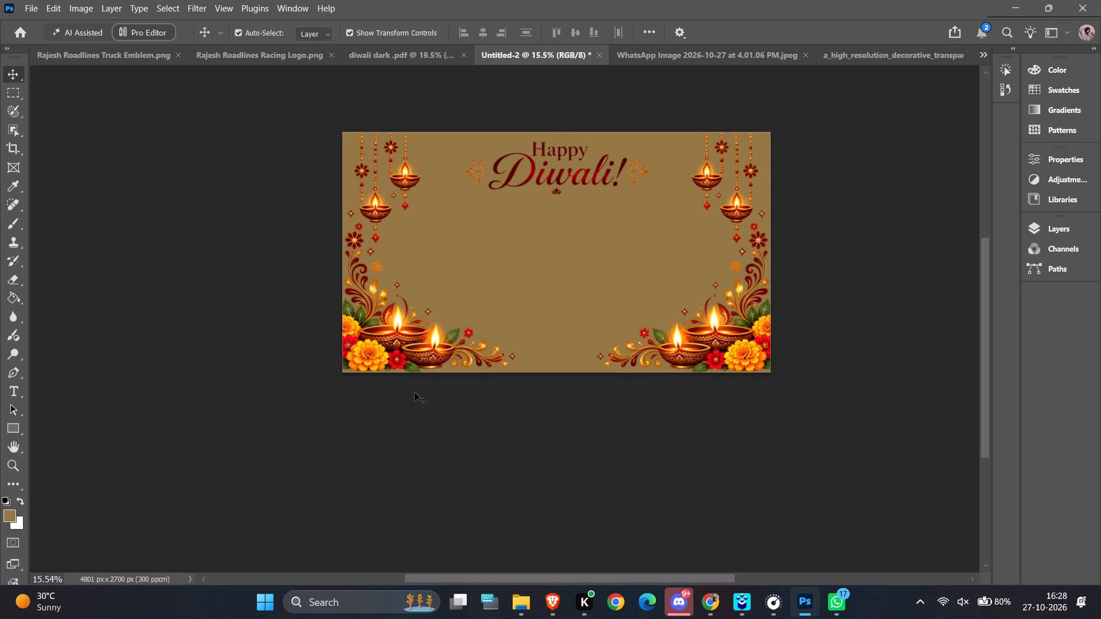
Fine-tune the diya frame's scale to 99.79% so its side edges line up with the card, and apply it.
left_click(372, 358)
left_click(343, 256)
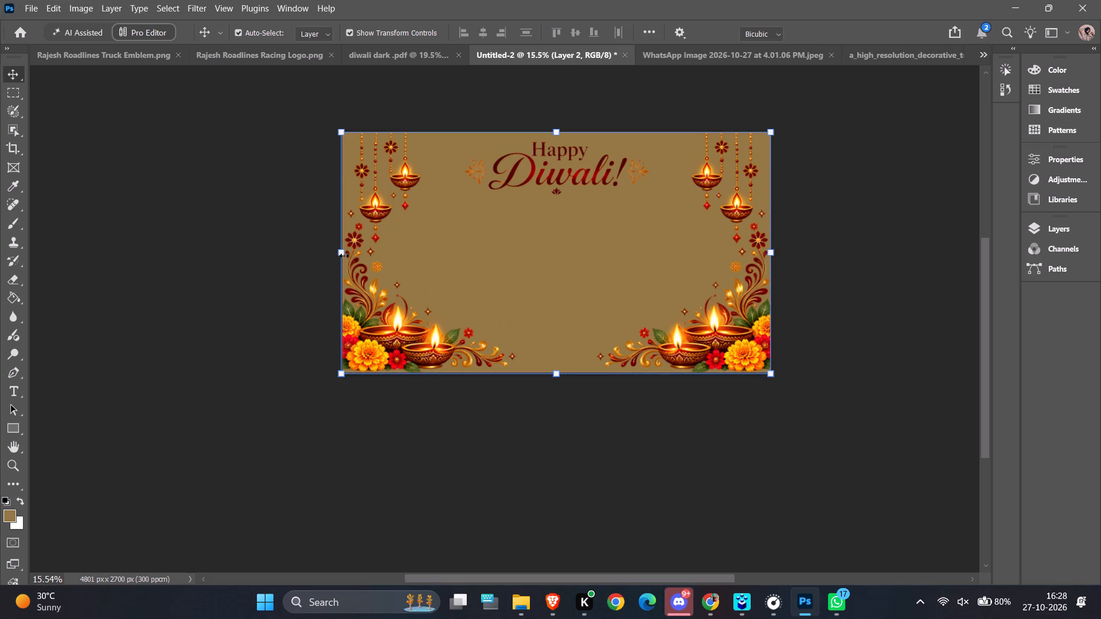
left_click(770, 252)
left_click(822, 268)
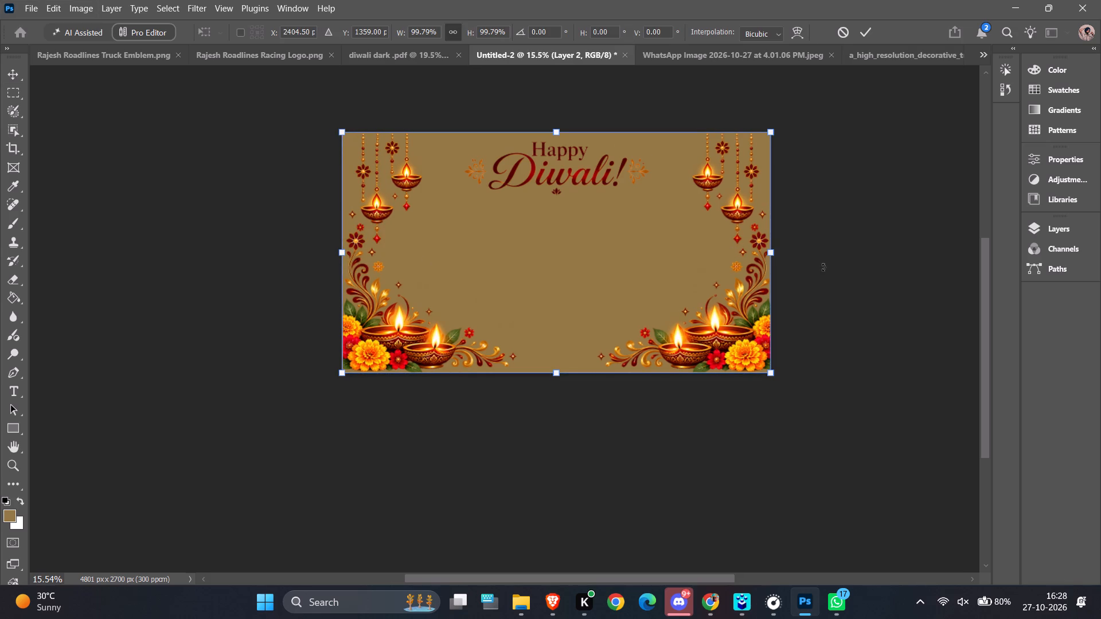
left_click(797, 429)
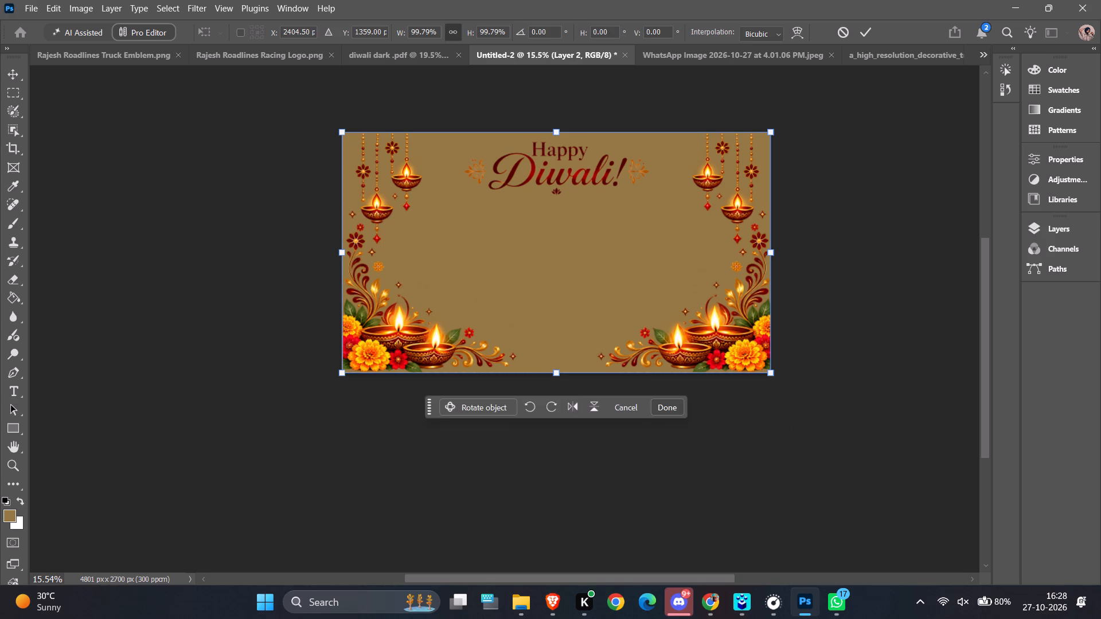
left_click(684, 402)
left_click(688, 445)
scroll(688, 445, "down", 6, "ctrl")
scroll(479, 370, "up", 4, "ctrl+alt")
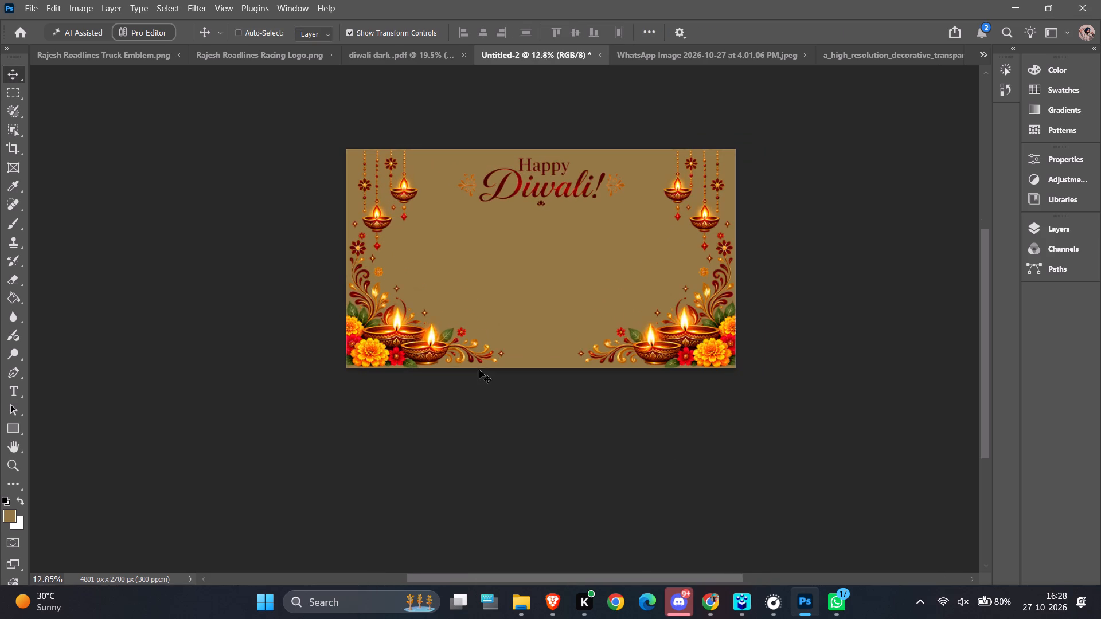
Return to the WhatsApp reference image and undo its hanging diya selection and crop.
left_click(756, 47)
left_click(888, 53)
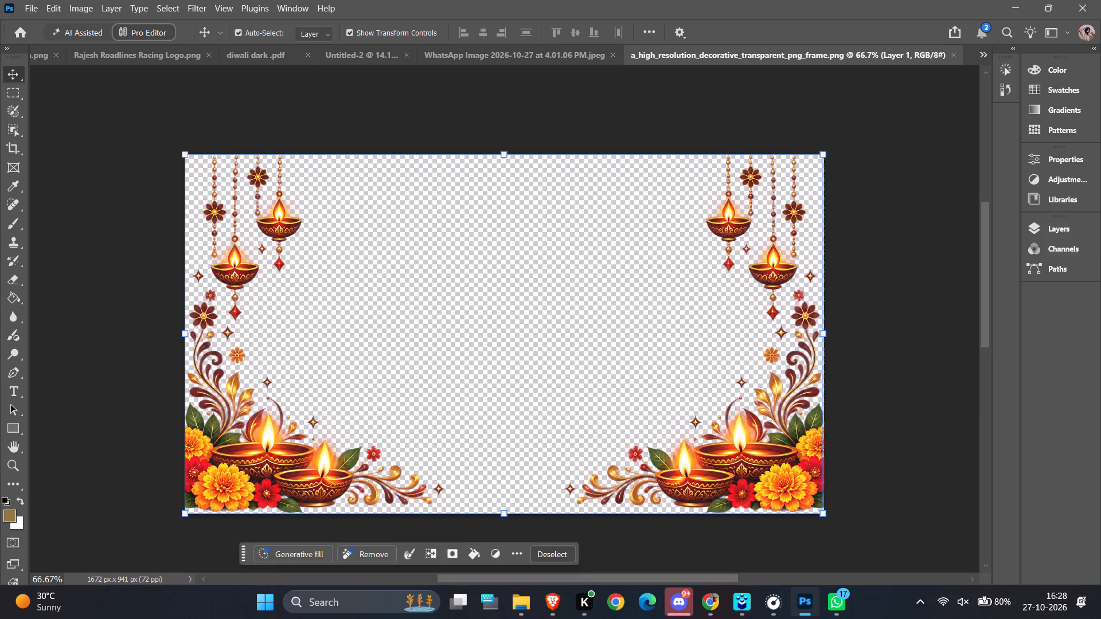
left_click(556, 56)
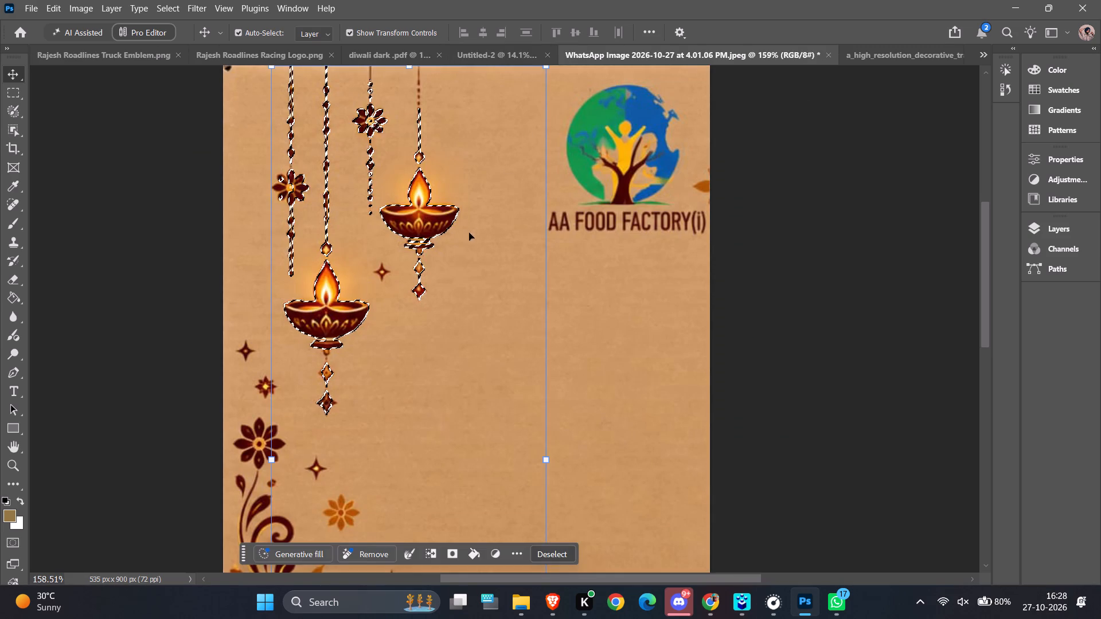
key("ctrl+z")
key("ctrl+z")
scroll(456, 241, "down", 6, "ctrl")
scroll(425, 363, "down", 5, "ctrl+alt")
scroll(426, 367, "down", 11, "ctrl")
scroll(416, 403, "down", 10)
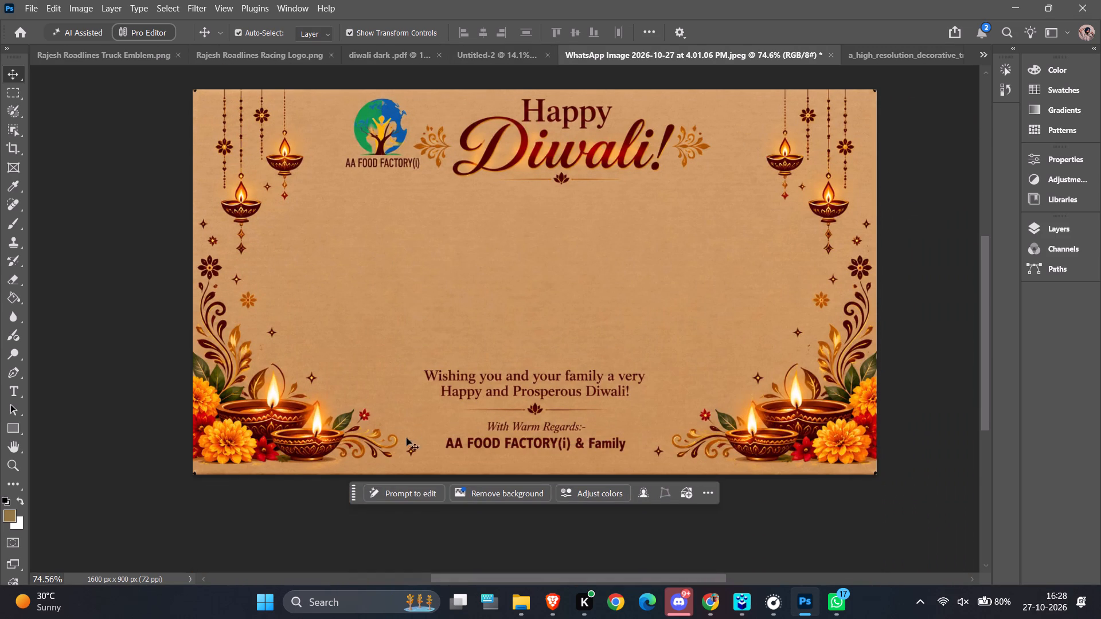
Crop the reference image to the bottom greeting and AA FOOD FACTORY(i) & Family text, about 568 × 287 px.
scroll(405, 441, "up", 2, "ctrl+alt")
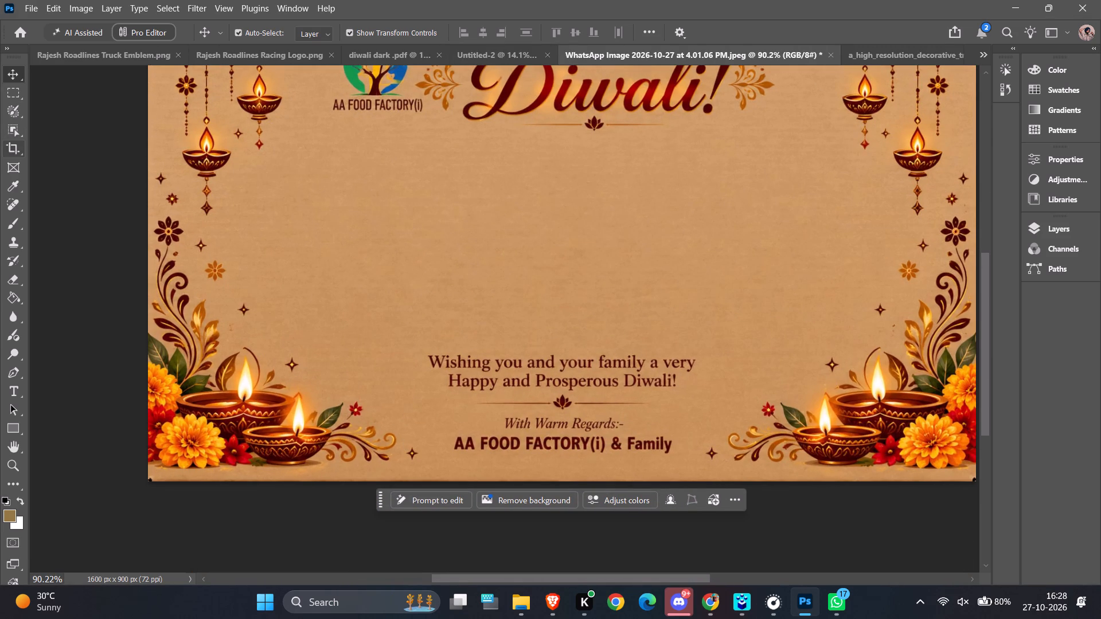
left_click(10, 155)
left_click_drag(415, 314, 470, 430)
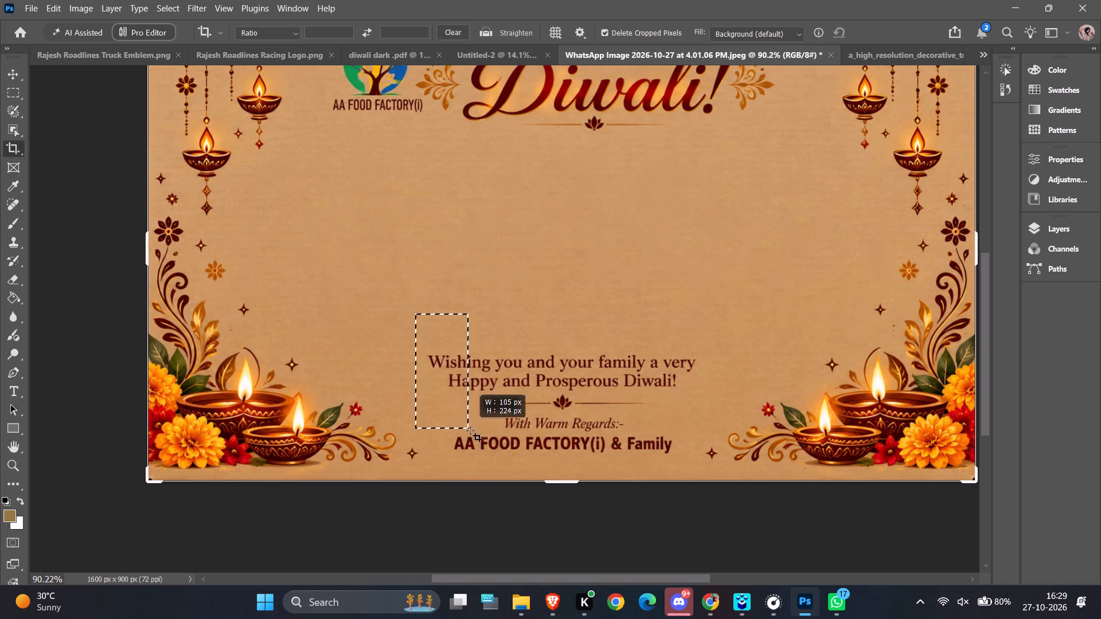
left_click_drag(470, 430, 619, 457)
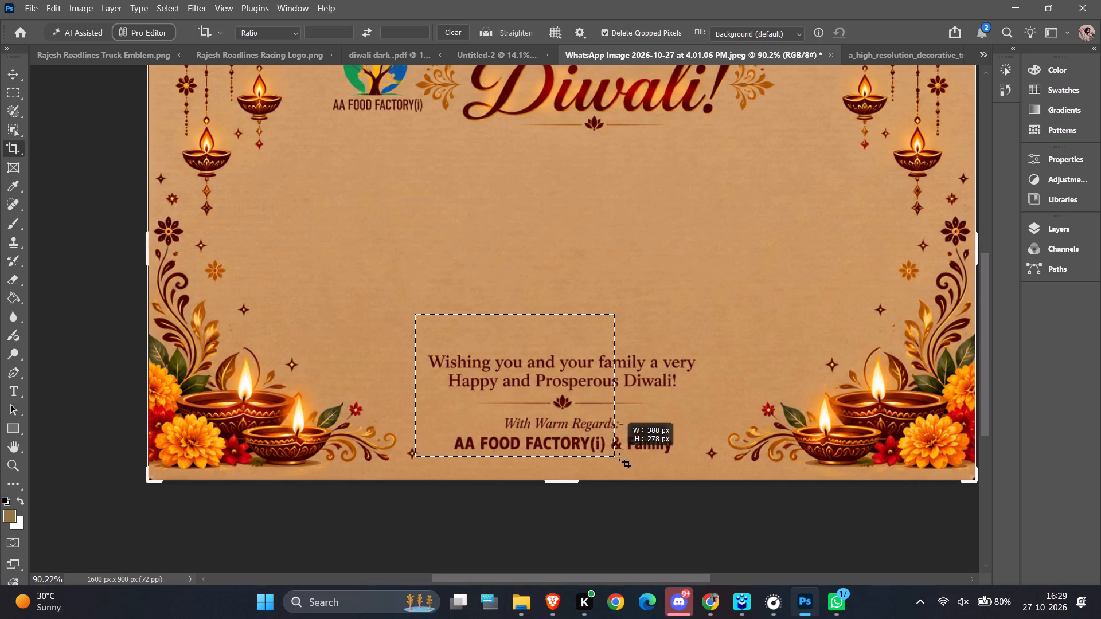
left_click_drag(619, 457, 708, 461)
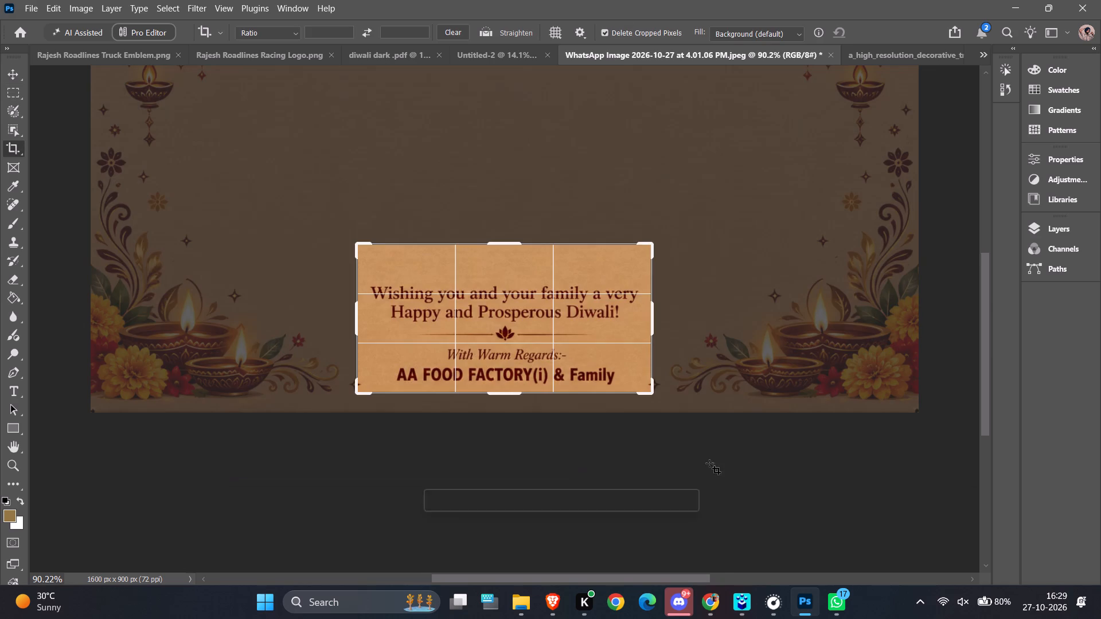
left_click(665, 416)
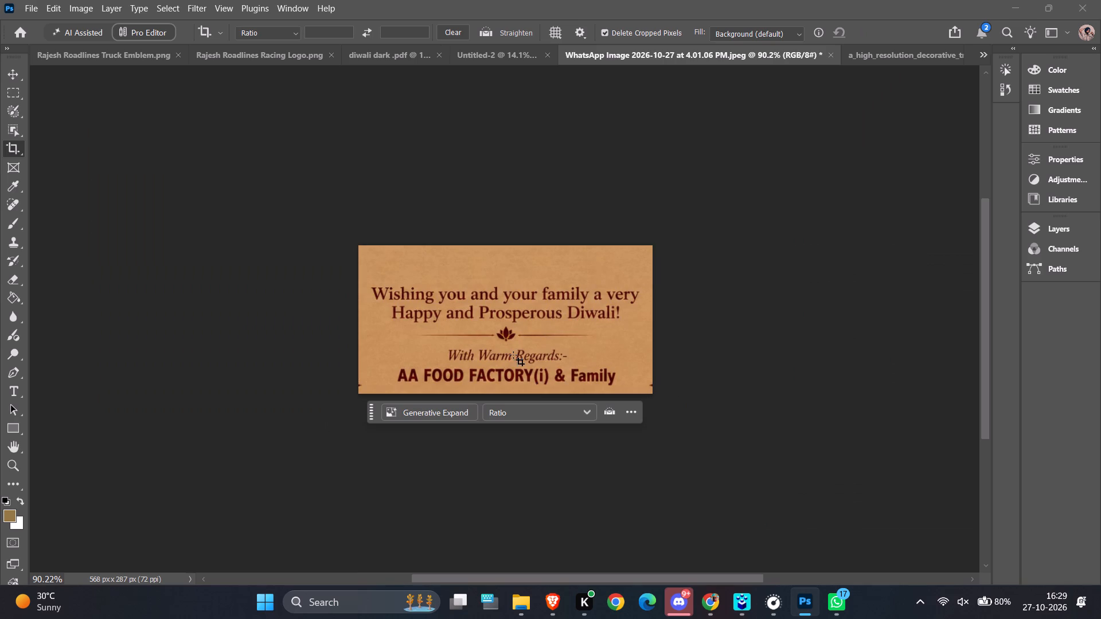
Run Select Subject on the cropped greeting text image.
left_click(155, 9)
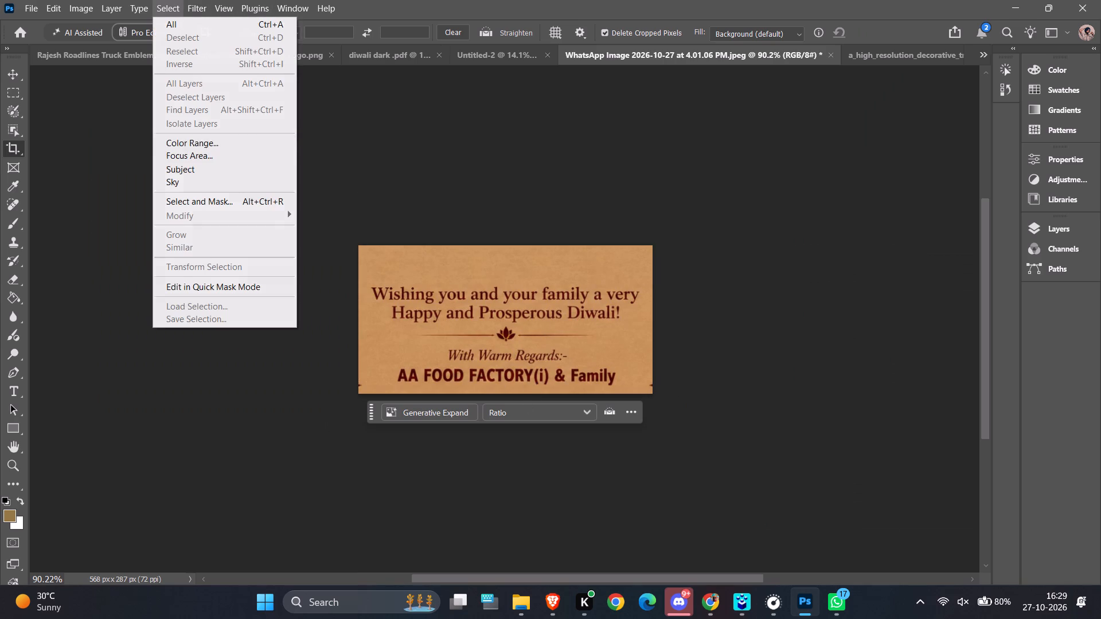
left_click(207, 169)
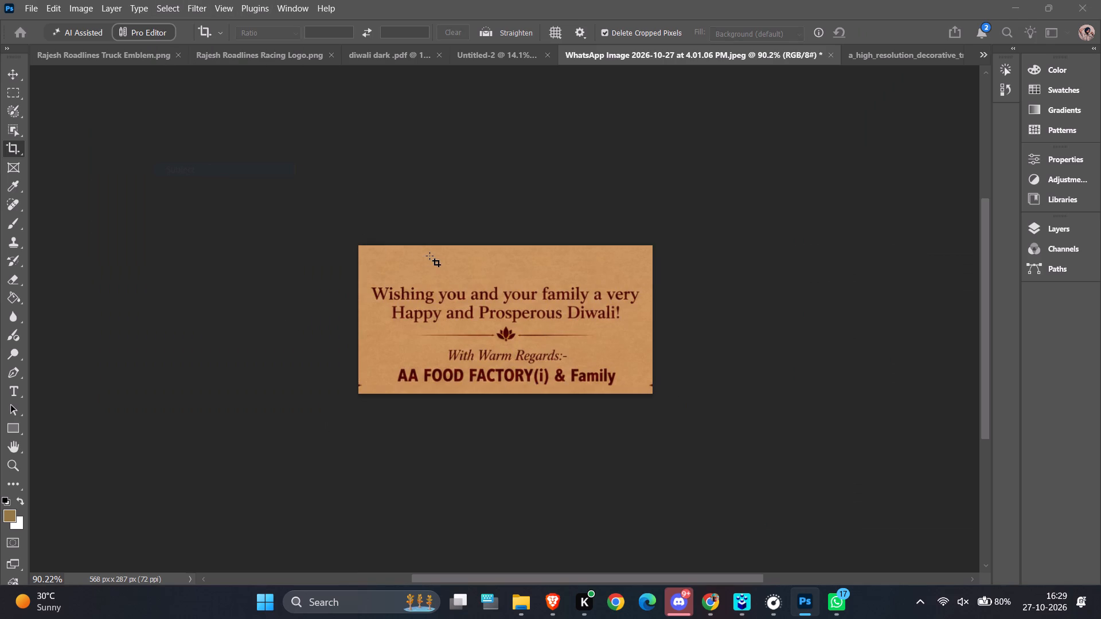
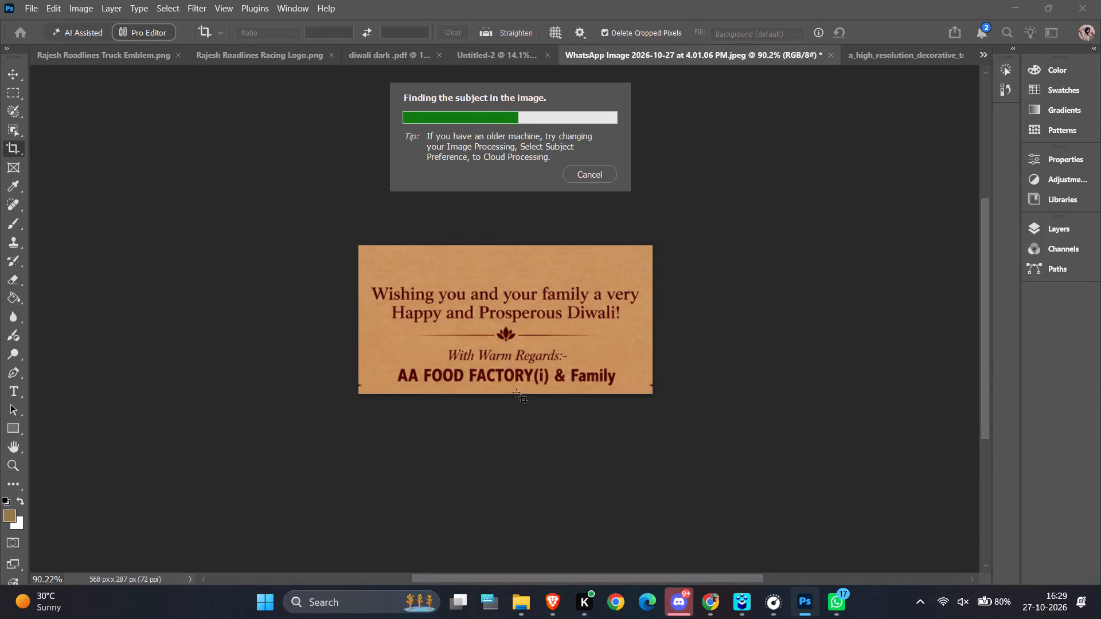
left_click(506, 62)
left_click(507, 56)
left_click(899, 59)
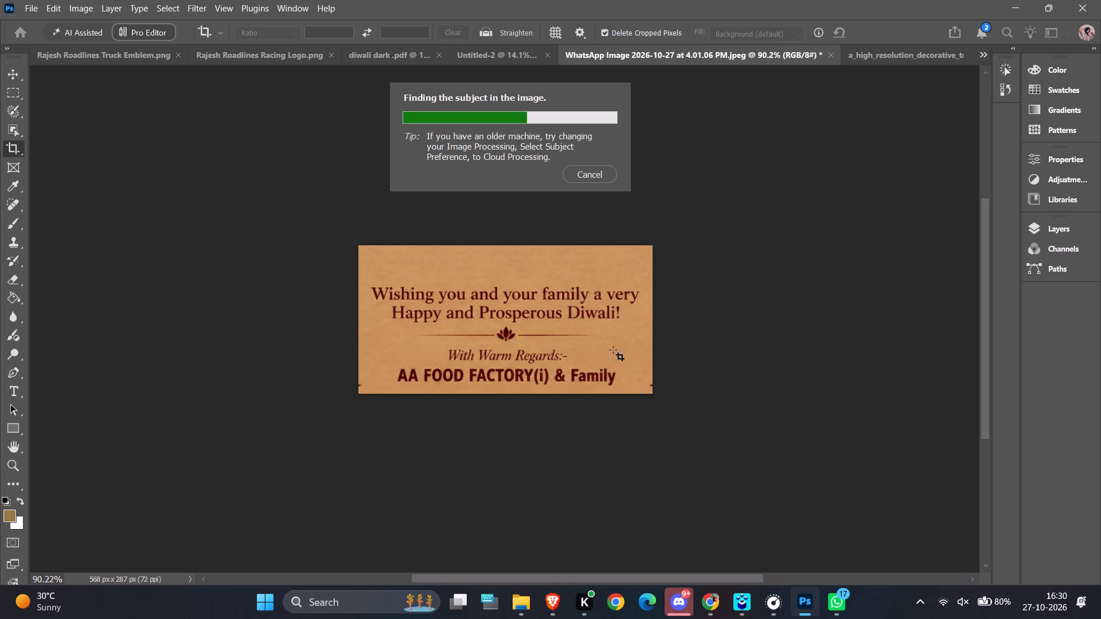
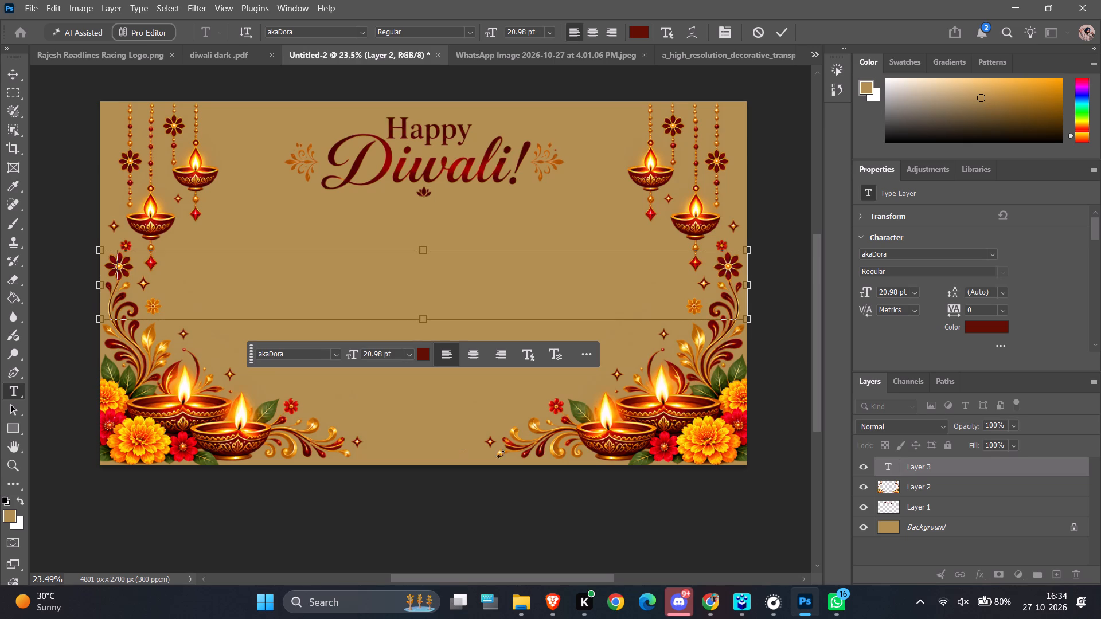
Enter the first greeting line, indented with spaces, as "Wishing you and your family a very" in the text box below the title.
key("space")
key("space")
key("space")
key("space")
key("space")
key("space")
key("space")
key("space")
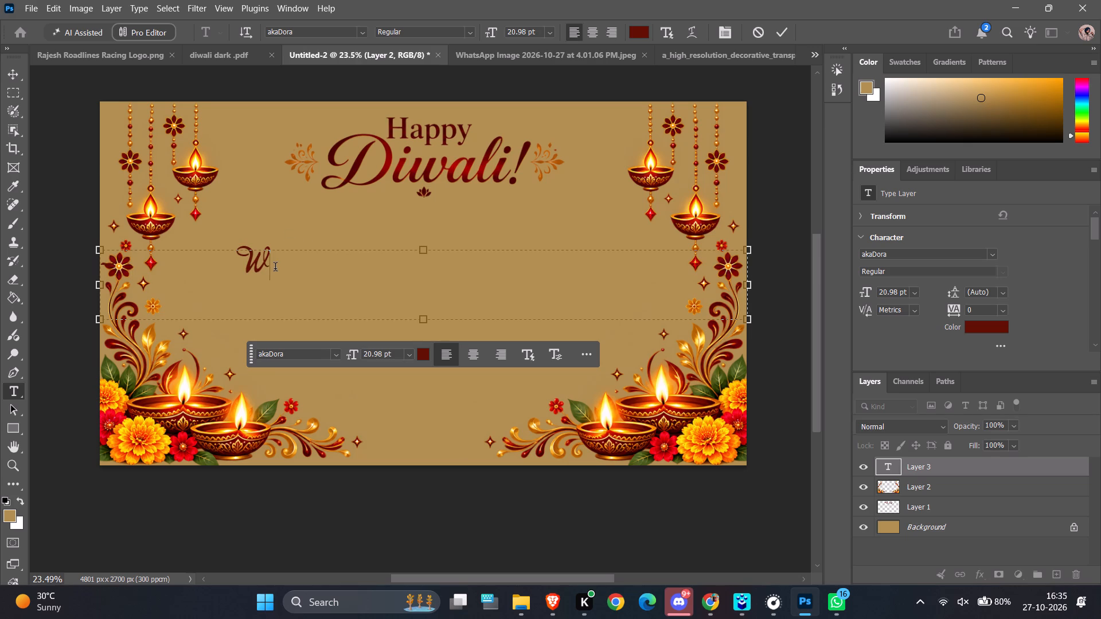
type("is")
type("hing")
key("space")
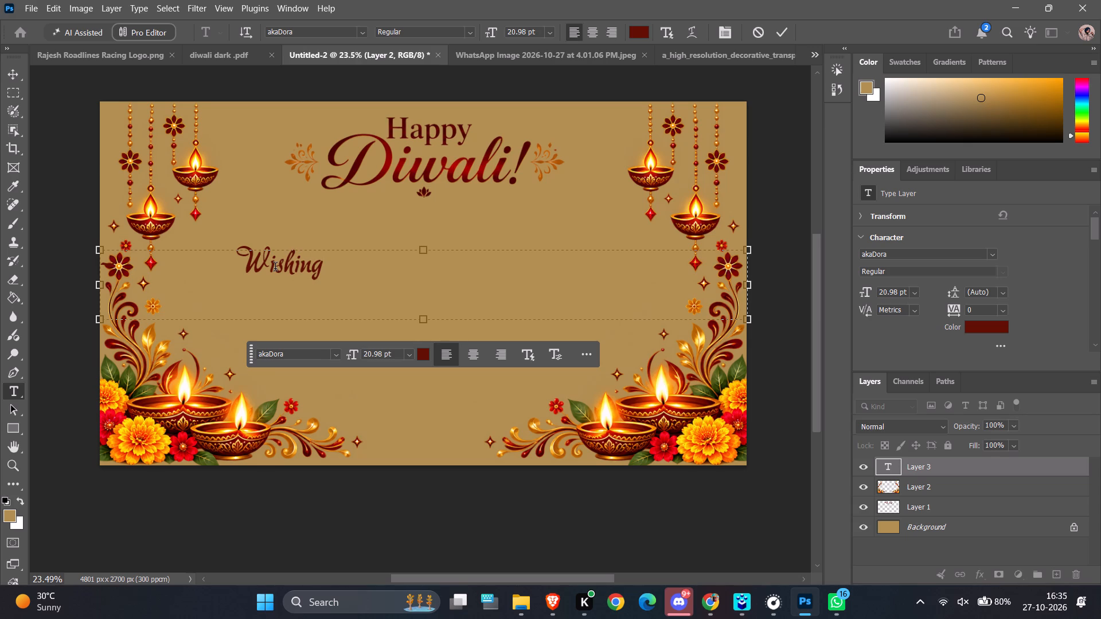
key("y")
type("ou")
key("space")
type("and")
key("space")
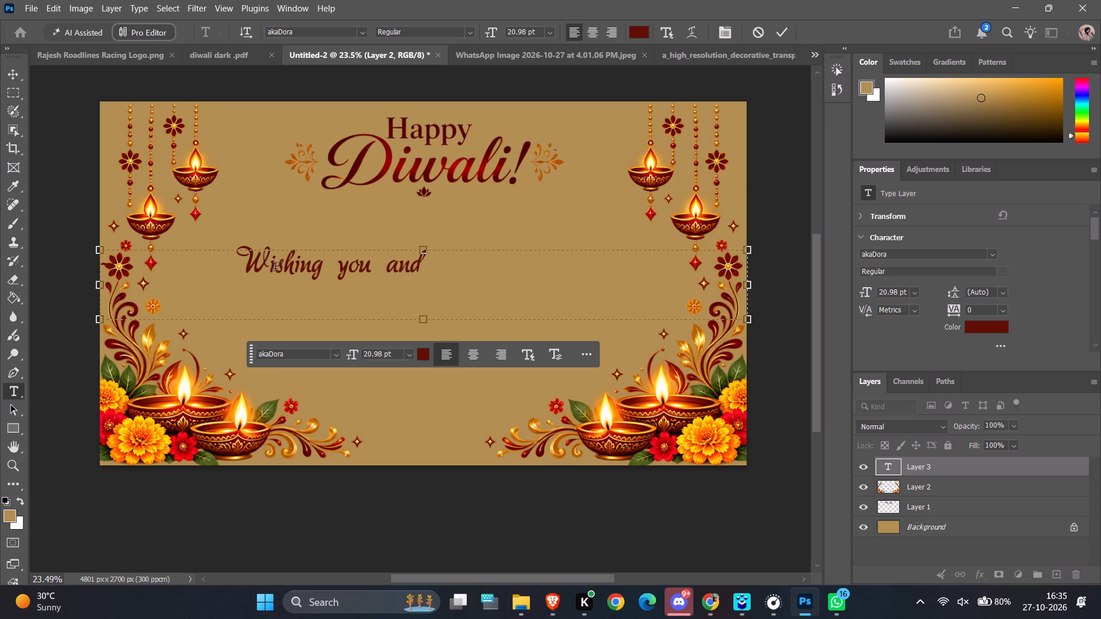
key("y")
type("our")
key("space")
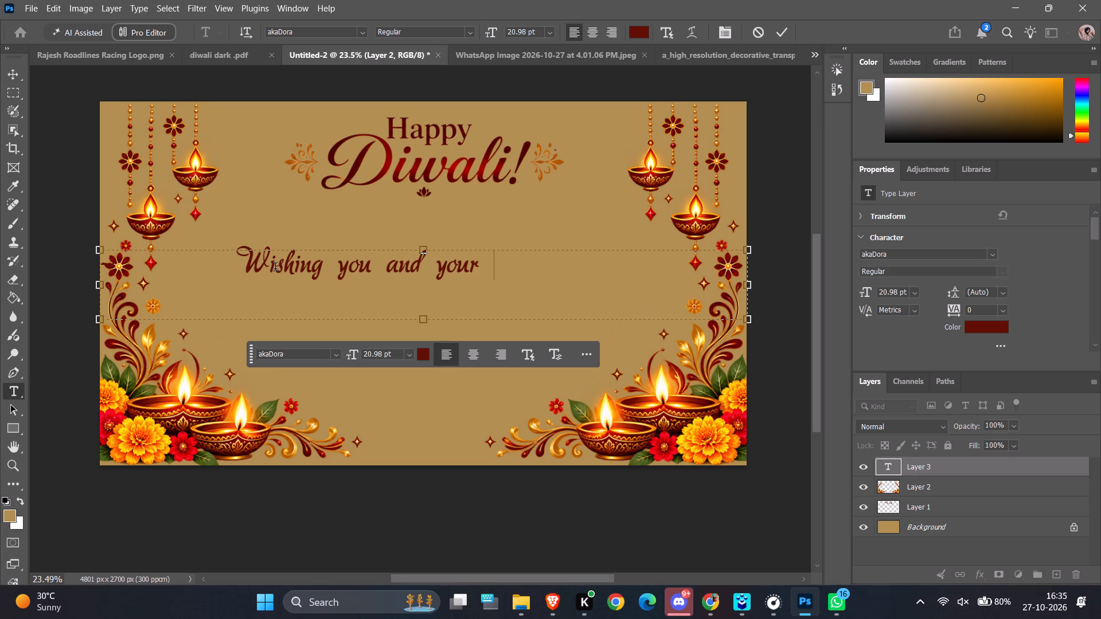
type("family")
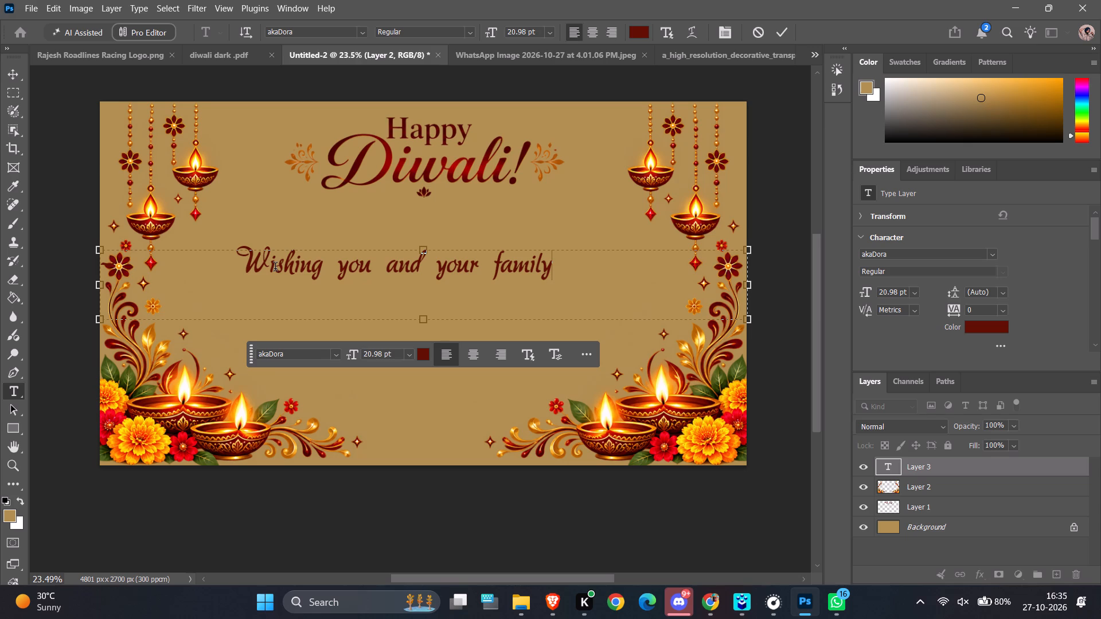
key("space")
type("a")
key("space")
type("very")
key("space")
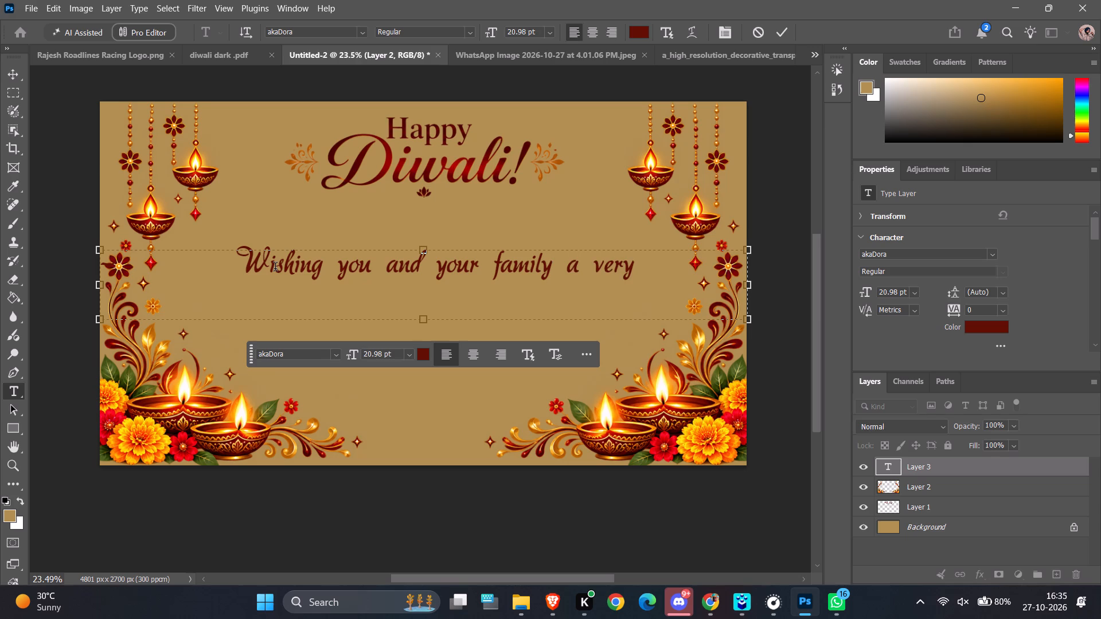
Start a second greeting line, indented with spaces, with the word "Happy".
key("shift+Return")
key("space")
key("space")
key("space")
key("space")
key("space")
key("space")
key("space")
key("space")
key("space")
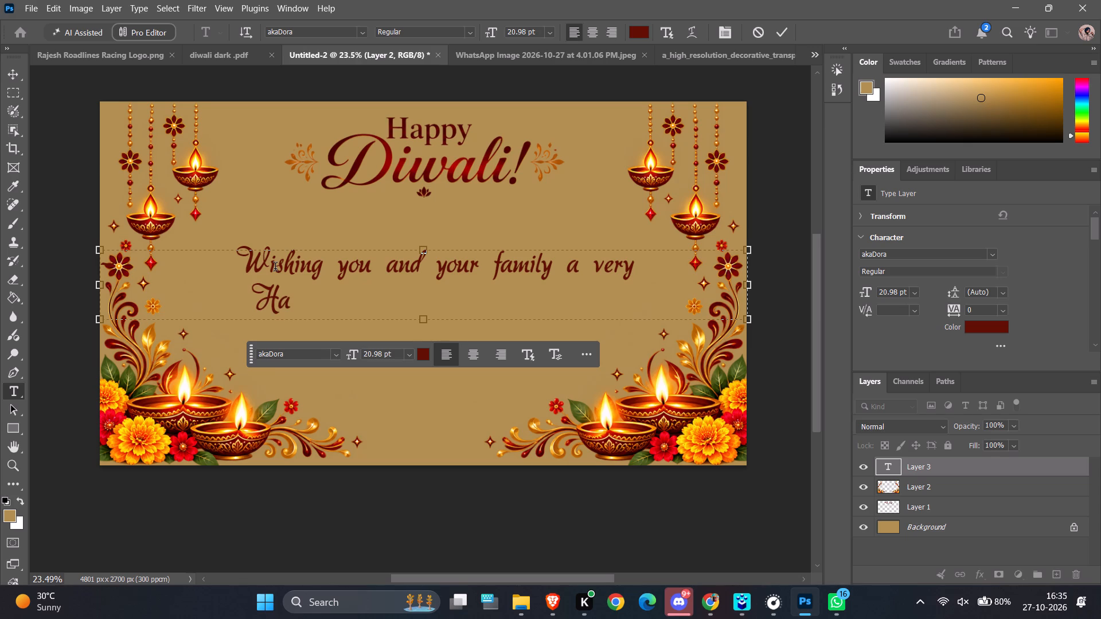
type("ppy")
key("space")
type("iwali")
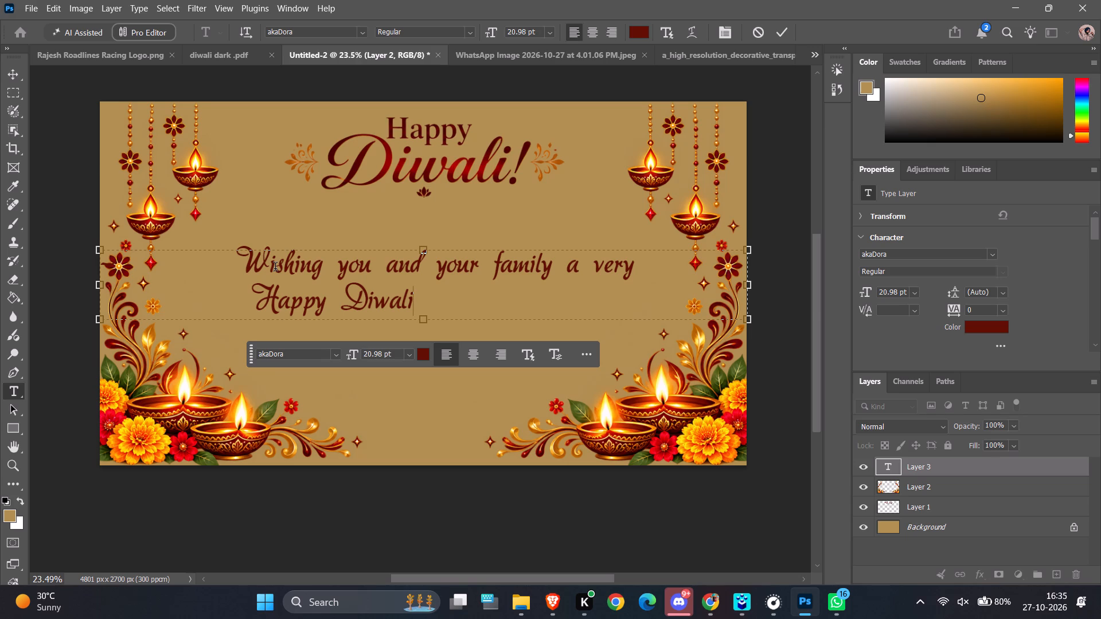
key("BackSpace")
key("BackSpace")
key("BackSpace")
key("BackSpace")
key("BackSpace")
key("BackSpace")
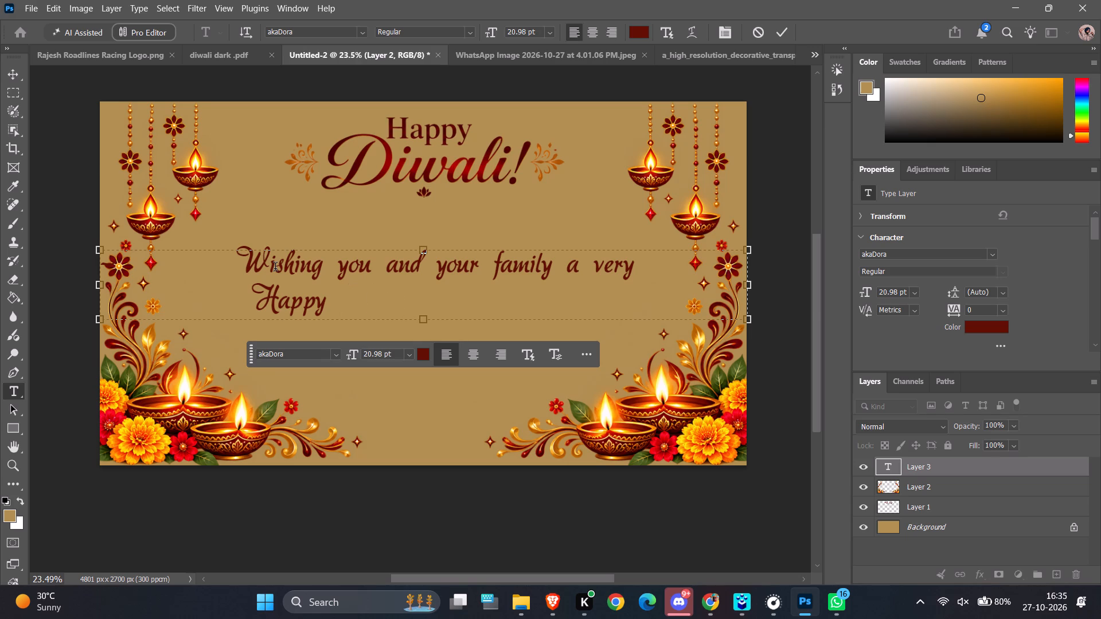
Complete the second greeting line after "Happy" with "amd Prosperous Diwali!".
type("amd")
key("space")
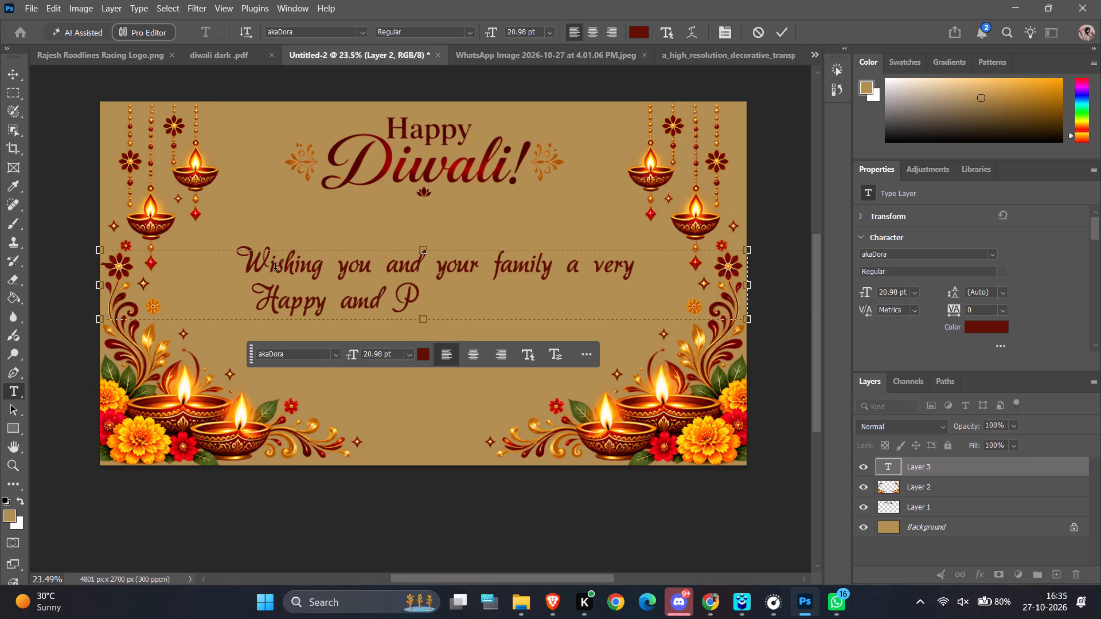
type("ro")
key("s")
type("perous")
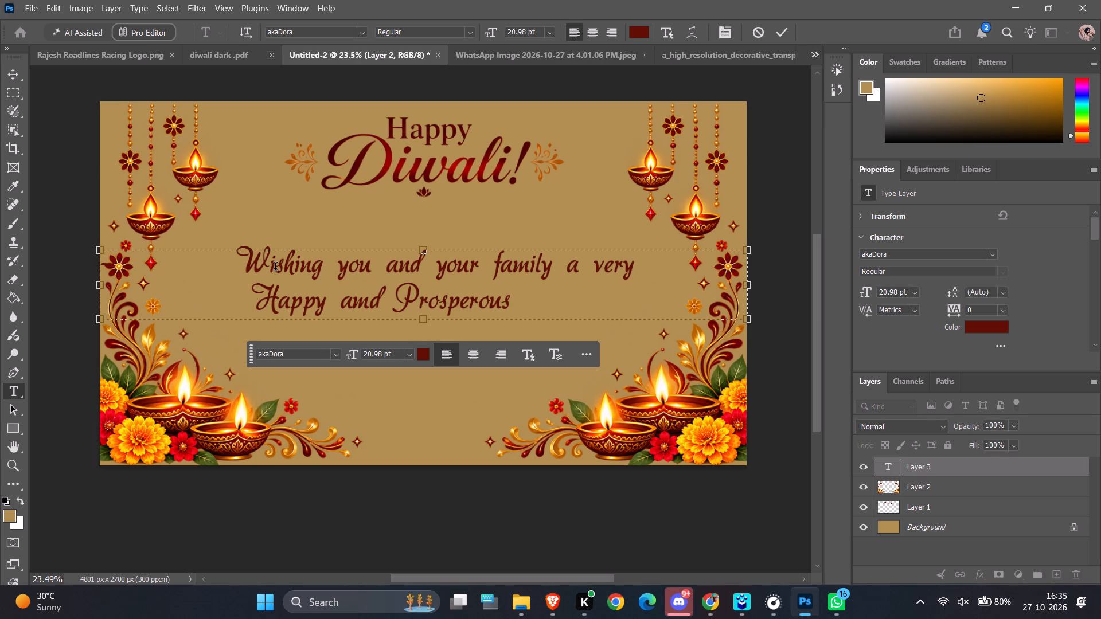
key("space")
type("iwali")
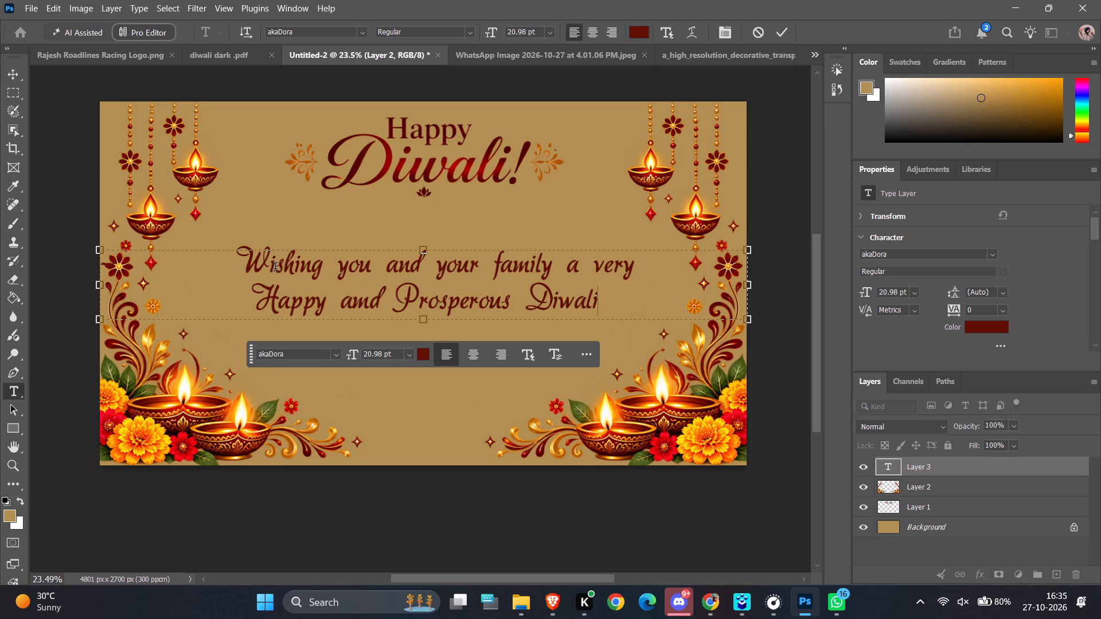
key("semicolon")
key("BackSpace")
key("shift+exclam")
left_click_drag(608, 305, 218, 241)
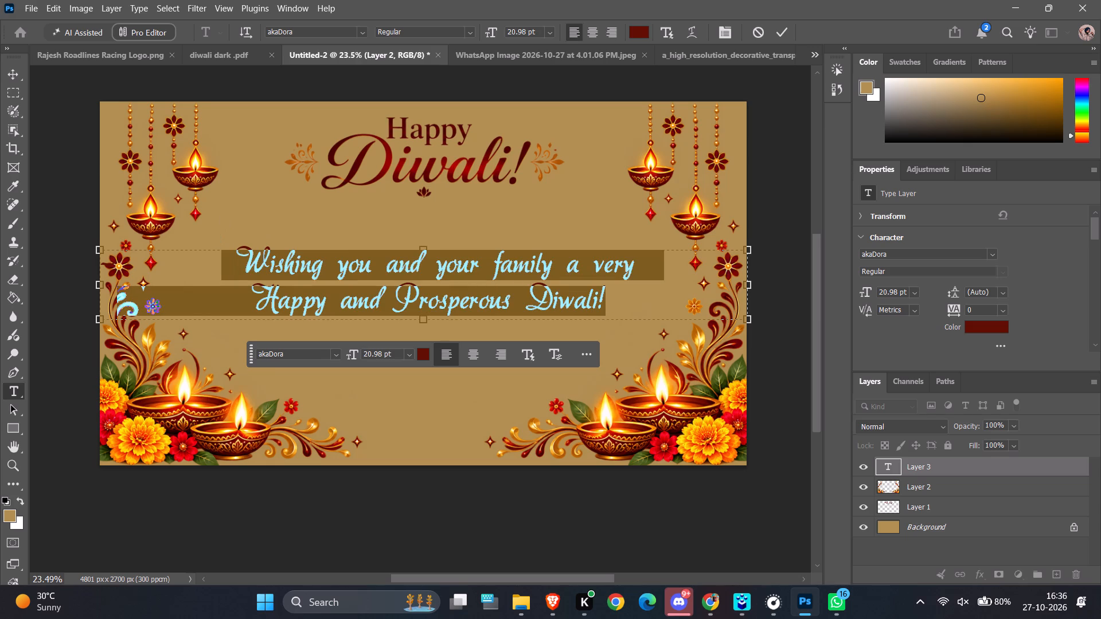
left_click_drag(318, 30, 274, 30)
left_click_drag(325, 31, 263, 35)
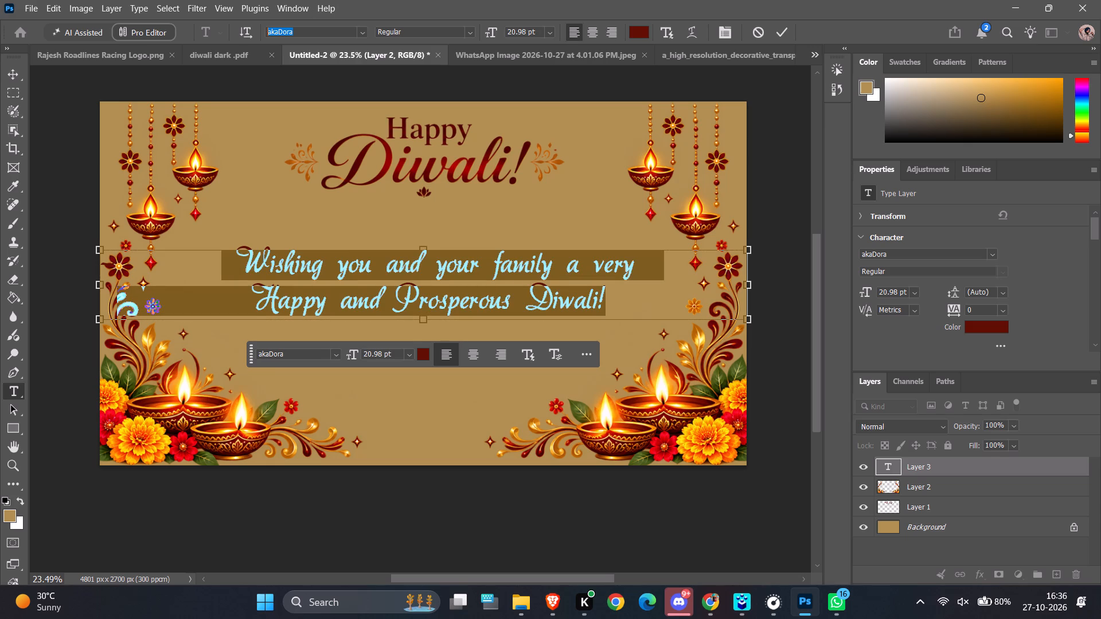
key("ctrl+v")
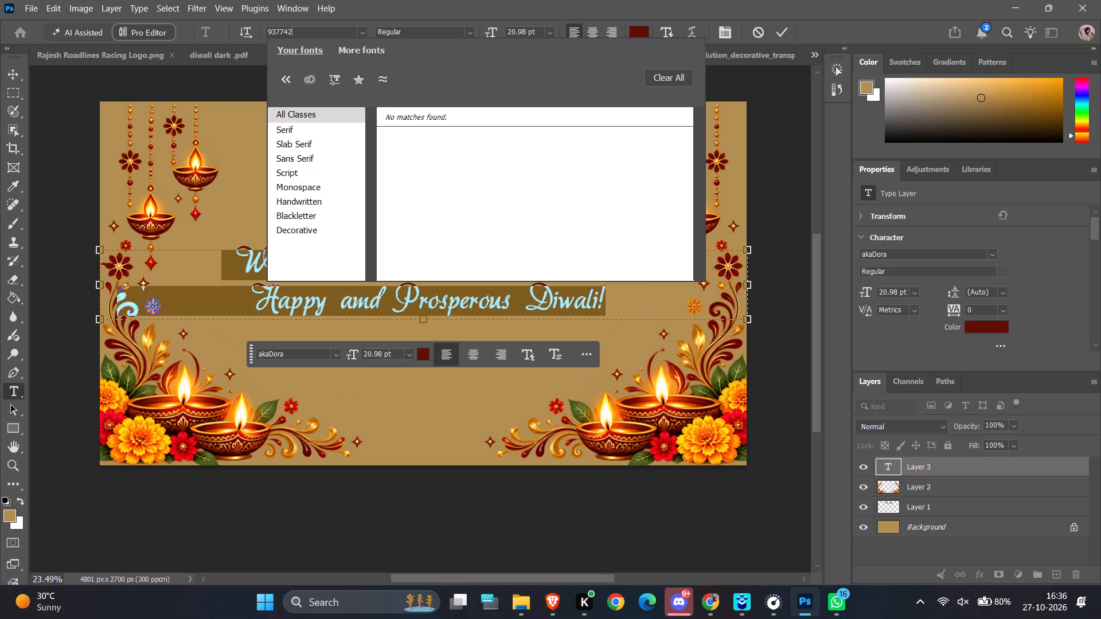
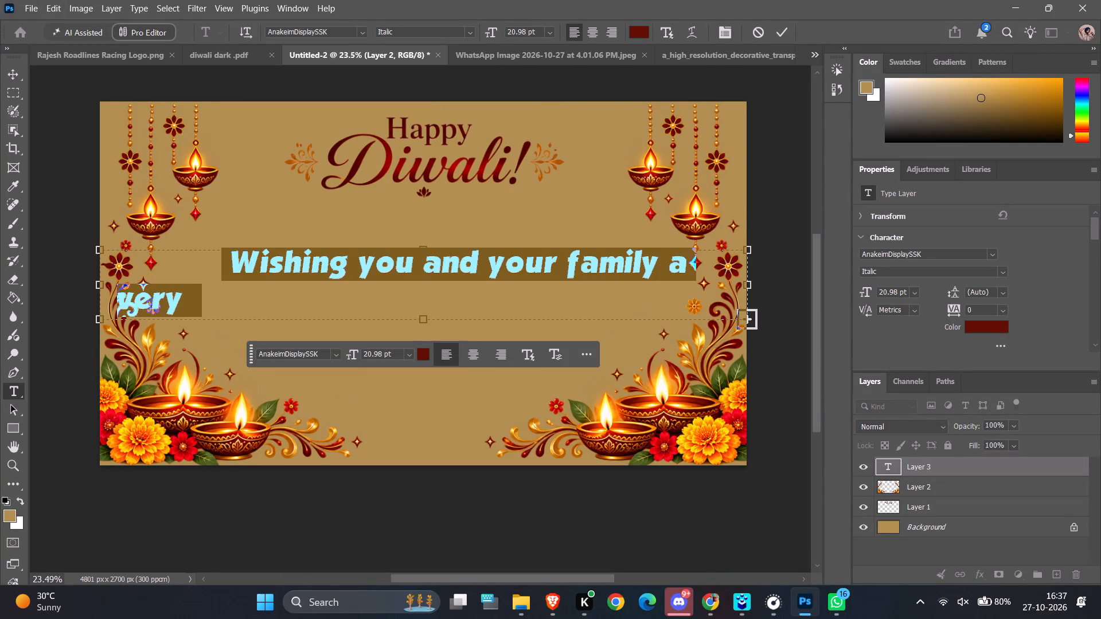
left_click(467, 33)
left_click(442, 66)
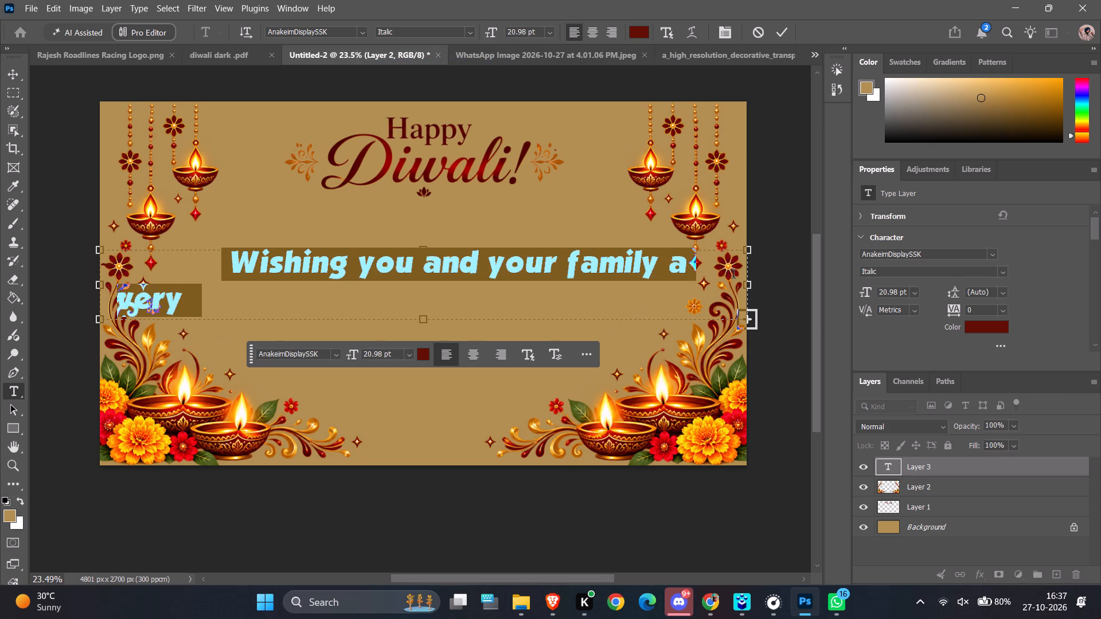
Widen the greeting's text frame past the card's right edge so each sentence part fits on its own line.
left_click_drag(747, 285, 807, 285)
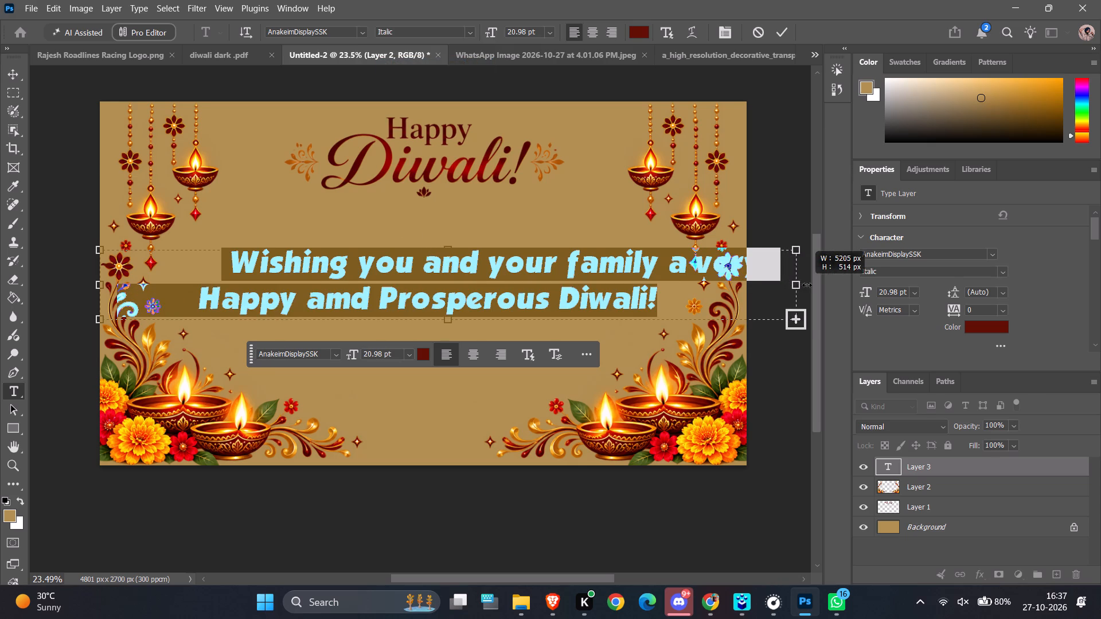
left_click_drag(807, 285, 833, 284)
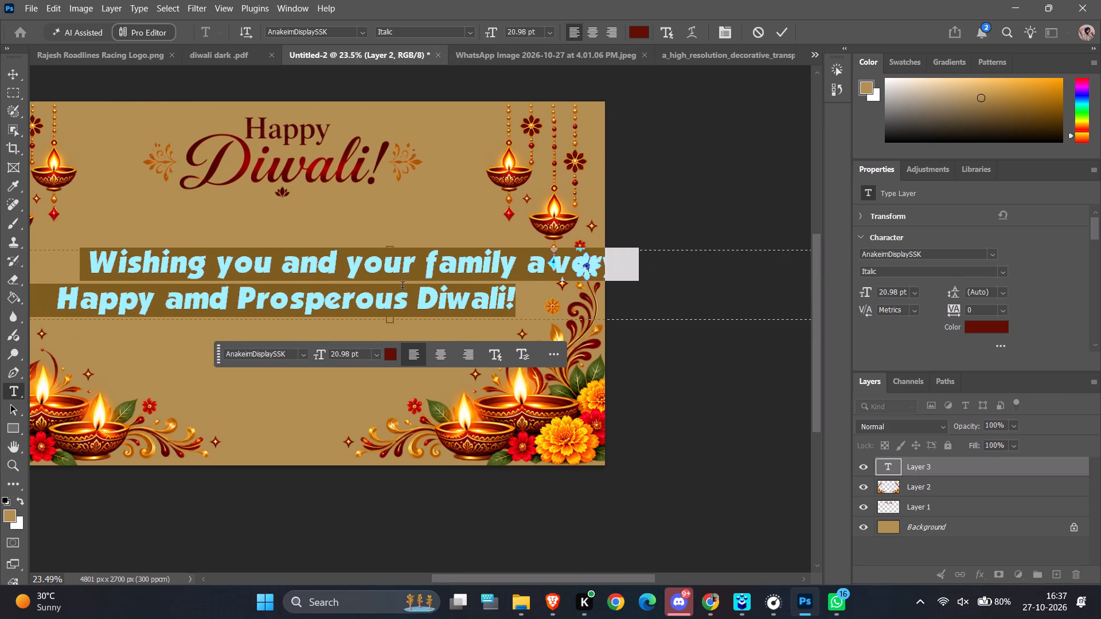
left_click(8, 73)
Scale the greeting text down proportionally to about 50%.
scroll(113, 257, "down", 4, "ctrl")
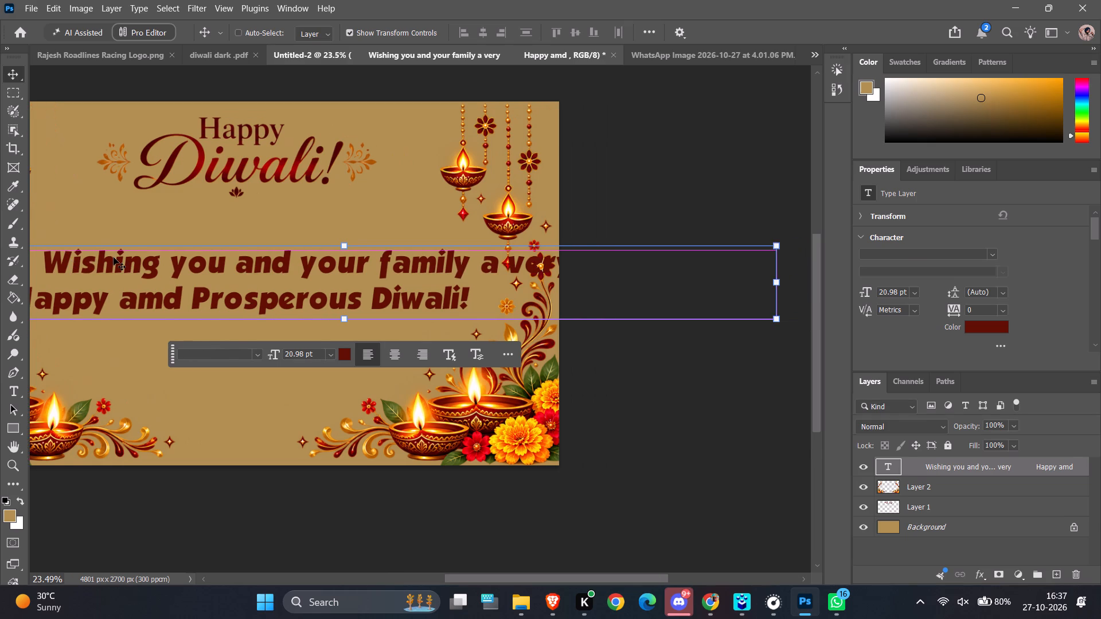
scroll(114, 257, "down", 5, "ctrl+alt")
scroll(374, 347, "up", 12, "ctrl")
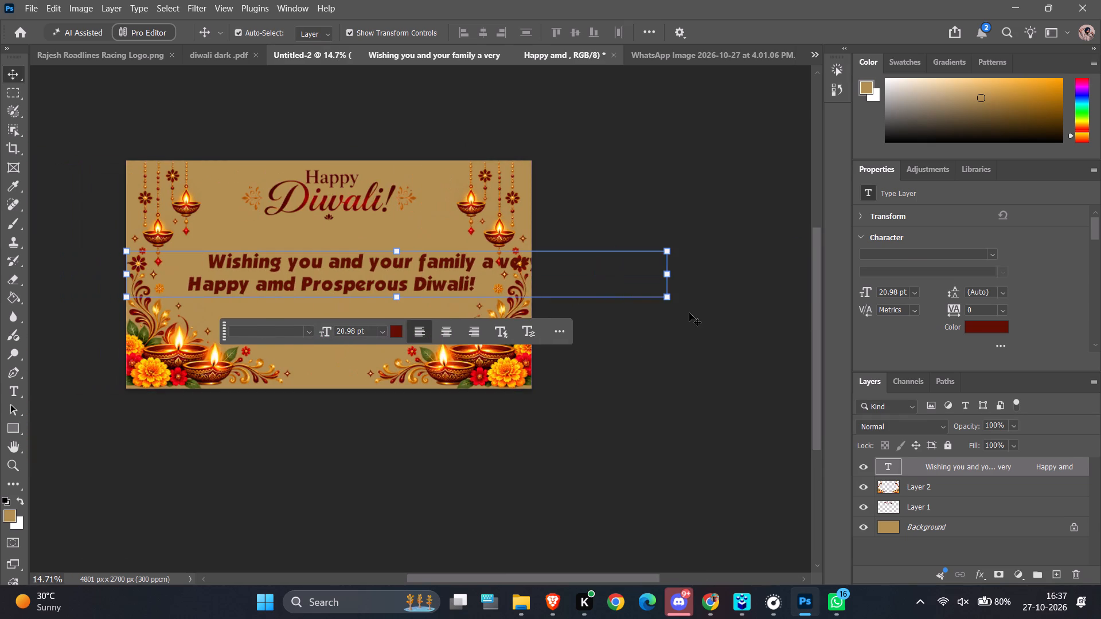
left_click_drag(669, 300, 399, 279)
scroll(309, 291, "up", 2, "ctrl+alt")
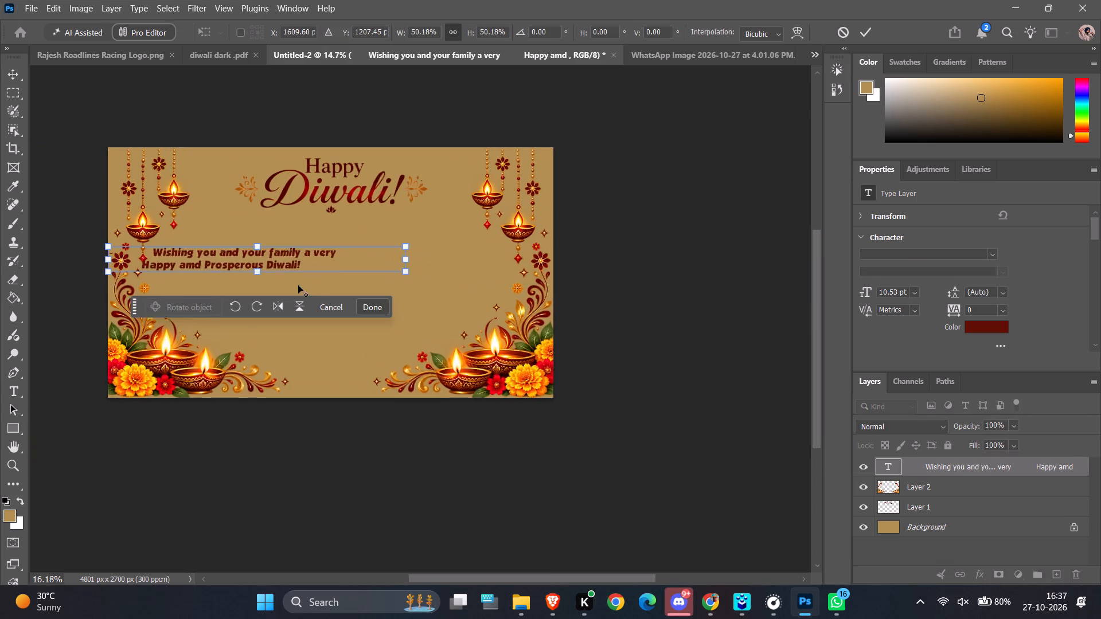
scroll(298, 285, "up", 14, "ctrl+alt")
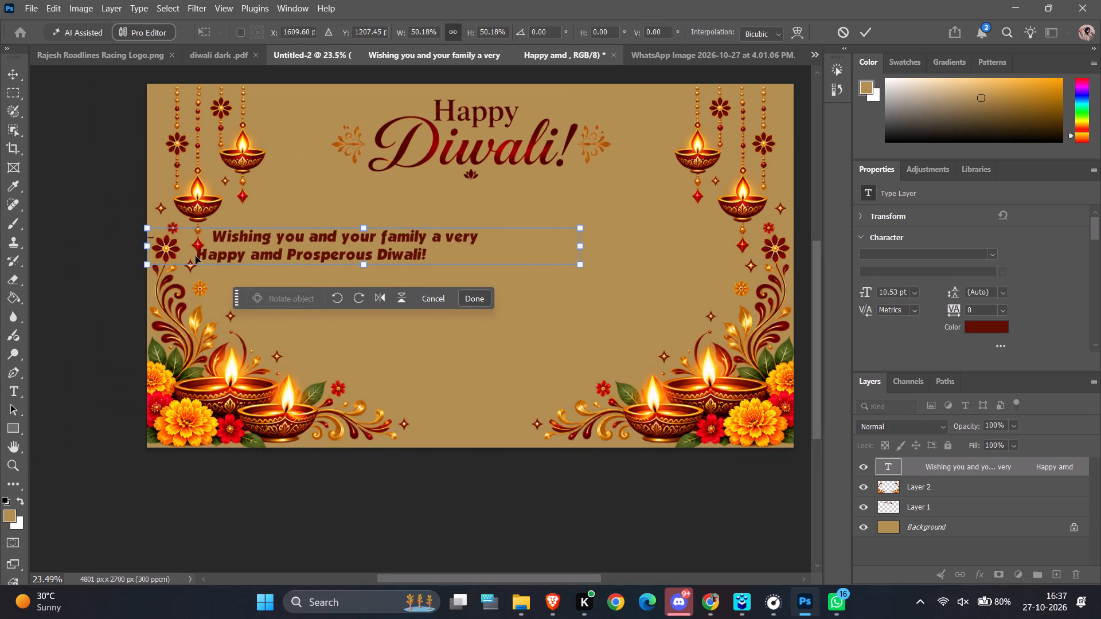
double_click(202, 256)
Insert six more spaces before "Happy" to shift the second greeting line under the middle of the first.
left_click(198, 252)
double_click(202, 252)
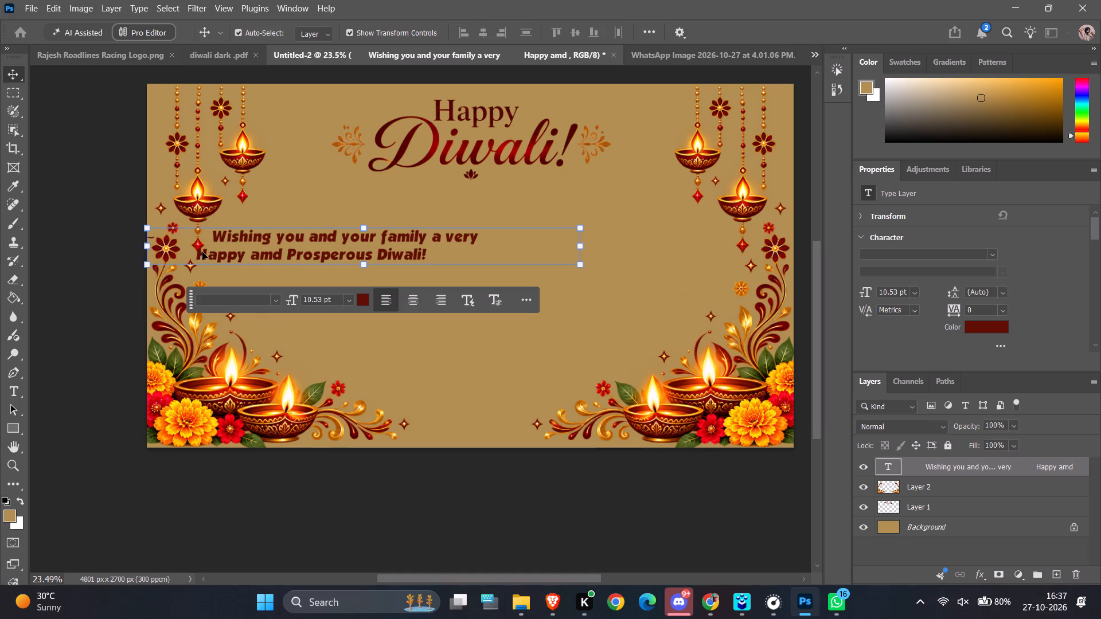
left_click(201, 253)
key("space")
key("space")
key("space")
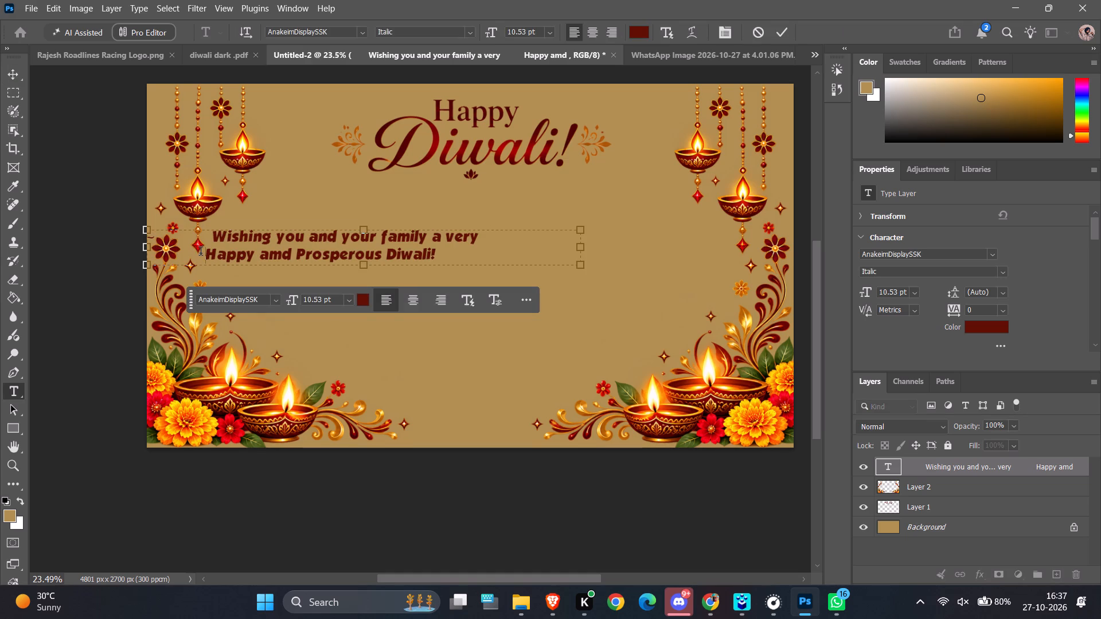
key("space")
key("space")
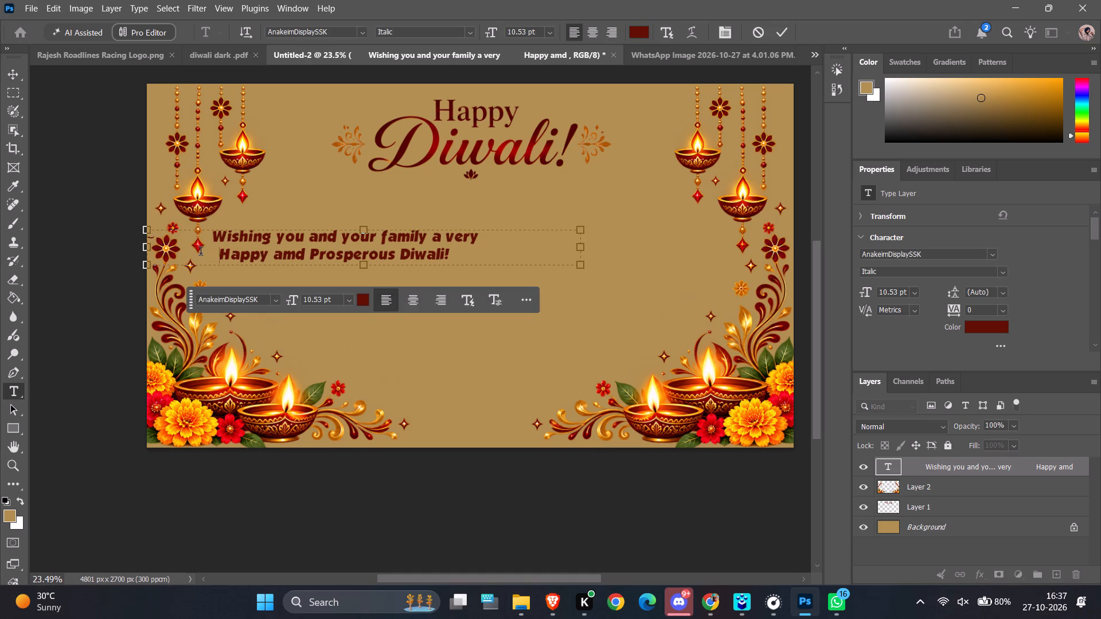
key("space")
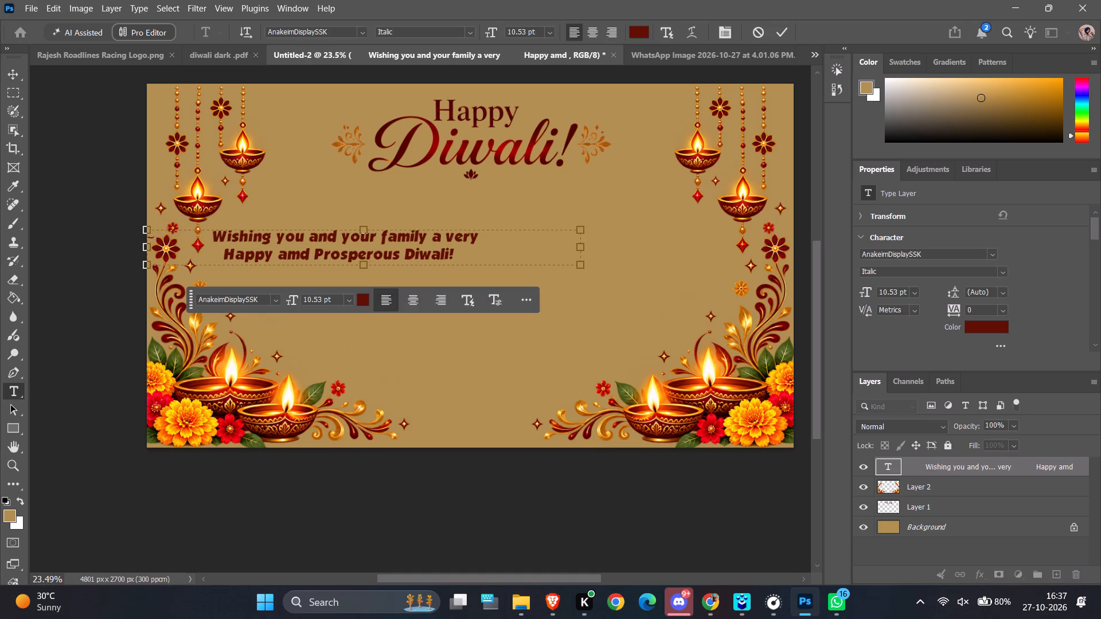
left_click(15, 75)
Move the greeting about 988 px across and 715 px down, centring it beneath the title just above the diyas.
left_click_drag(315, 237, 440, 358)
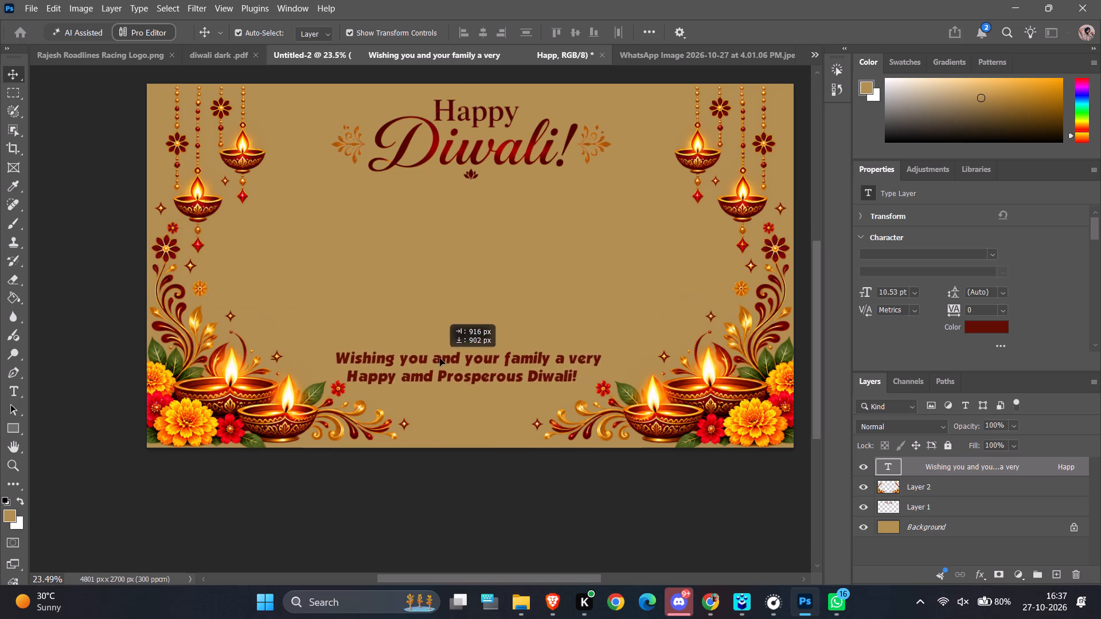
left_click_drag(440, 358, 442, 347)
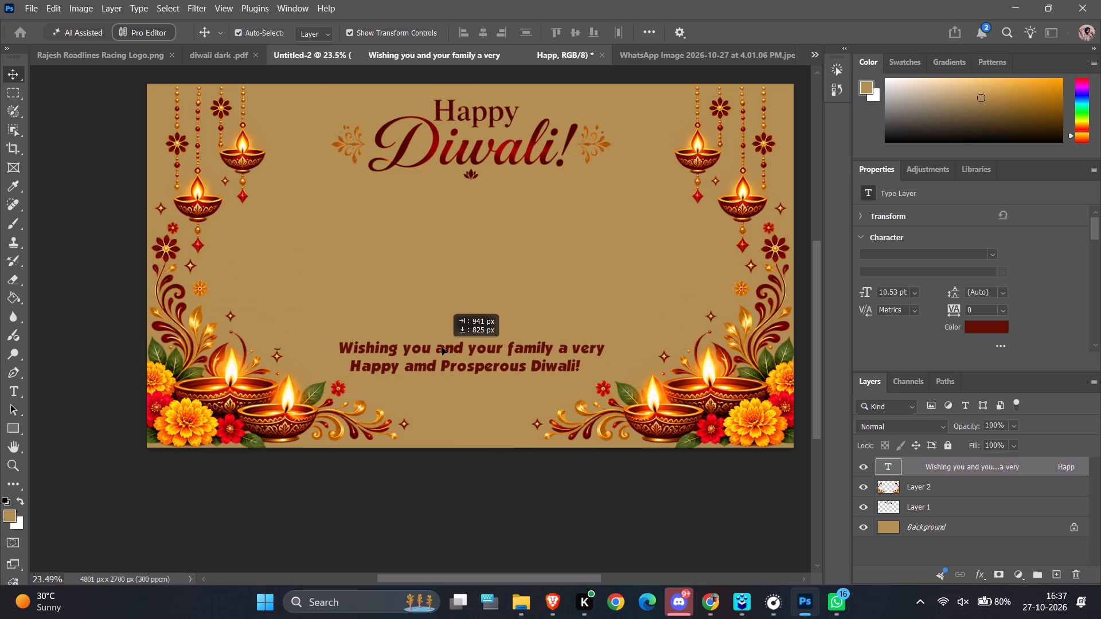
left_click_drag(442, 347, 446, 332)
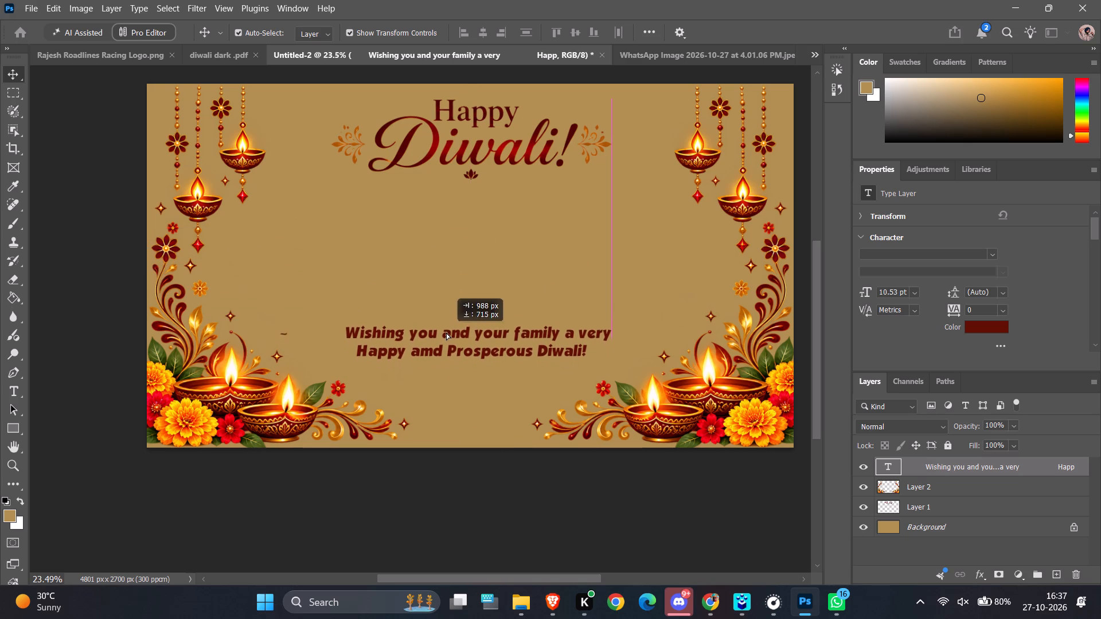
left_click_drag(446, 332, 446, 332)
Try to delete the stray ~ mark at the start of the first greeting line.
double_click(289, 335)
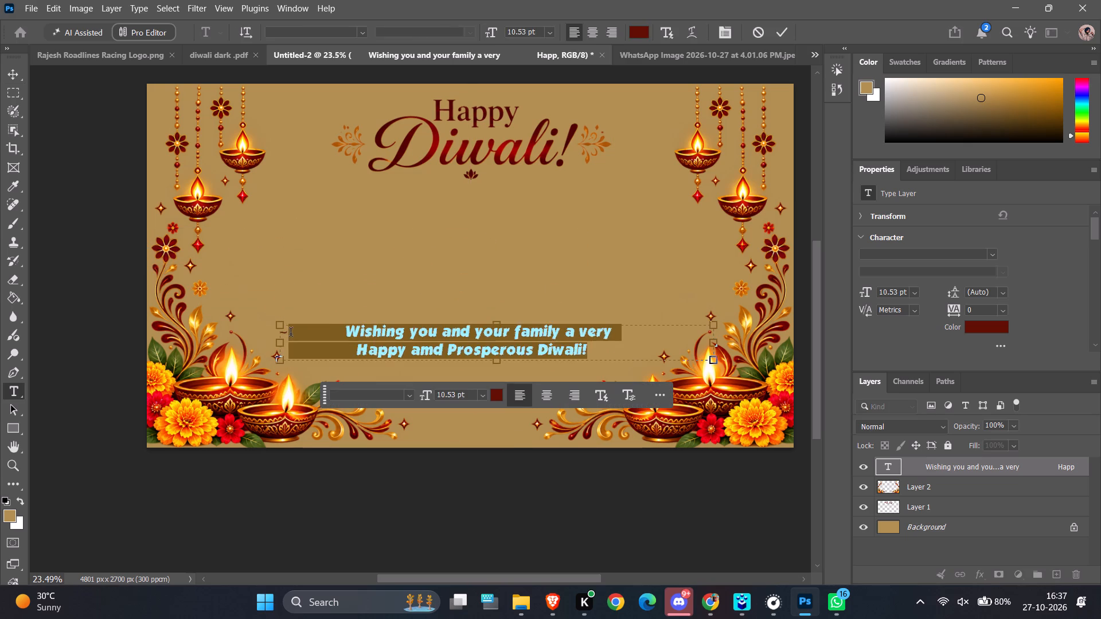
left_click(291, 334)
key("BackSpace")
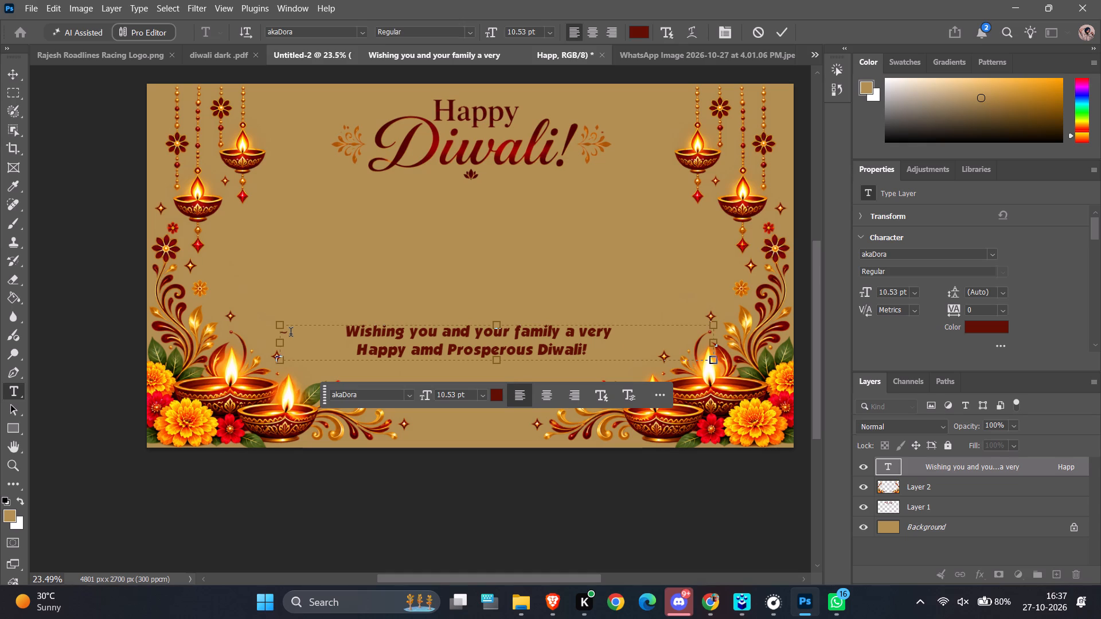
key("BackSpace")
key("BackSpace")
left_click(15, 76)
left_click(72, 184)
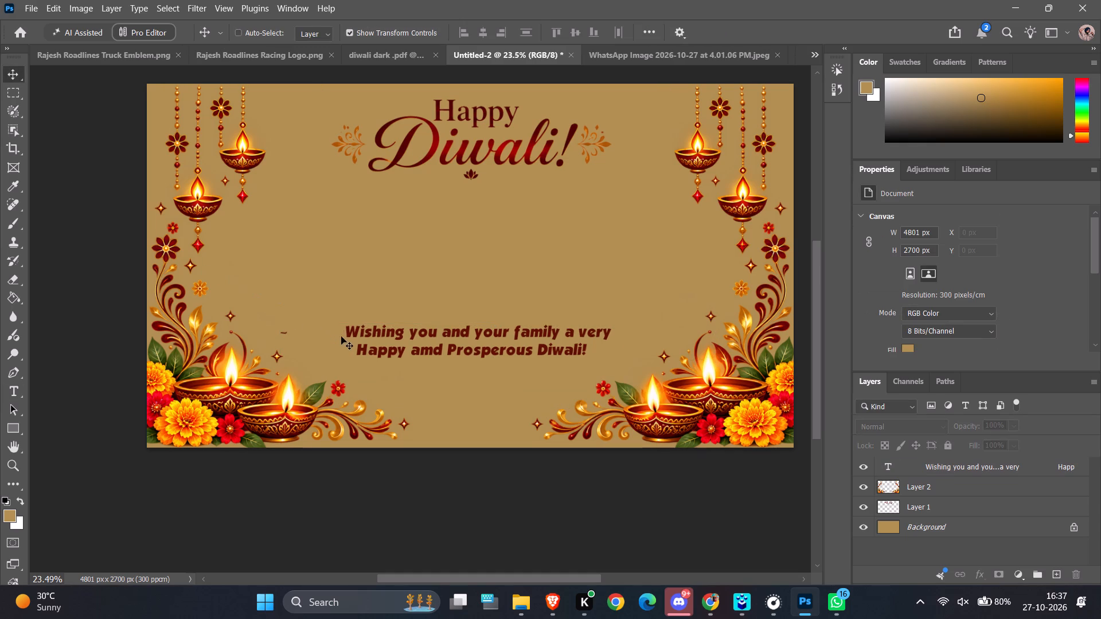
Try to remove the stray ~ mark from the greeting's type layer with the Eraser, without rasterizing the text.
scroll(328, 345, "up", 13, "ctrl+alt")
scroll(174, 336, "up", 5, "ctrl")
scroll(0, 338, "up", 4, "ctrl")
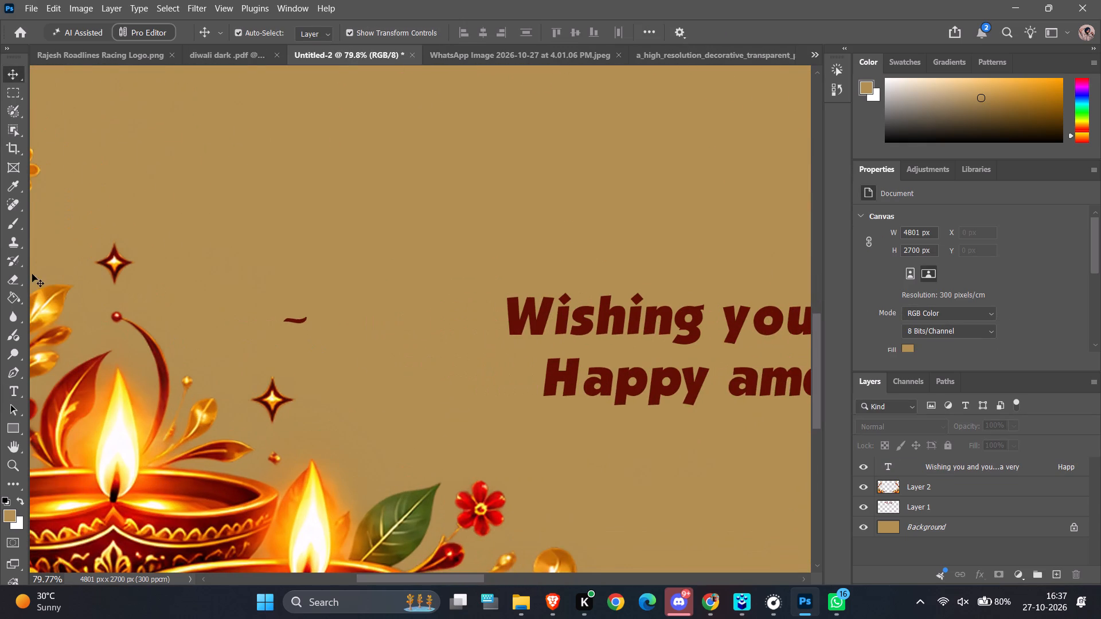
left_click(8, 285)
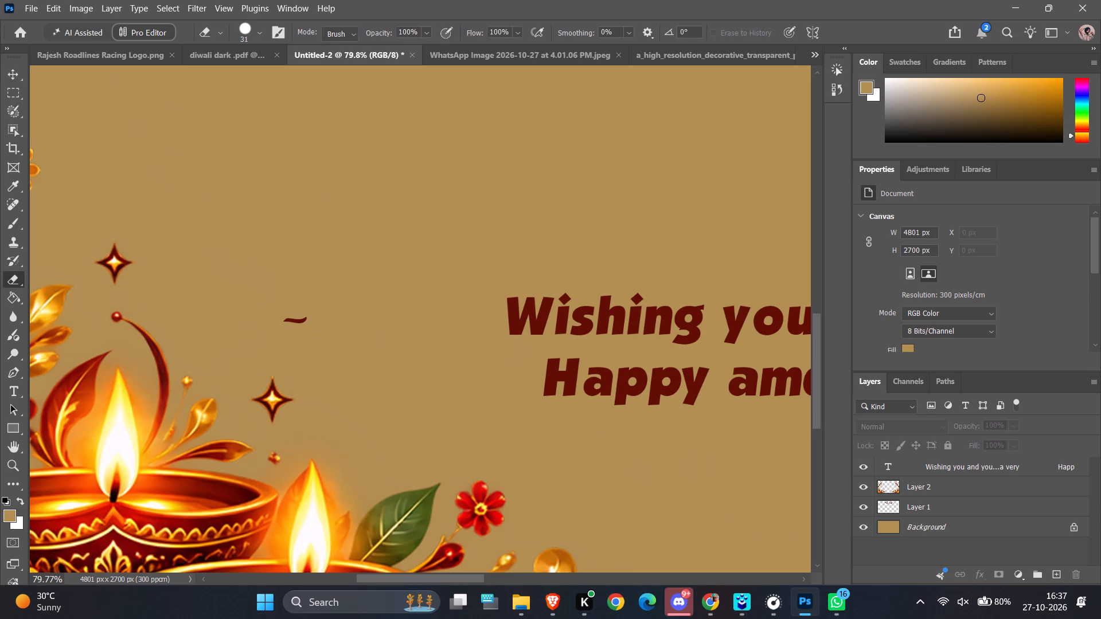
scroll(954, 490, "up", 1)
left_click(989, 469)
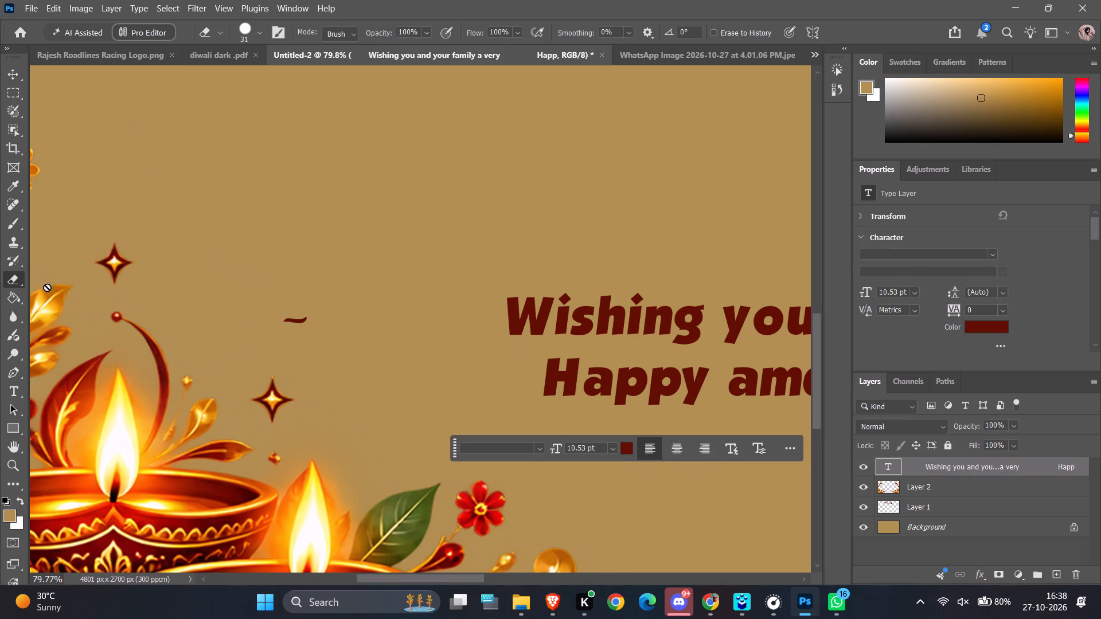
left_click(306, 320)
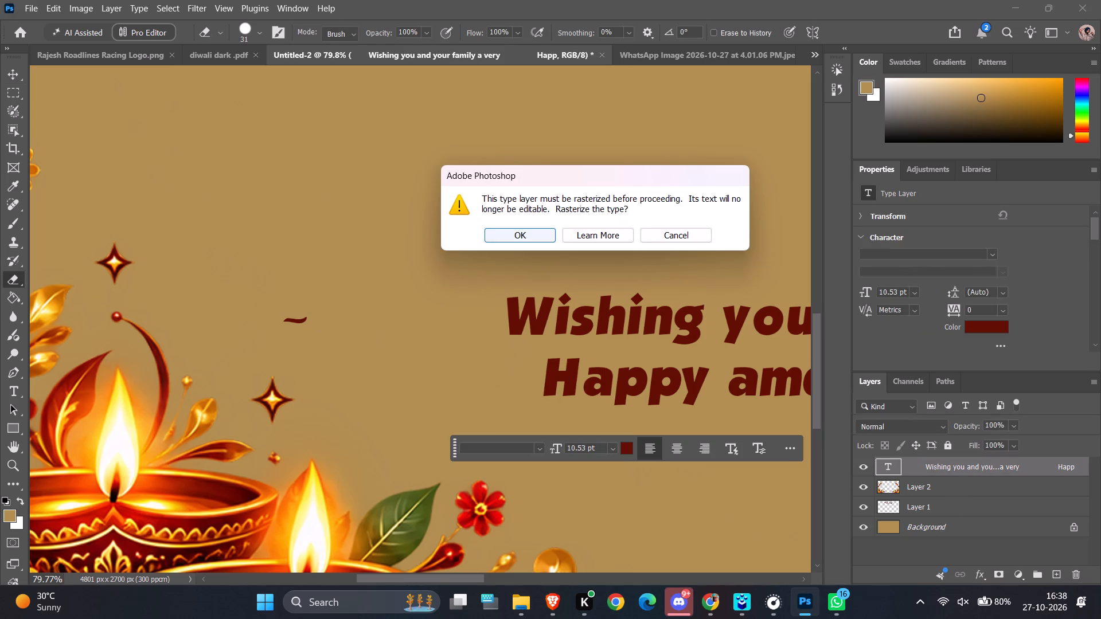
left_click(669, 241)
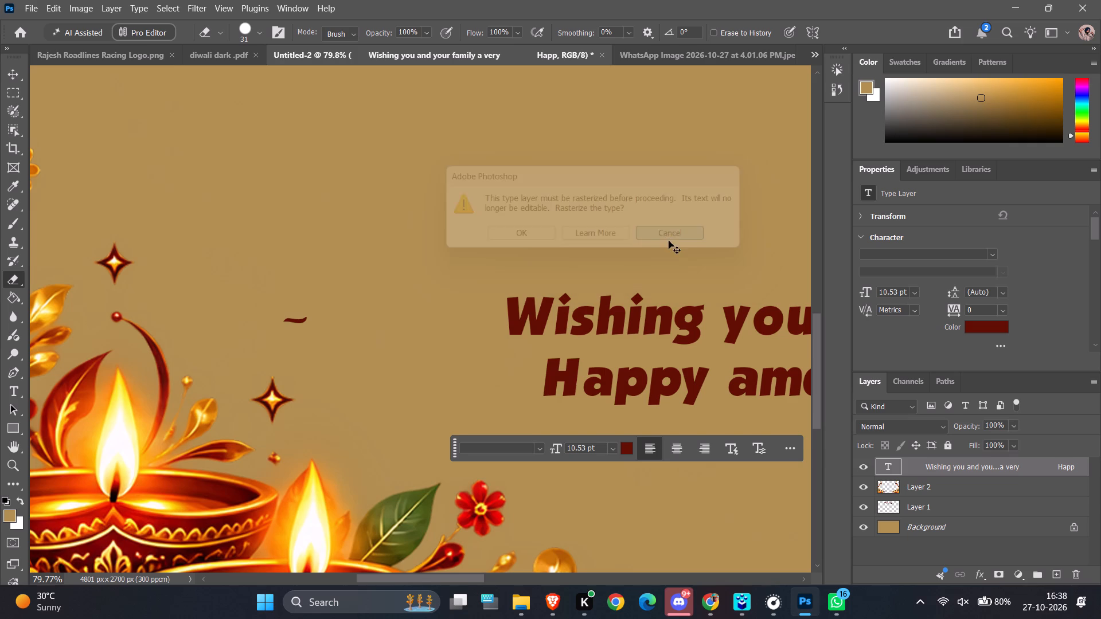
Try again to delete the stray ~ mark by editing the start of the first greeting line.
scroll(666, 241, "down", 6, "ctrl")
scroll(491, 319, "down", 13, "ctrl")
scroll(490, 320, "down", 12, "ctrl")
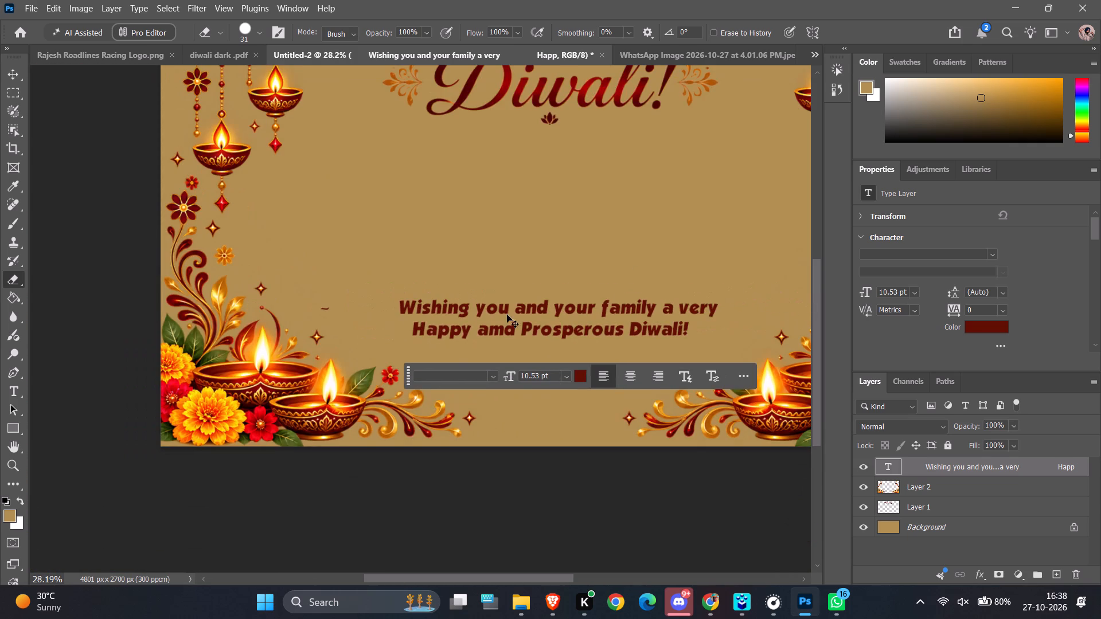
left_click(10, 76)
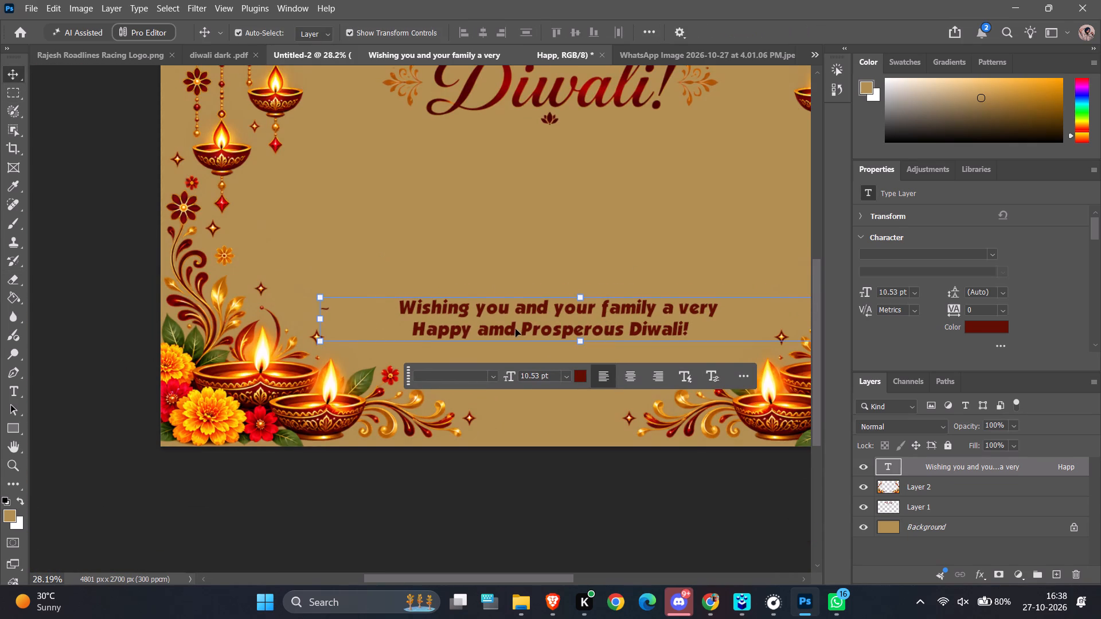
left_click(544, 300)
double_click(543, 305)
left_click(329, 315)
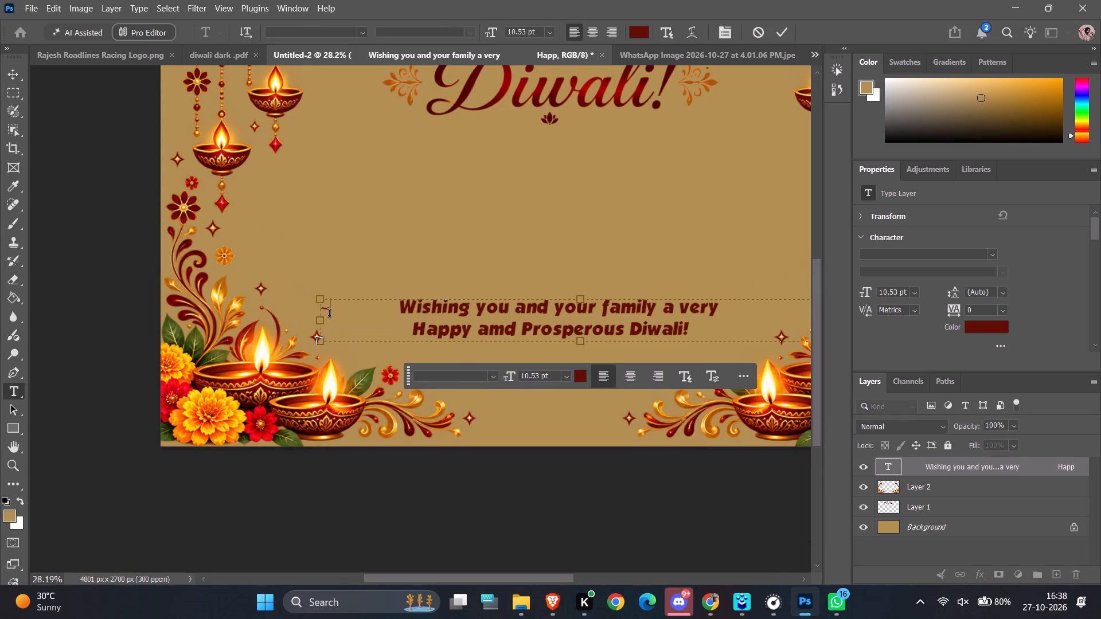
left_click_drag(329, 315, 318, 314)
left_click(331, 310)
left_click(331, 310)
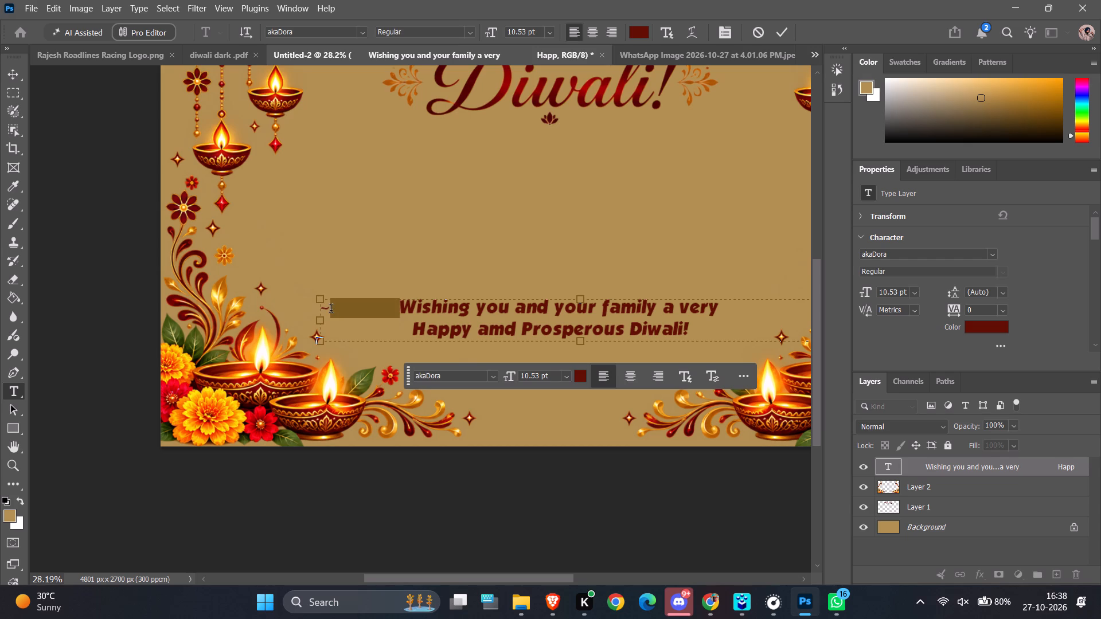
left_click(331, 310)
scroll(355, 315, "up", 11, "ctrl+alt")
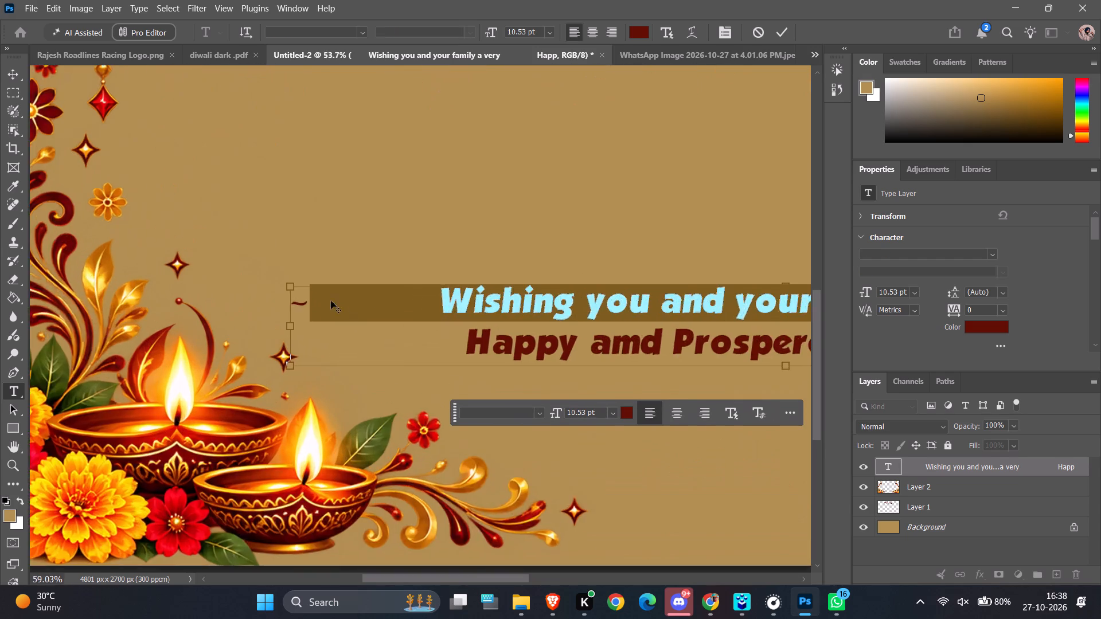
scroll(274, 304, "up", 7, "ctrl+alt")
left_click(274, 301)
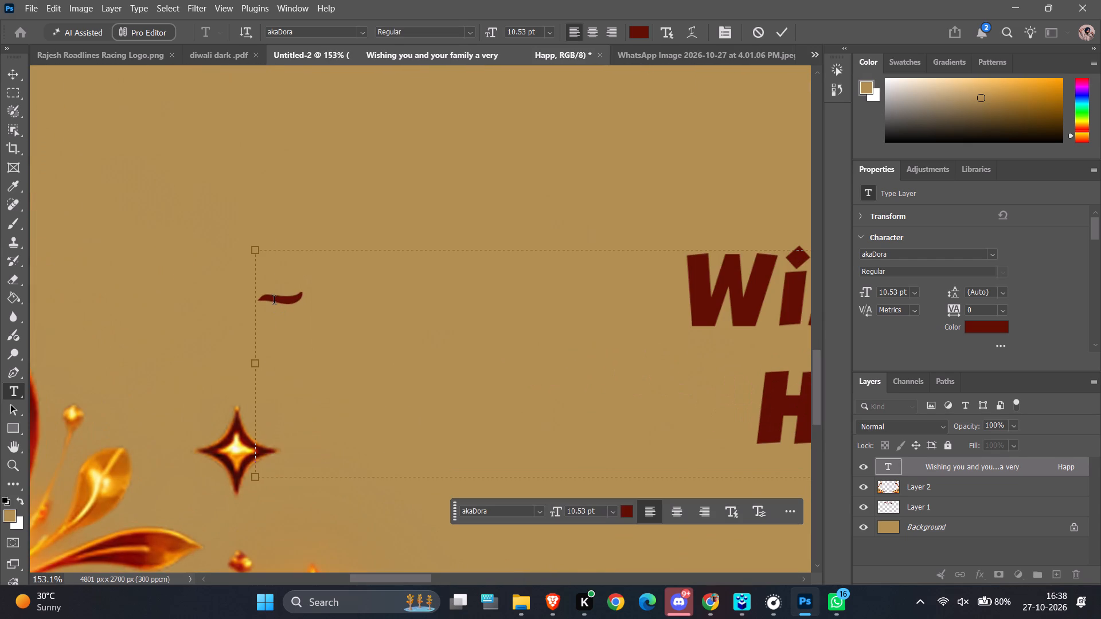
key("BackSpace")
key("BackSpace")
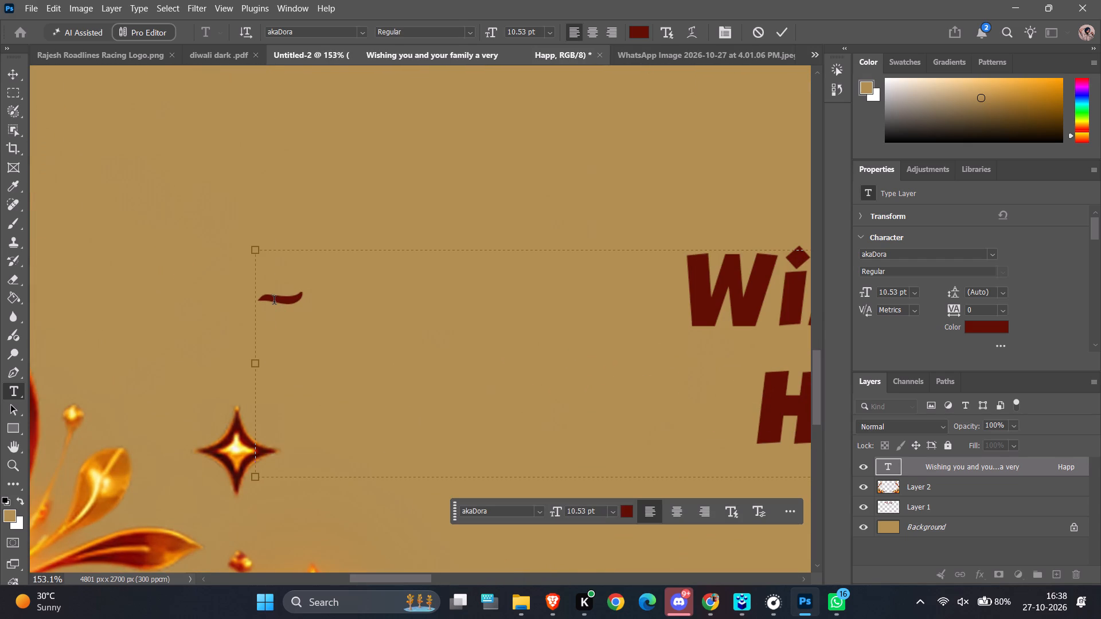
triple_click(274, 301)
Copy the whole two-line greeting text and delete its type layer from the card.
scroll(274, 301, "down", 7, "ctrl+alt")
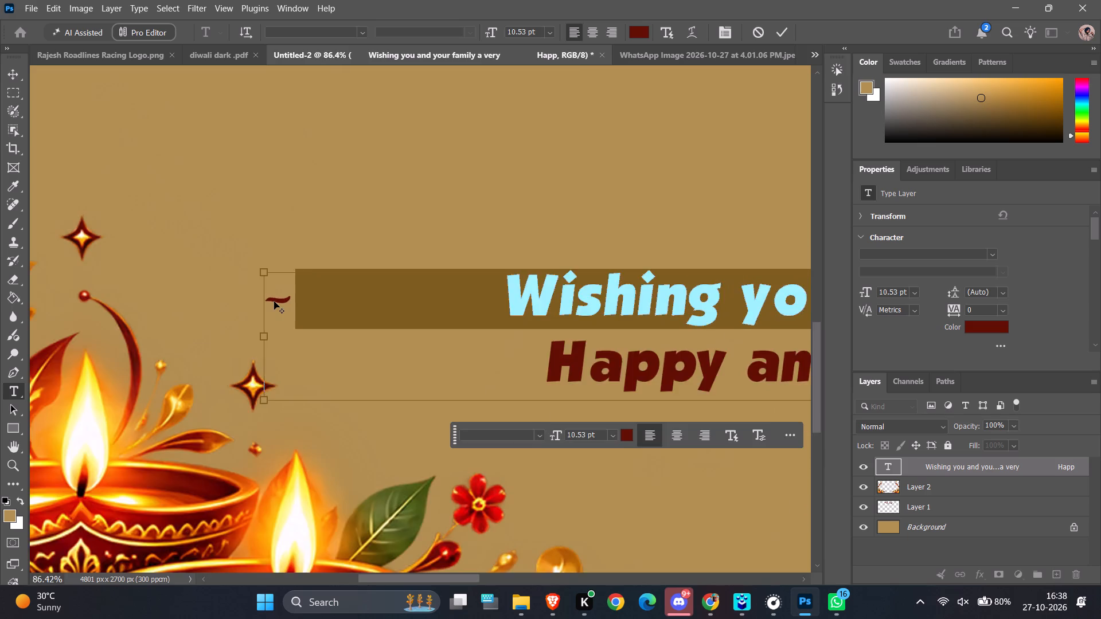
scroll(274, 301, "down", 11, "ctrl+alt")
left_click_drag(646, 323, 466, 289)
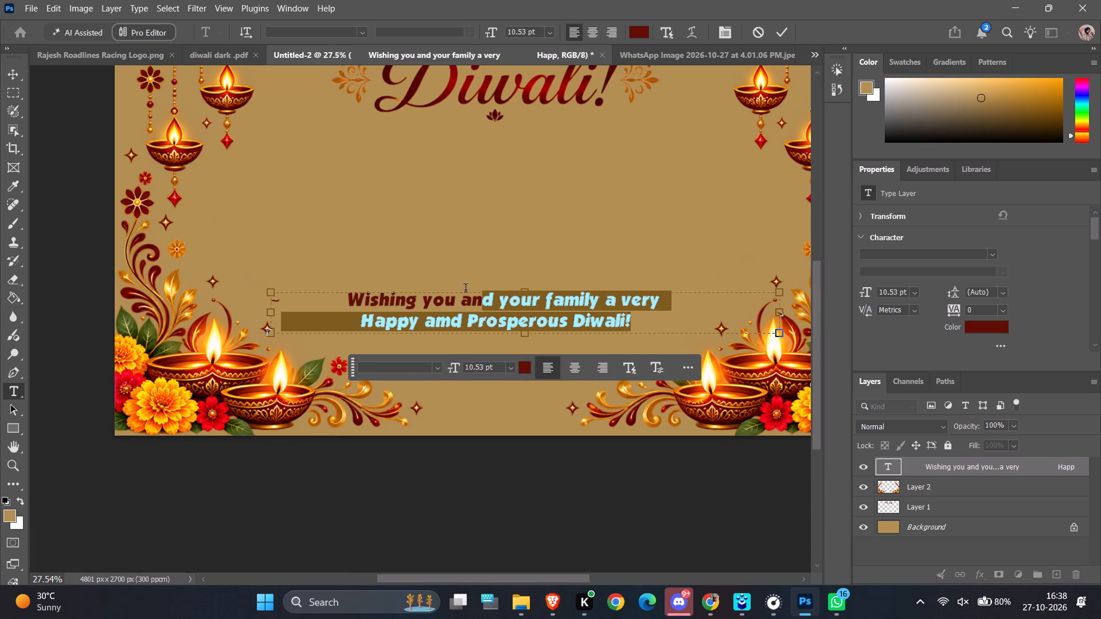
left_click_drag(466, 289, 257, 270)
key("ctrl+c")
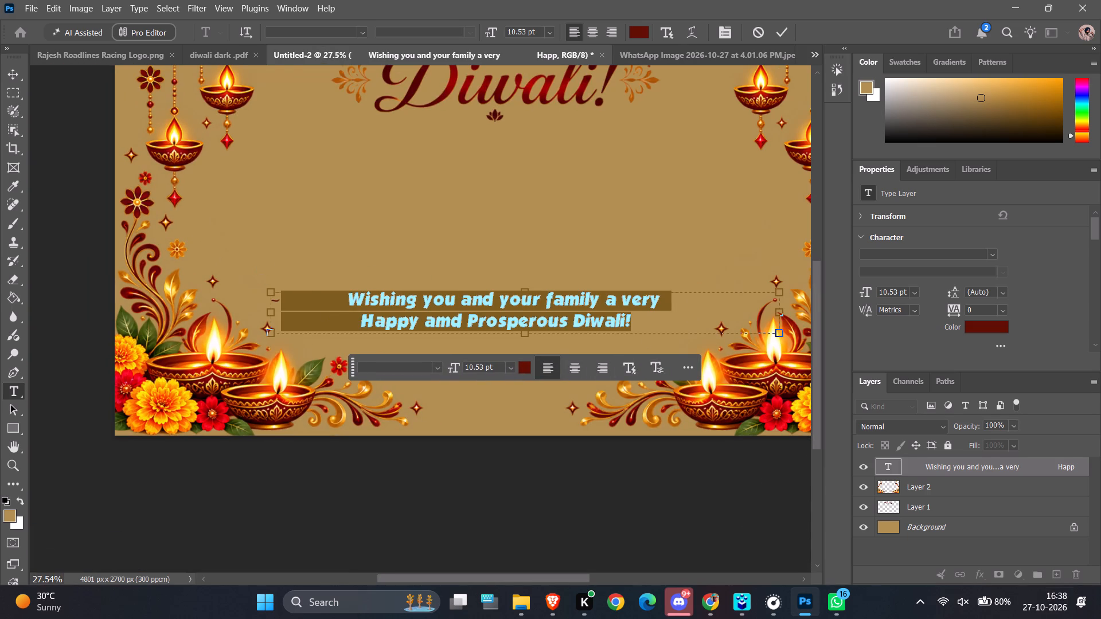
left_click(844, 534)
left_click(1002, 470)
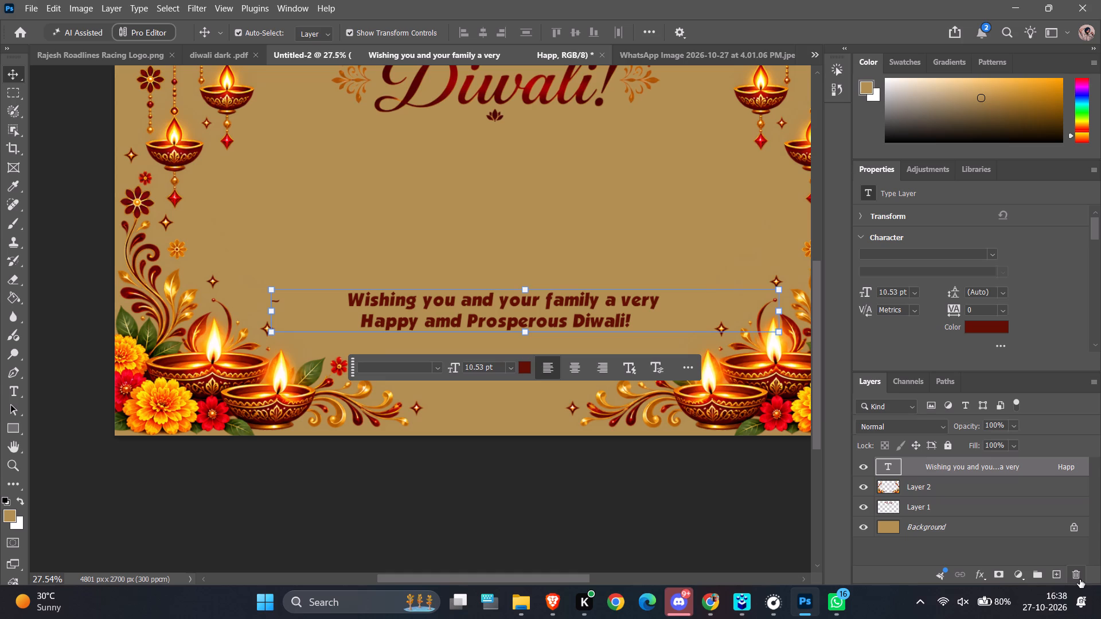
left_click(1080, 579)
left_click(546, 237)
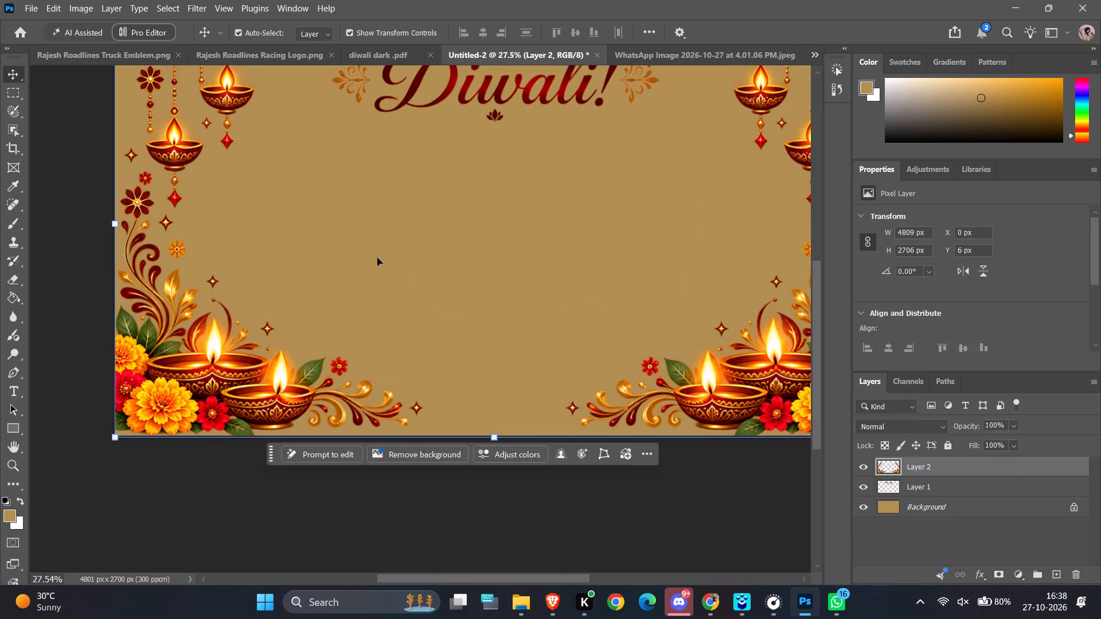
Create a new paragraph text box about 367 px tall above the diyas and paste the copied greeting into it.
left_click(21, 395)
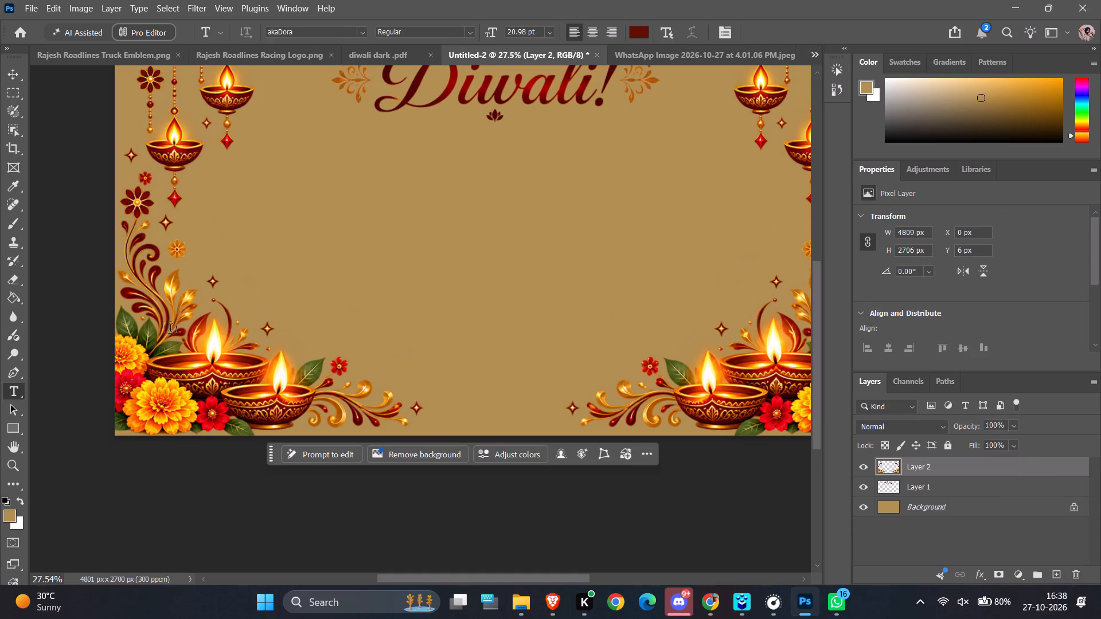
left_click_drag(322, 295, 685, 351)
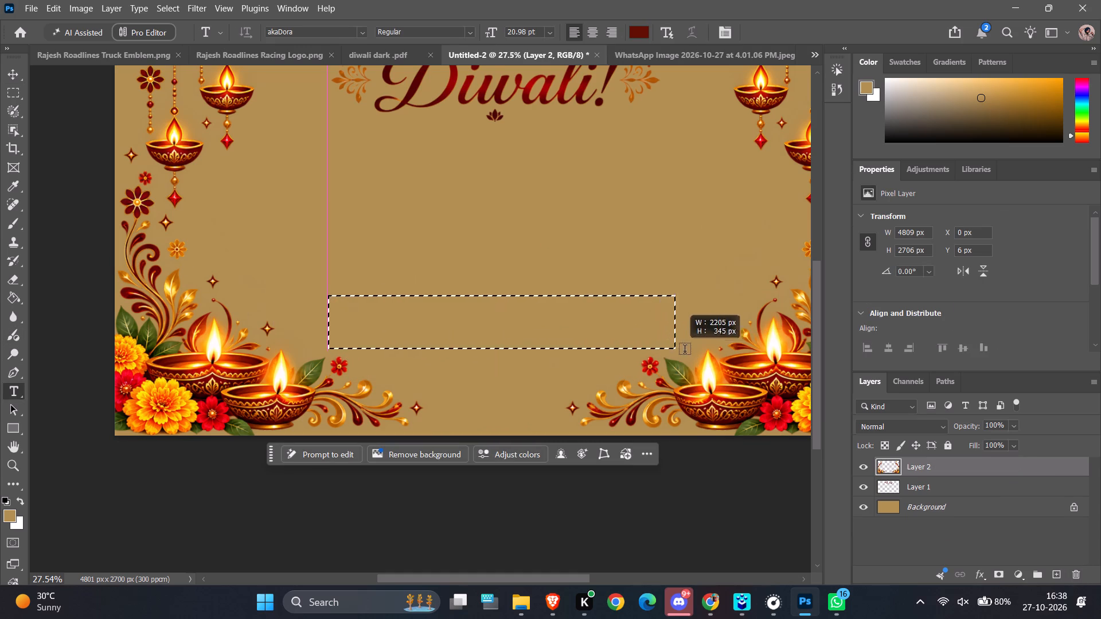
left_click_drag(685, 351, 701, 352)
key("BackSpace")
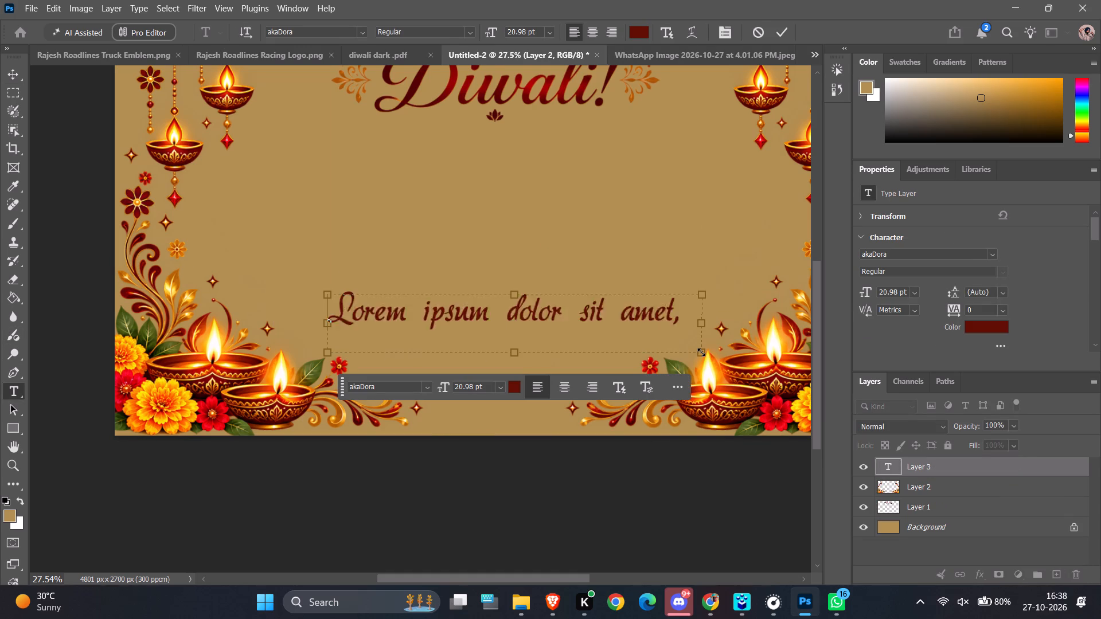
key("ctrl+v")
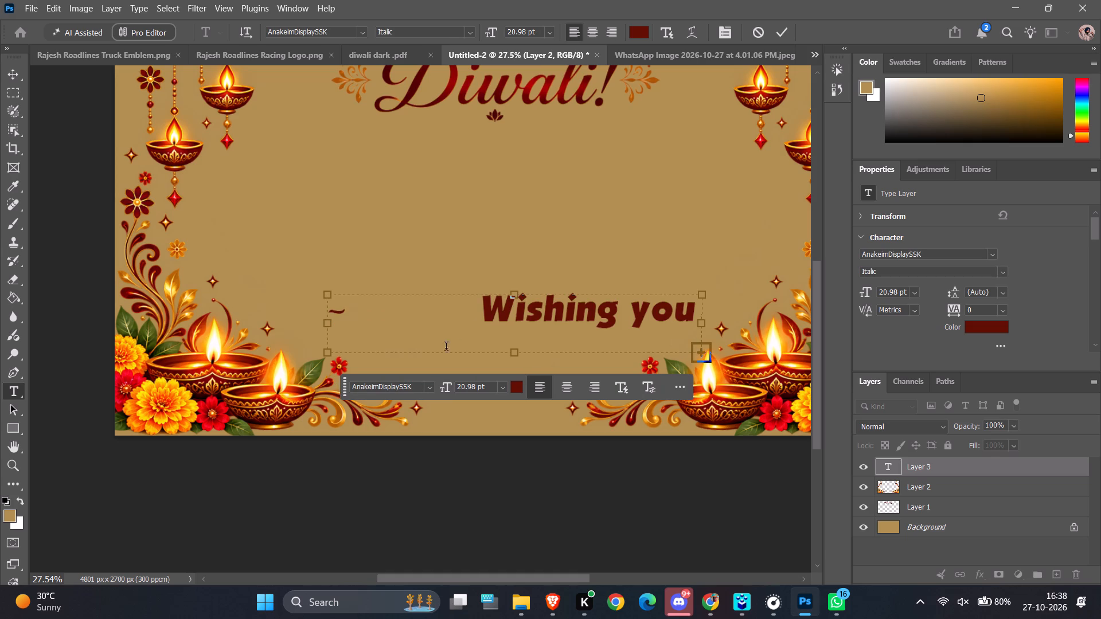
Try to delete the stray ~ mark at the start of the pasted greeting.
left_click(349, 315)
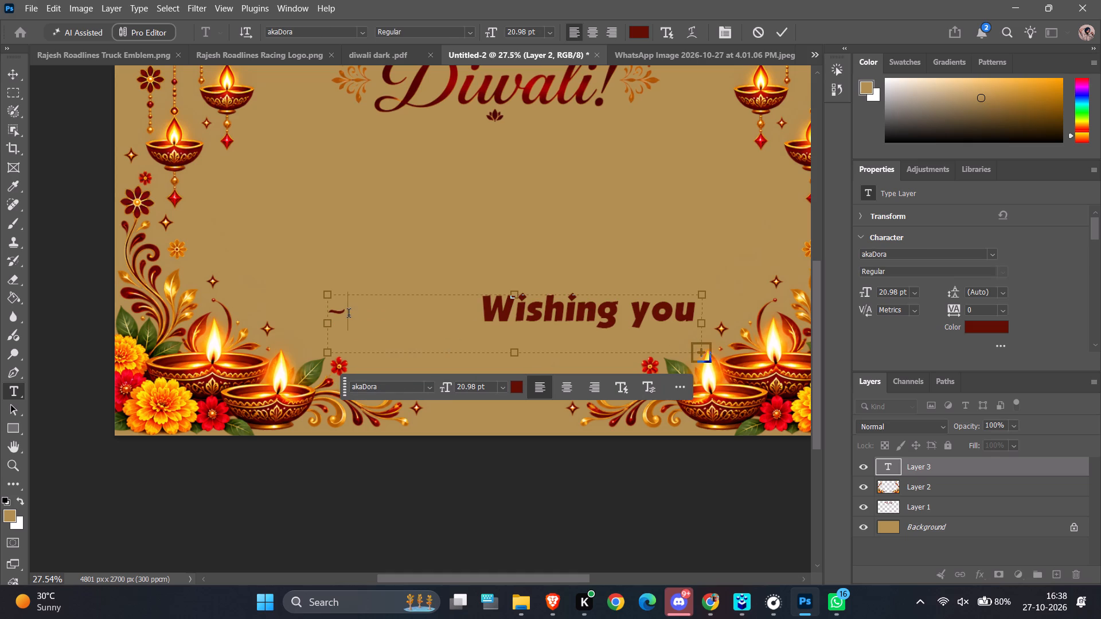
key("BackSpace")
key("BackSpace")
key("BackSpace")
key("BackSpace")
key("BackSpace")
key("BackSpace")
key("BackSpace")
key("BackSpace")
Enlarge the greeting's text box on both sides and upwards until both greeting lines fit in full.
left_click_drag(326, 328, 261, 318)
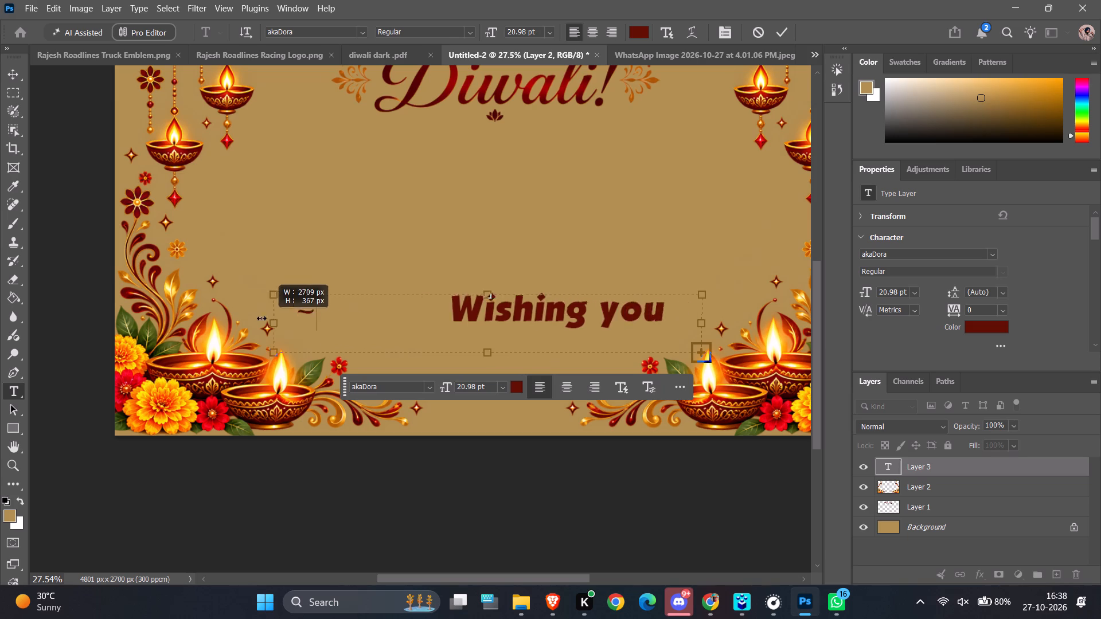
left_click_drag(261, 318, 237, 316)
scroll(517, 305, "down", 3, "ctrl")
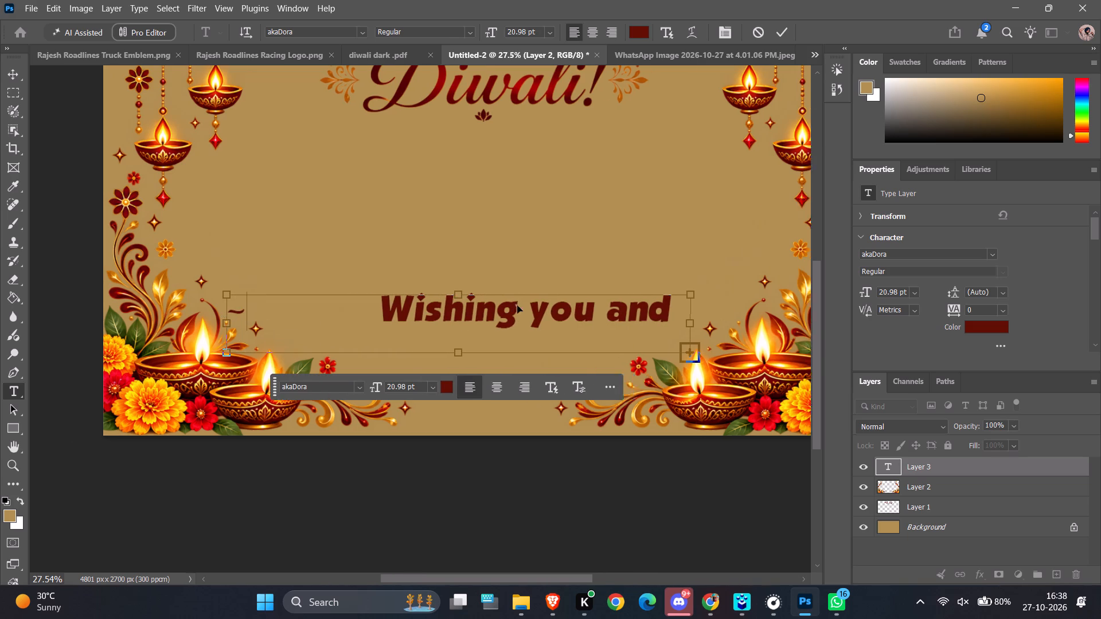
scroll(517, 305, "down", 3, "ctrl")
left_click_drag(636, 299, 735, 255)
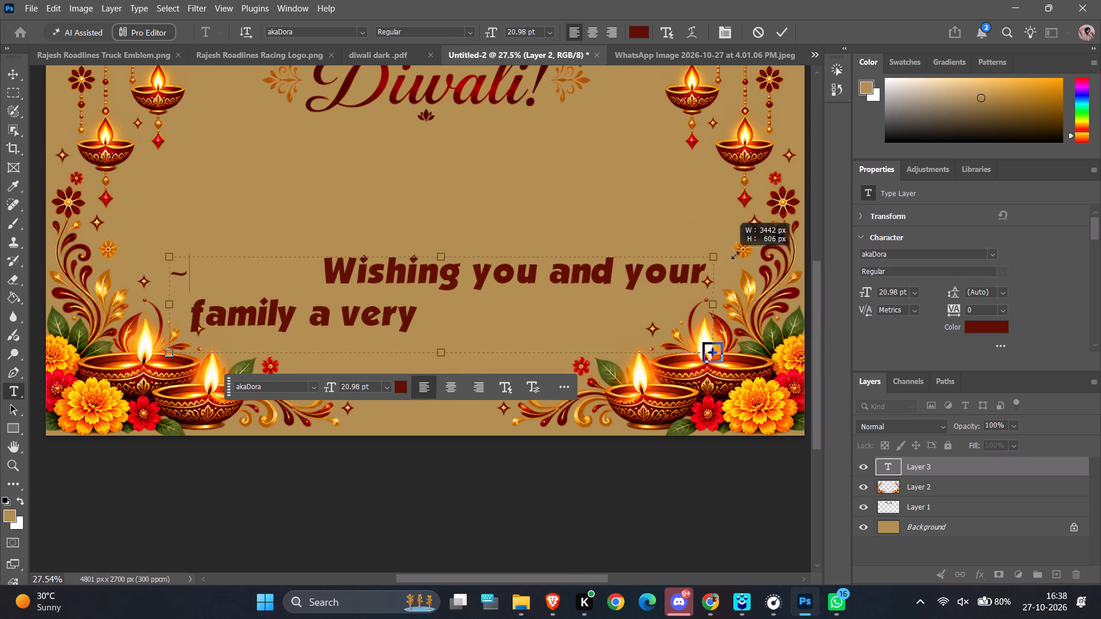
left_click_drag(735, 255, 815, 269)
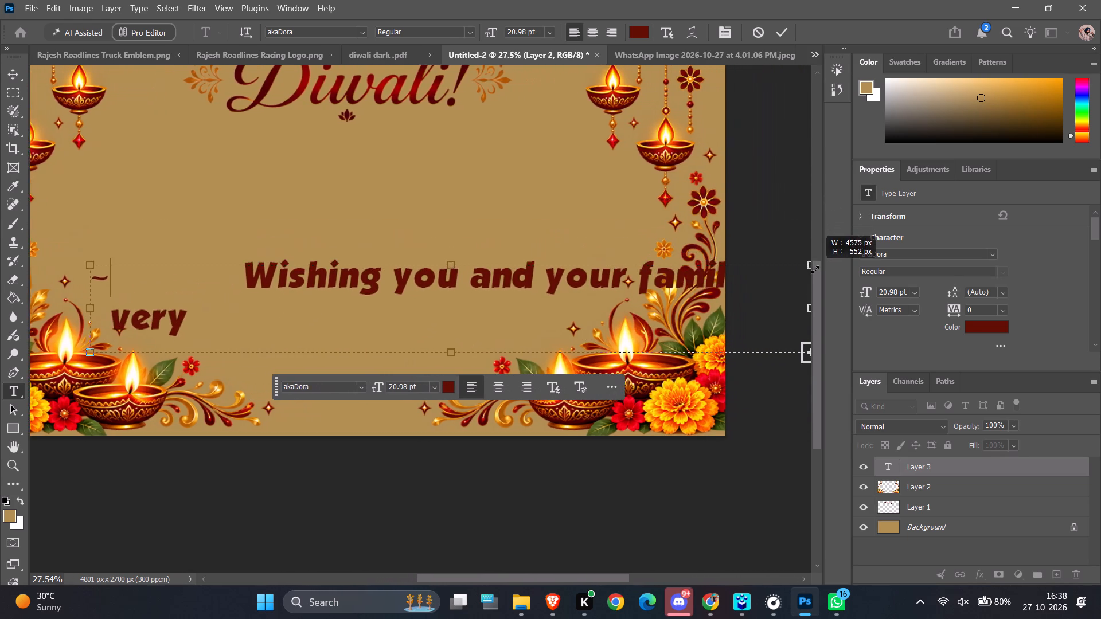
left_click_drag(815, 269, 838, 267)
scroll(428, 293, "down", 6, "ctrl+alt")
scroll(71, 313, "down", 2, "ctrl+alt")
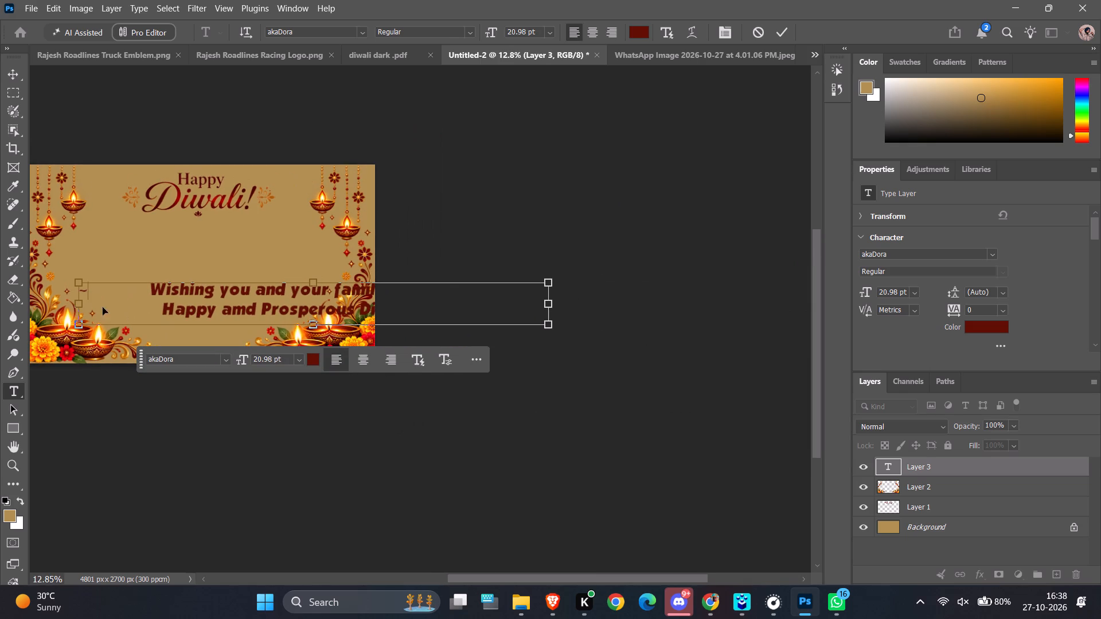
Scale the greeting proportionally to 54.69% so that it fits between the side decorations.
left_click(12, 79)
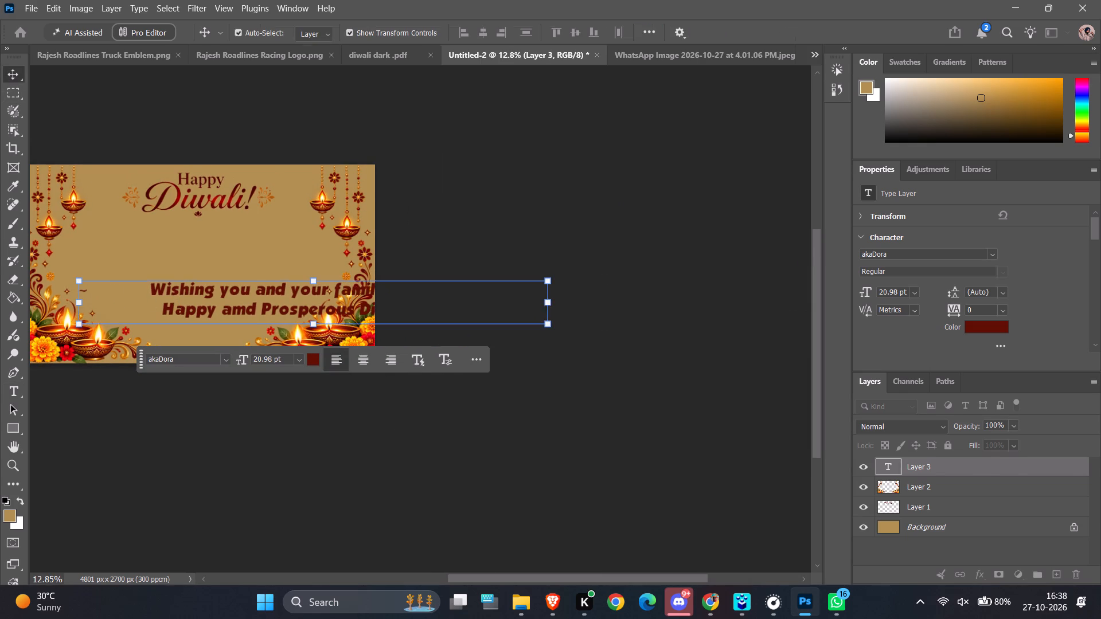
scroll(283, 433, "up", 10, "ctrl")
left_click_drag(663, 304, 658, 304)
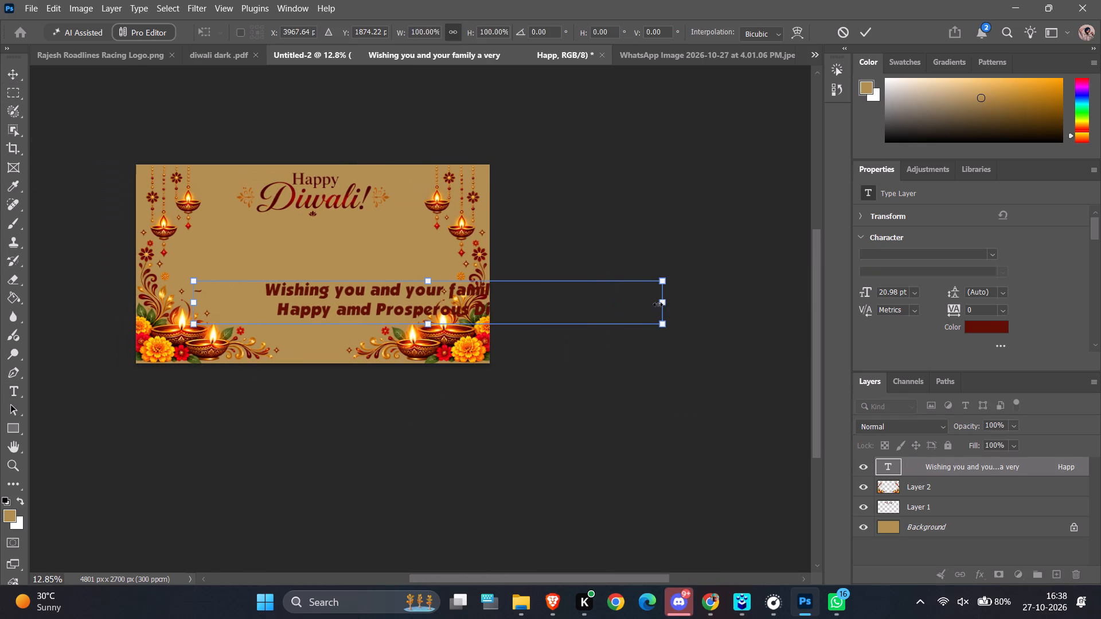
left_click_drag(658, 304, 451, 300)
scroll(295, 338, "up", 18, "ctrl+alt")
scroll(284, 297, "up", 4, "ctrl+alt")
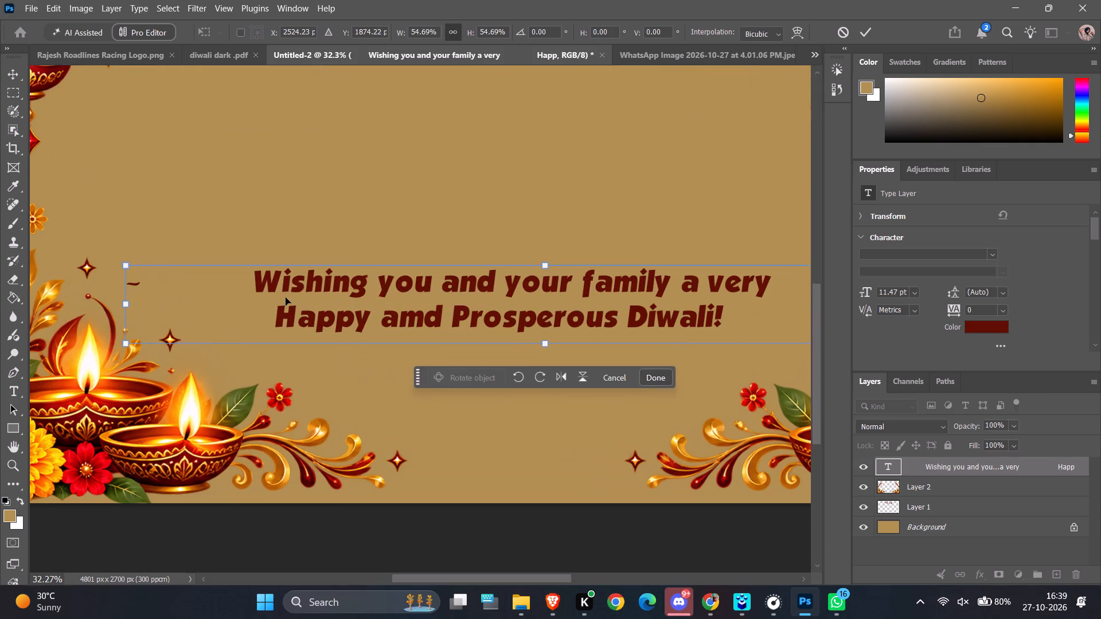
Move the scaled greeting down to about X 2529, Y 2020 px, between the bottom diyas, and apply the transform.
scroll(318, 303, "down", 5)
scroll(318, 303, "down", 3, "ctrl")
left_click_drag(439, 223, 440, 226)
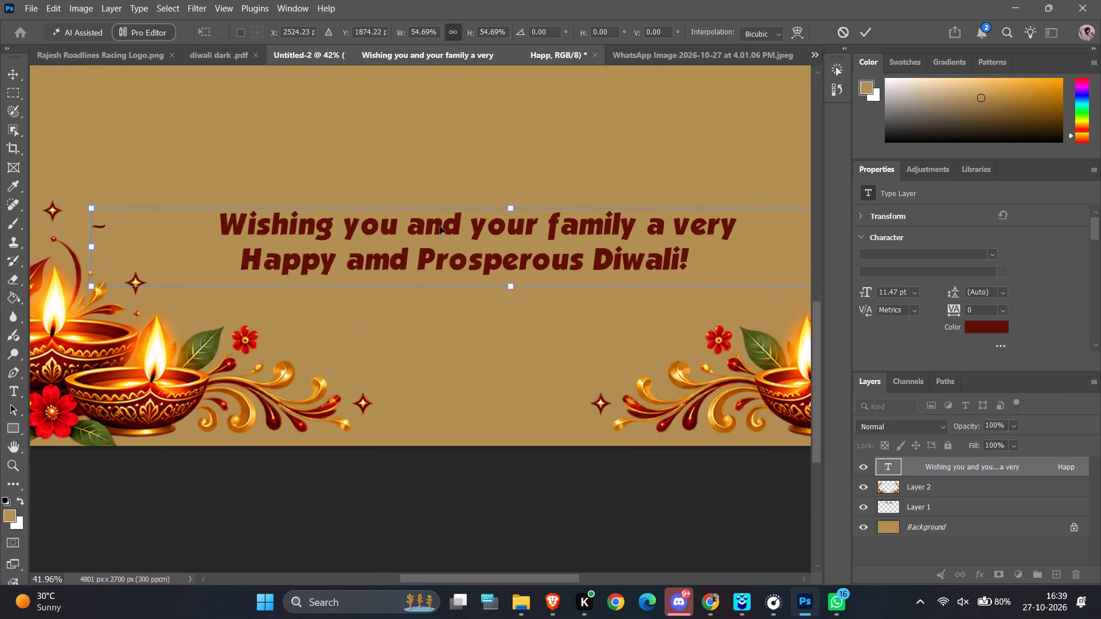
left_click_drag(440, 226, 440, 258)
scroll(440, 258, "down", 12, "ctrl+alt")
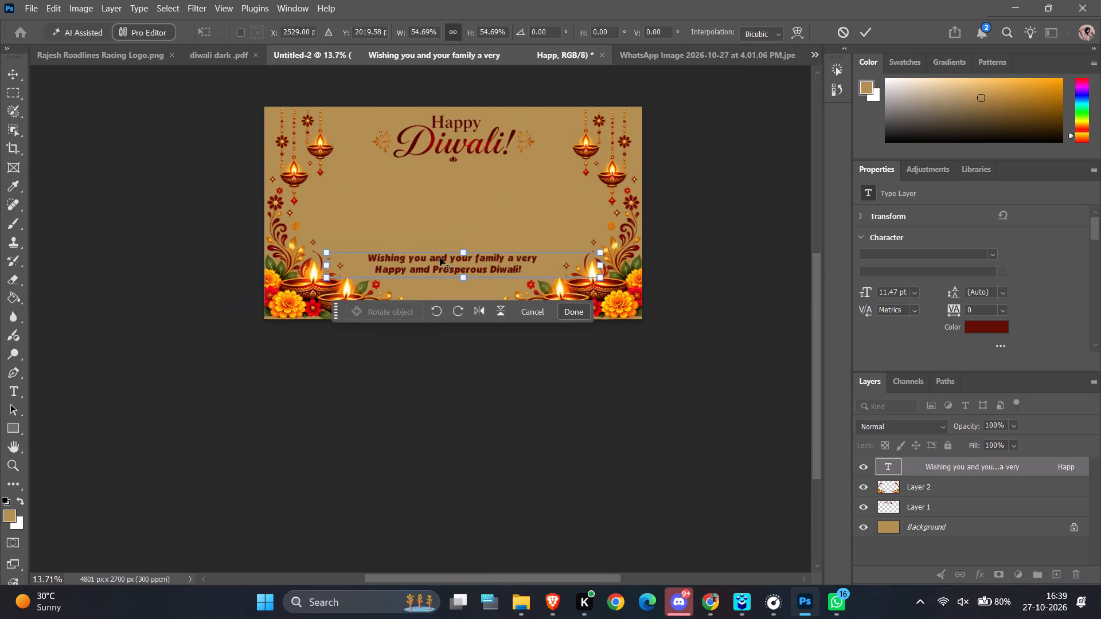
scroll(440, 258, "up", 3, "ctrl+alt")
left_click(49, 159)
Shift the greeting slightly up and across so that its lines sit centred beneath the title.
scroll(225, 232, "down", 3, "ctrl+alt")
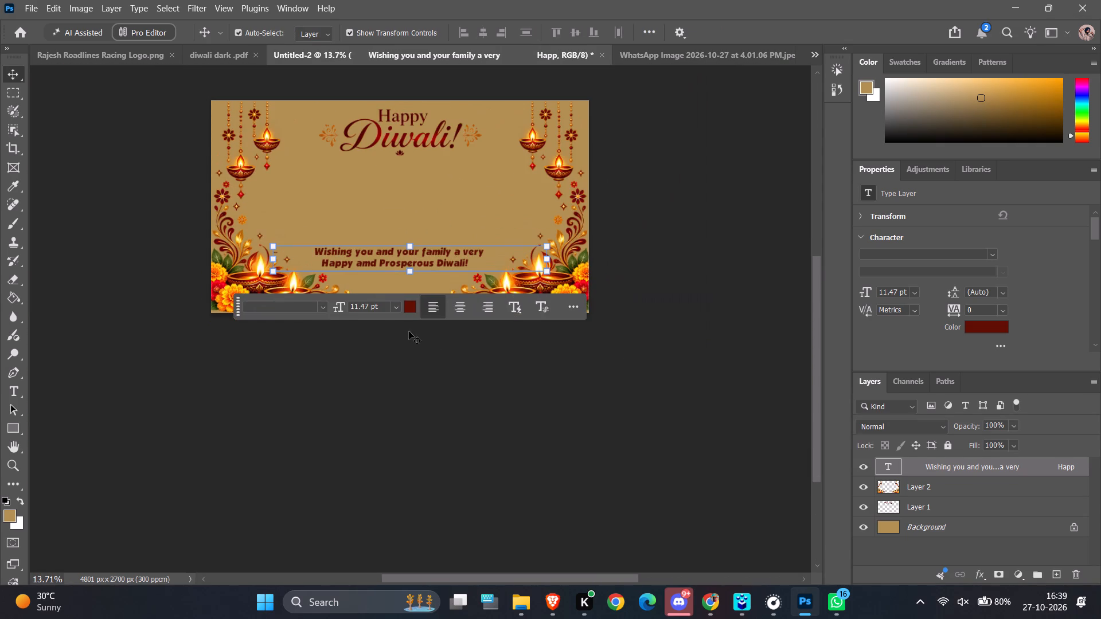
left_click(477, 359)
scroll(340, 331, "up", 4, "ctrl+alt")
left_click_drag(400, 221, 402, 215)
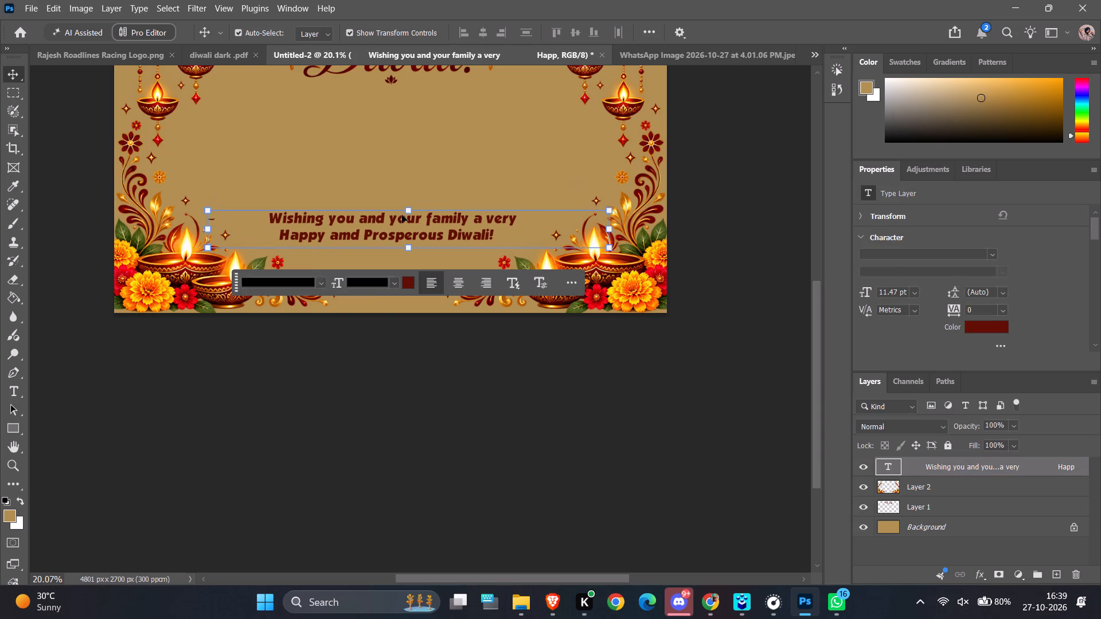
left_click(383, 352)
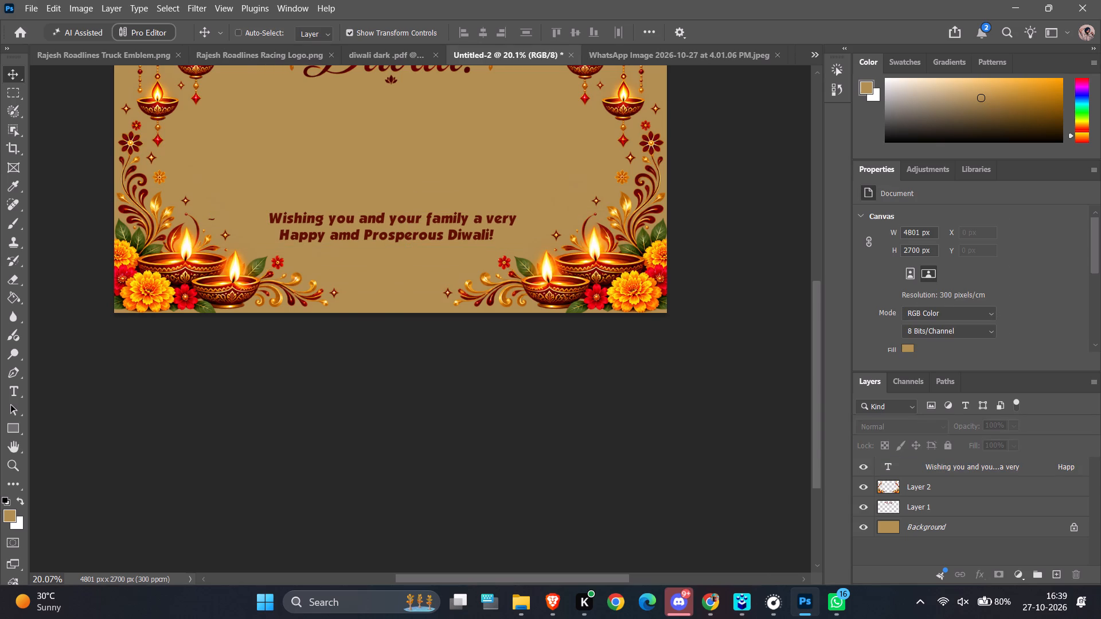
Rasterize the greeting's type layer and erase the stray ~ mark beside the first line with the Eraser.
left_click(1028, 465)
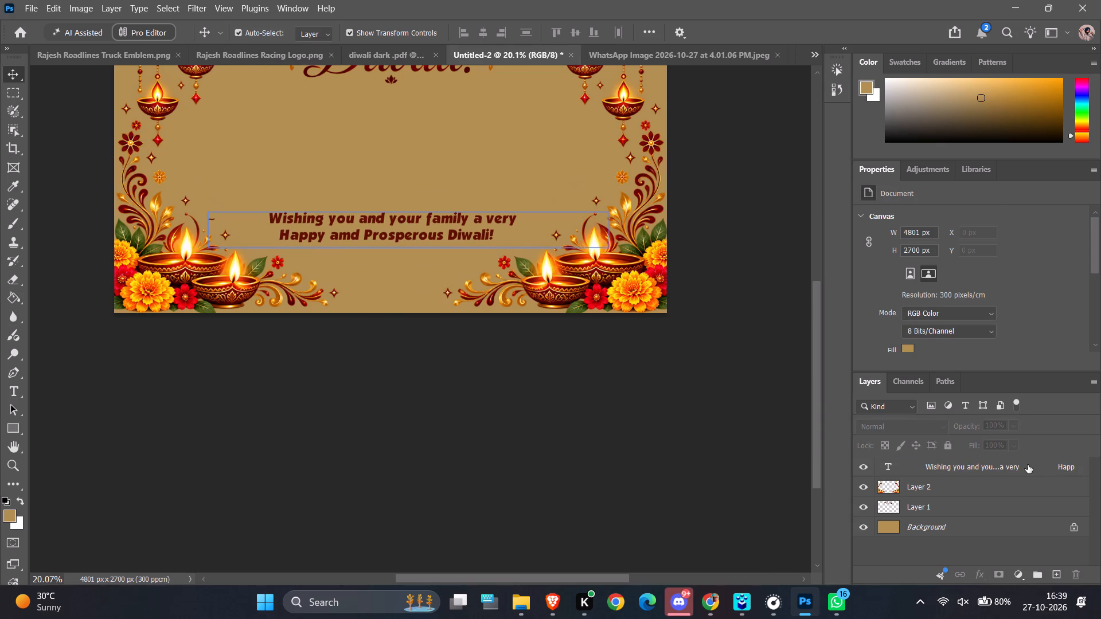
left_click(11, 280)
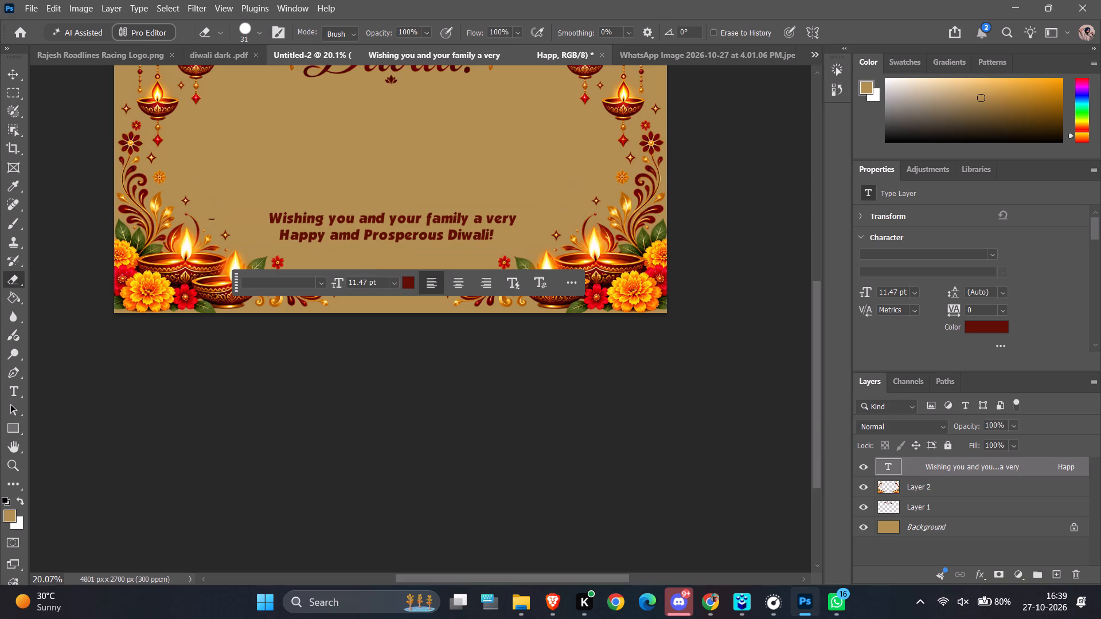
scroll(186, 221, "up", 4, "ctrl")
left_click(220, 201)
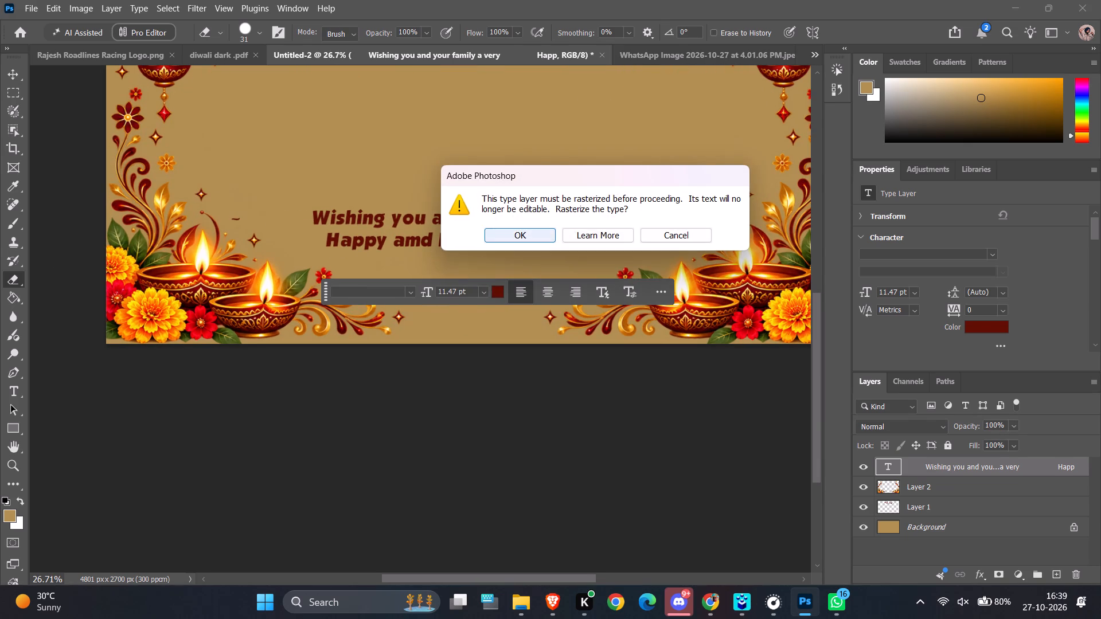
left_click(502, 233)
scroll(241, 214, "up", 14, "ctrl+alt")
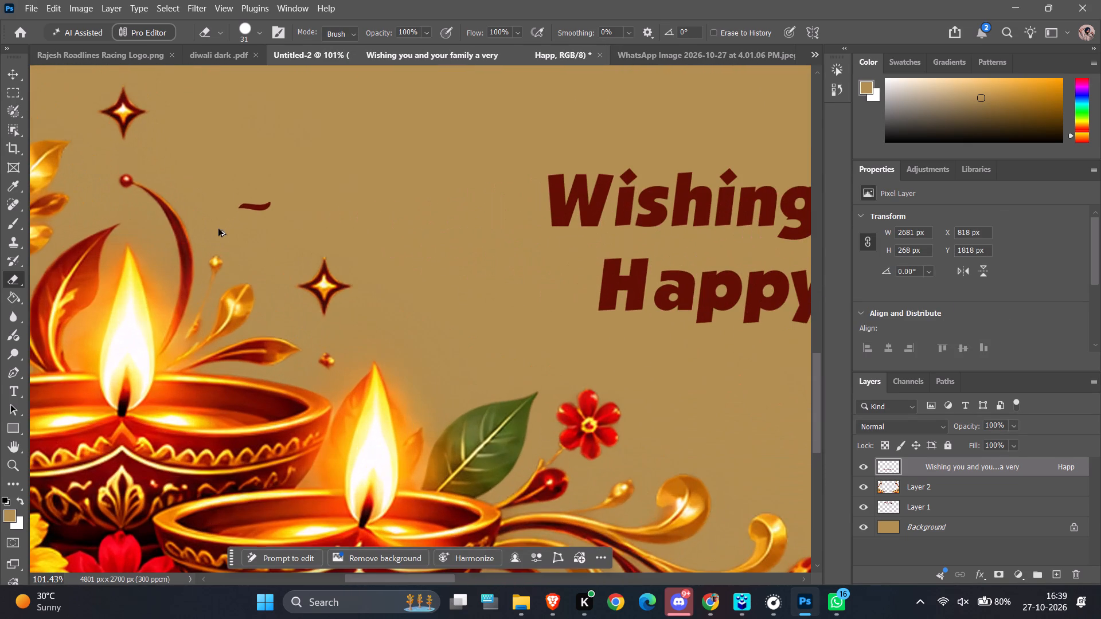
left_click_drag(261, 206, 273, 202)
scroll(273, 202, "down", 20, "ctrl+alt")
left_click(473, 390)
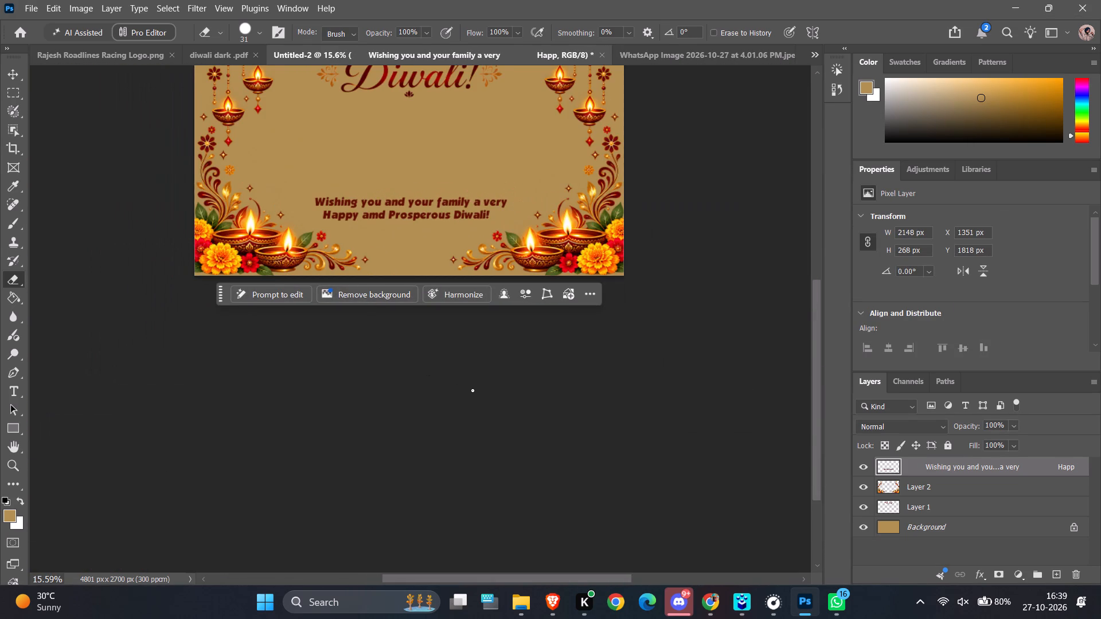
Nudge the rasterized greeting straight up to Y 1754 px, giving more space above the bottom edge.
scroll(471, 384, "up", 6, "ctrl")
scroll(330, 332, "up", 2, "ctrl+alt")
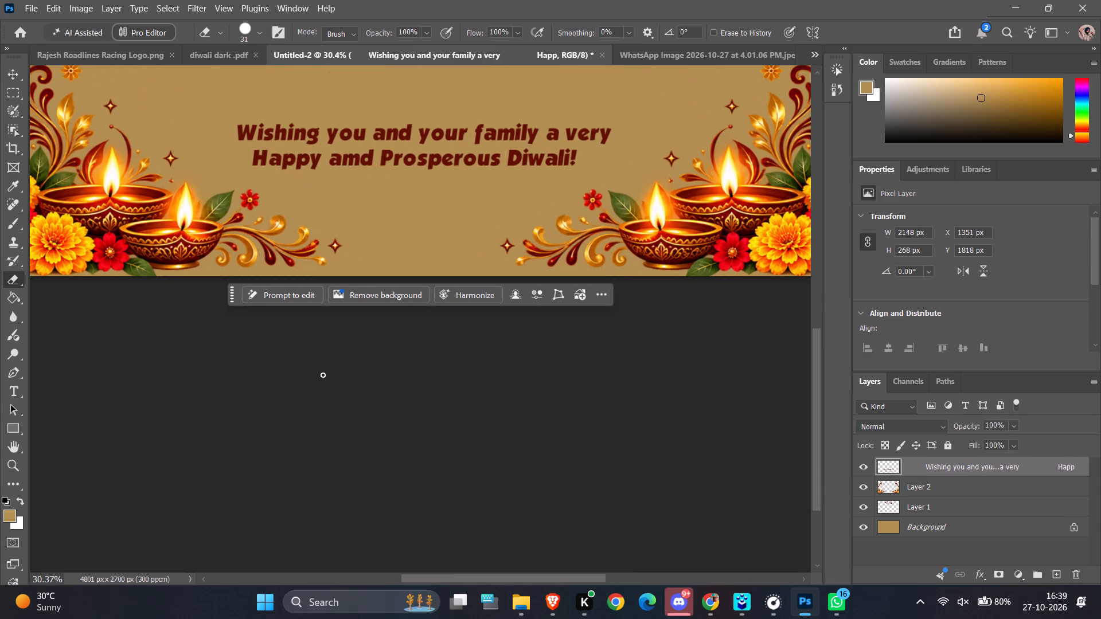
left_click(17, 75)
key("Up")
key("Up")
key("Up")
key("Up")
key("Up")
key("Up")
key("Up")
key("Up")
key("Up")
key("Up")
key("Up")
key("Up")
key("Up")
key("Up")
key("Up")
key("Up")
key("Up")
key("Up")
key("Up")
key("Up")
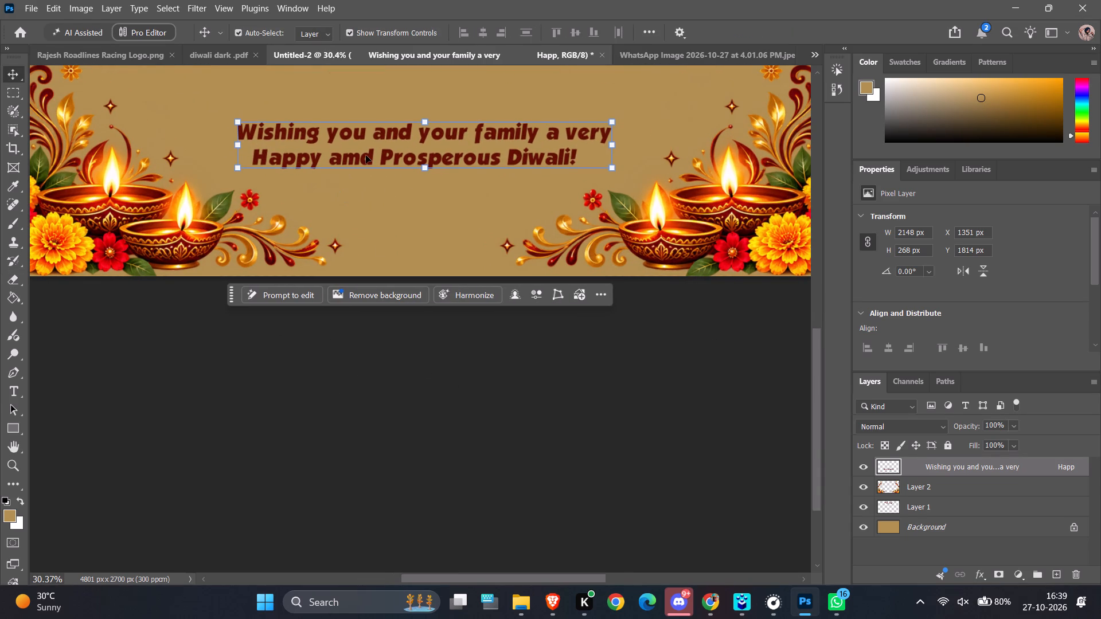
scroll(366, 155, "down", 6, "ctrl+alt")
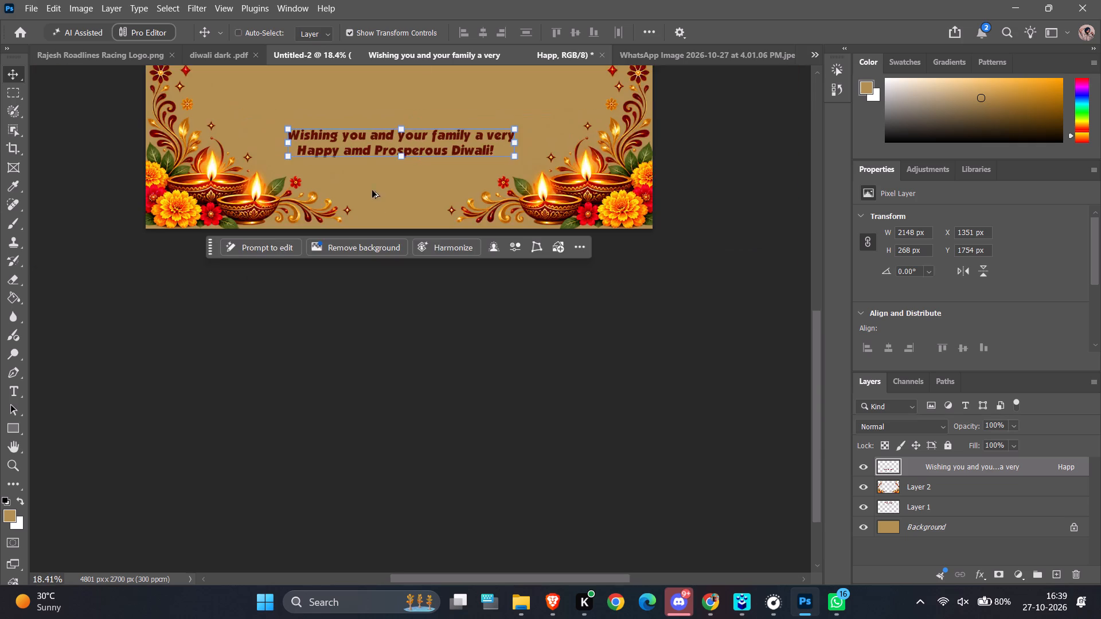
scroll(376, 205, "down", 5, "ctrl+alt")
scroll(353, 155, "up", 3)
scroll(353, 155, "down", 1)
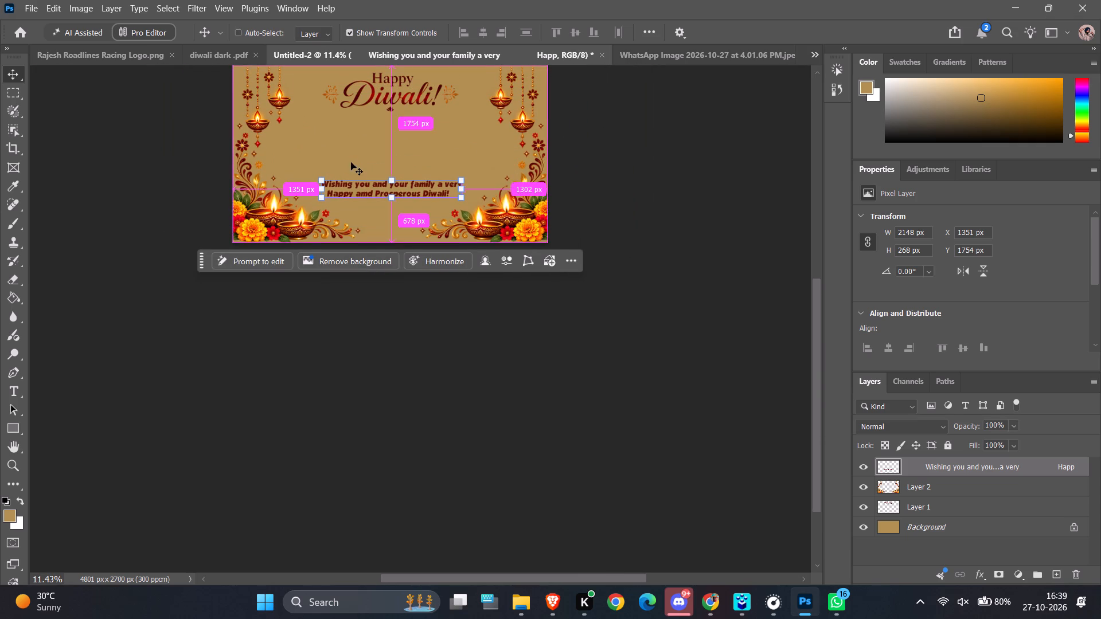
Check the greeting's placement beneath the title and shift it slightly across to X 1348 px.
scroll(393, 207, "up", 5, "ctrl")
scroll(452, 201, "up", 8, "ctrl+alt")
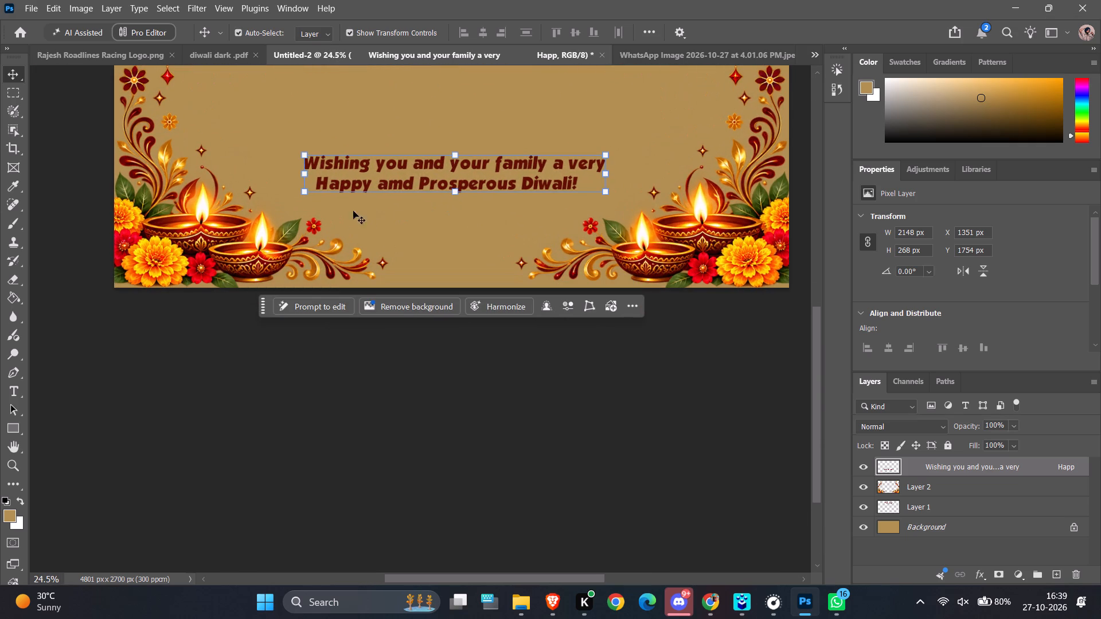
scroll(346, 205, "down", 8, "ctrl+alt")
scroll(365, 175, "up", 20)
scroll(365, 175, "up", 1)
scroll(394, 333, "up", 3, "ctrl")
scroll(394, 333, "down", 3, "ctrl+alt")
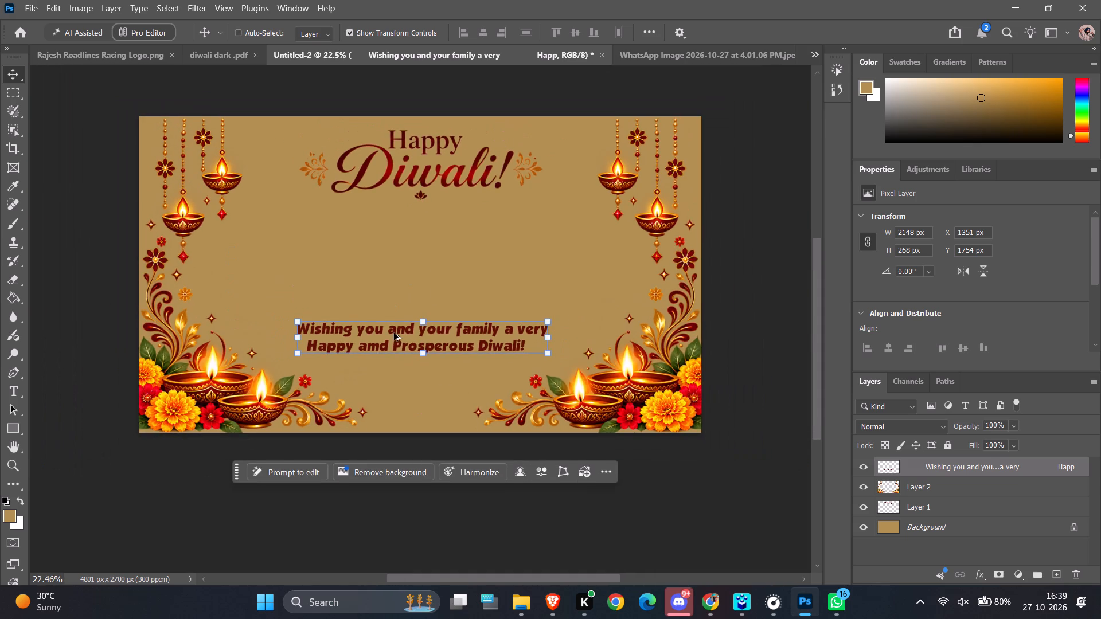
left_click(394, 333)
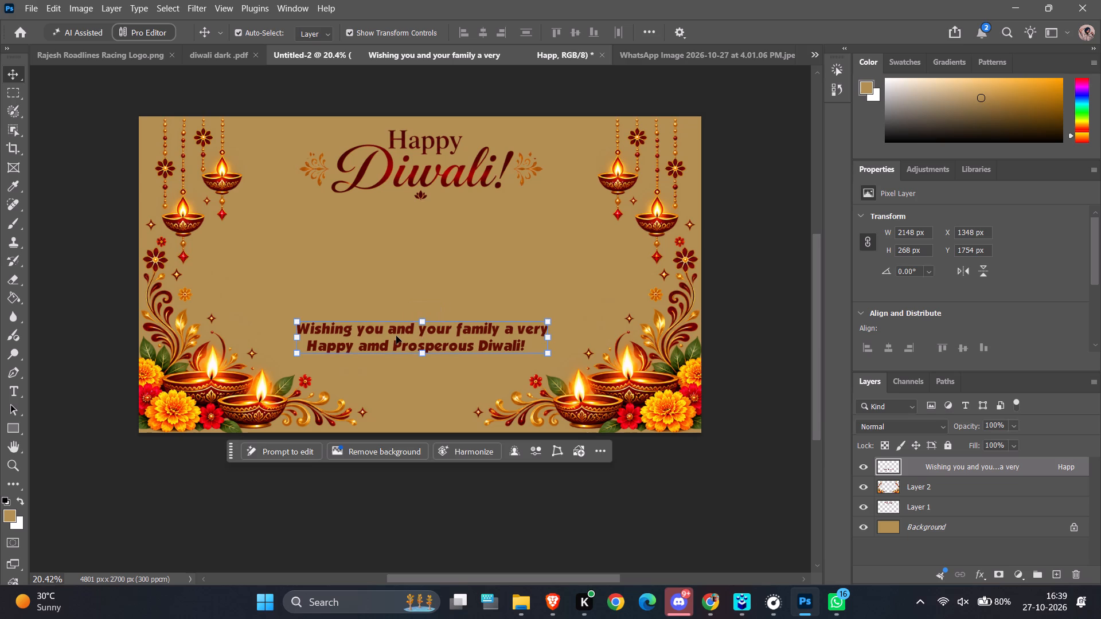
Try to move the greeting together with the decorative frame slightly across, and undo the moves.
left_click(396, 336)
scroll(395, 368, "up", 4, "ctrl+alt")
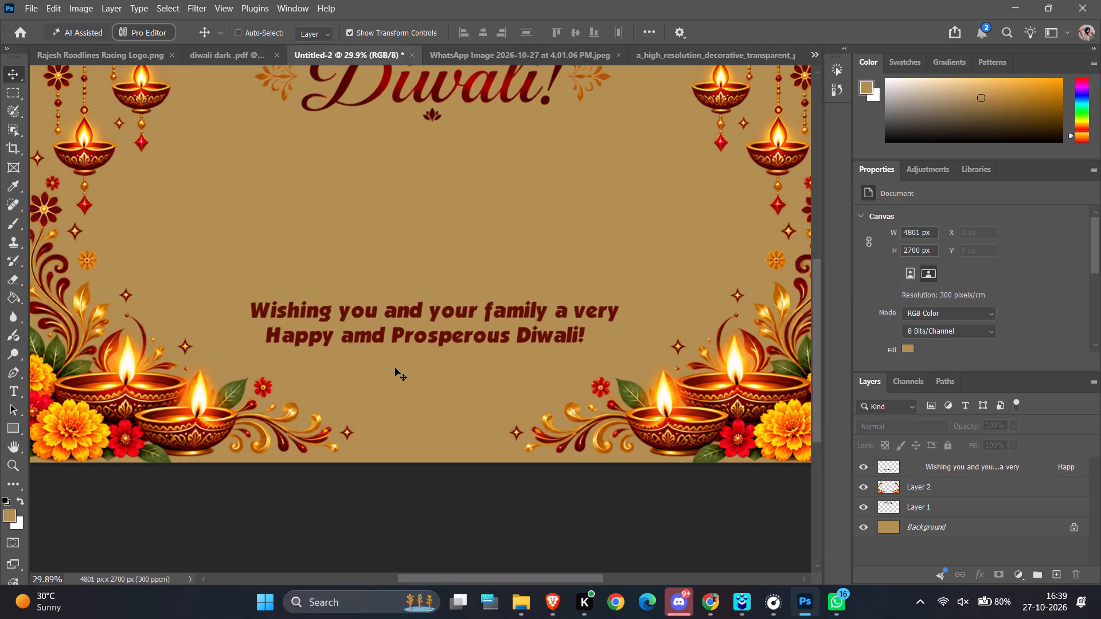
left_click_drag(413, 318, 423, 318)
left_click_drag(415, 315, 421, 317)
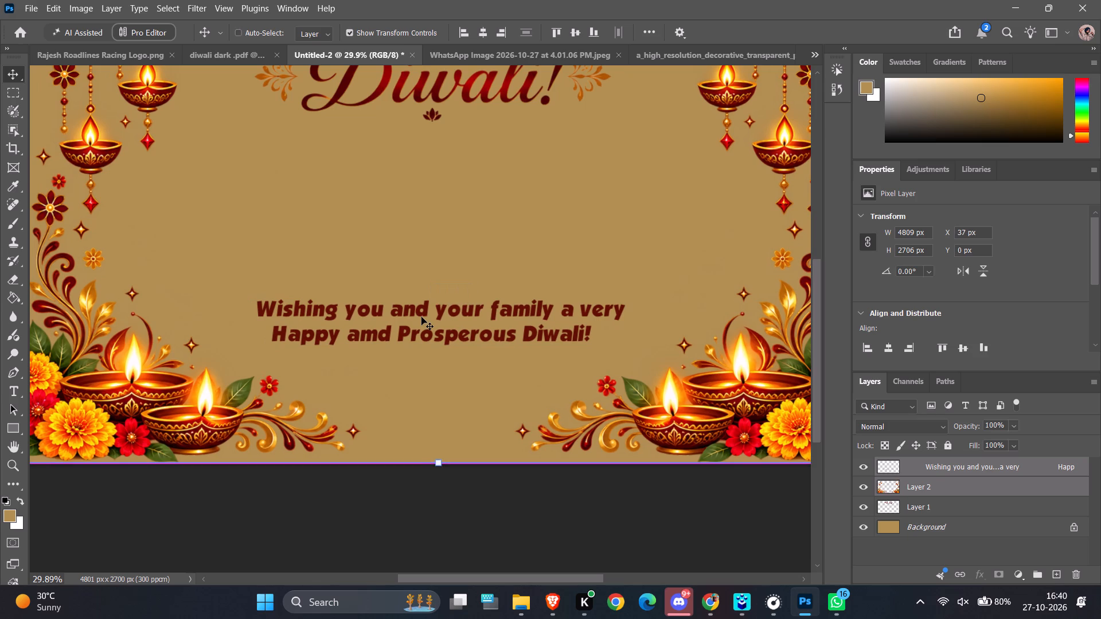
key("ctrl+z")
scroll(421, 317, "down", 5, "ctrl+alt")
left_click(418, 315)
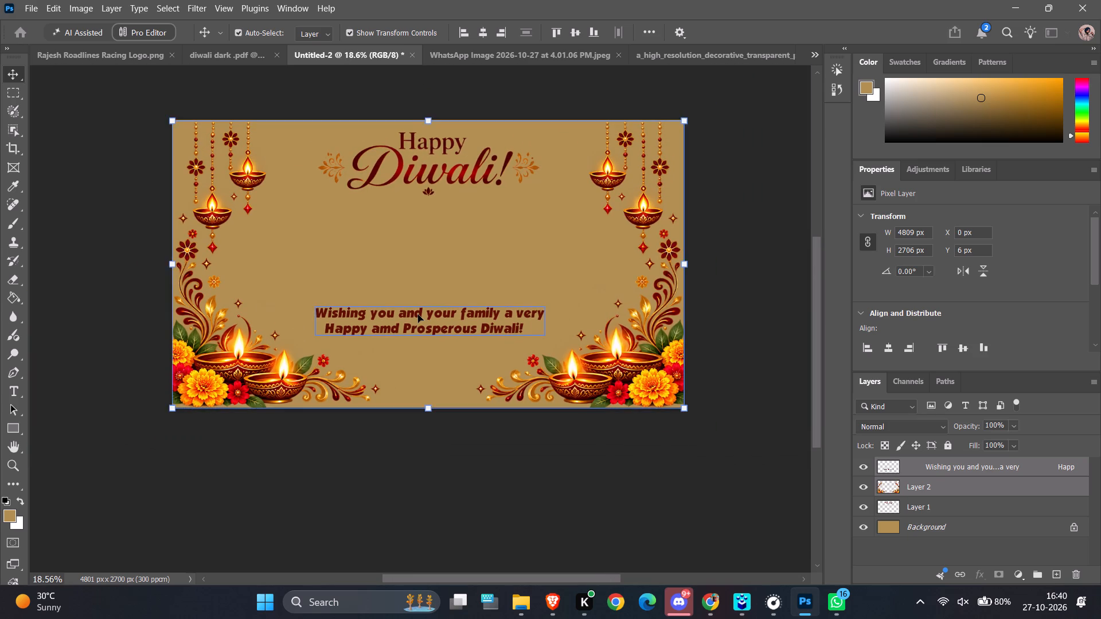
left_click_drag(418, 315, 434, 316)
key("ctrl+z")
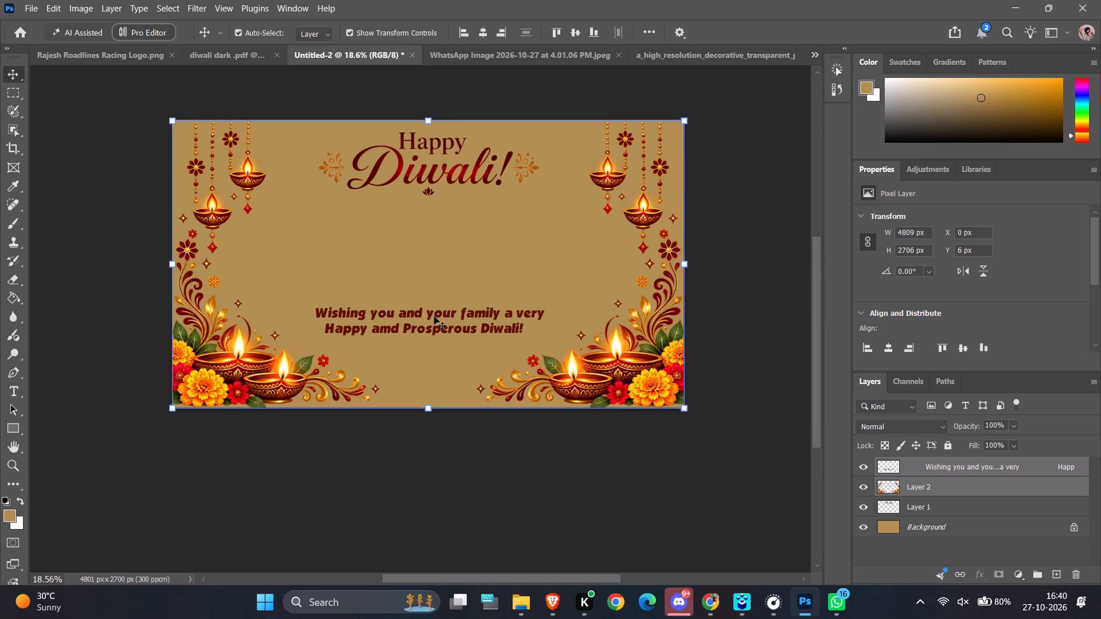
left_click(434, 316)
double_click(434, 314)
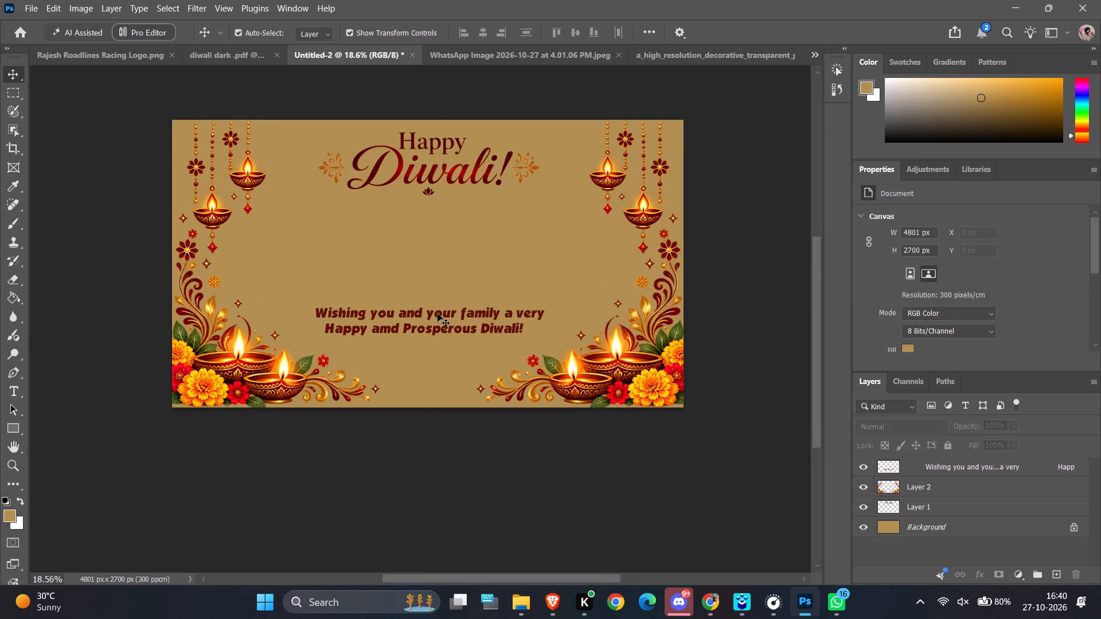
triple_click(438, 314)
Select only the greeting layer and nudge it horizontally to X 1368 px.
left_click(942, 463)
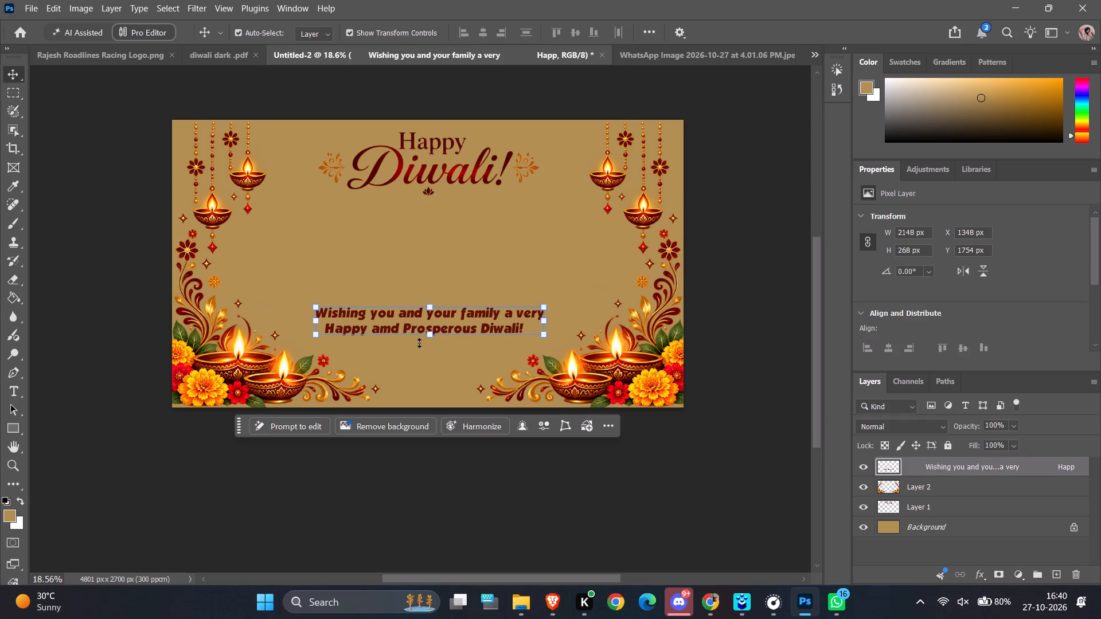
key("Right")
key("Right")
key("Right")
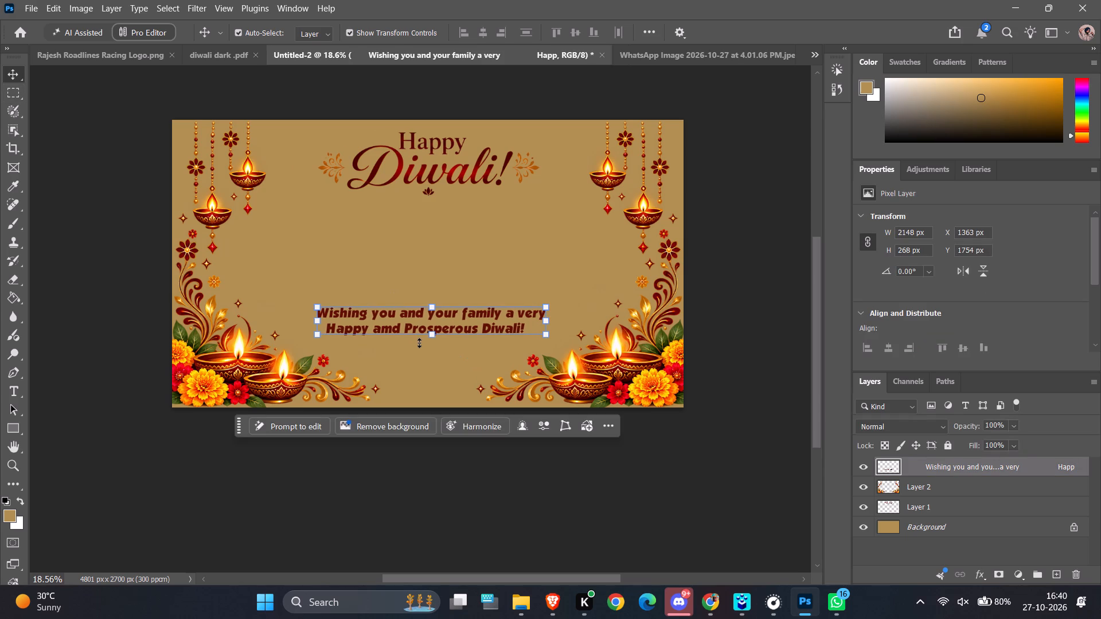
key("Right")
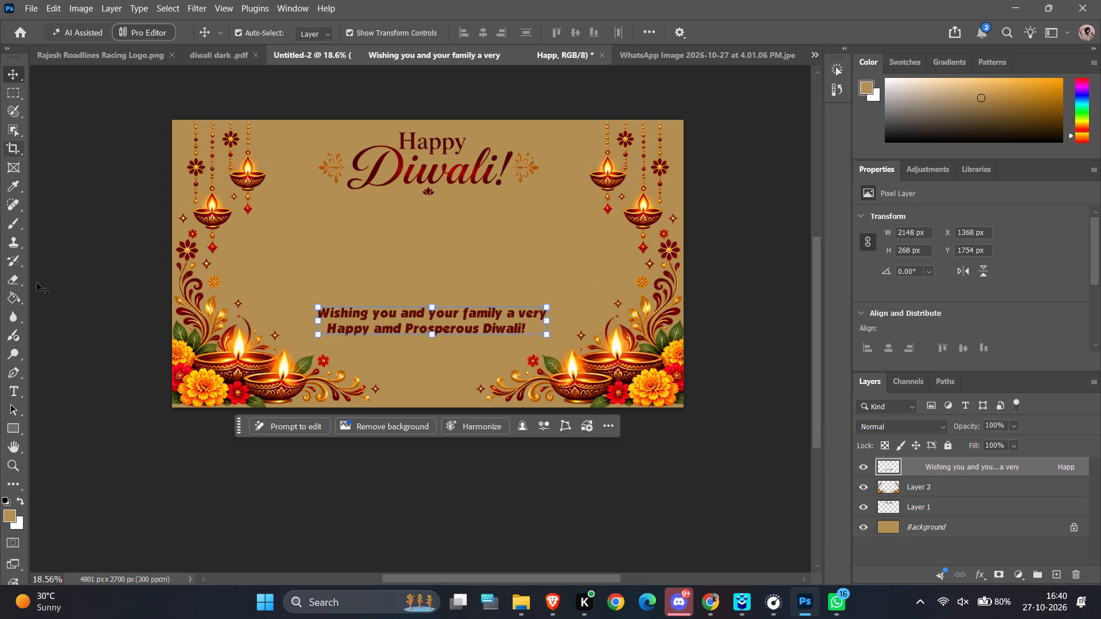
Switch to the Brave browser, search the web for png in a new tab and open the Pngtree site.
left_click(543, 612)
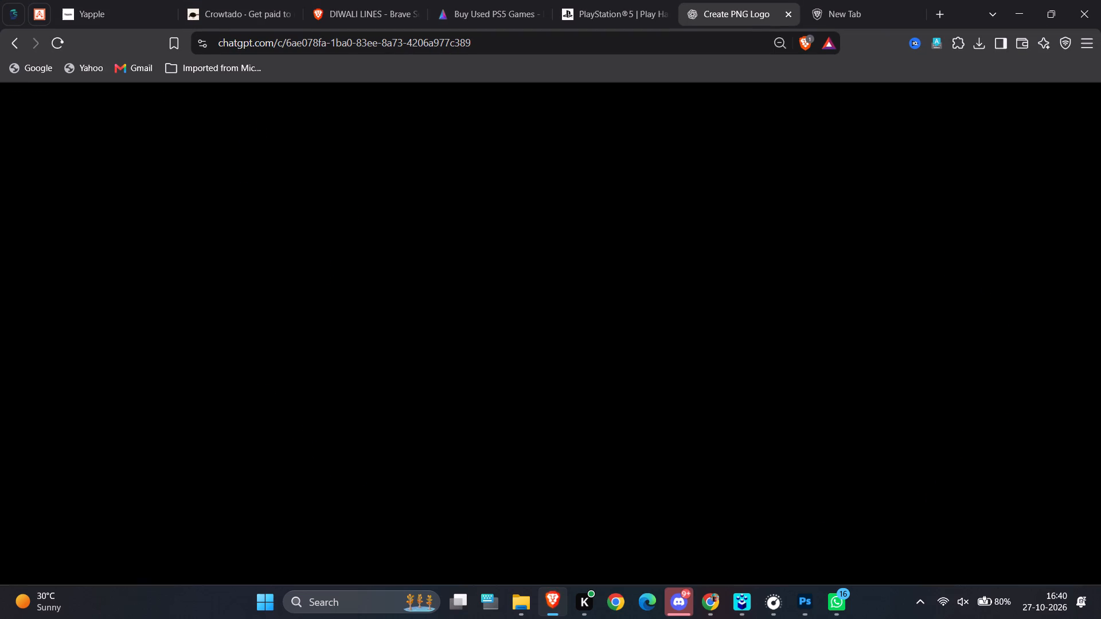
left_click(934, 18)
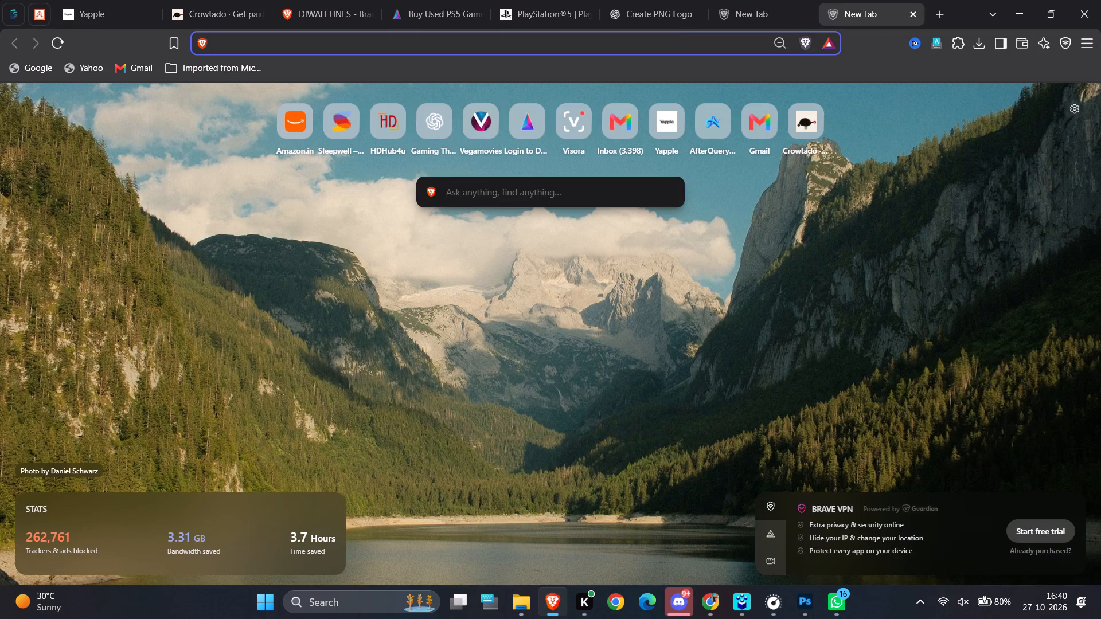
left_click(470, 49)
type("png lo")
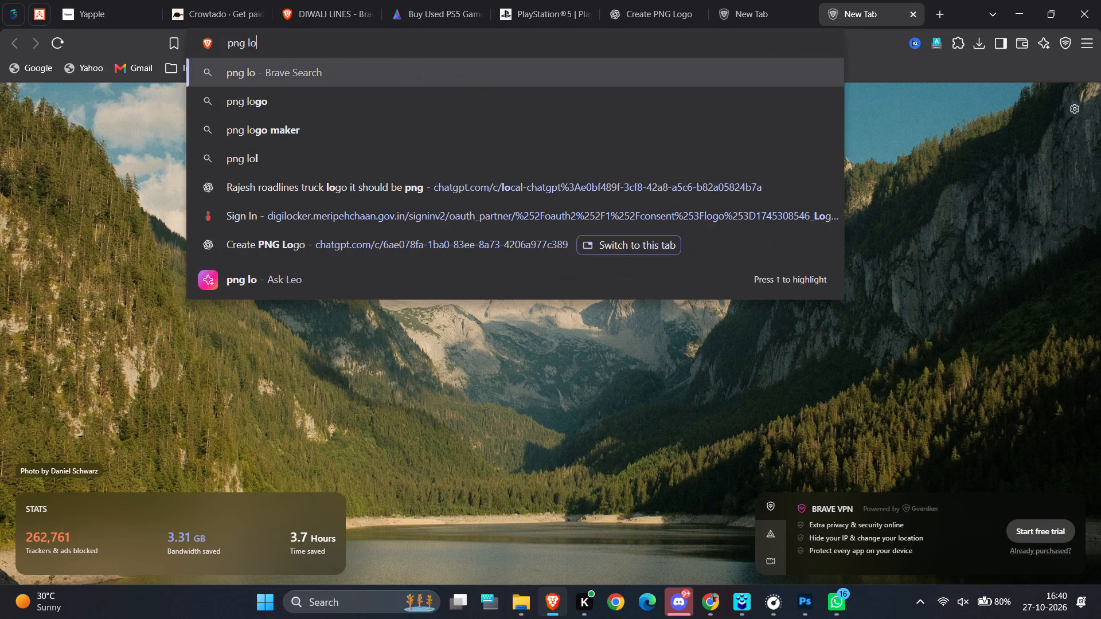
key("BackSpace")
key("BackSpace")
key("Return")
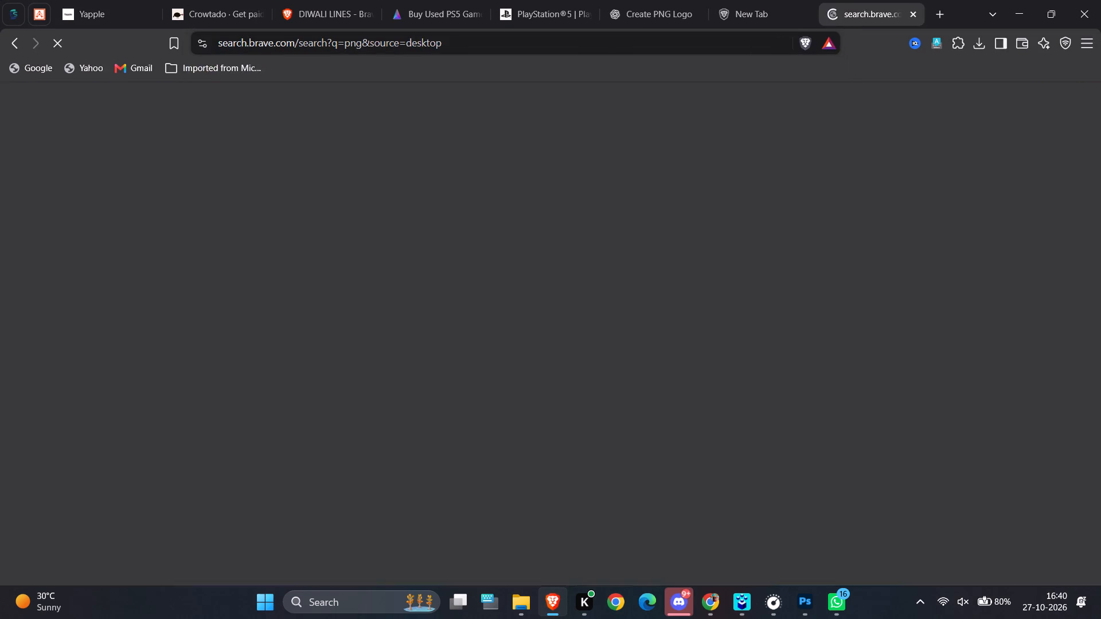
left_click(233, 381)
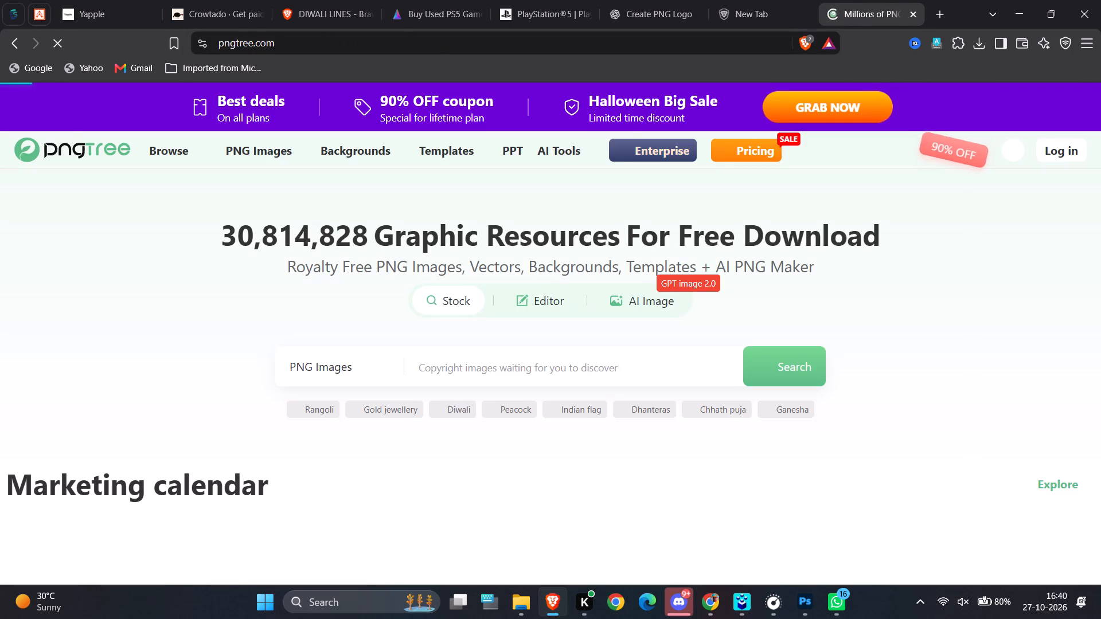
Search Pngtree's PNG images for partition.
left_click(483, 372)
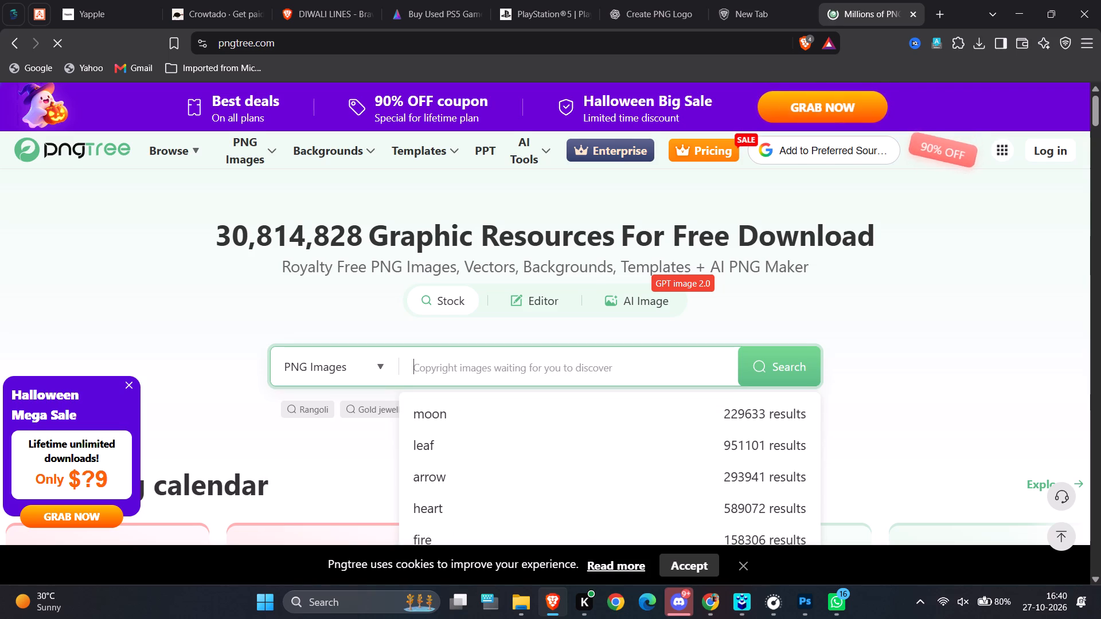
scroll(522, 351, "down", 3)
scroll(438, 380, "down", 4)
scroll(408, 268, "up", 5)
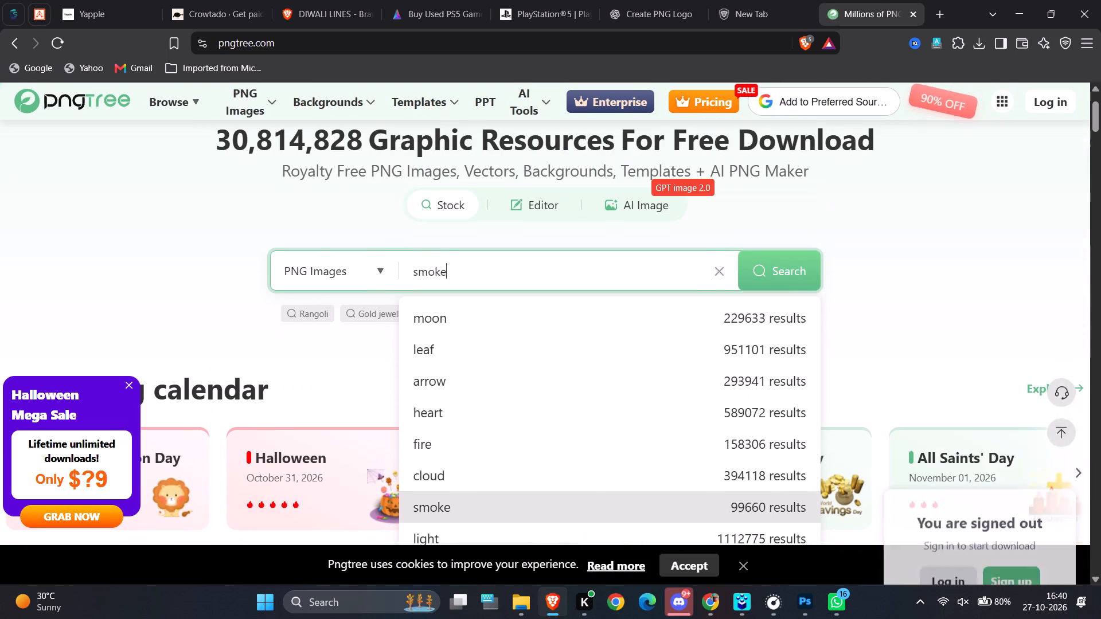
type("partit")
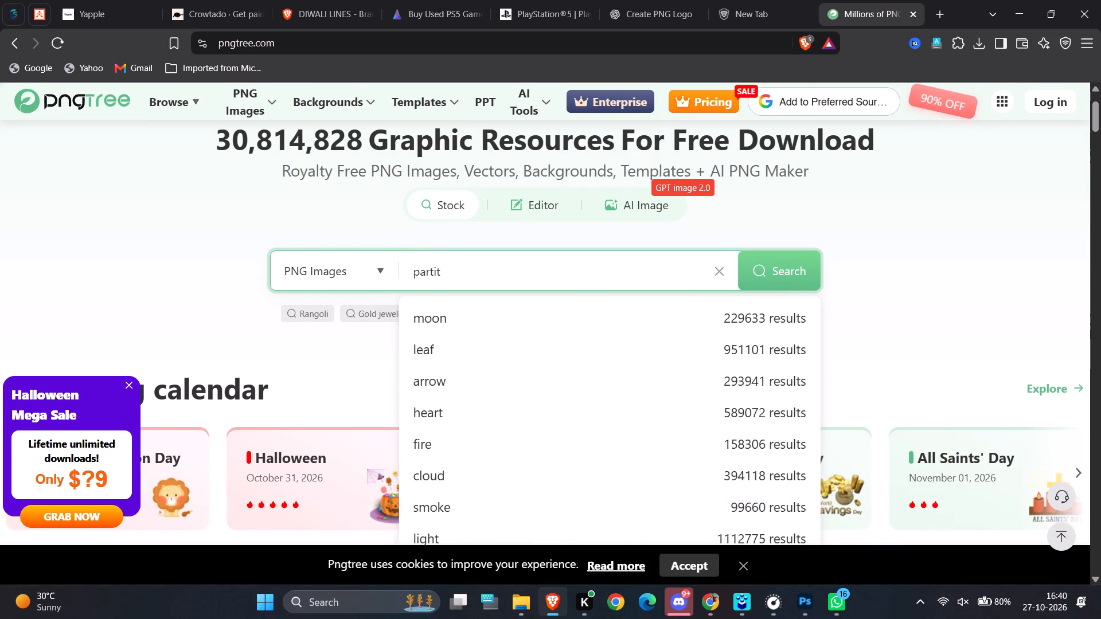
key("o")
type("n")
key("space")
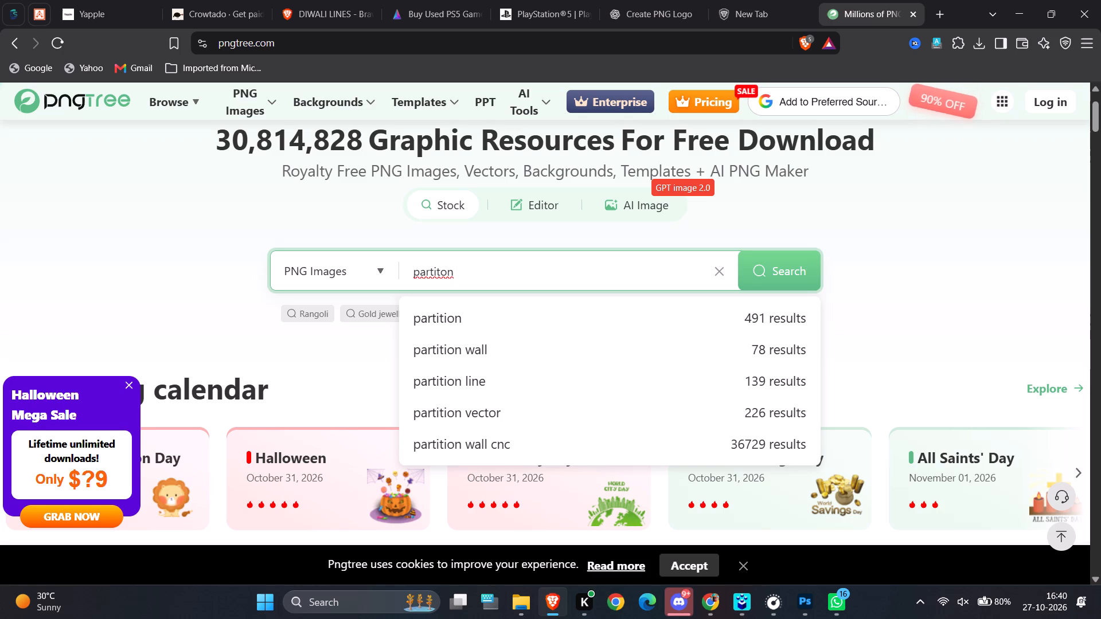
left_click(448, 321)
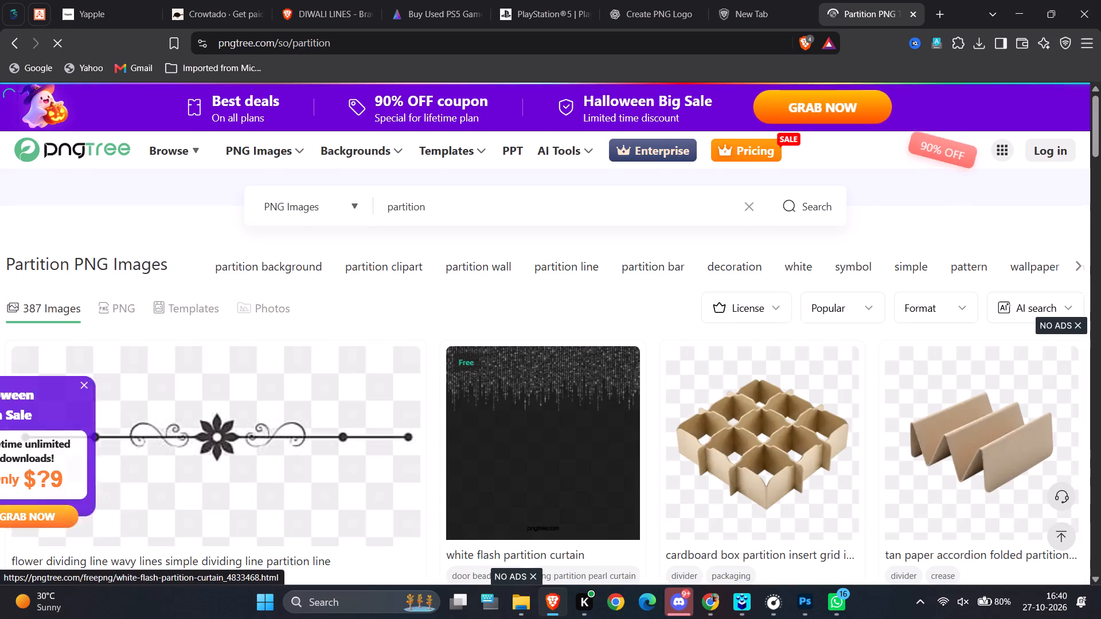
Look through the partition images for a decorative dividing line that suits the card.
scroll(468, 370, "down", 3)
scroll(228, 305, "down", 3)
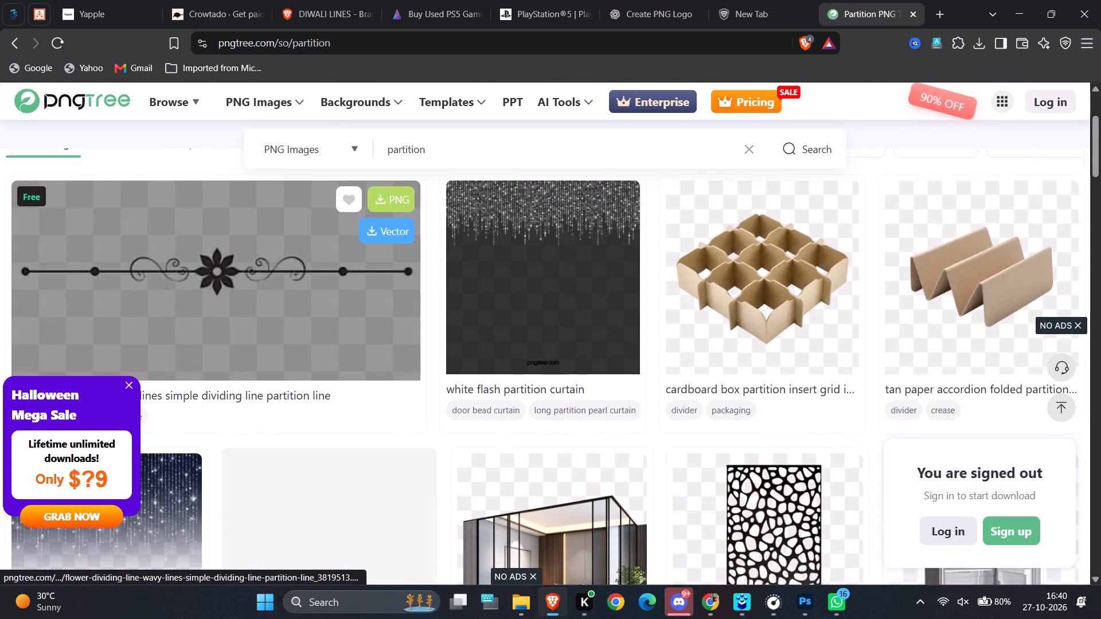
scroll(228, 317, "down", 1)
scroll(238, 377, "up", 6)
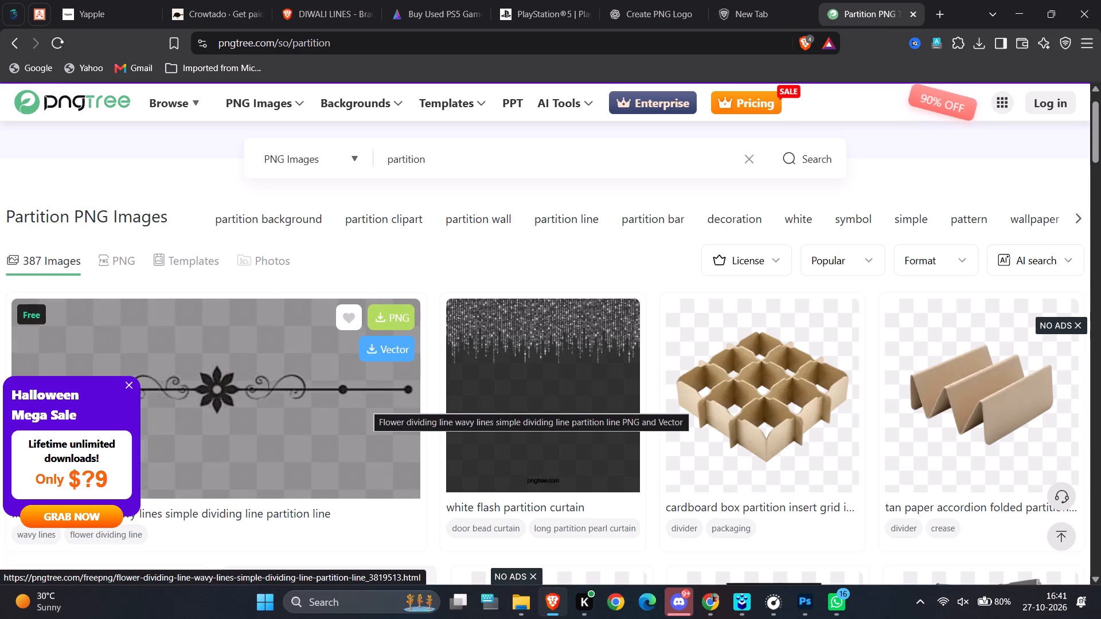
scroll(359, 415, "down", 4)
scroll(334, 469, "down", 4)
scroll(358, 398, "down", 11)
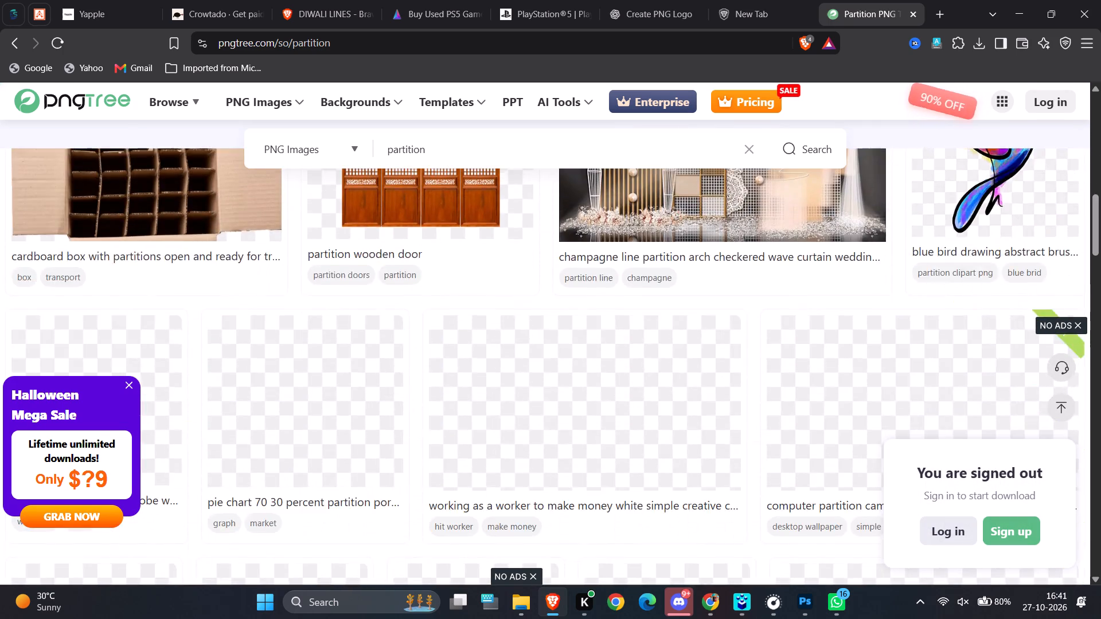
scroll(354, 401, "down", 2)
scroll(354, 401, "up", 15)
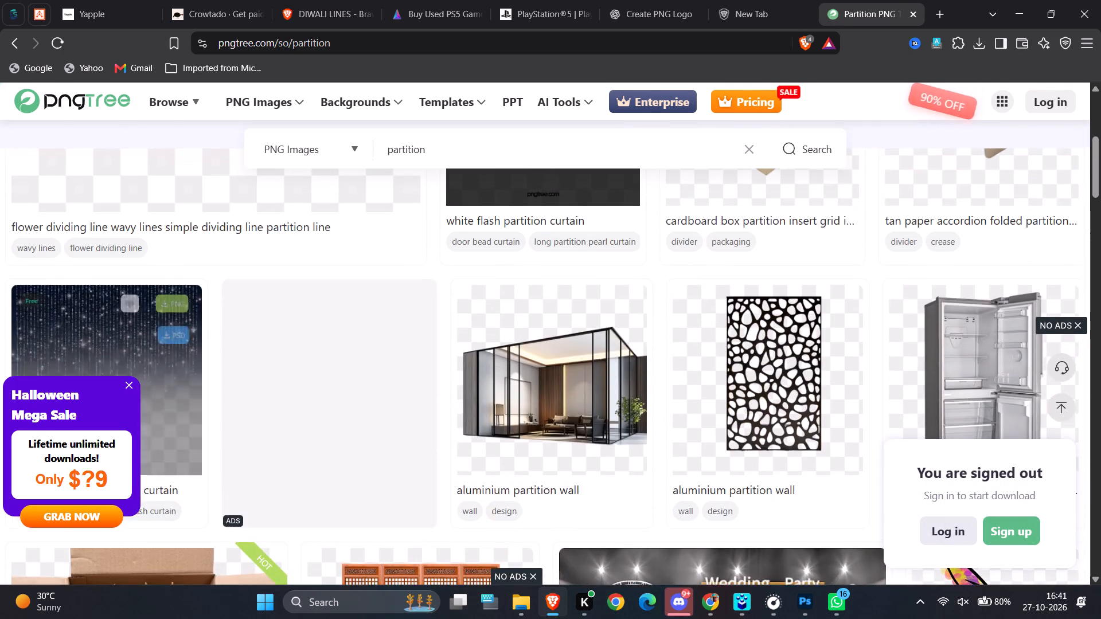
scroll(182, 308, "up", 6)
Open the flower dividing line with wavy lines, dismiss the sign-up prompt and look through the similar PNG images.
left_click(219, 378)
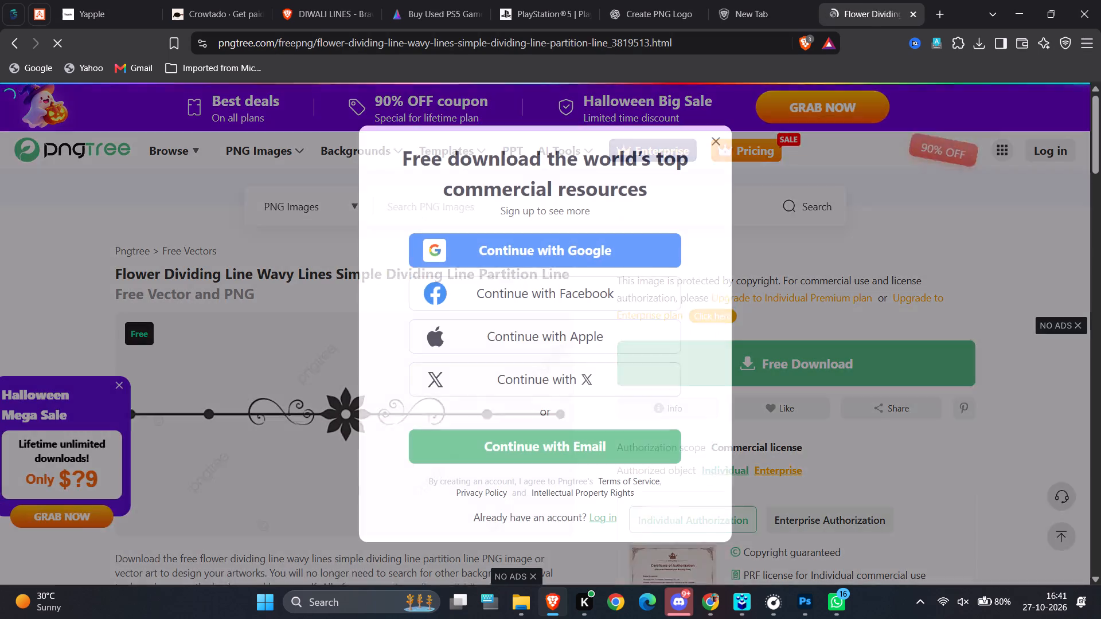
left_click(723, 138)
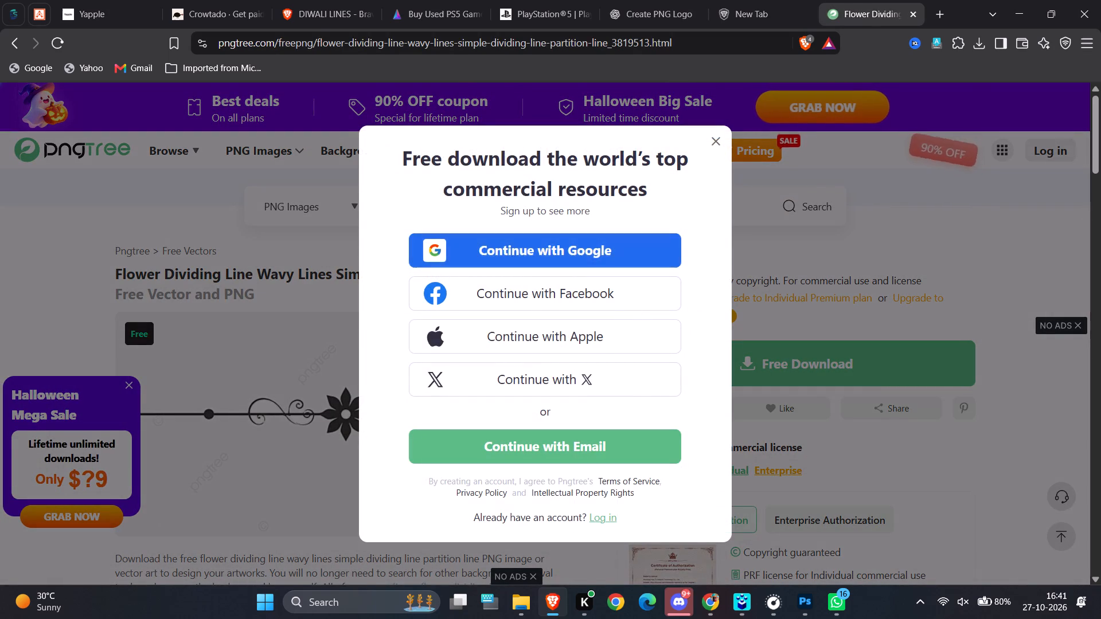
left_click(713, 145)
scroll(619, 314, "down", 7)
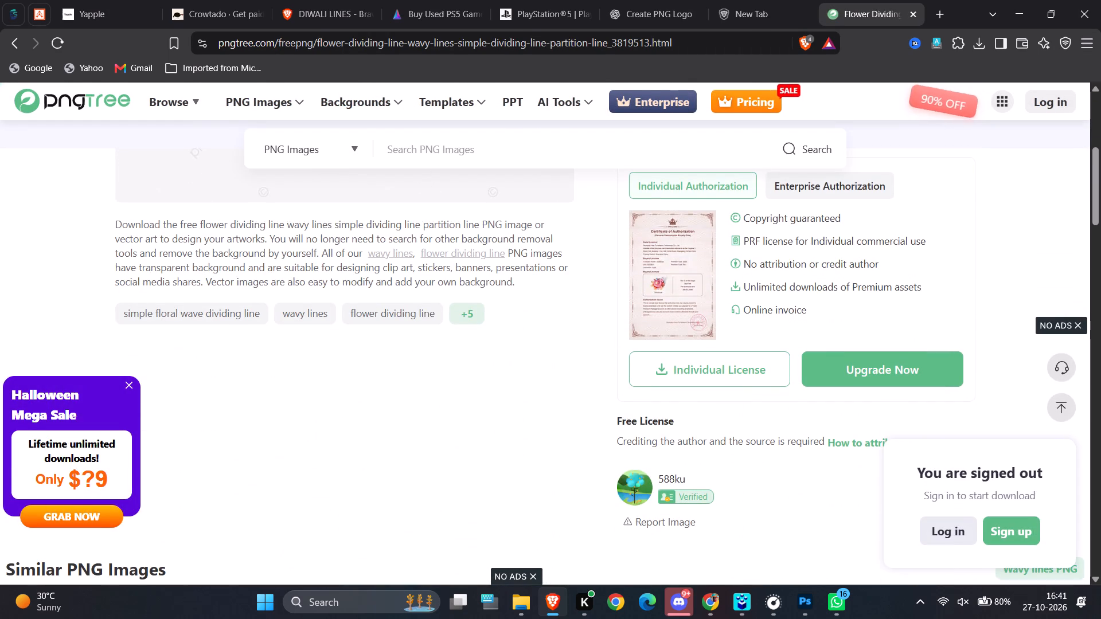
scroll(273, 266, "up", 6)
scroll(333, 339, "down", 6)
scroll(588, 418, "down", 6)
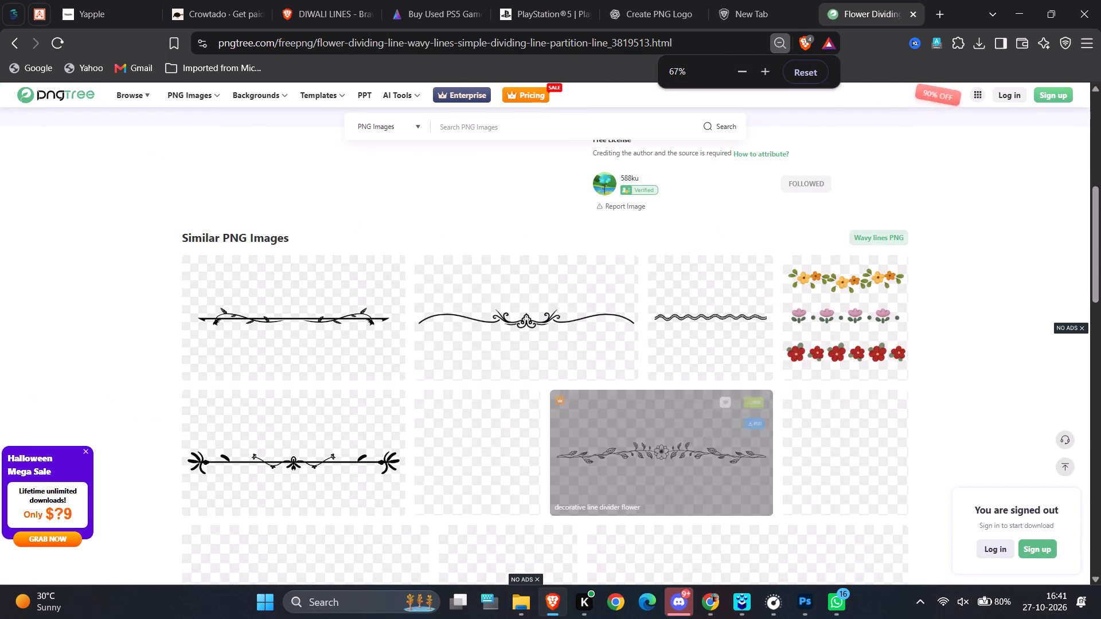
scroll(579, 418, "down", 3)
scroll(349, 427, "down", 1)
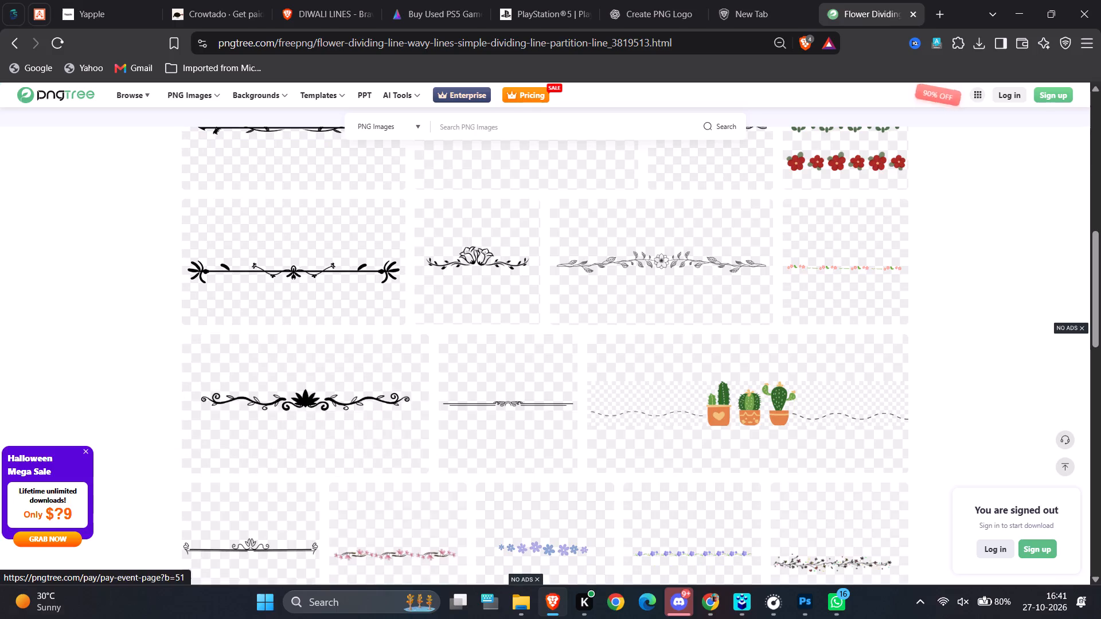
Open the Decorative Line Divider Black Wavy Lines image and request its download.
left_click(310, 399)
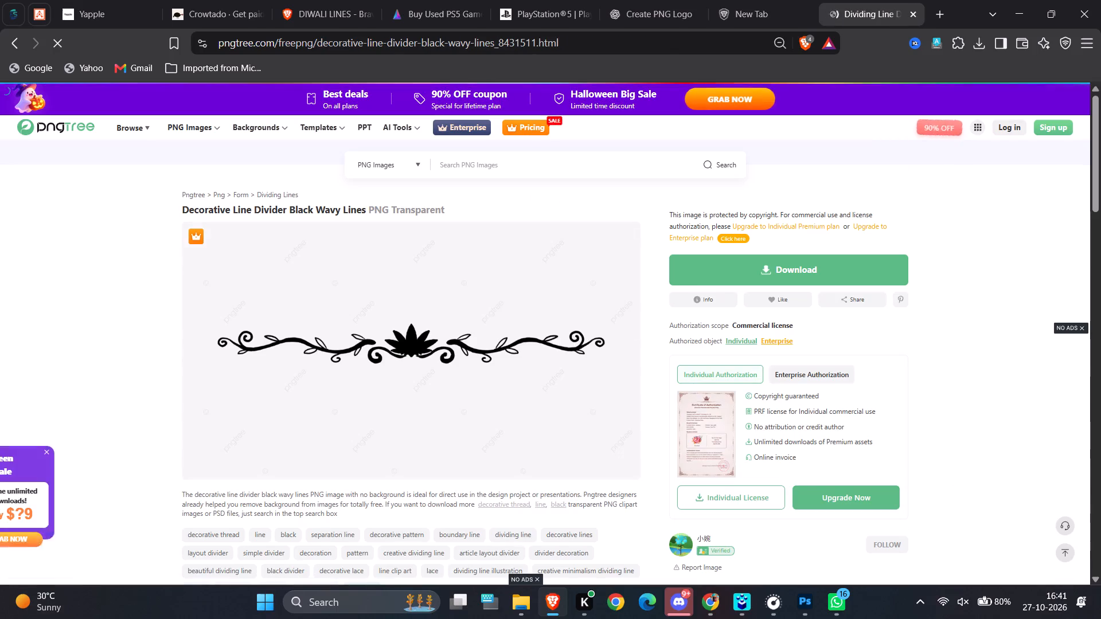
left_click(787, 274)
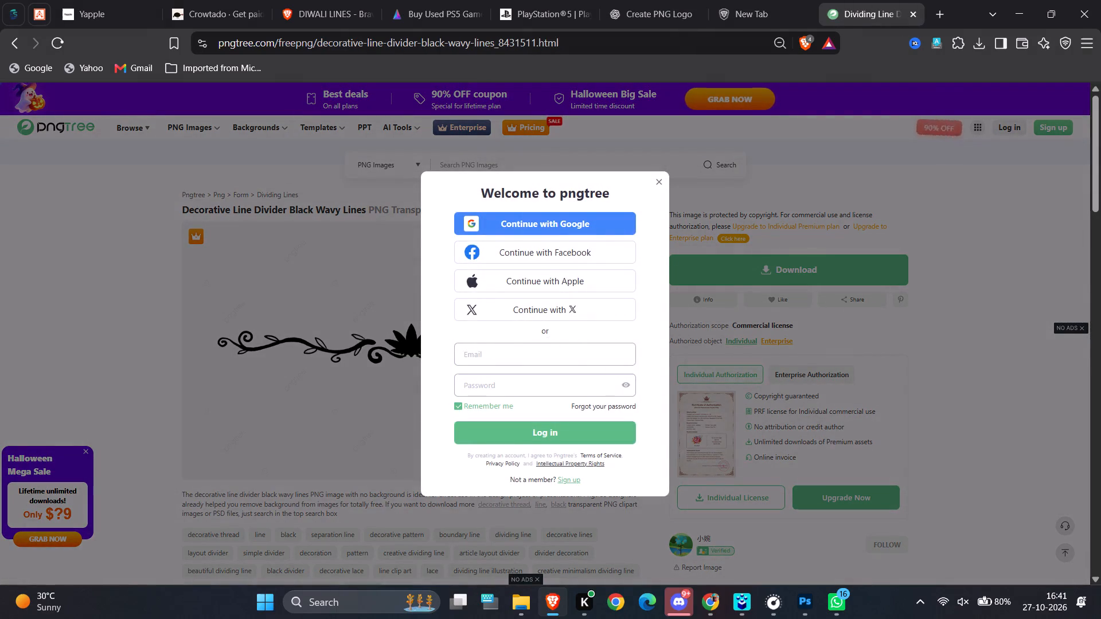
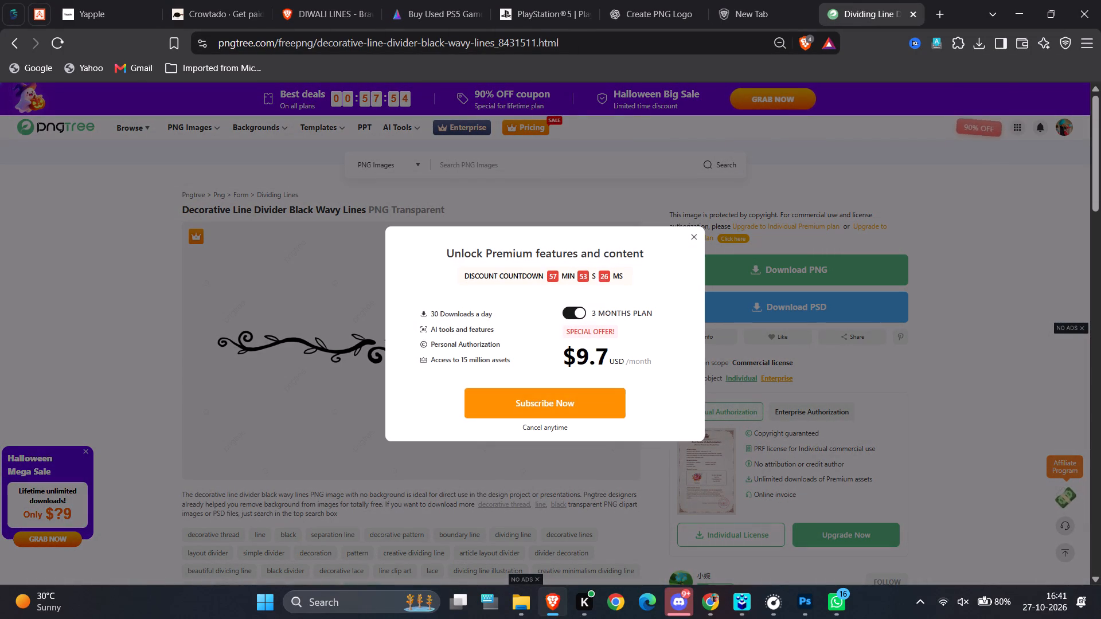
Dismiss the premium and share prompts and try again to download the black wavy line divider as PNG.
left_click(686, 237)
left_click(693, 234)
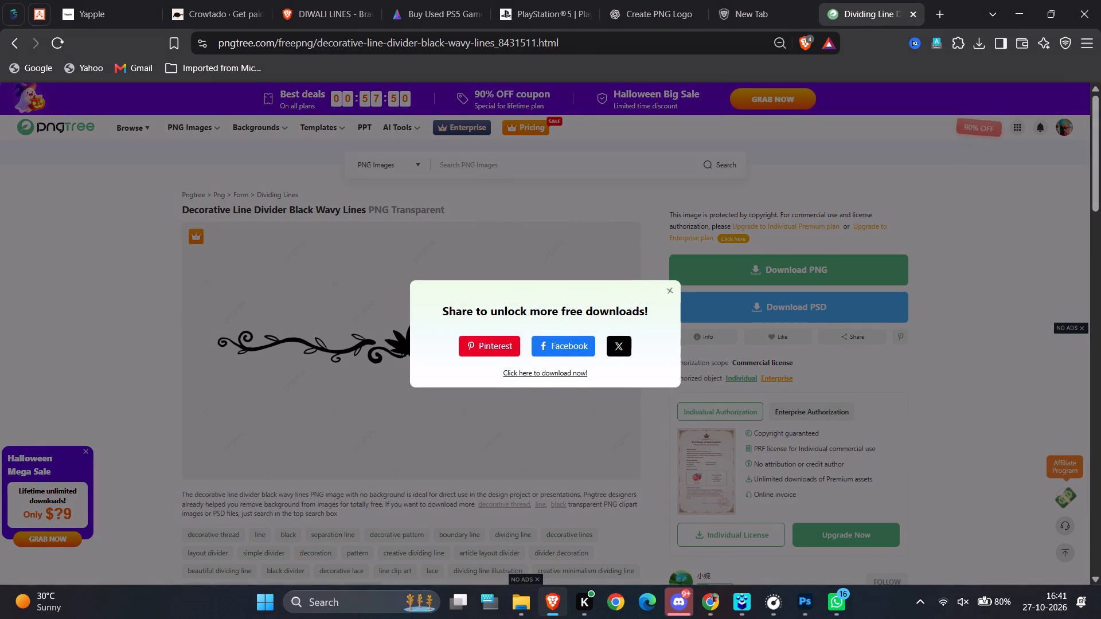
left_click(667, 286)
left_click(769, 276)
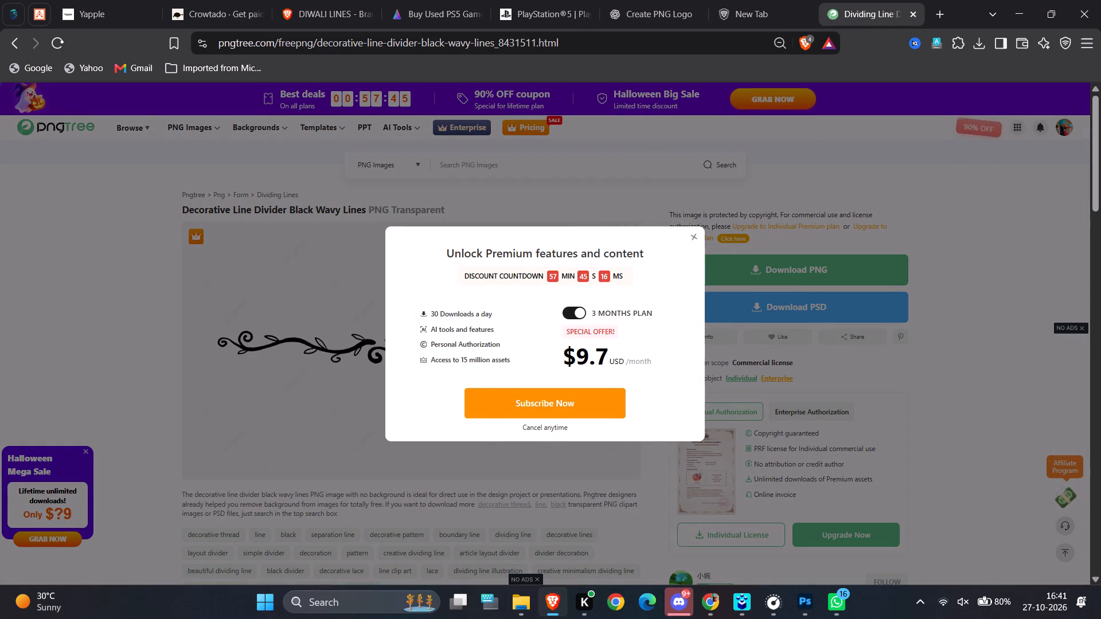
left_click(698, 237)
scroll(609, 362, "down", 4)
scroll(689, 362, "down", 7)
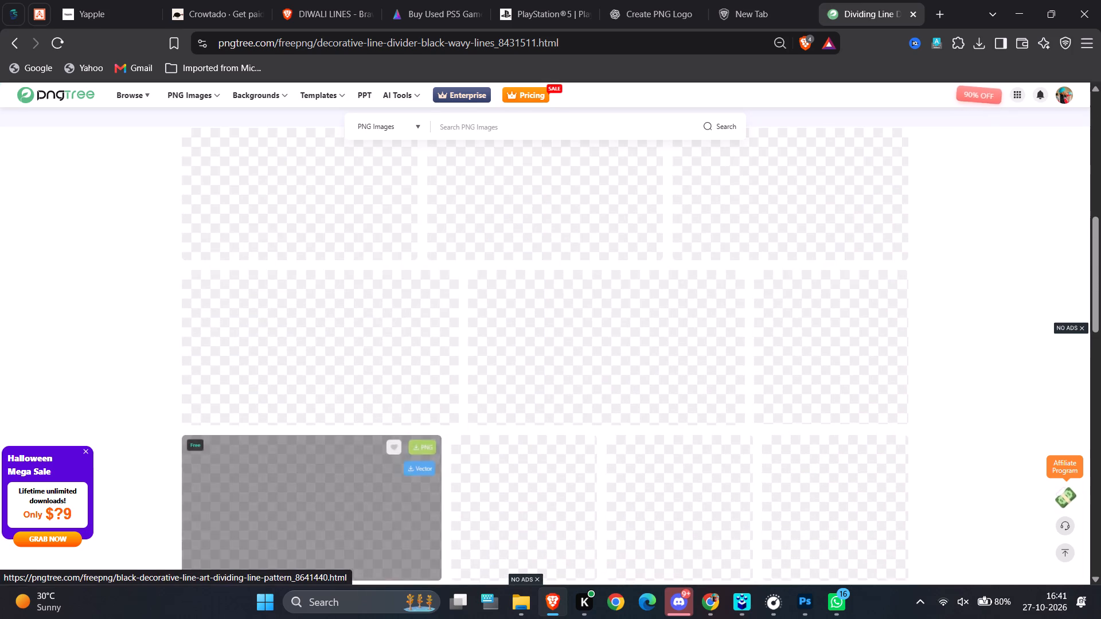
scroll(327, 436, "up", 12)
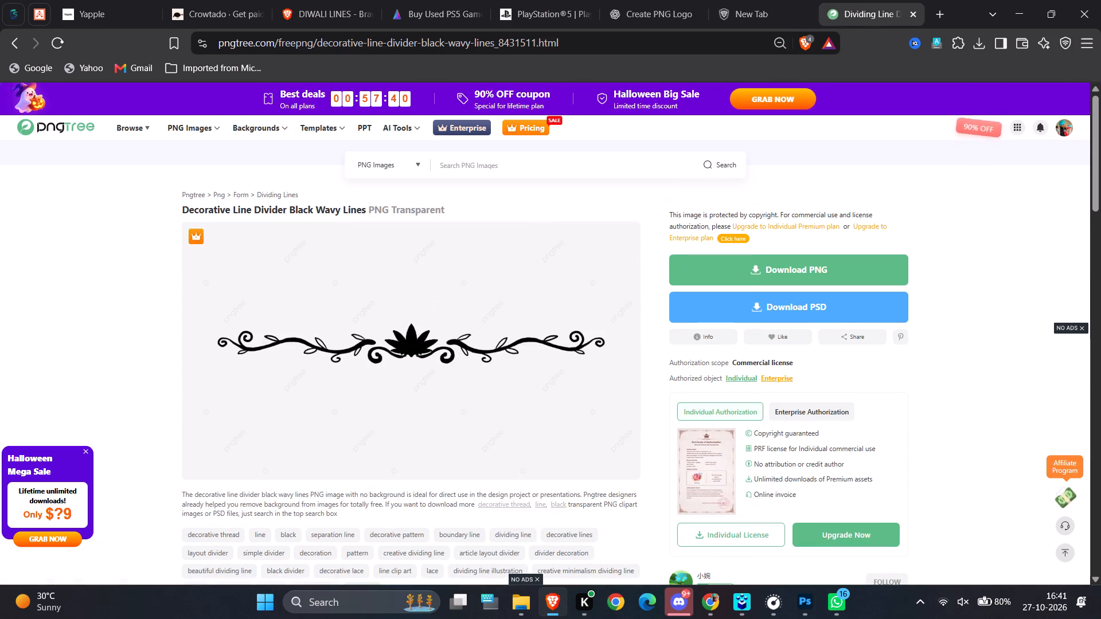
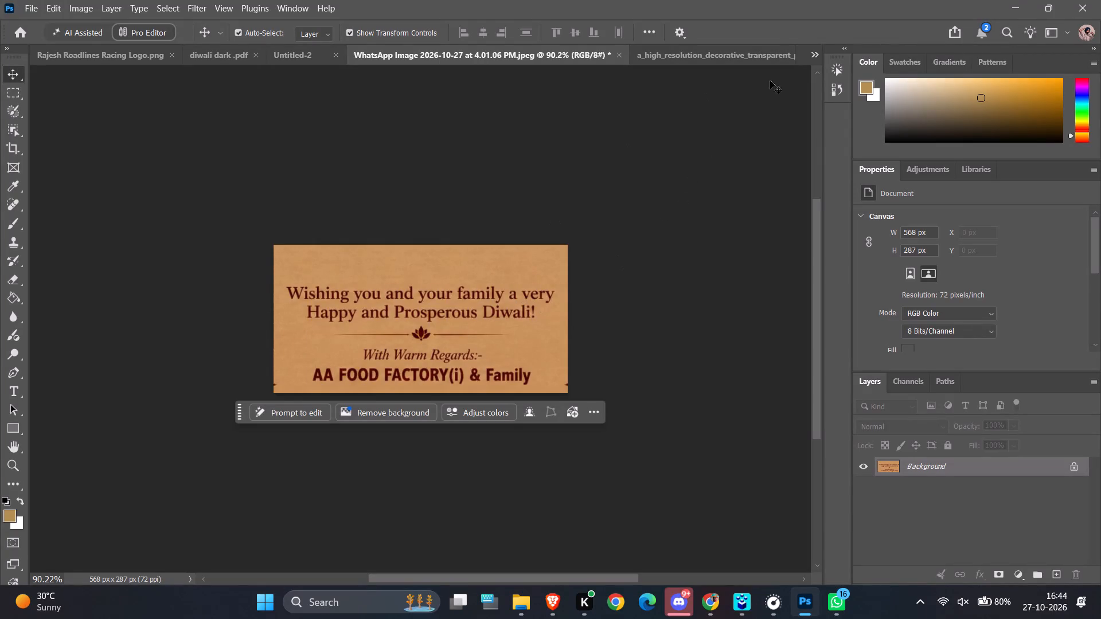
Close the Rajesh Roadlines Racing Logo and Rajesh Roadlines Truck Emblem documents without saving changes.
scroll(750, 58, "down", 1, "ctrl")
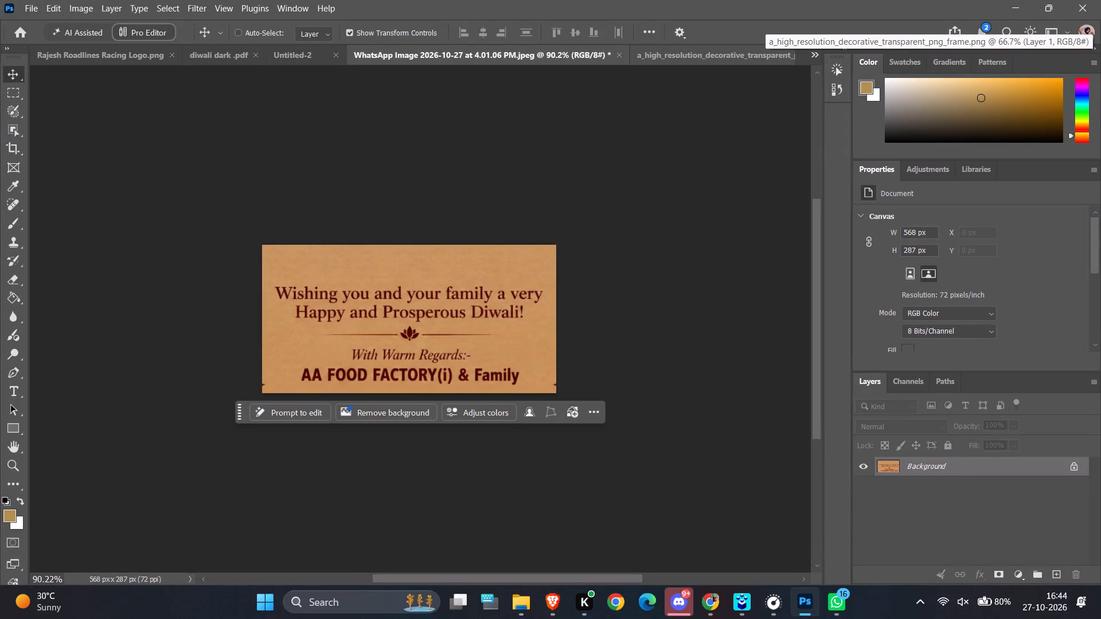
scroll(750, 58, "up", 2, "ctrl")
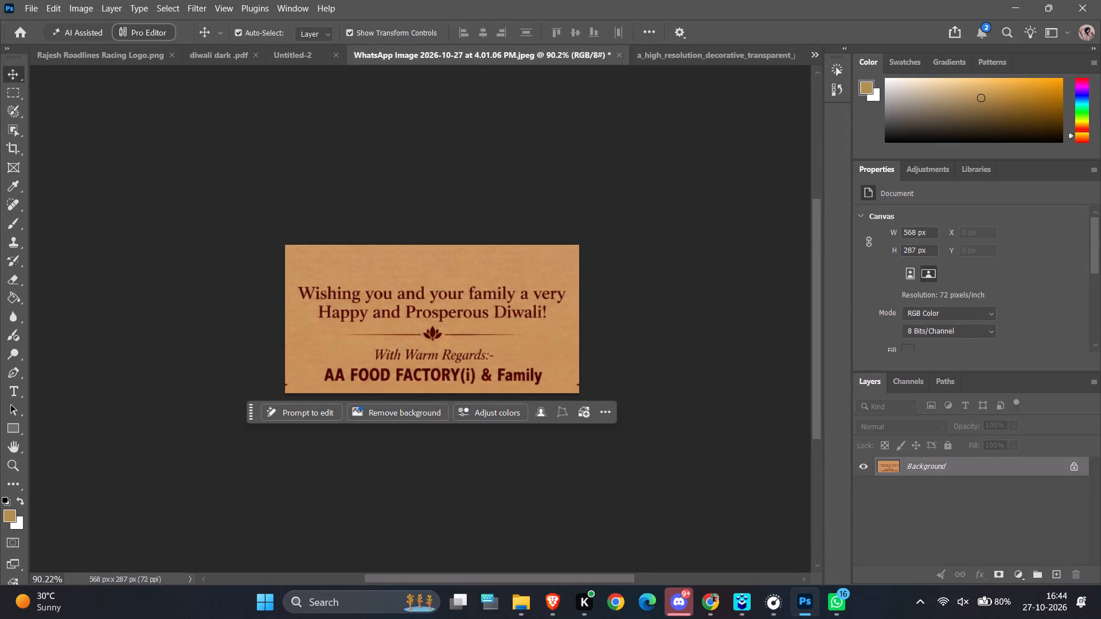
left_click(737, 51)
scroll(77, 57, "up", 5)
left_click(49, 53)
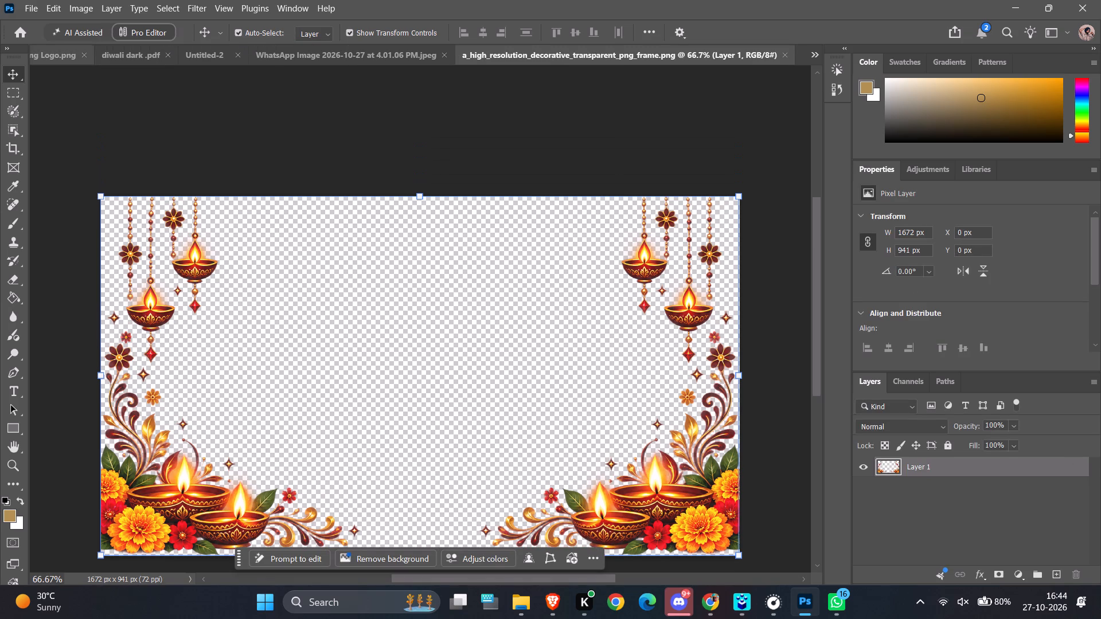
left_click(267, 55)
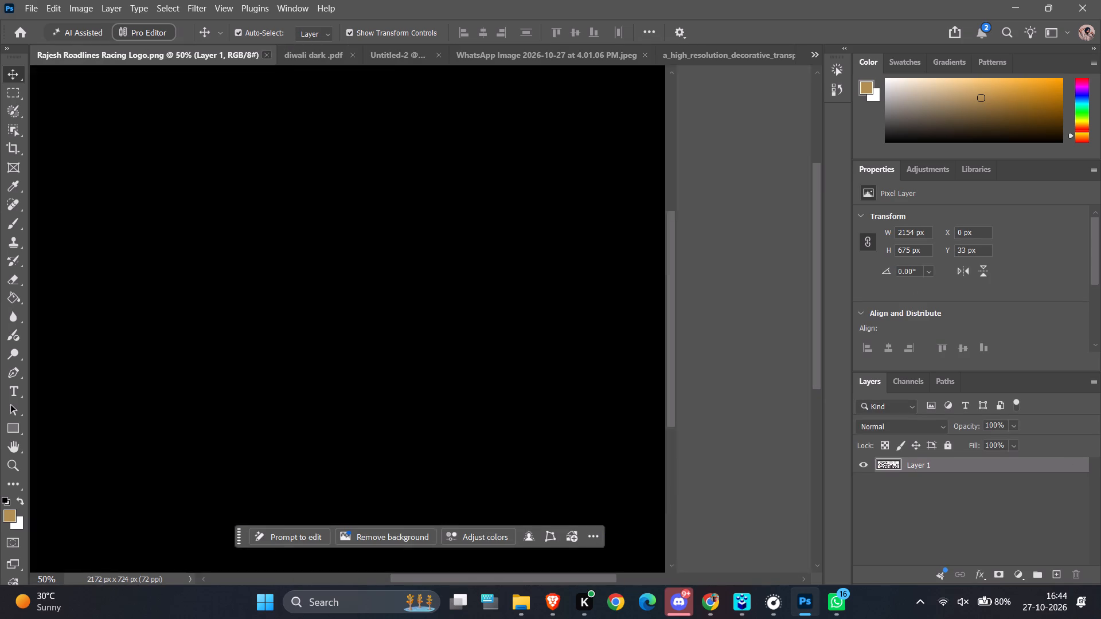
left_click(54, 53)
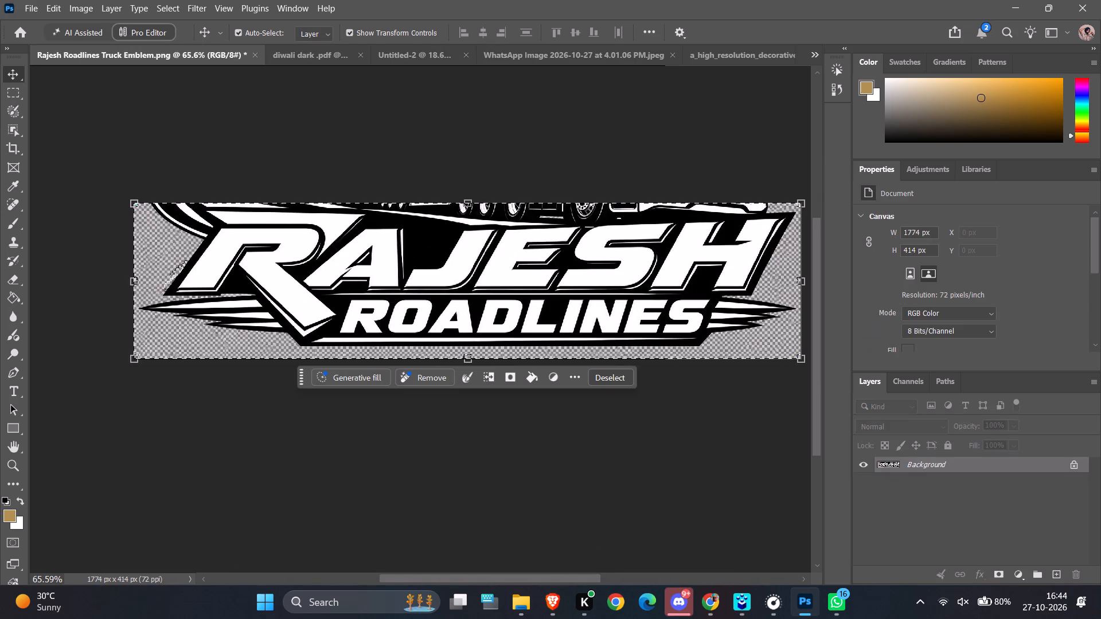
left_click(256, 52)
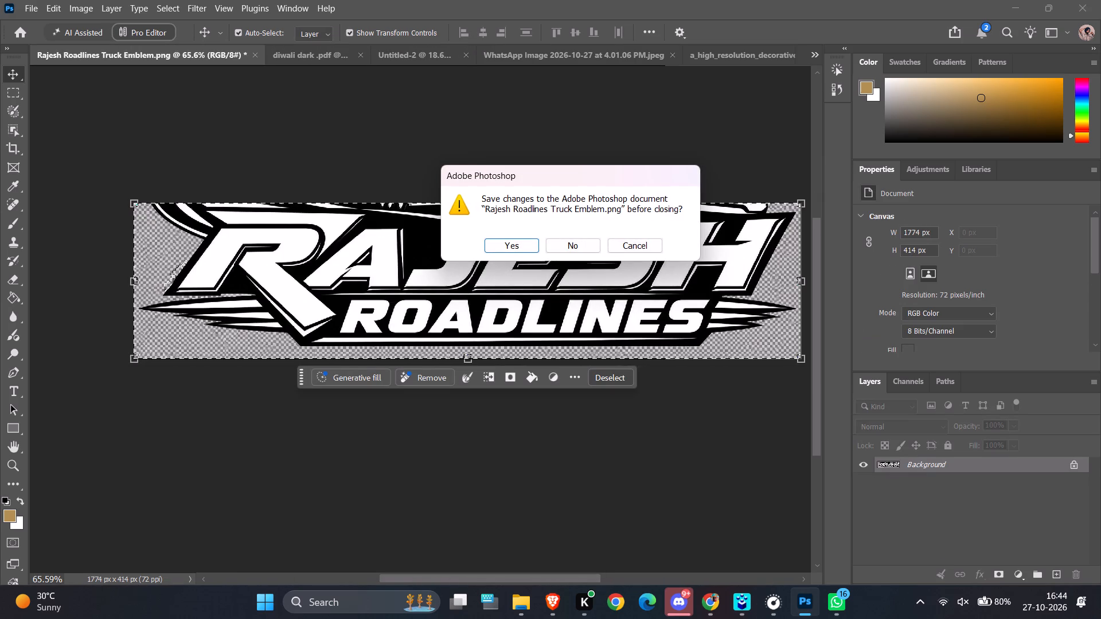
left_click(554, 243)
Close the Untitled-1 document without saving changes.
left_click(100, 44)
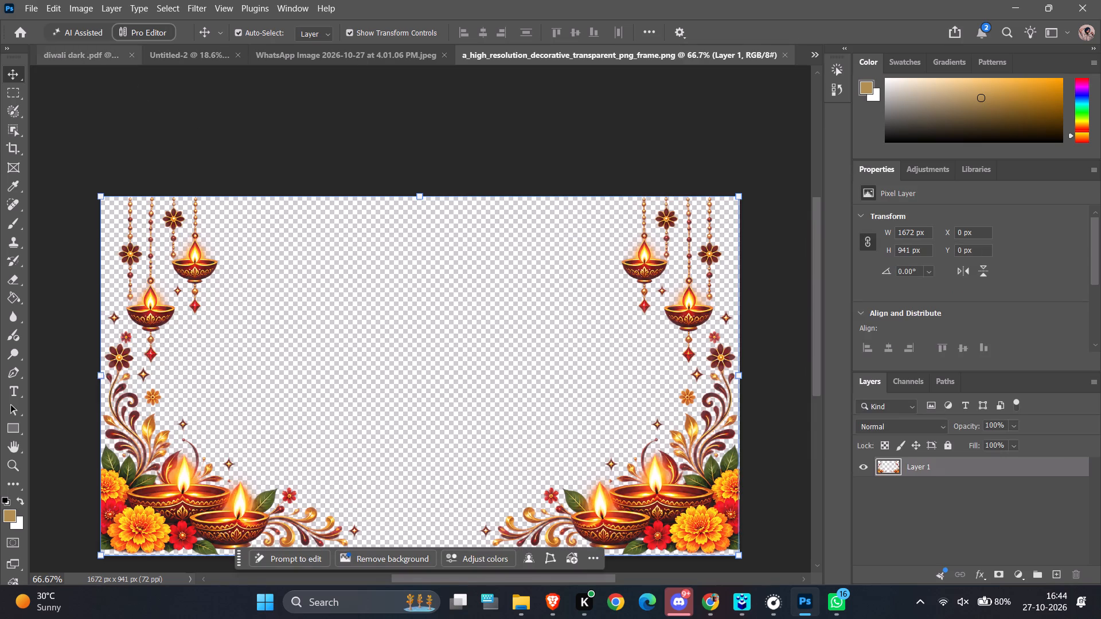
left_click(99, 52)
left_click(174, 56)
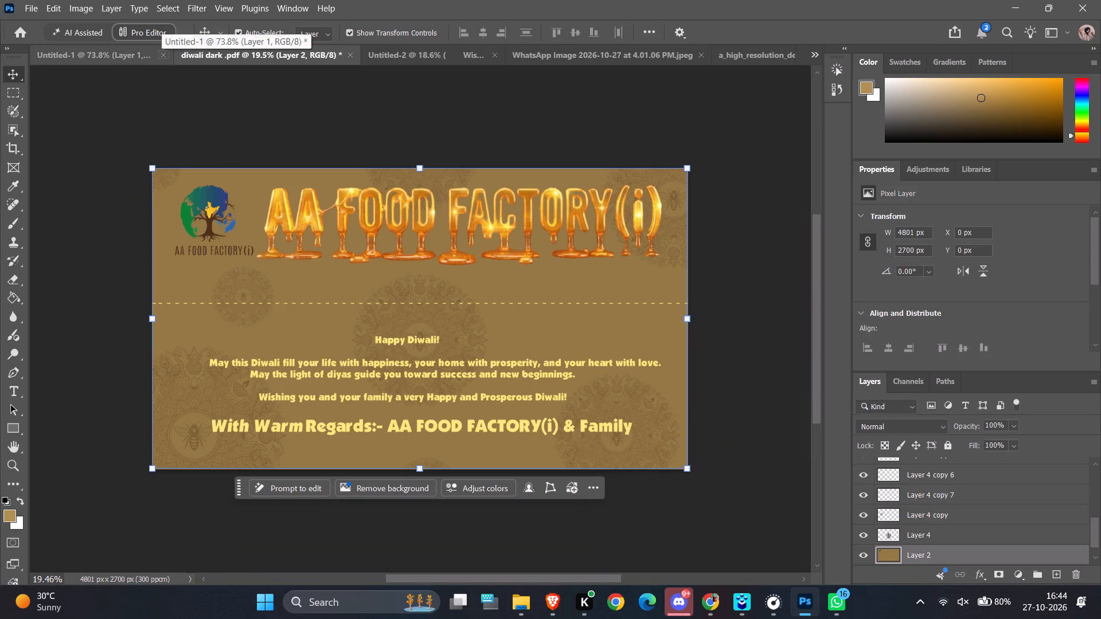
left_click(162, 54)
left_click(571, 235)
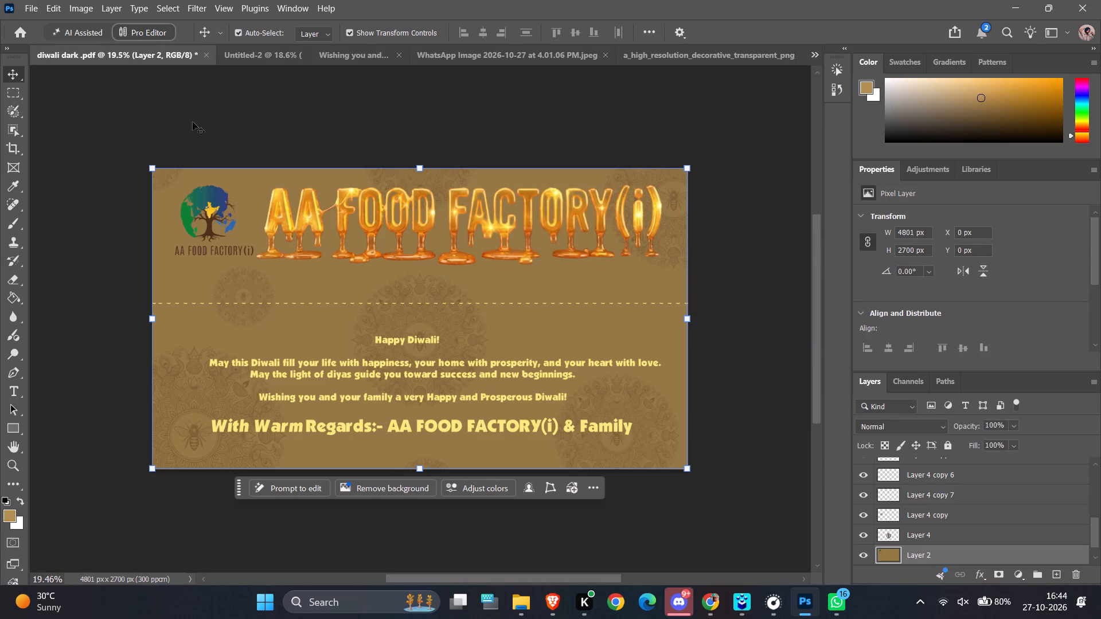
Close the diwali dark PDF, the decorative transparent frame PNG and the 4.01.06 PM WhatsApp image without saving changes.
left_click(209, 56)
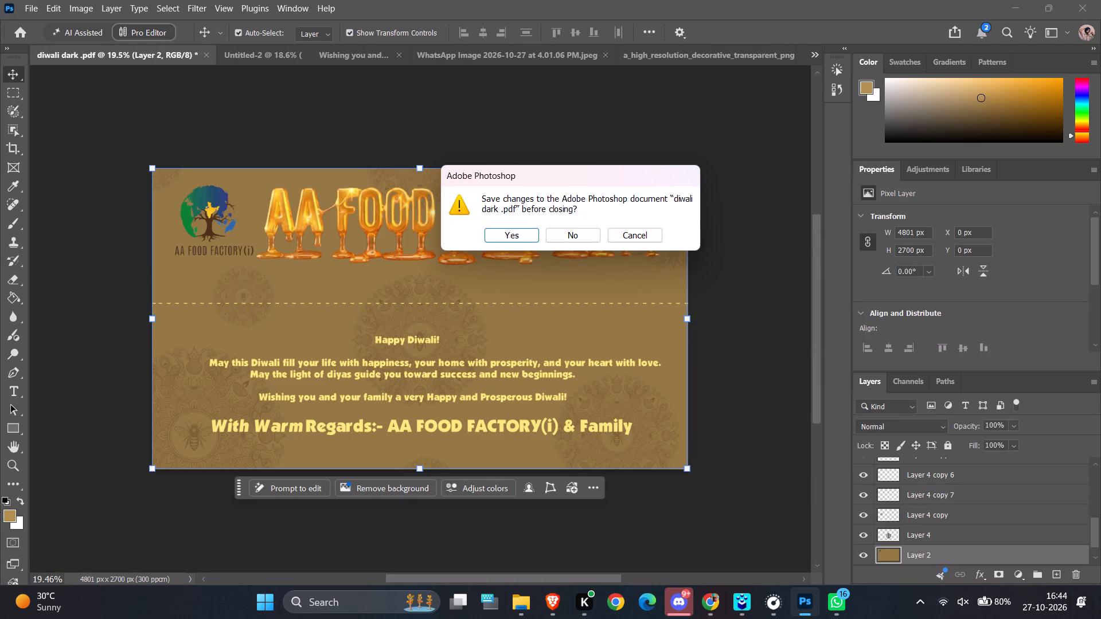
left_click(568, 241)
left_click(197, 50)
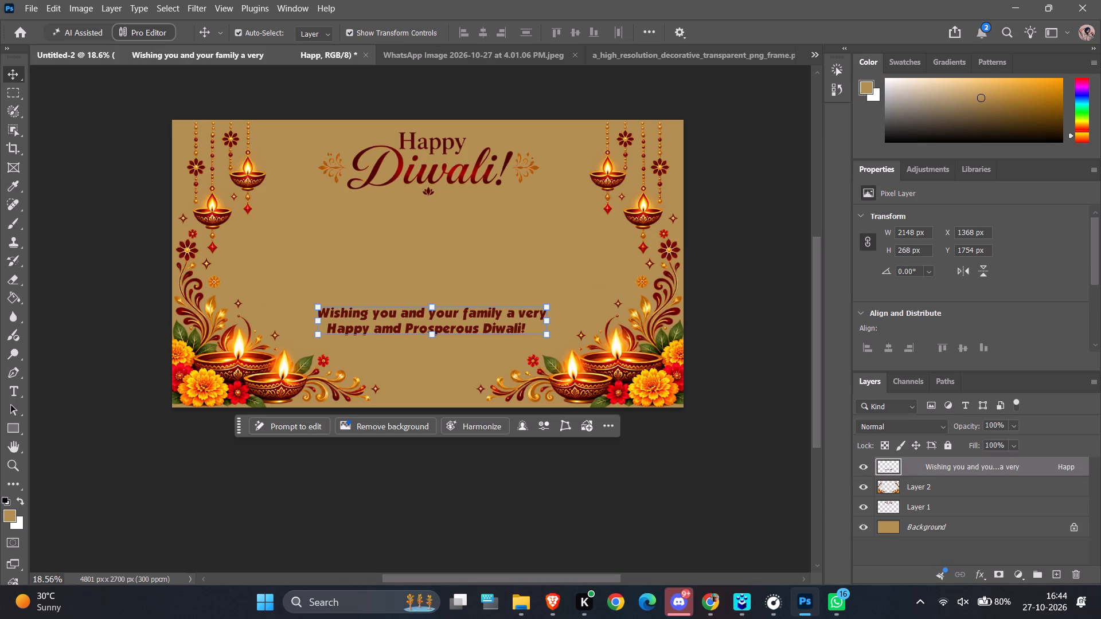
left_click(522, 50)
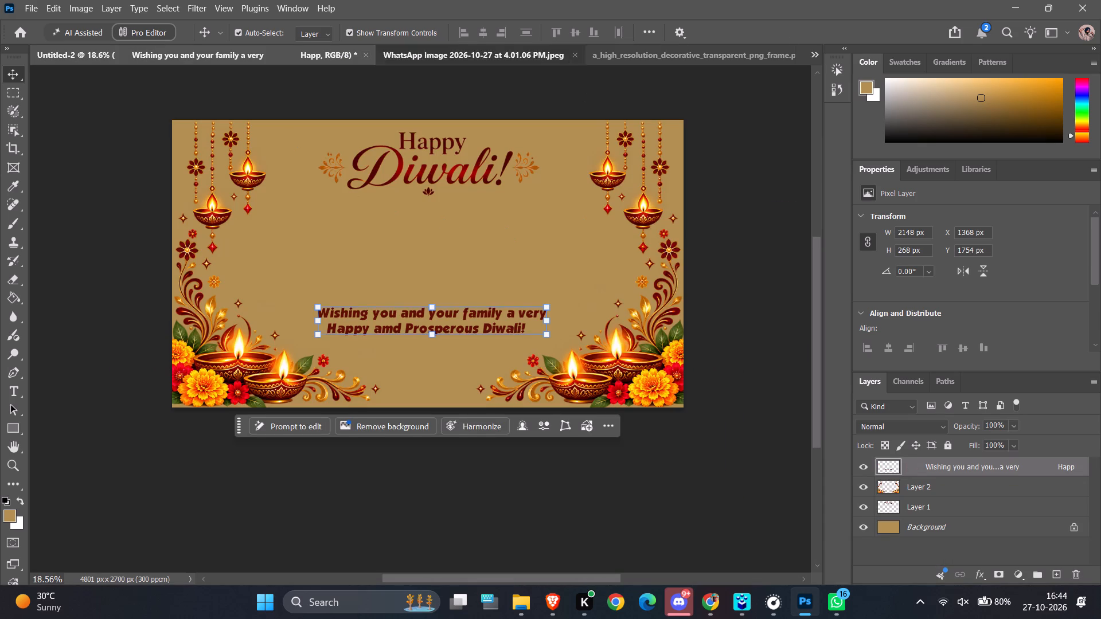
left_click(623, 60)
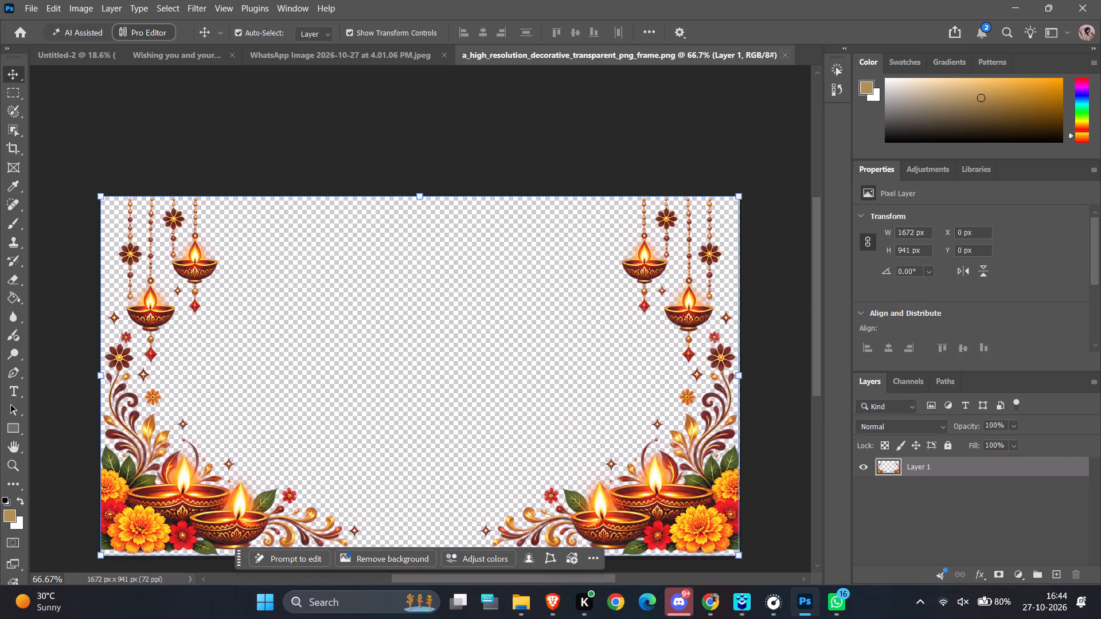
left_click(787, 53)
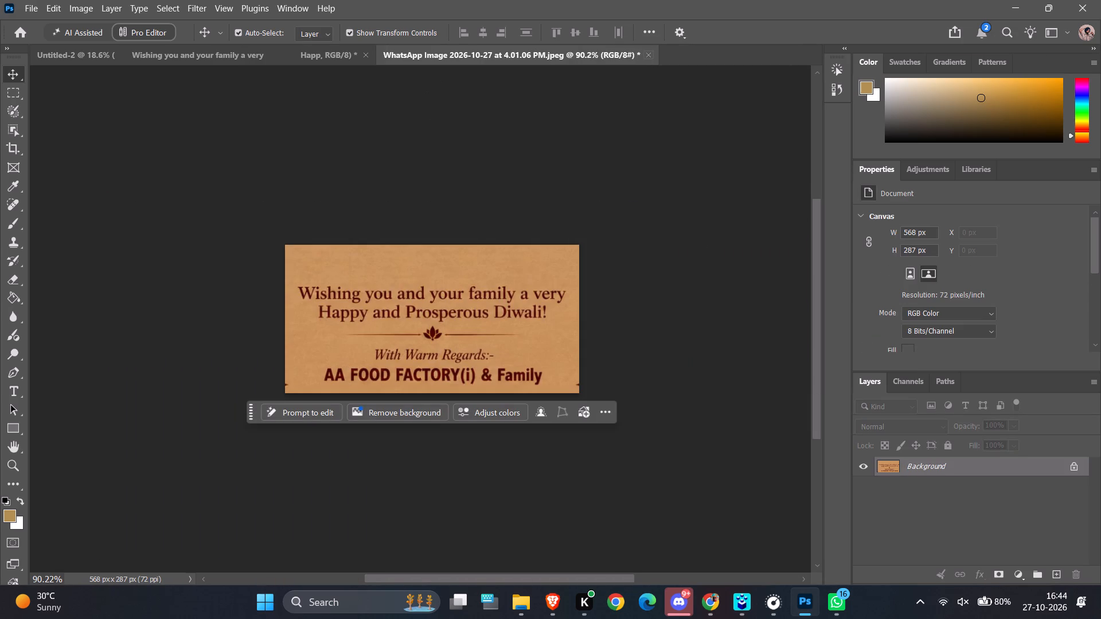
left_click(644, 53)
left_click(571, 236)
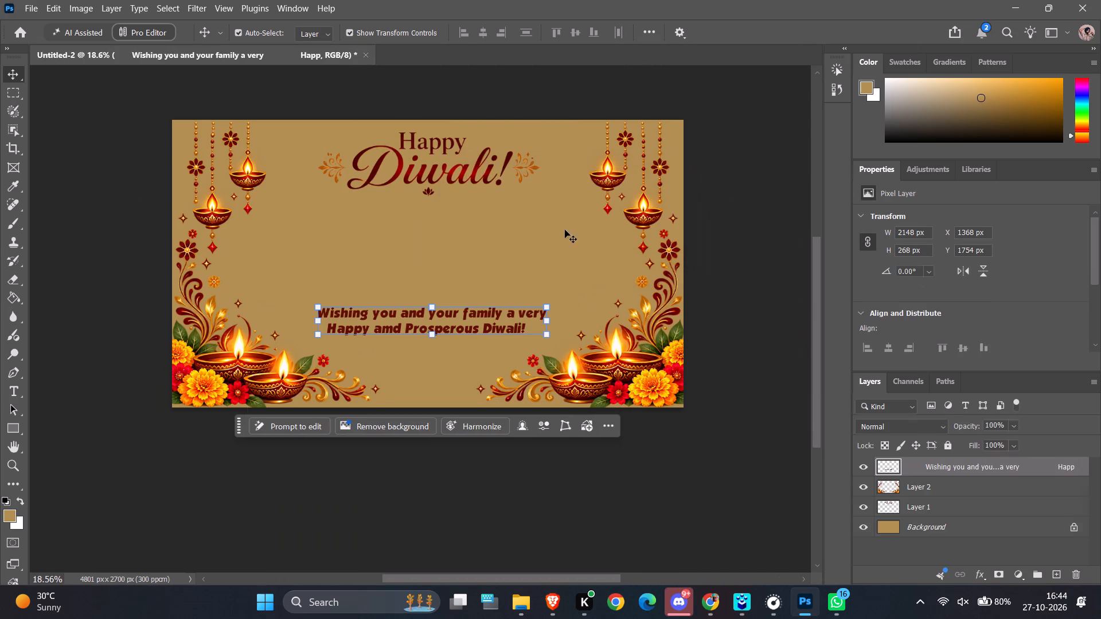
Open WhatsApp Image 2026-10-27 at 4.41.50 PM, the one with the lotus dividers, from the Desktop folder.
left_click(24, 9)
left_click(64, 44)
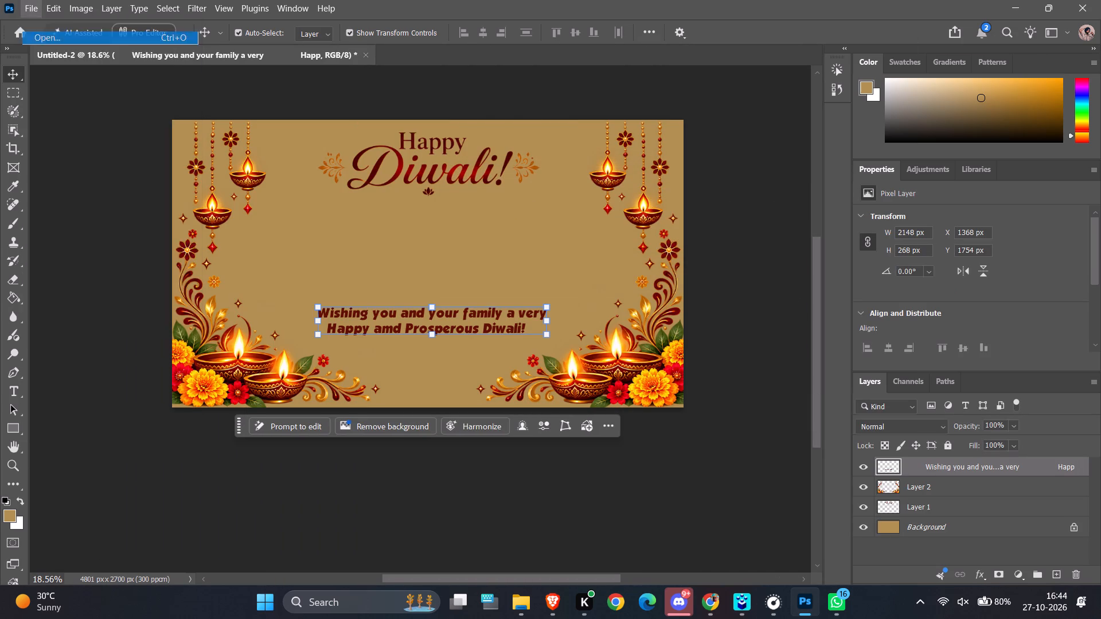
scroll(368, 191, "down", 17)
scroll(364, 198, "up", 3)
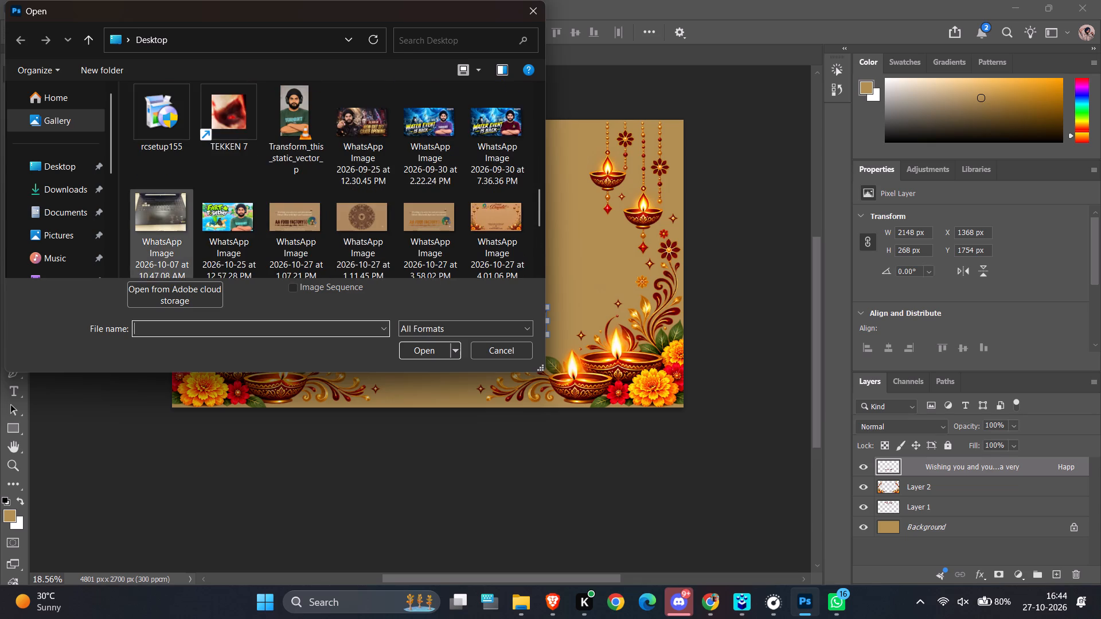
scroll(204, 225, "down", 2)
left_click(222, 193)
left_click(398, 343)
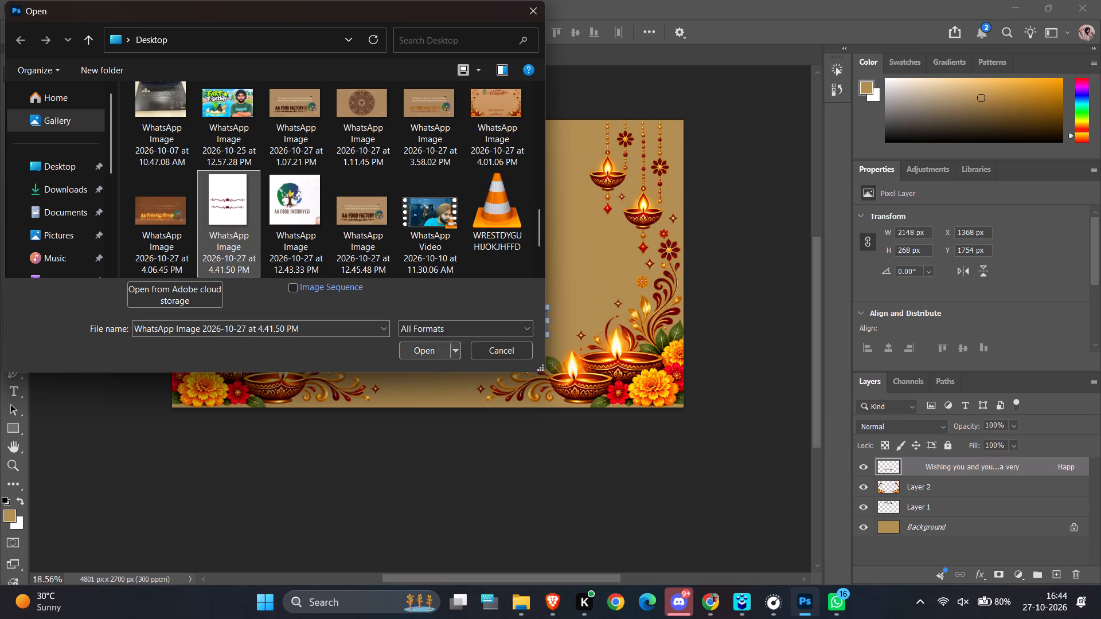
left_click(428, 354)
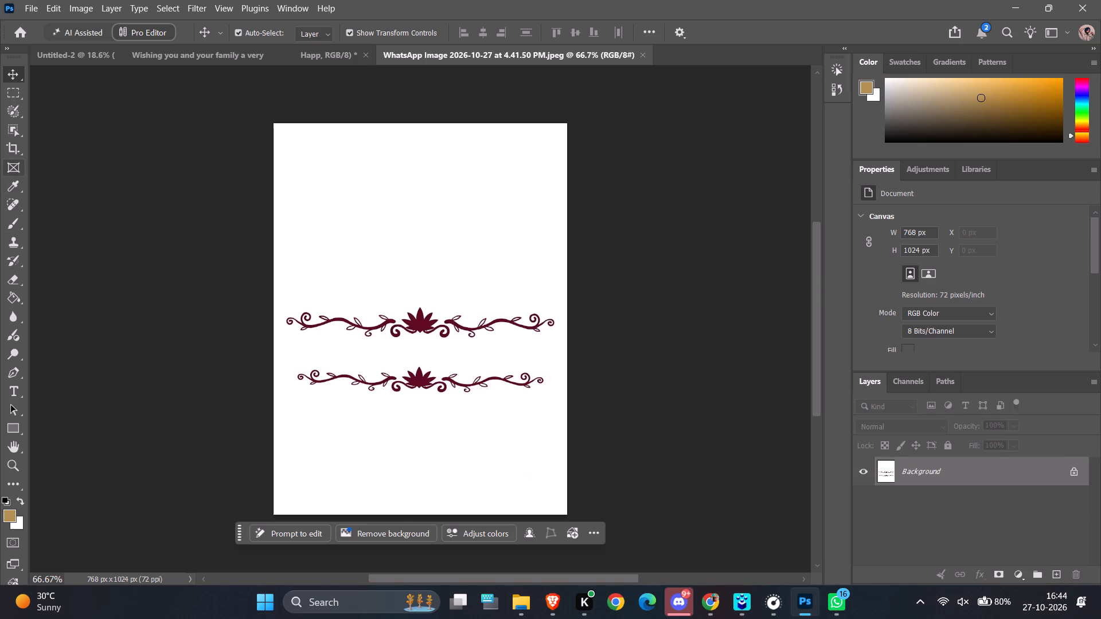
Crop the image to a strip of about 768 × 154 px containing only the lower lotus divider.
left_click(11, 151)
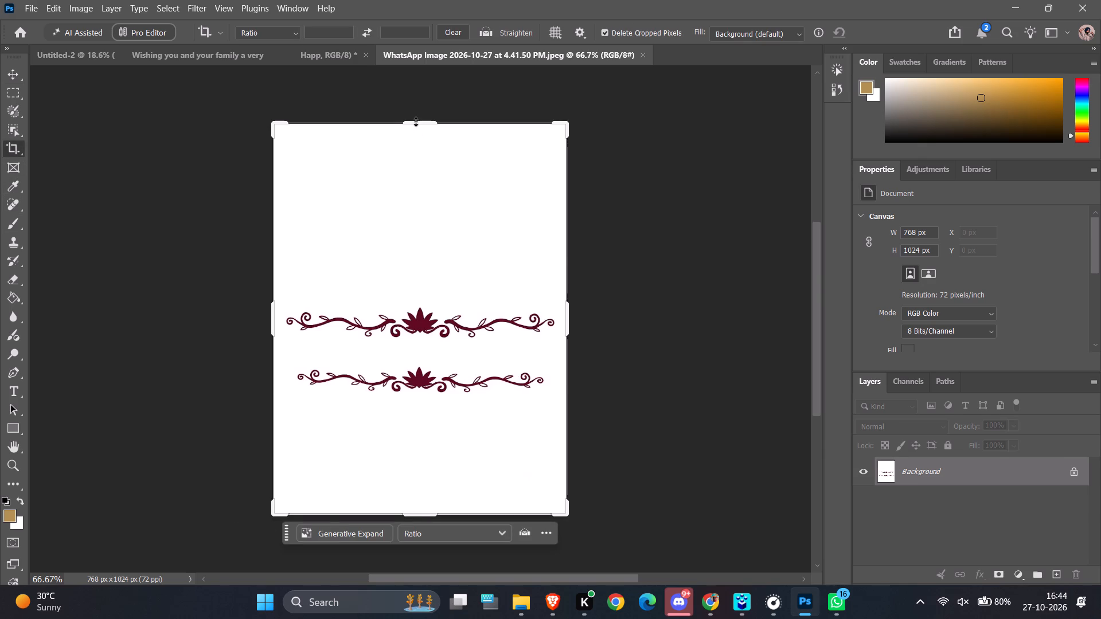
left_click_drag(416, 122, 434, 237)
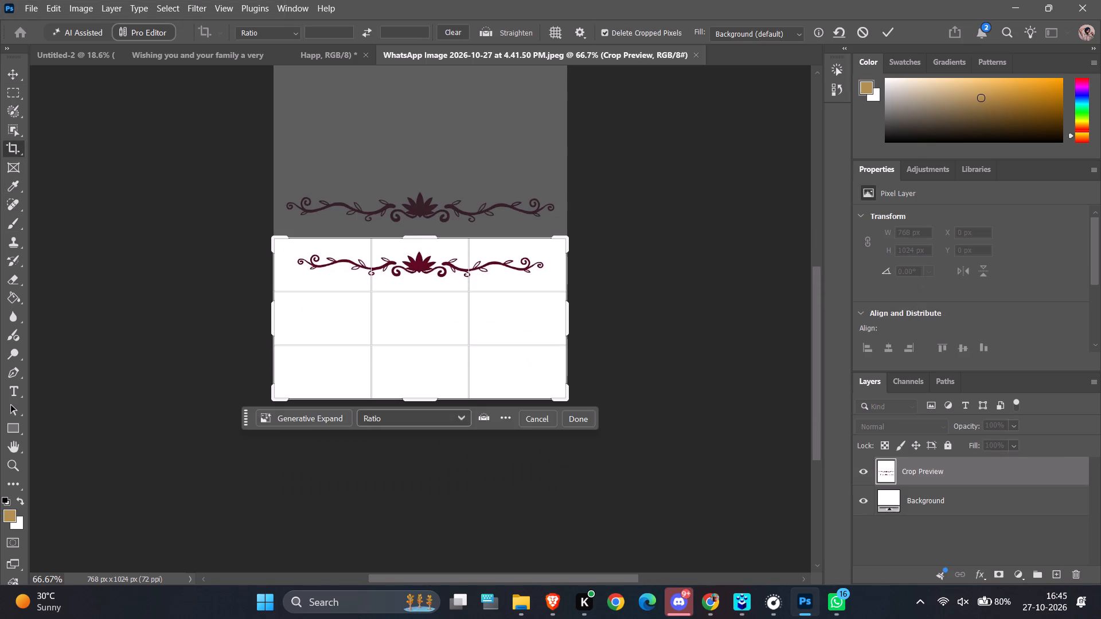
left_click_drag(434, 400, 433, 349)
key("Return")
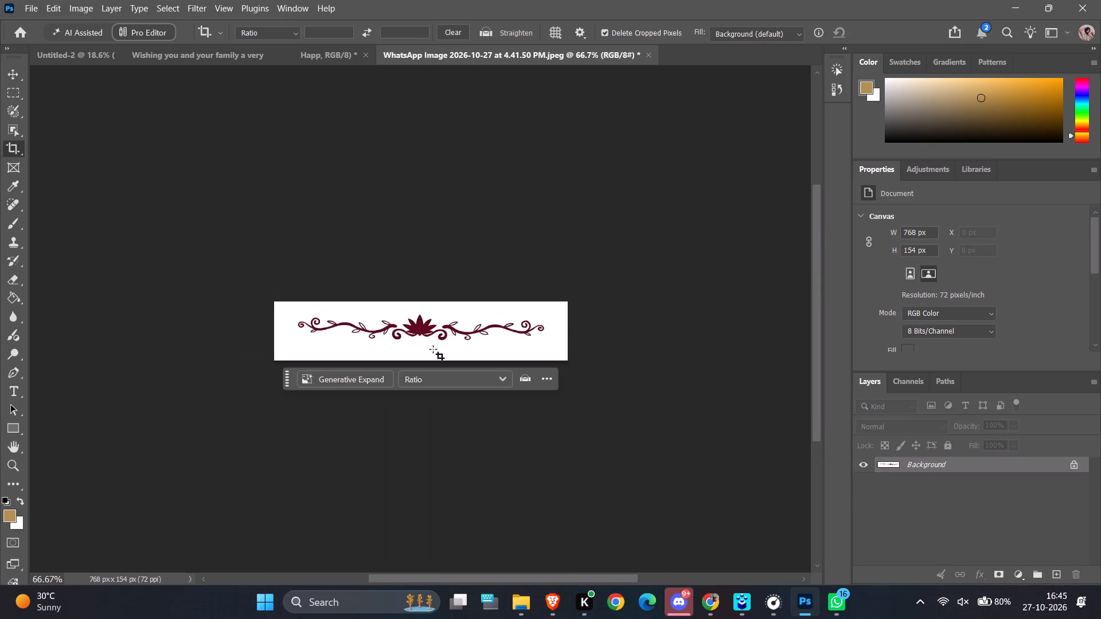
Select the maroon lotus divider on the white background with the automatic Subject selection.
left_click(172, 0)
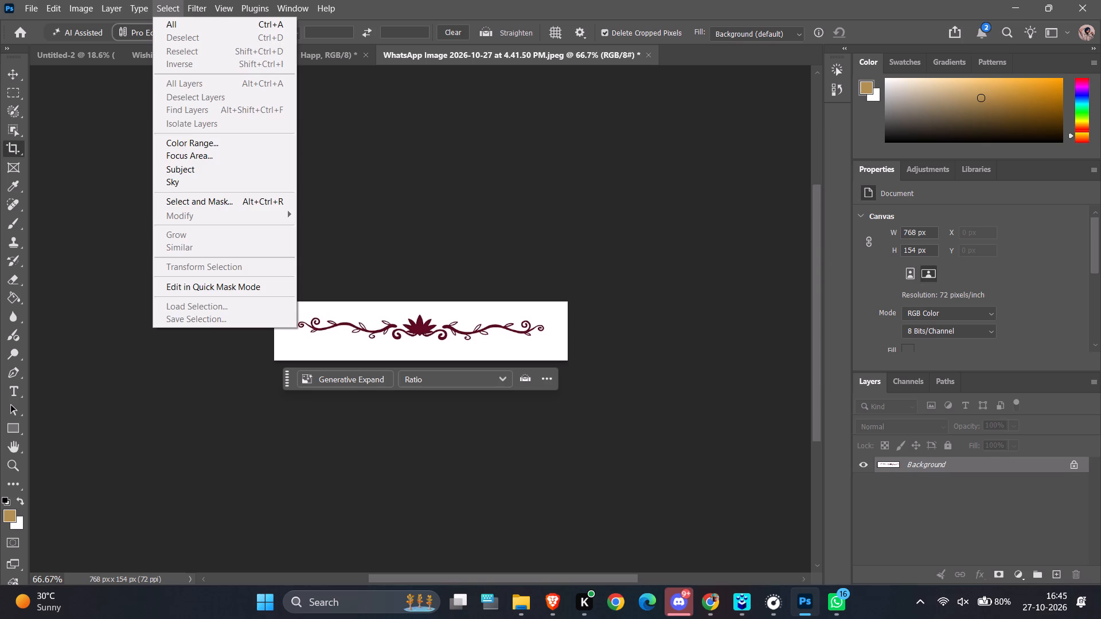
left_click(210, 166)
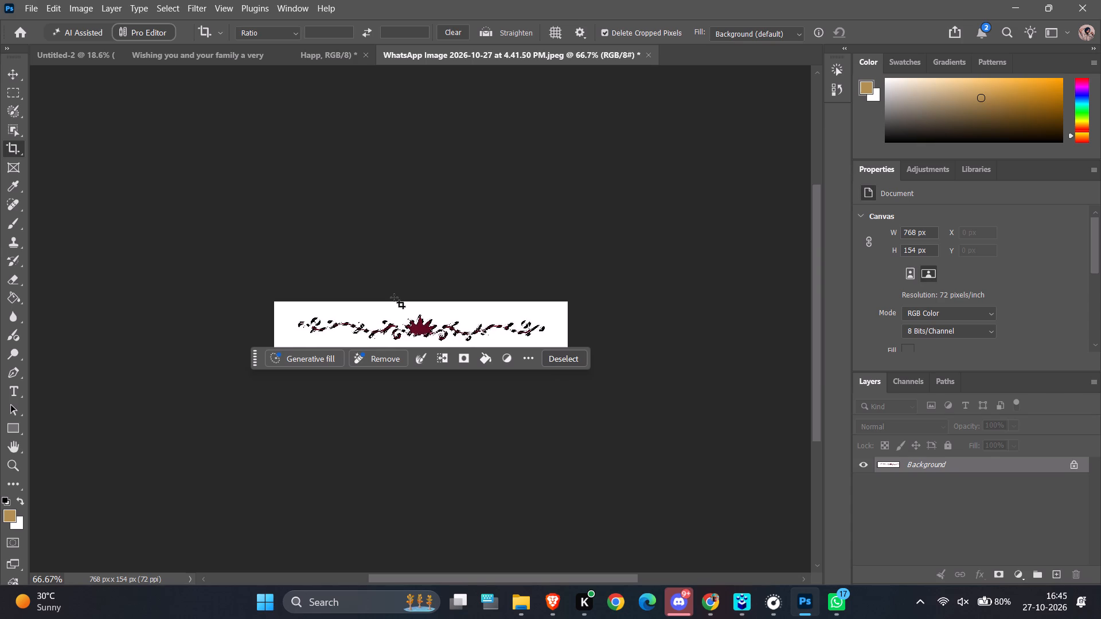
Move the selected maroon lotus divider from the 4.41.50 PM WhatsApp image into the middle of the Untitled-2 card.
left_click(17, 80)
left_click_drag(430, 328, 317, 225)
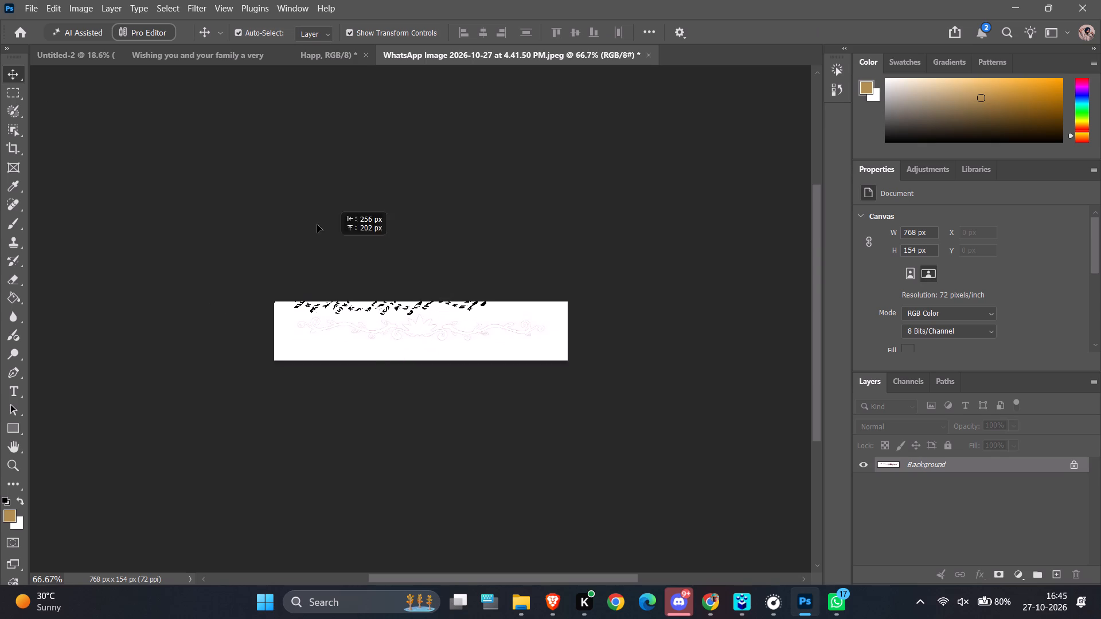
left_click_drag(317, 225, 365, 227)
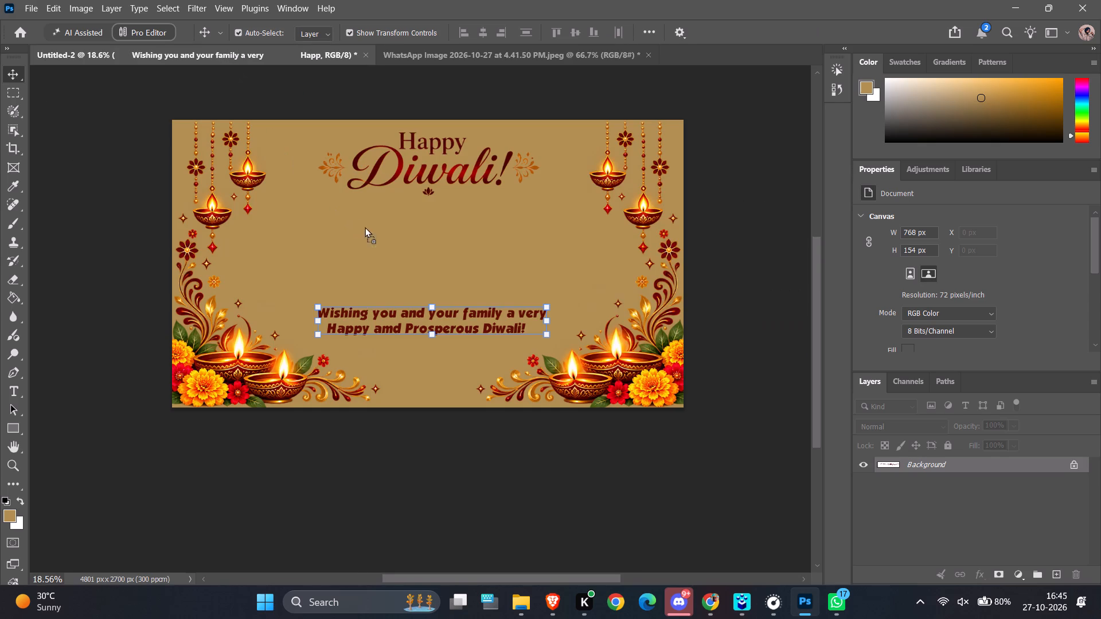
left_click_drag(365, 227, 405, 256)
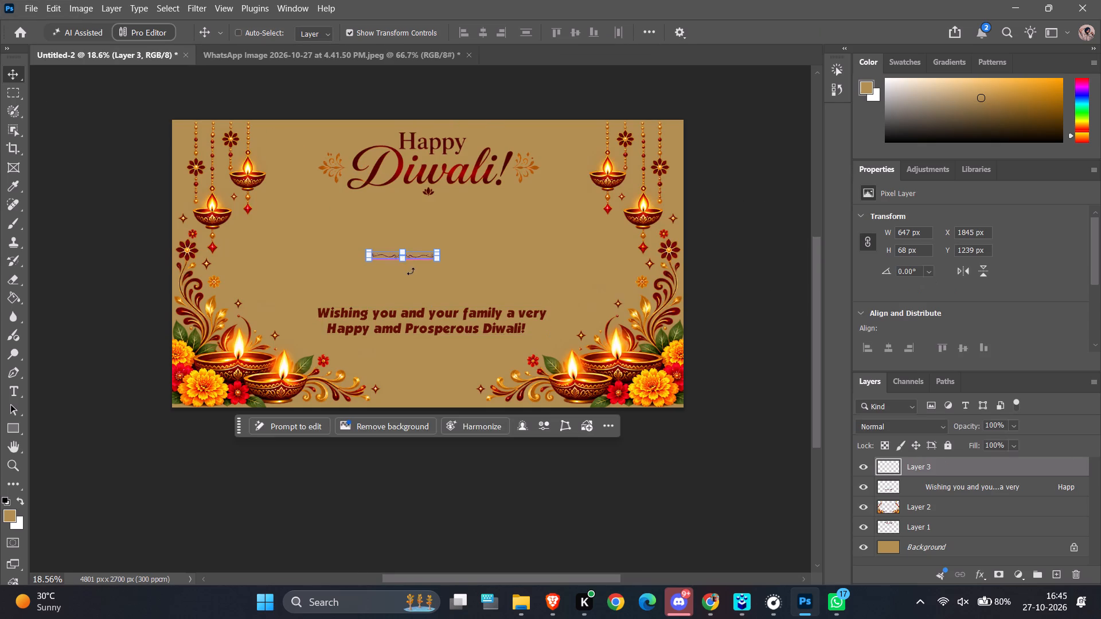
Enlarge the lotus divider to about 140% and place it directly below the two-line greeting.
scroll(411, 271, "up", 10, "ctrl+alt")
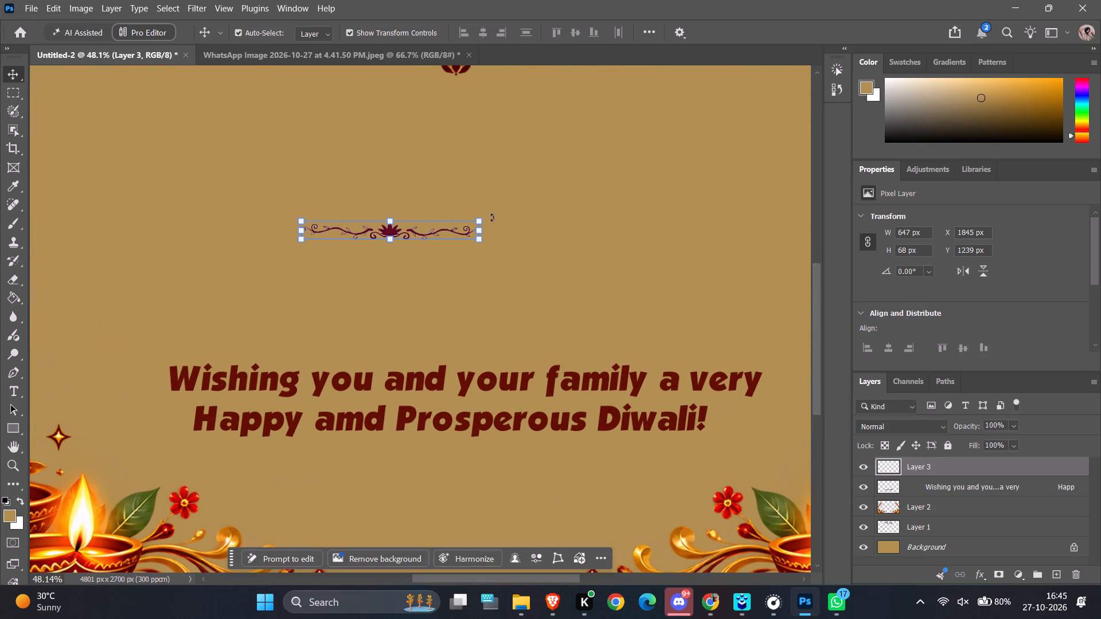
left_click_drag(484, 219, 717, 173)
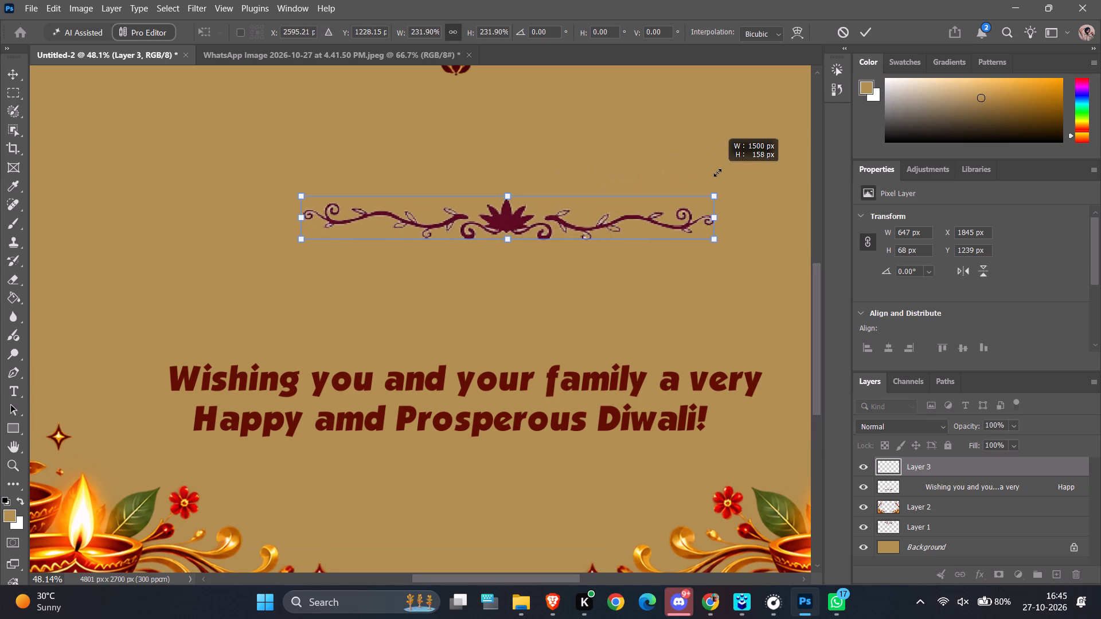
left_click_drag(717, 173, 556, 218)
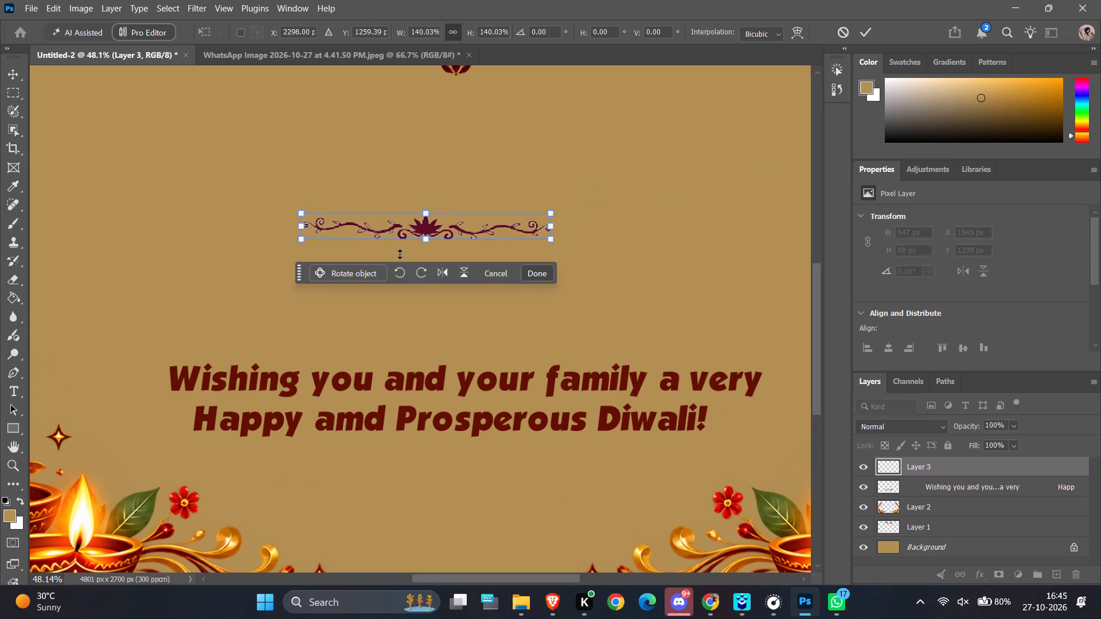
left_click_drag(430, 225, 444, 450)
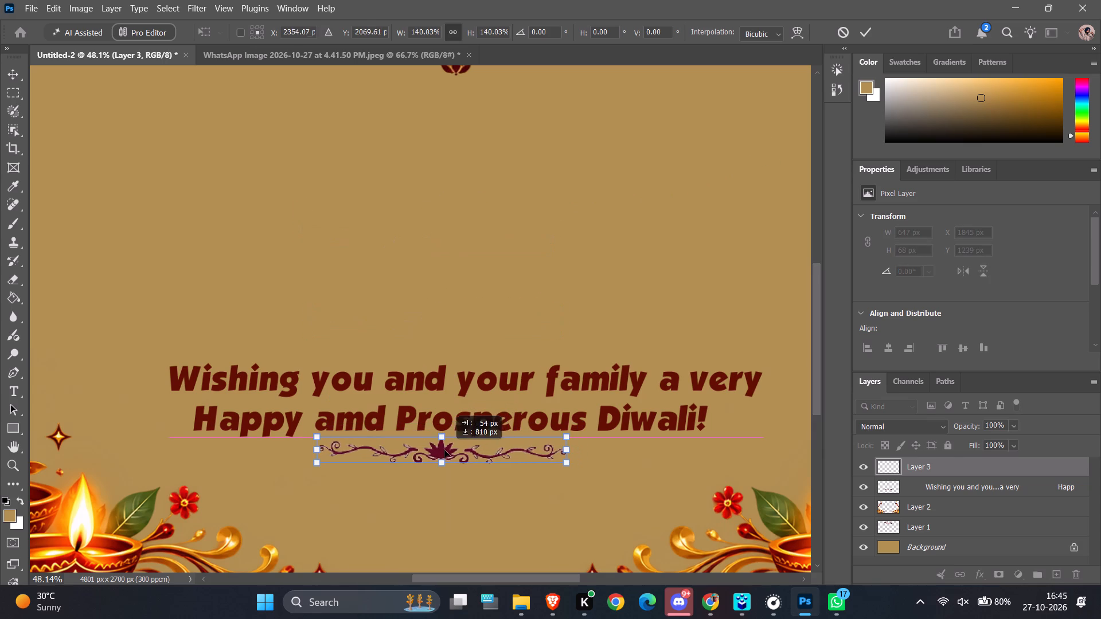
left_click_drag(444, 450, 444, 450)
scroll(444, 450, "down", 5, "ctrl+alt")
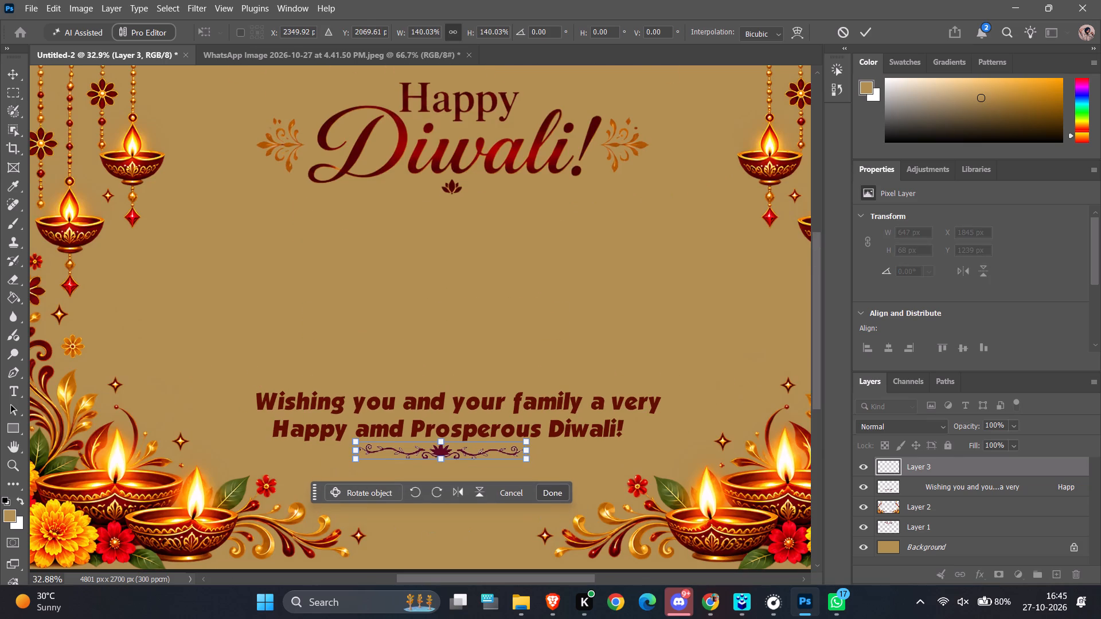
left_click(550, 493)
left_click(616, 464)
Nudge the lotus divider slightly left beneath the greeting, to about X 1870 px.
scroll(616, 464, "down", 5, "ctrl+alt")
scroll(532, 471, "up", 16, "ctrl+alt")
scroll(467, 438, "up", 5, "ctrl+alt")
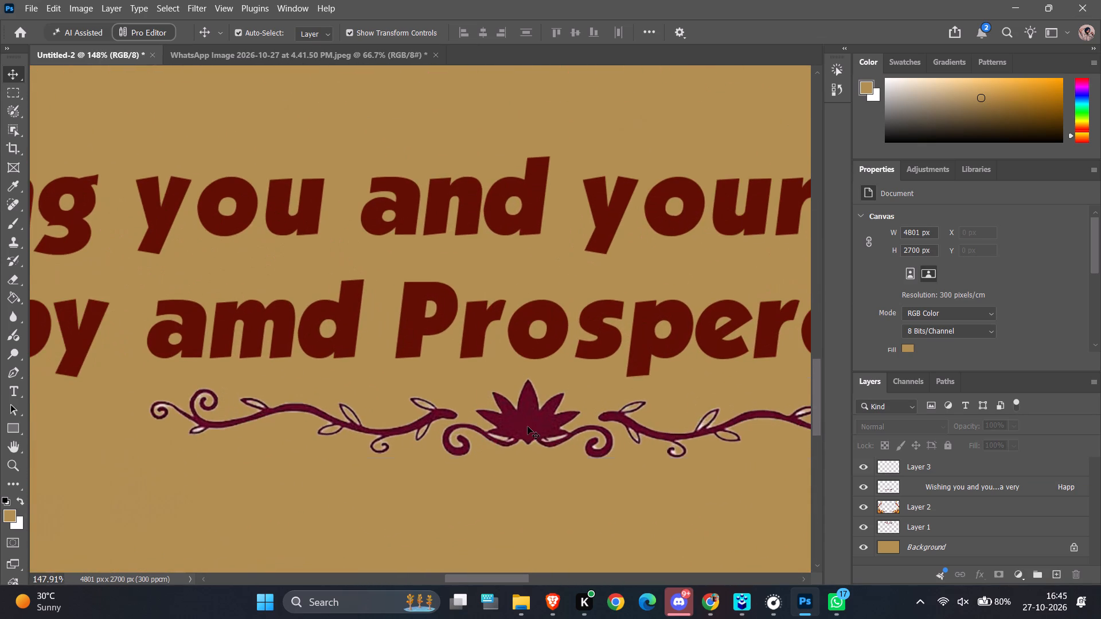
left_click_drag(528, 426, 505, 426)
left_click(385, 119)
scroll(385, 119, "down", 19, "ctrl+alt")
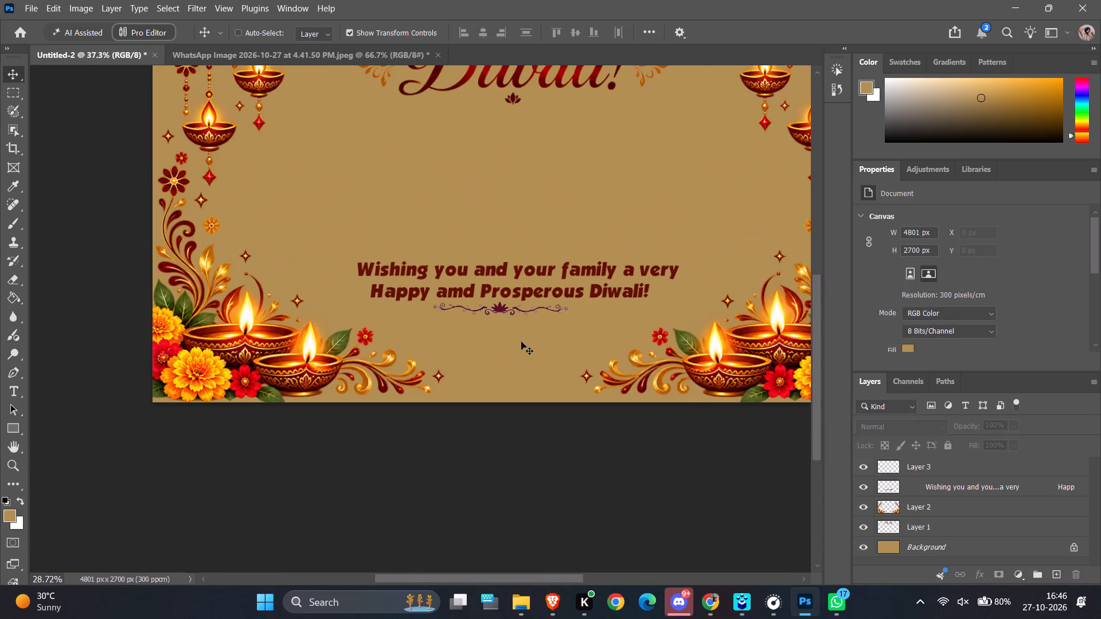
scroll(514, 440, "down", 4, "ctrl+alt")
scroll(466, 437, "up", 5)
scroll(478, 389, "up", 5, "ctrl+alt")
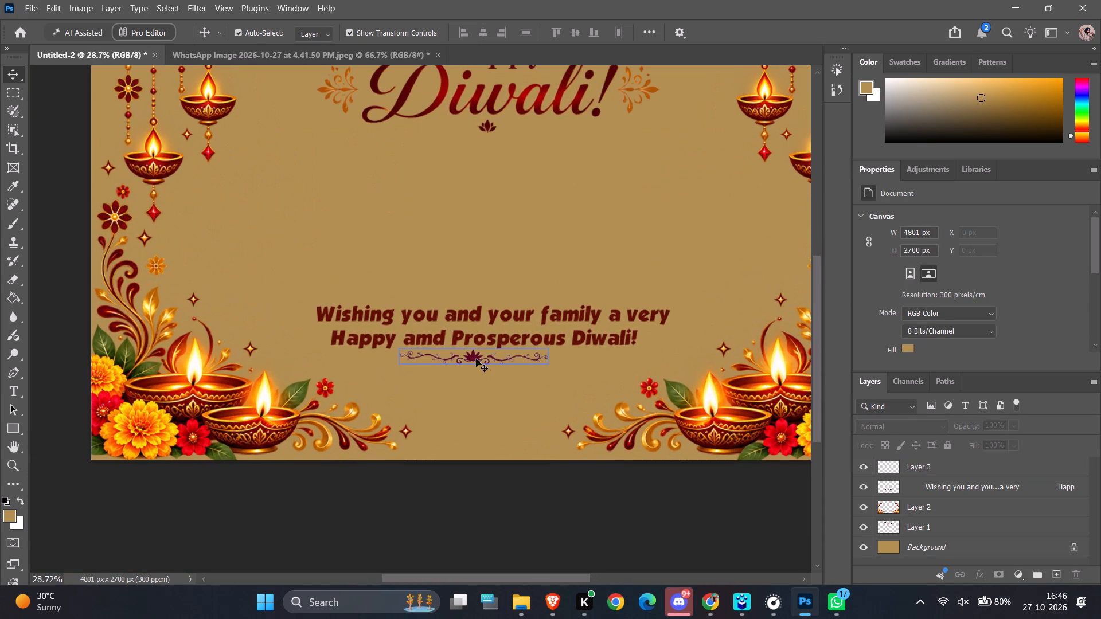
left_click(476, 359)
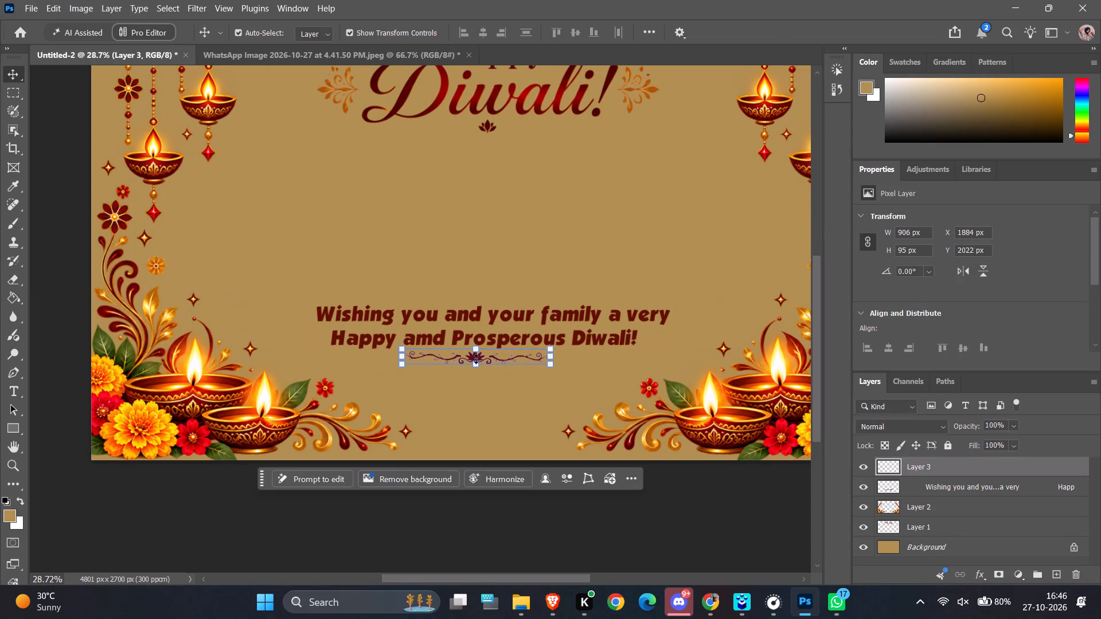
left_click(476, 359)
left_click(578, 394)
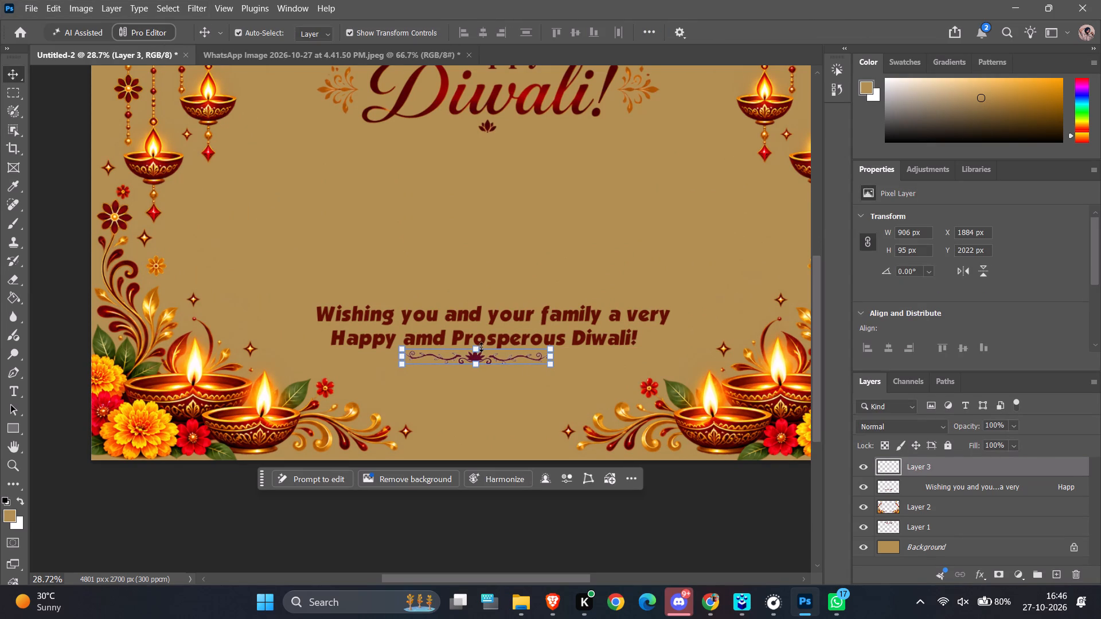
left_click(479, 356)
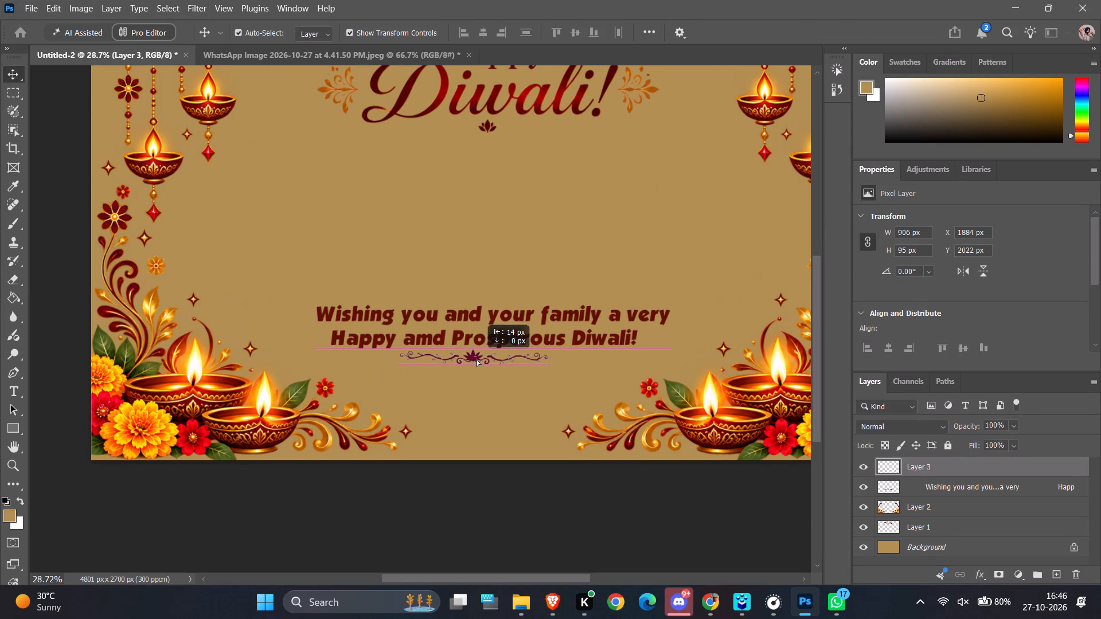
left_click(592, 519)
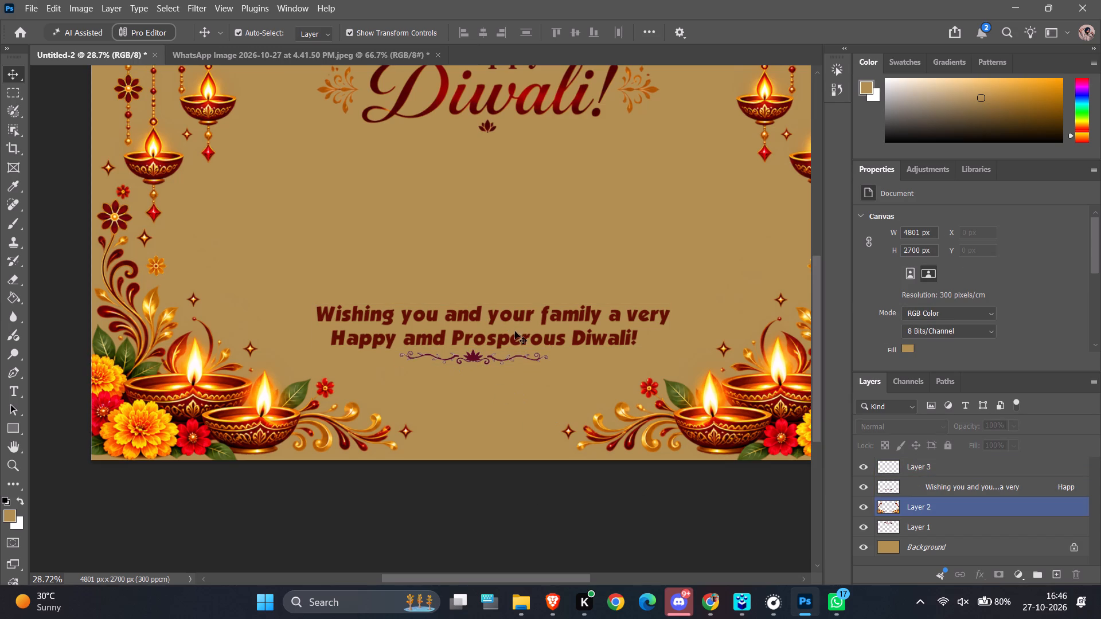
Remove the background from the lotus divider layer and dismiss the background-editing tip.
left_click(474, 358)
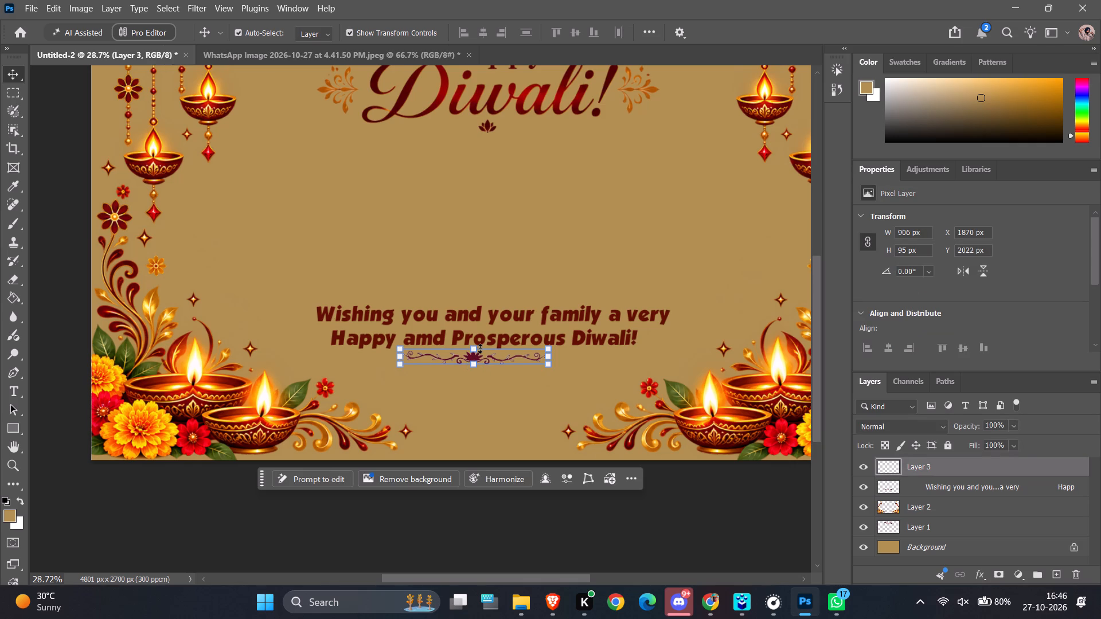
left_click(423, 483)
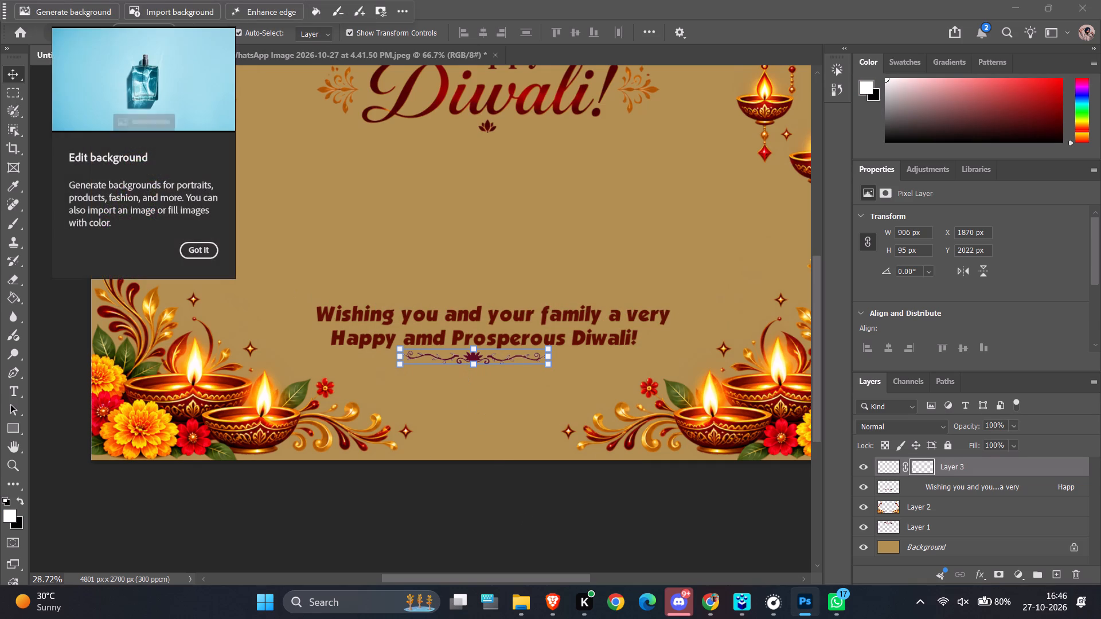
left_click(198, 244)
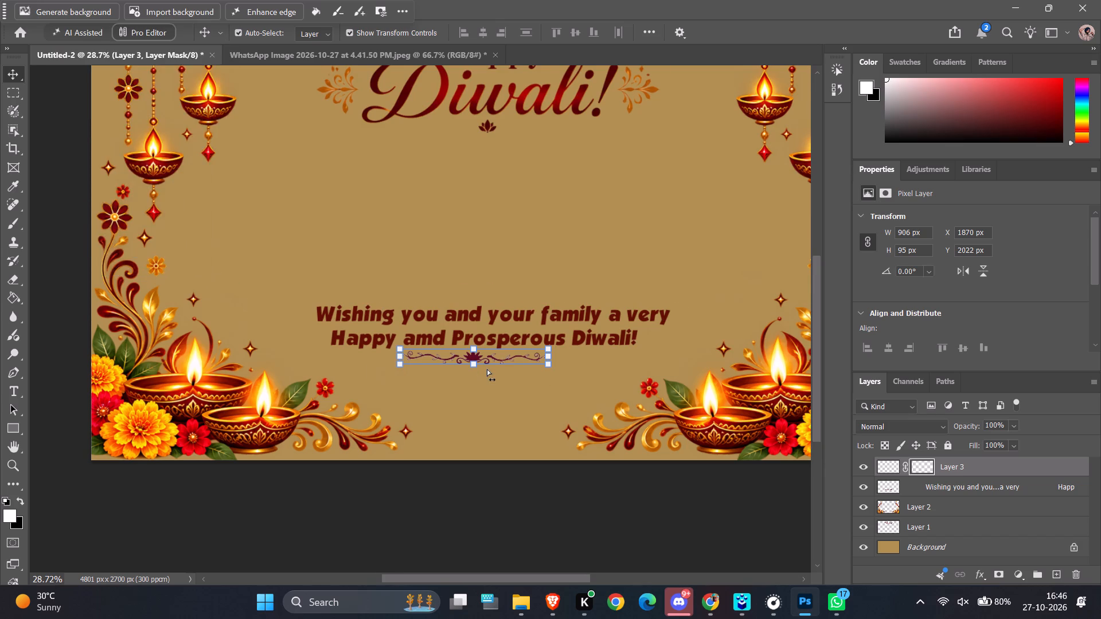
scroll(487, 369, "up", 16, "ctrl+alt")
scroll(510, 487, "up", 4, "ctrl+alt")
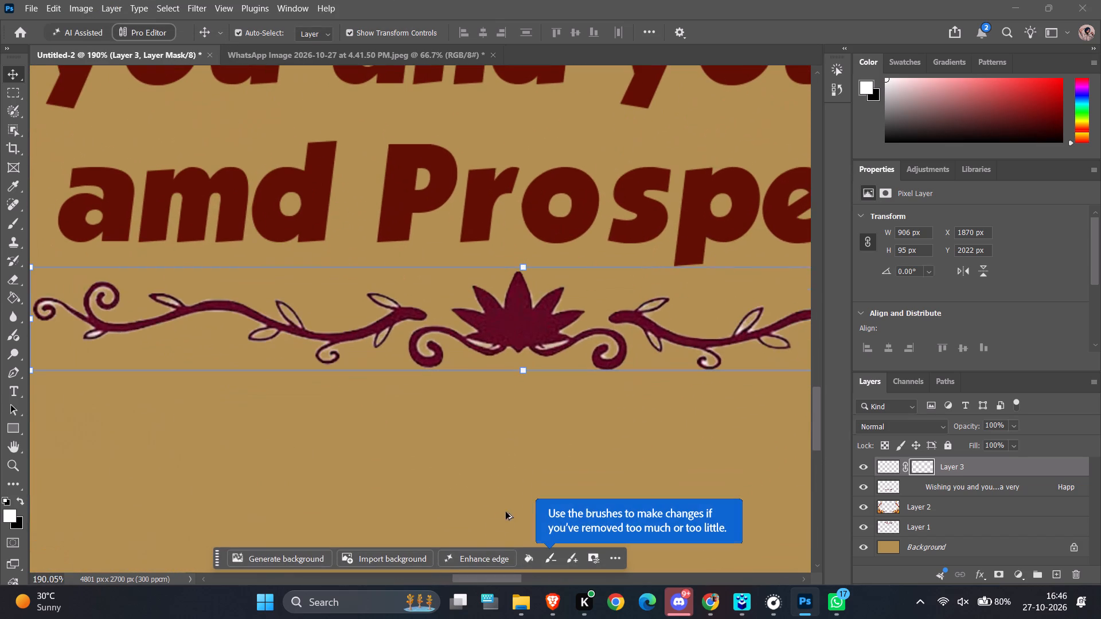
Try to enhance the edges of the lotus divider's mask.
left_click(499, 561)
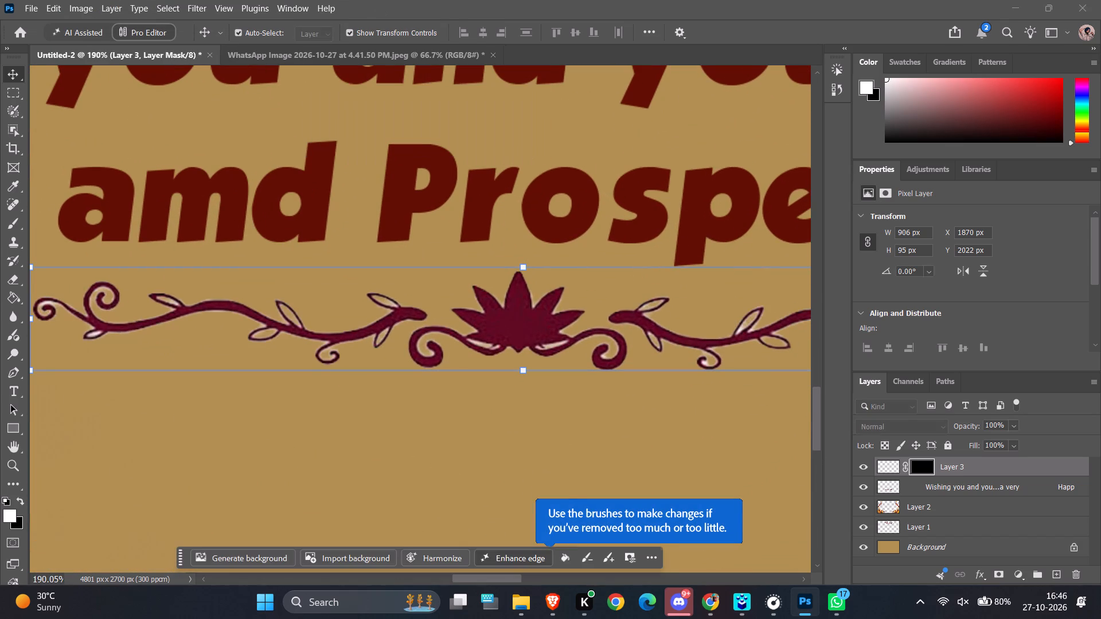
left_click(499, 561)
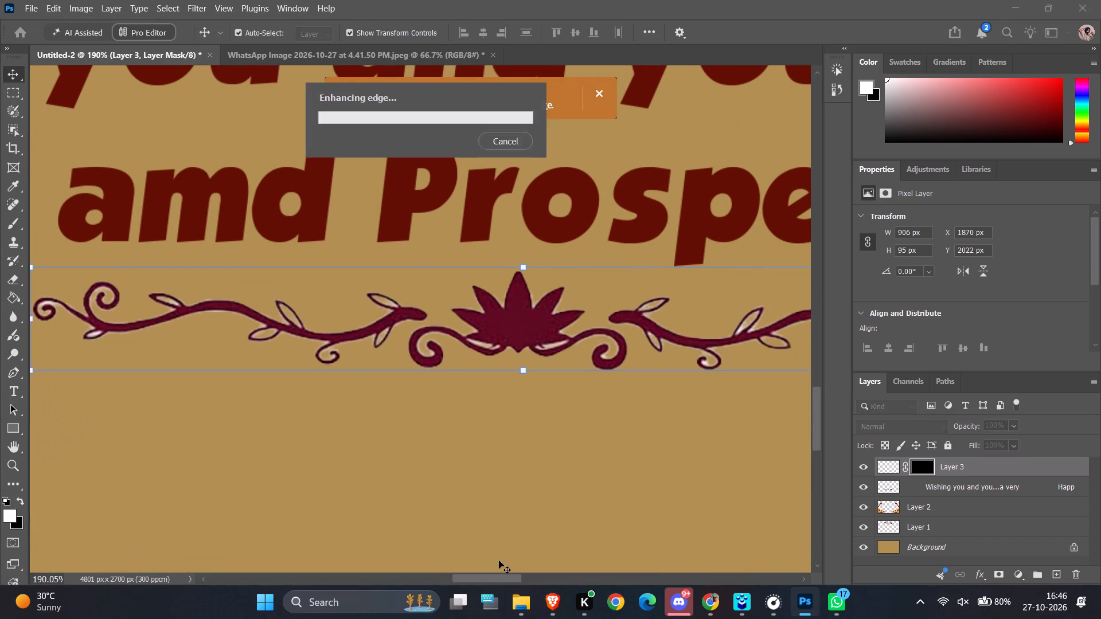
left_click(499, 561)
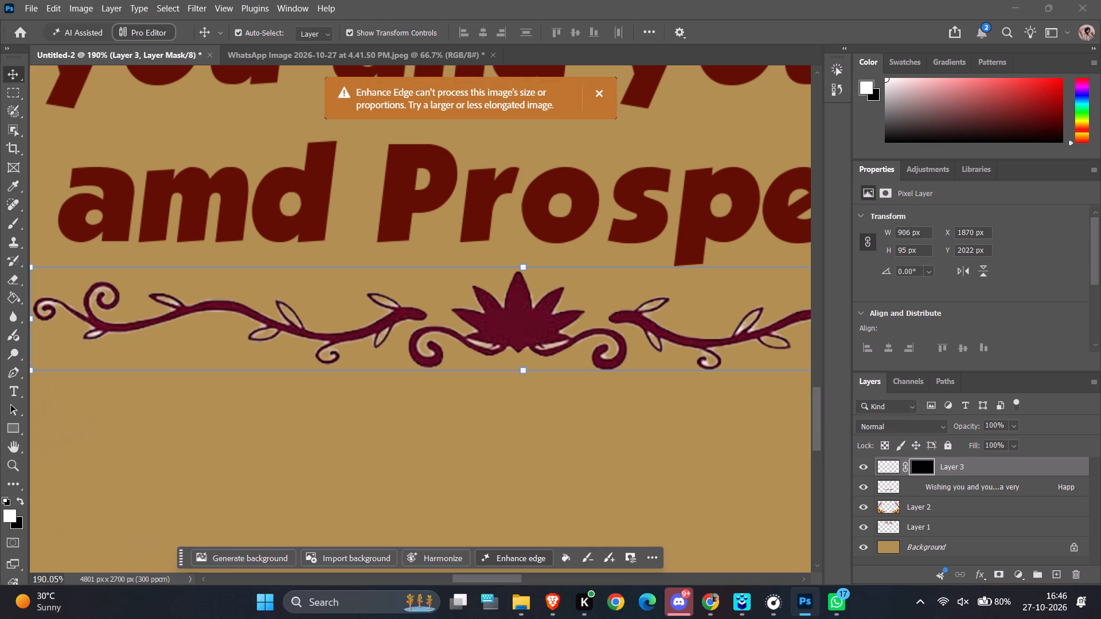
Harmonize the lotus divider layer with the card.
left_click(420, 553)
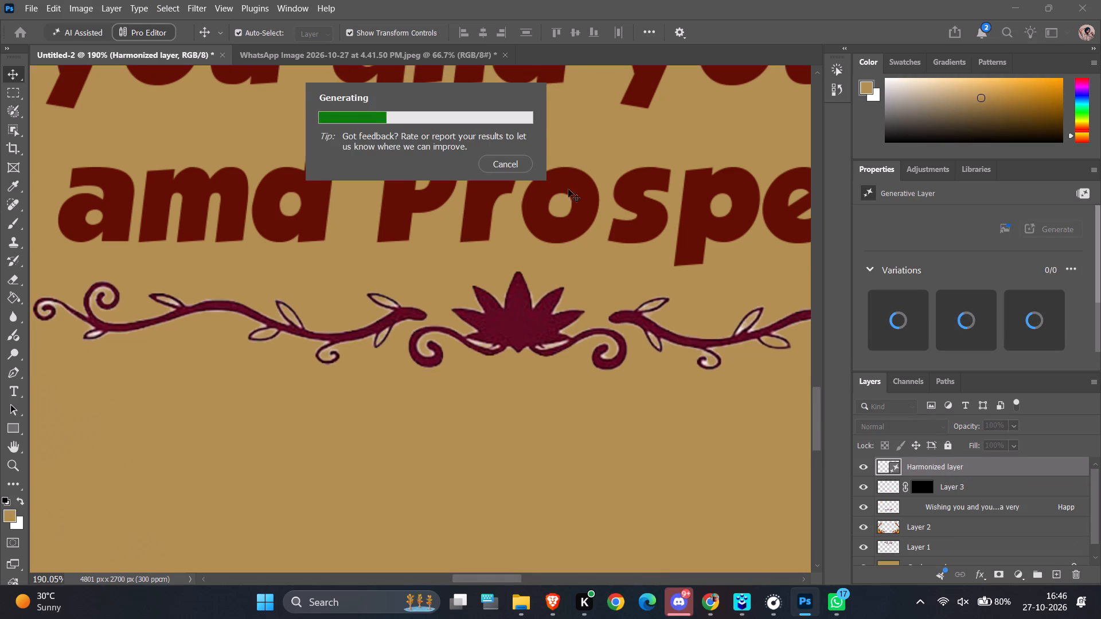
scroll(568, 292, "down", 5, "ctrl+alt")
scroll(361, 448, "down", 3)
scroll(364, 464, "up", 5)
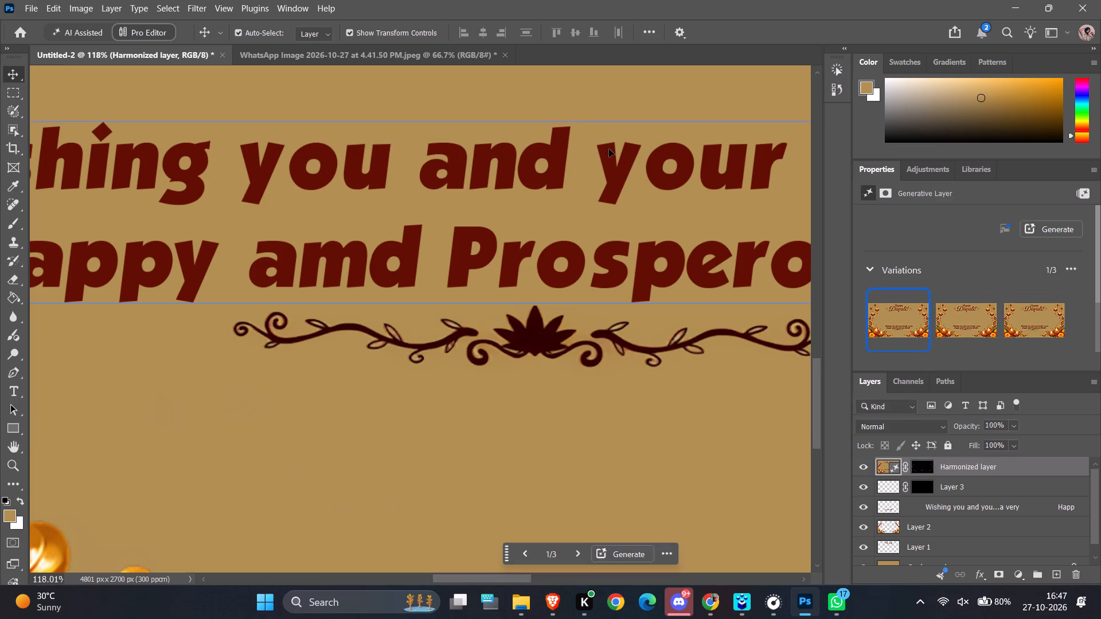
Compare the three harmonized variations of the lotus divider and apply the third one.
left_click(891, 325)
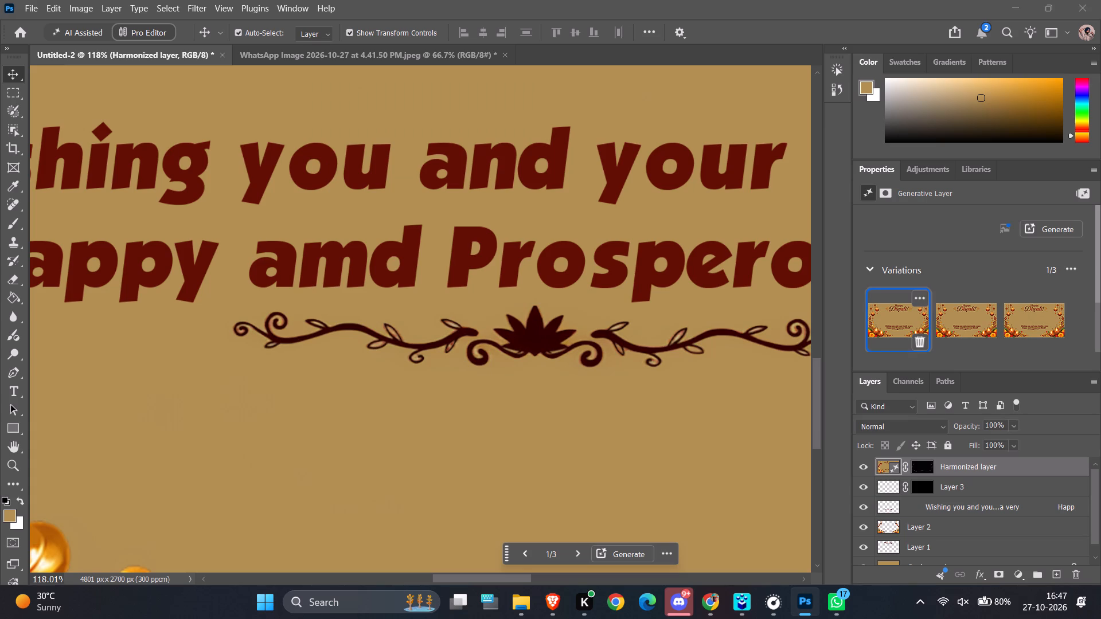
left_click(964, 325)
left_click(1025, 325)
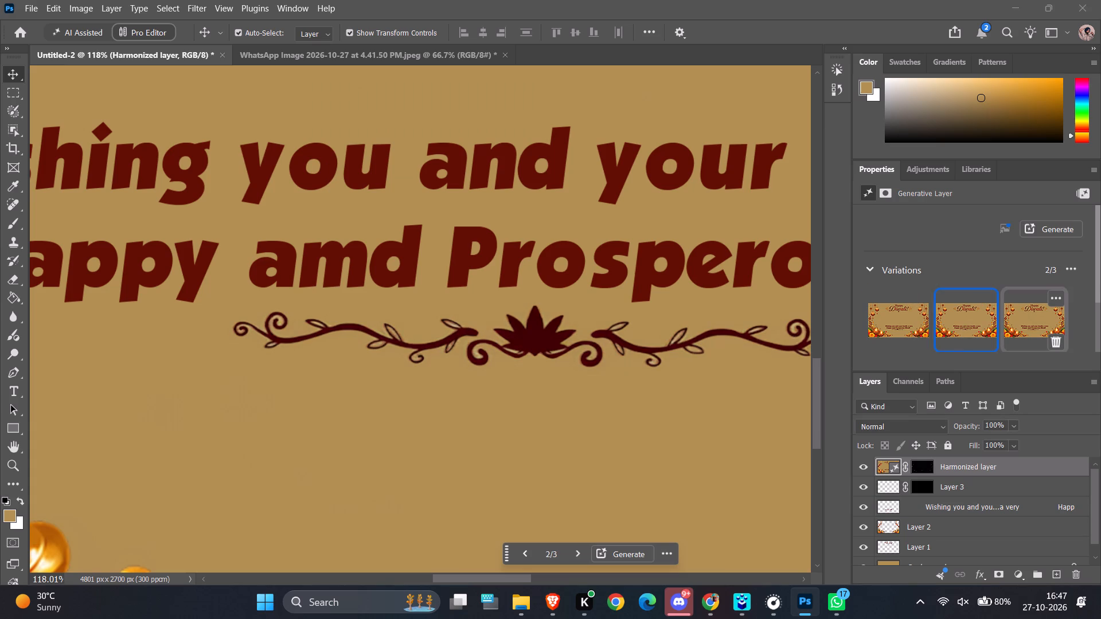
left_click(901, 327)
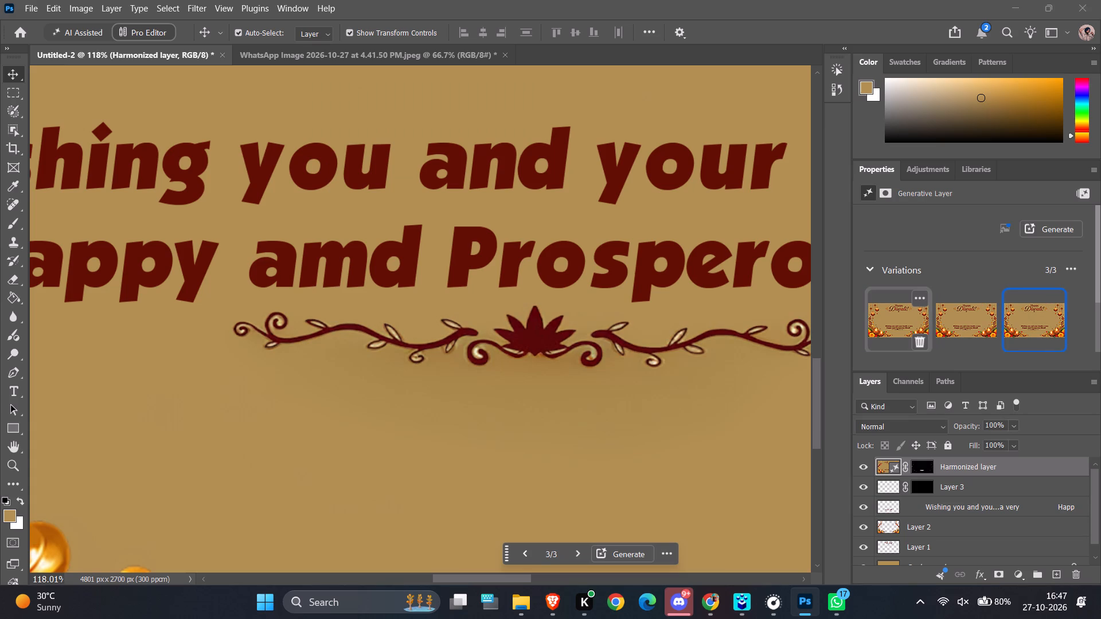
left_click(930, 327)
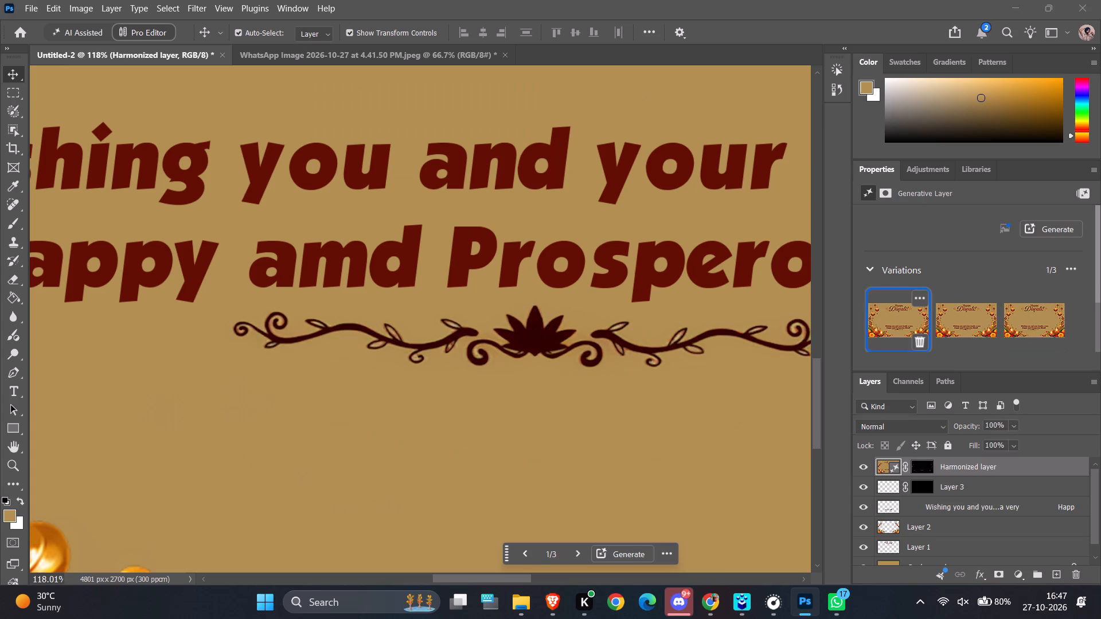
left_click(943, 324)
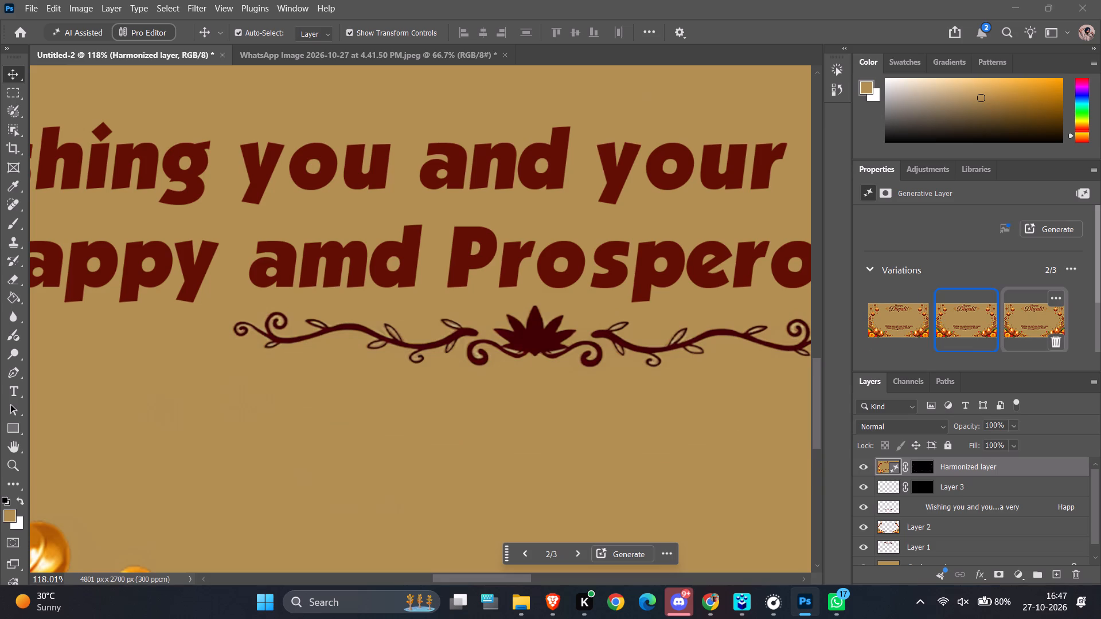
left_click(1017, 319)
Nudge the two-line greeting layer right to X 1398 px.
scroll(809, 335, "down", 4)
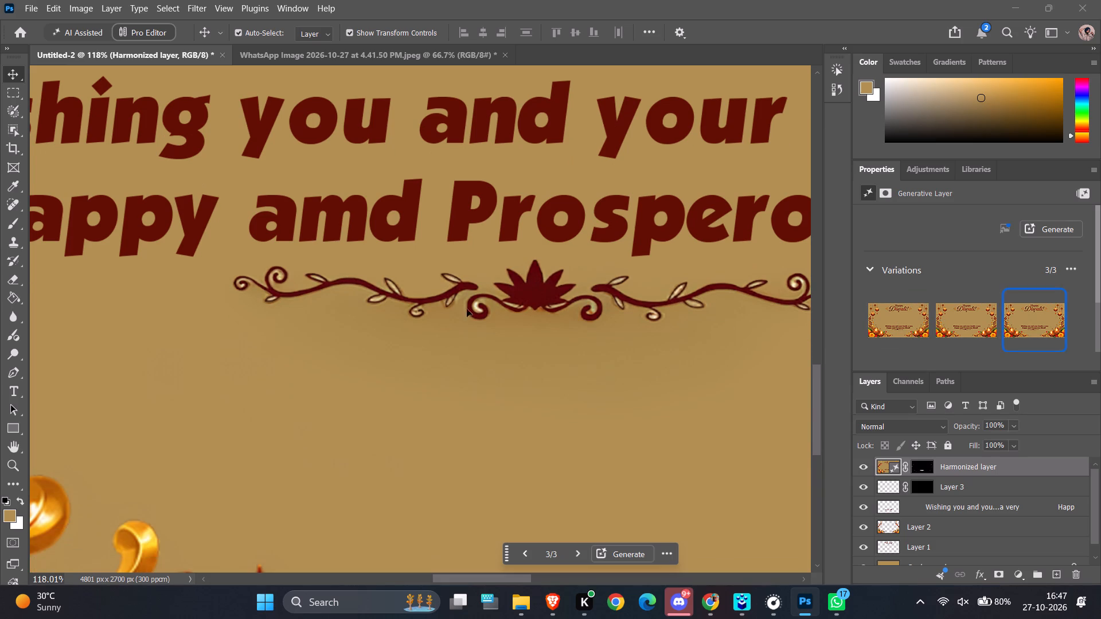
scroll(387, 301, "down", 10, "ctrl+alt")
scroll(386, 302, "up", 5, "ctrl+alt")
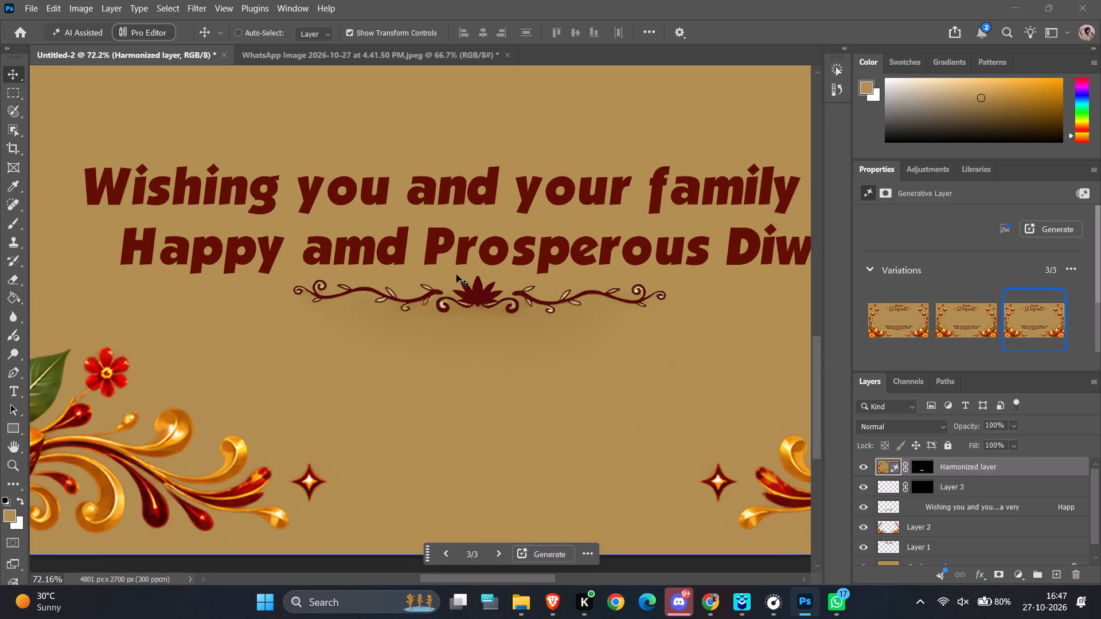
left_click(486, 257)
scroll(483, 264, "down", 10, "ctrl+alt")
scroll(474, 325, "up", 5, "ctrl+alt")
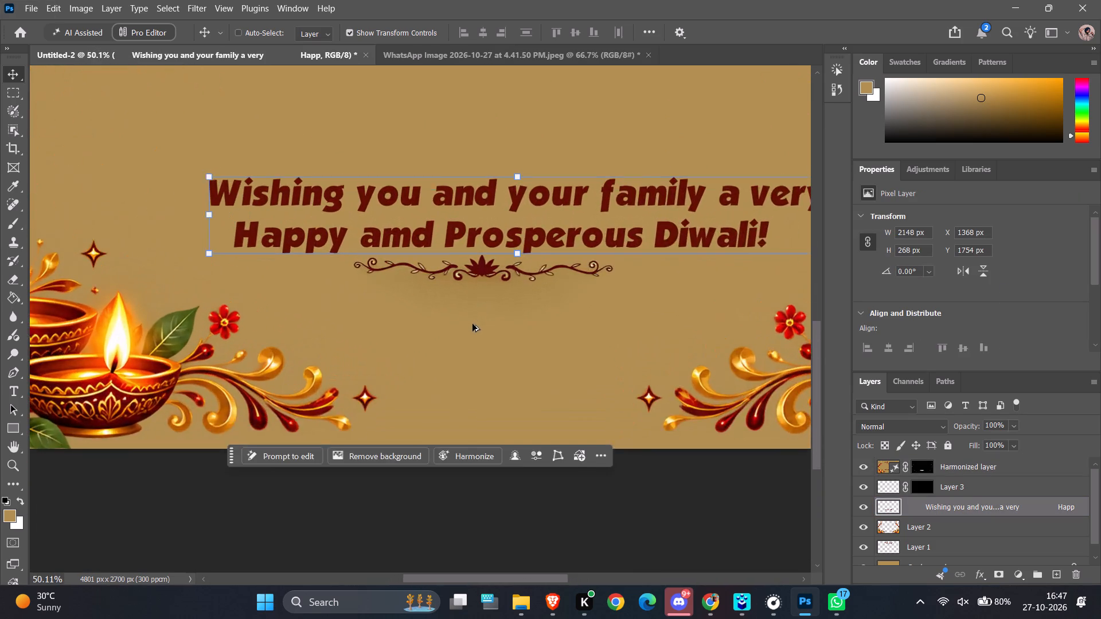
scroll(473, 324, "up", 5, "ctrl+alt")
scroll(470, 322, "up", 9)
scroll(470, 322, "up", 2, "ctrl+alt")
scroll(470, 322, "down", 7, "ctrl+alt")
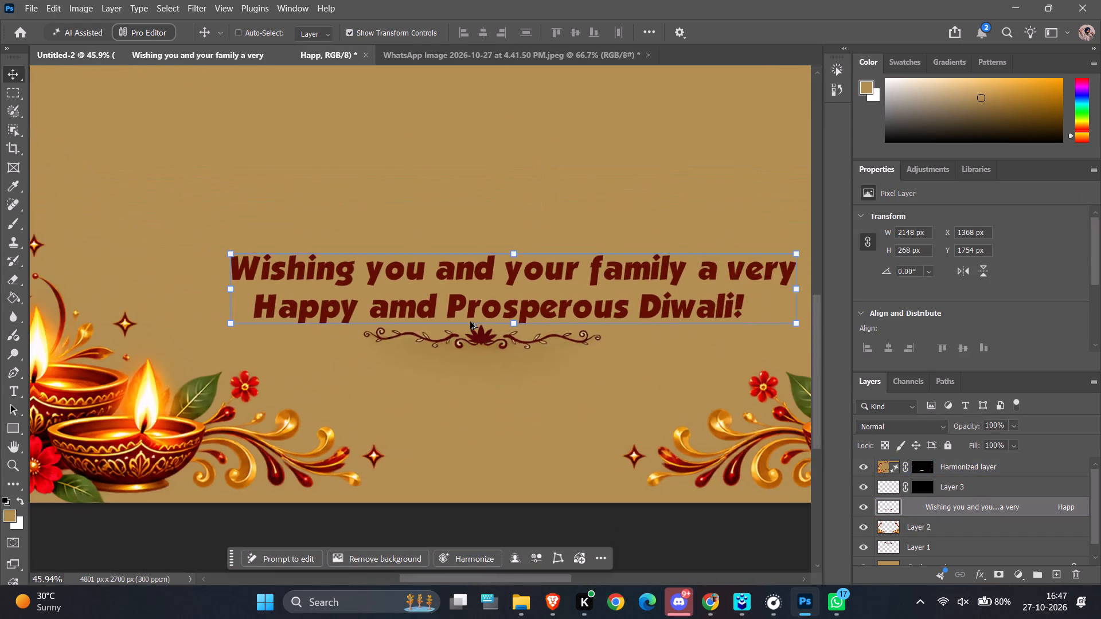
scroll(470, 322, "down", 5, "ctrl+alt")
left_click(698, 511)
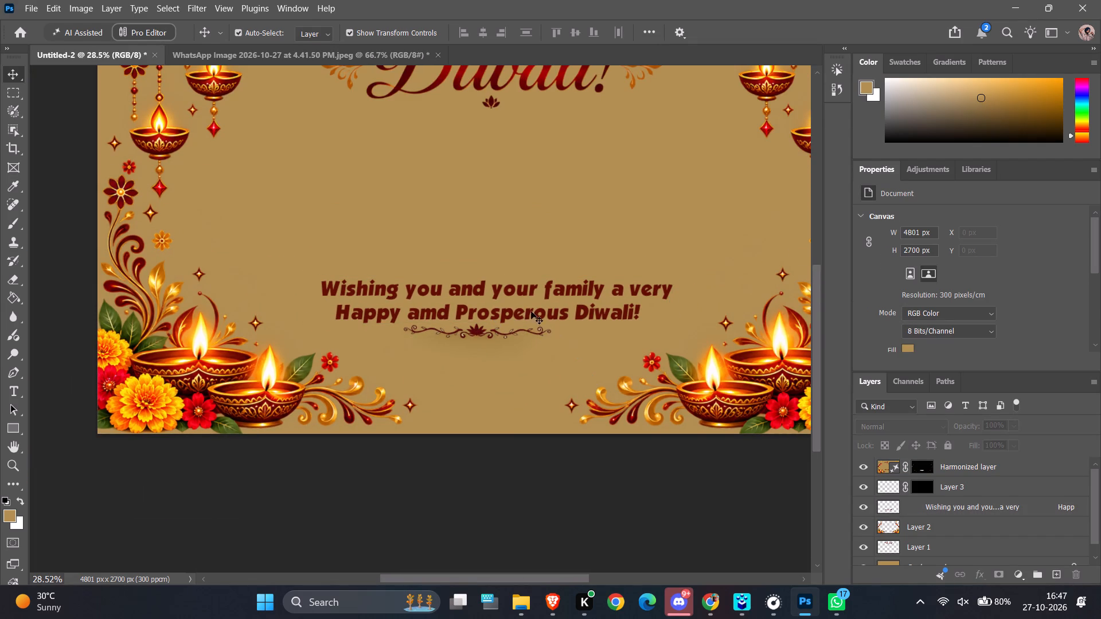
left_click(519, 289)
key("Right")
key("Right")
key("Right")
key("Right")
key("Right")
key("Right")
key("Right")
key("Right")
key("Right")
key("Right")
key("Right")
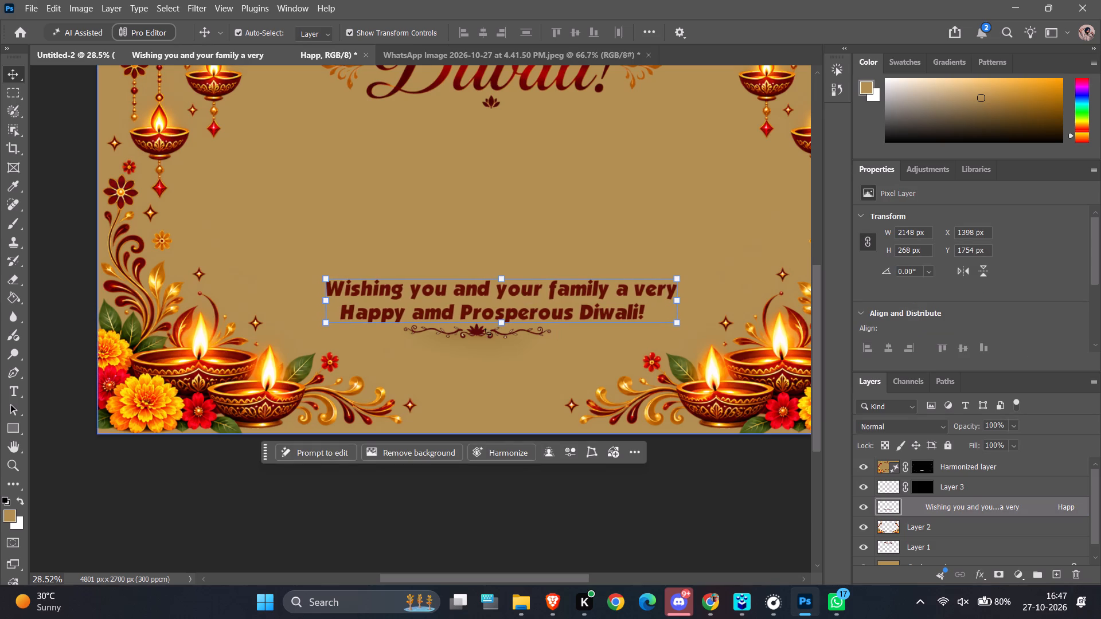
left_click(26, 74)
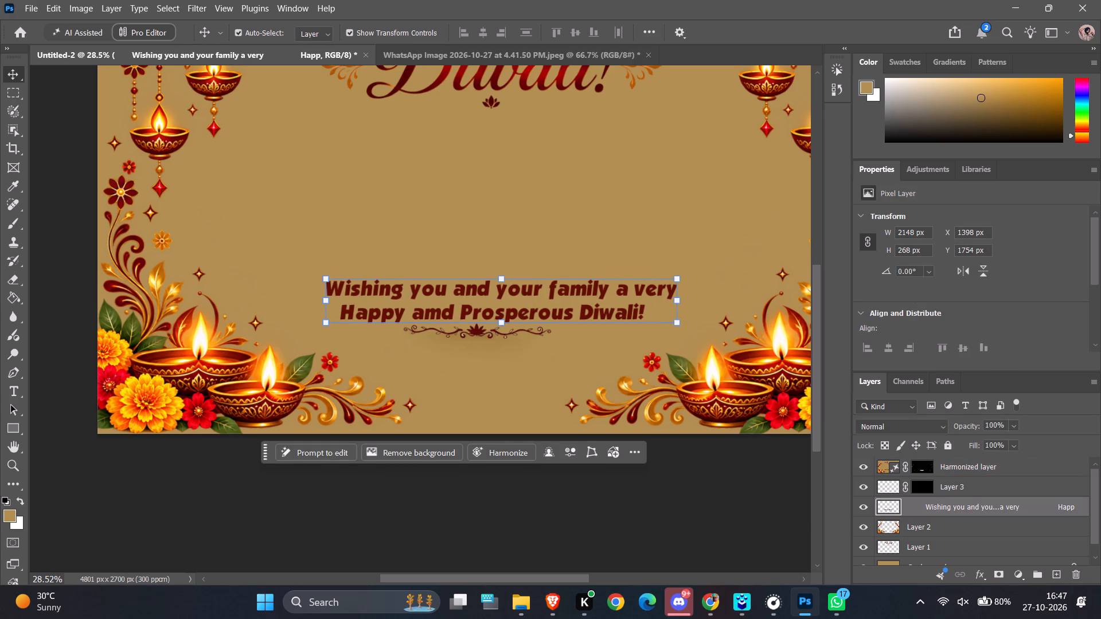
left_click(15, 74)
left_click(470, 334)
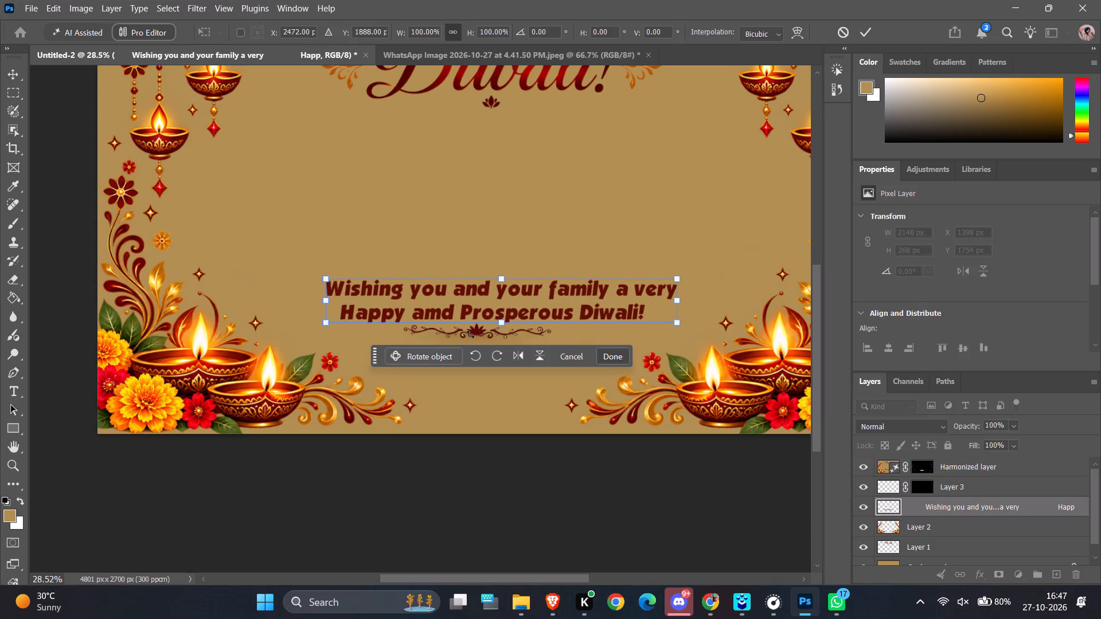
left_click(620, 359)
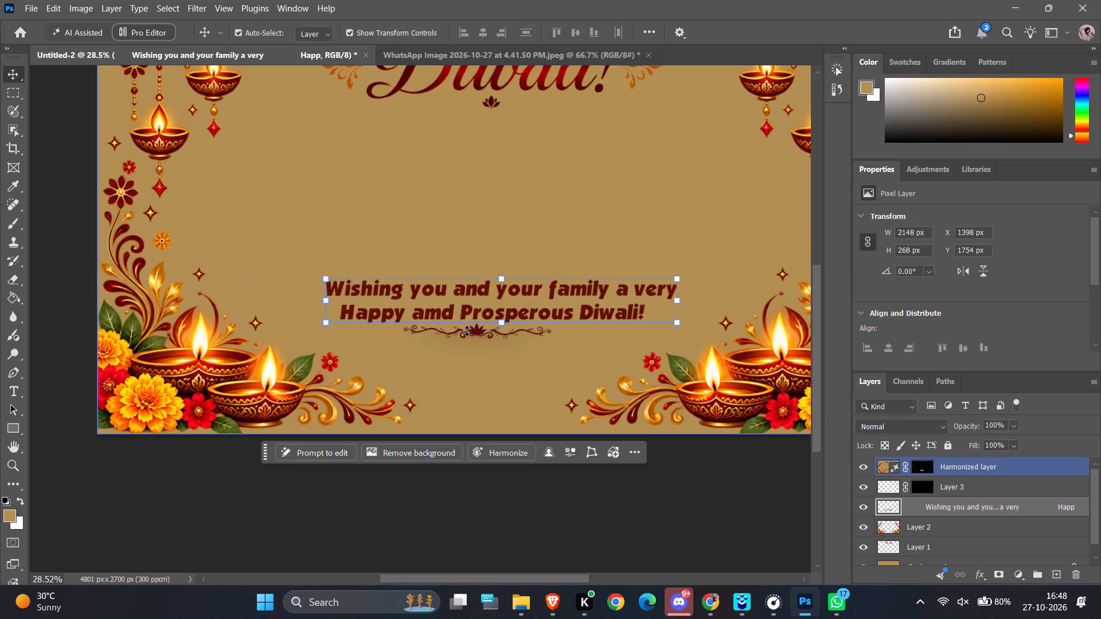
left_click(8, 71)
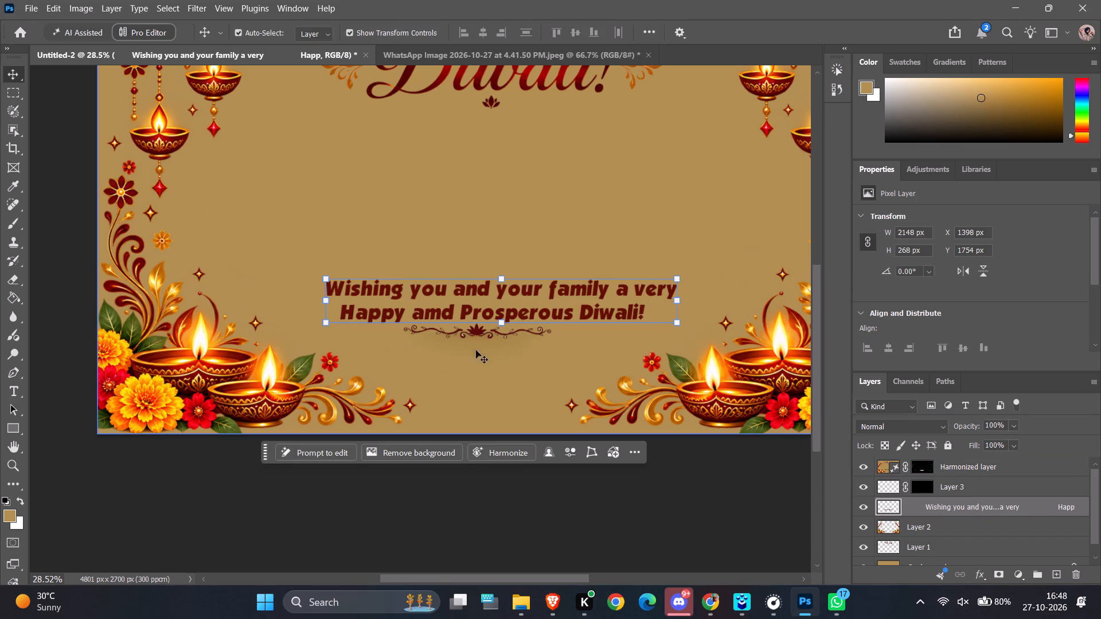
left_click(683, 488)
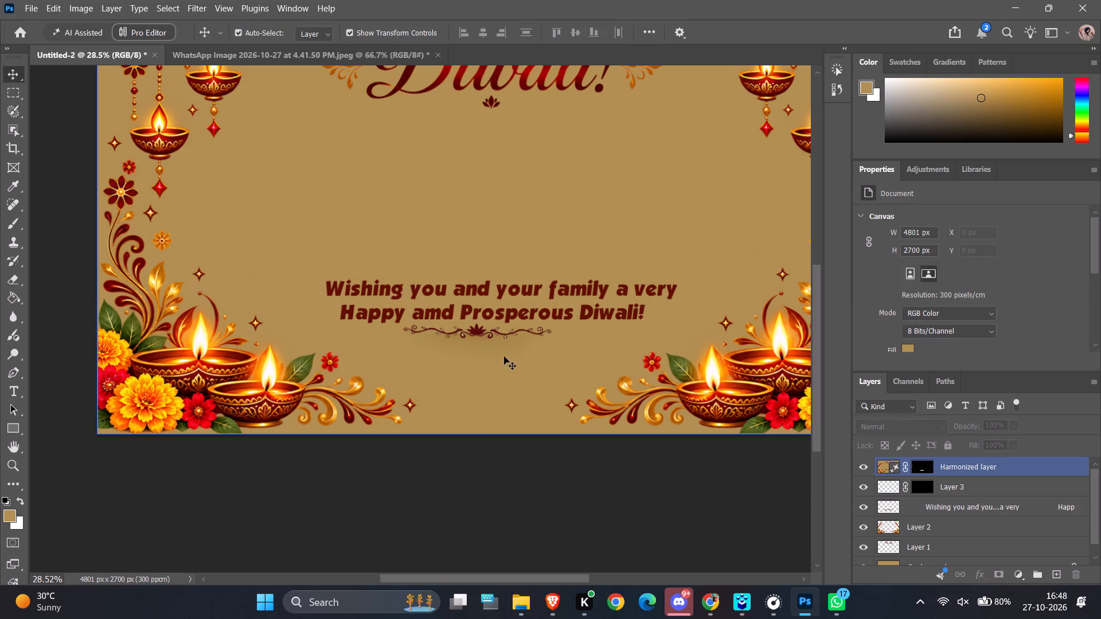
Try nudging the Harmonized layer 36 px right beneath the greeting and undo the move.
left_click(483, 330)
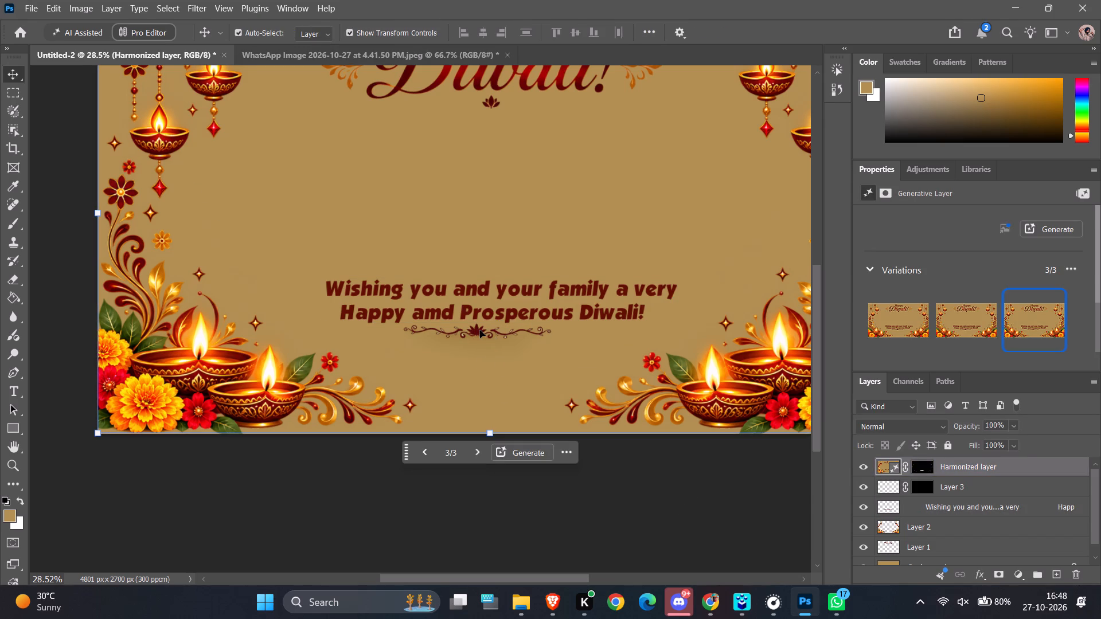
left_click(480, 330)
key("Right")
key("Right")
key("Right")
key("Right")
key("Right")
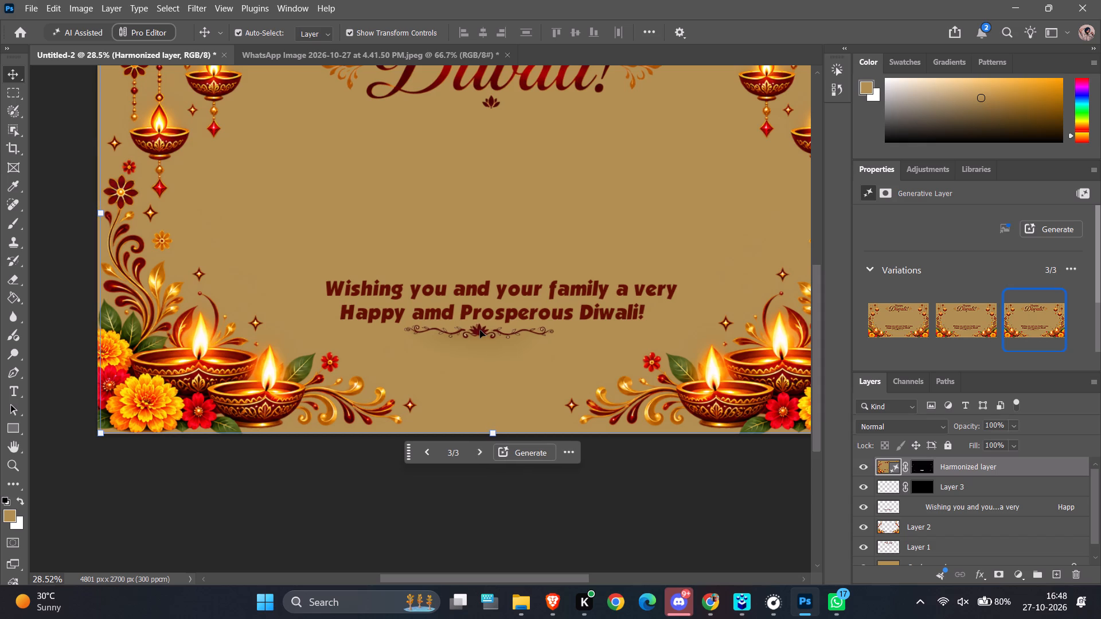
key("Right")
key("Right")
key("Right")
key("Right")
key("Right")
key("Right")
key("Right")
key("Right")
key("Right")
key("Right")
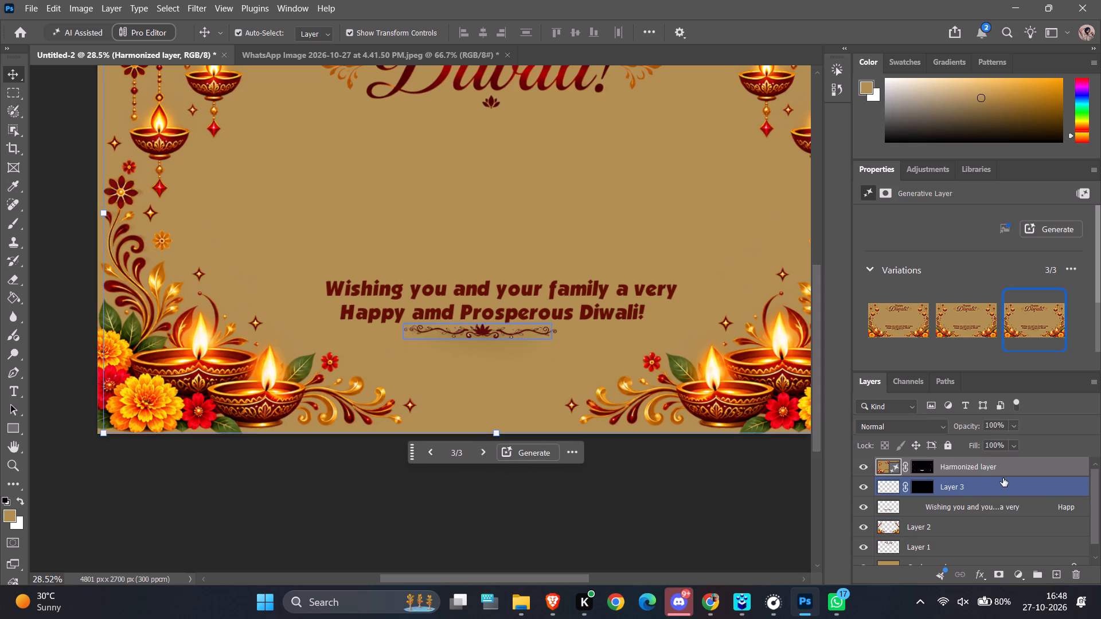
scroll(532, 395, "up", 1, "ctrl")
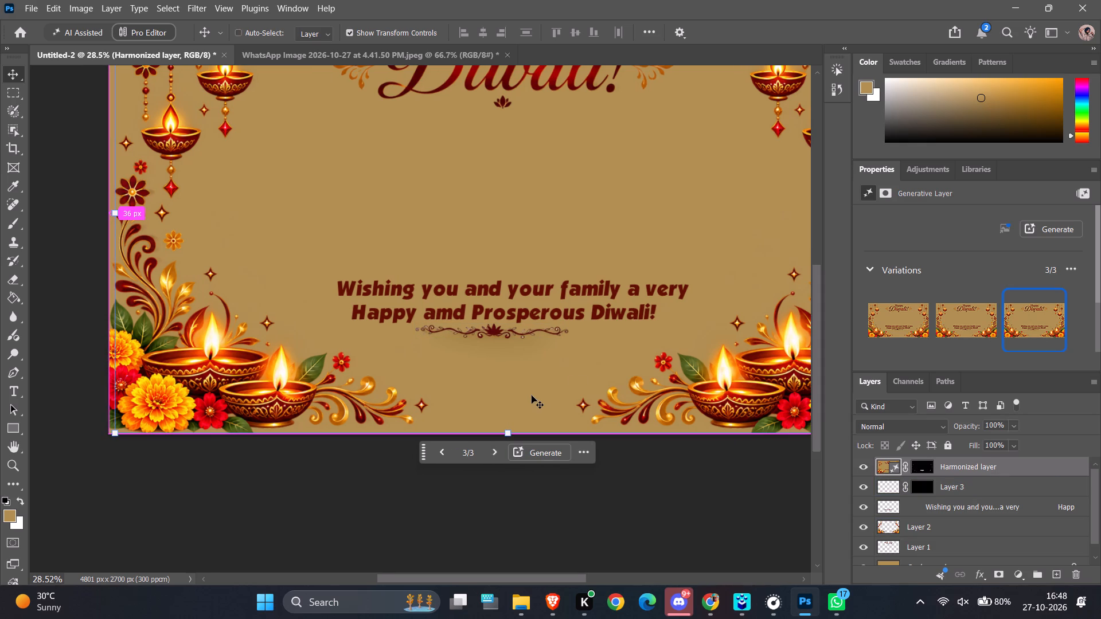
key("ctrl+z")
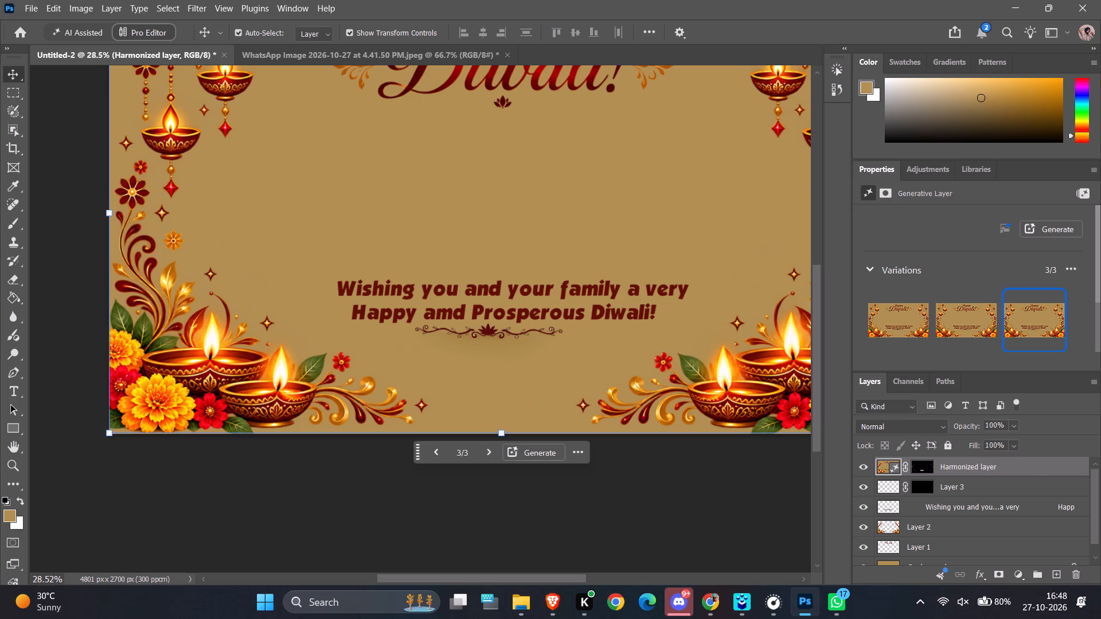
Merge Layer 3 and the Harmonized layer into a single lotus divider layer.
left_click(1029, 486, "ctrl")
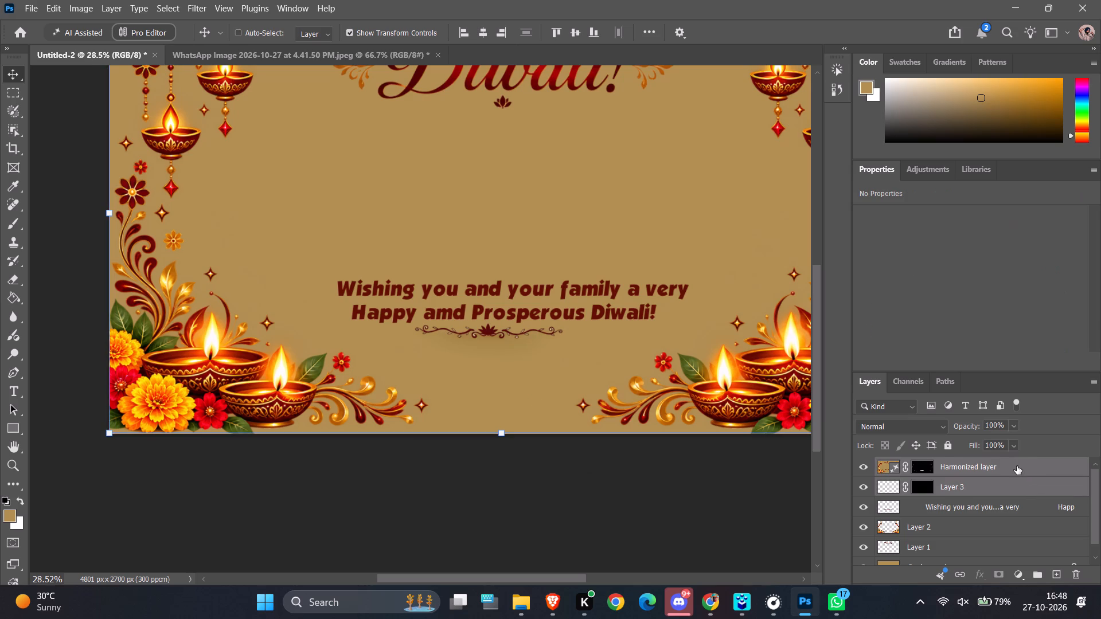
right_click(1017, 466)
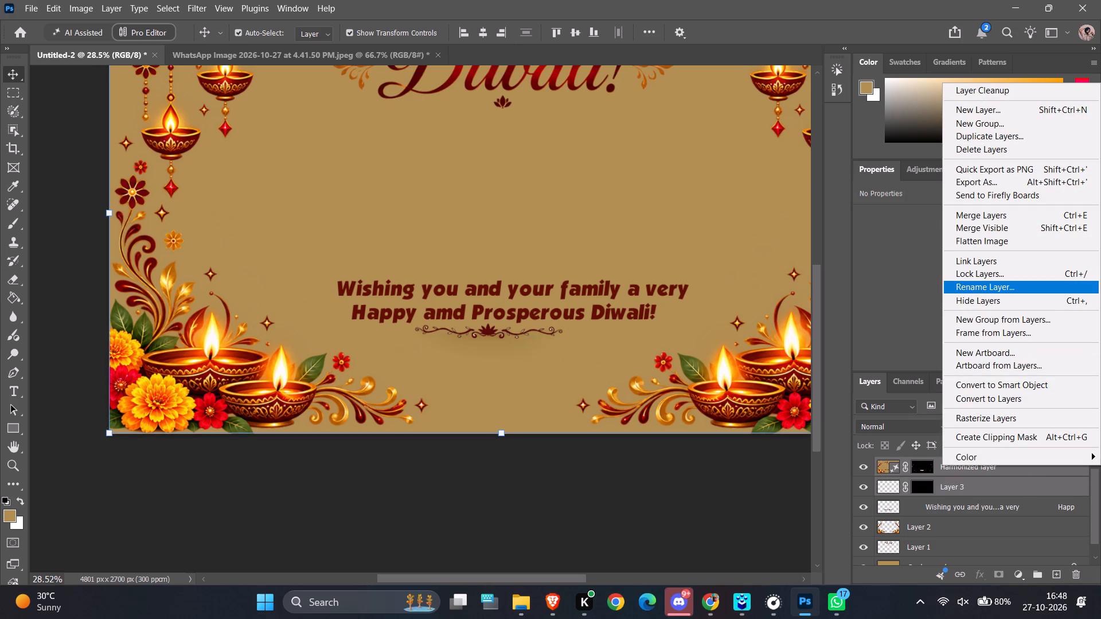
left_click(998, 215)
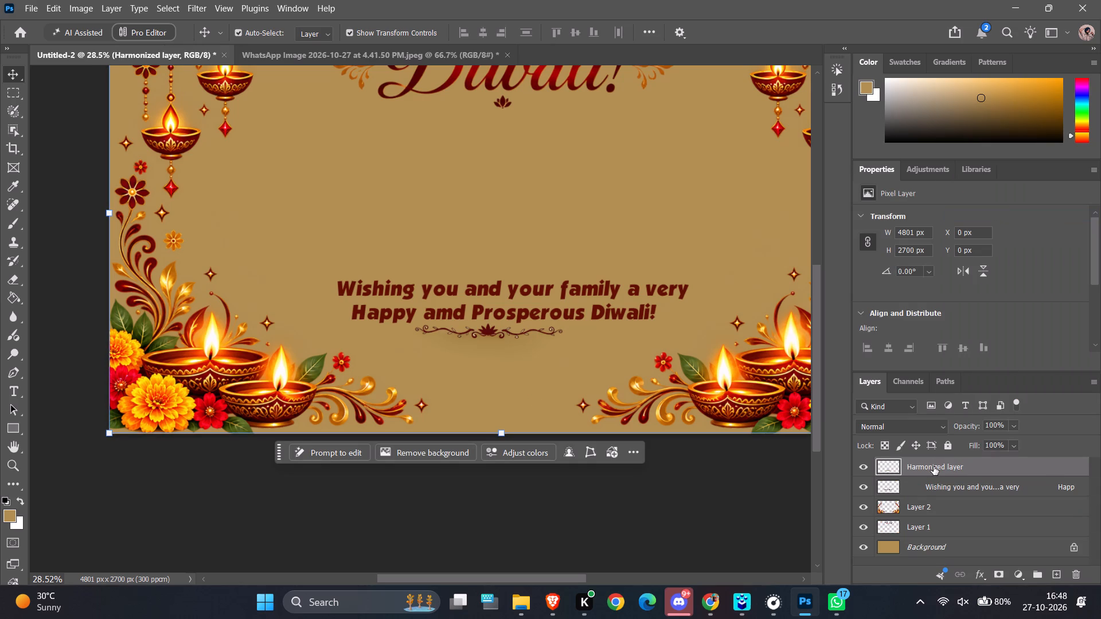
Nudge the merged lotus divider layer right to X 102 px, centring the lotus beneath the greeting.
left_click(490, 327)
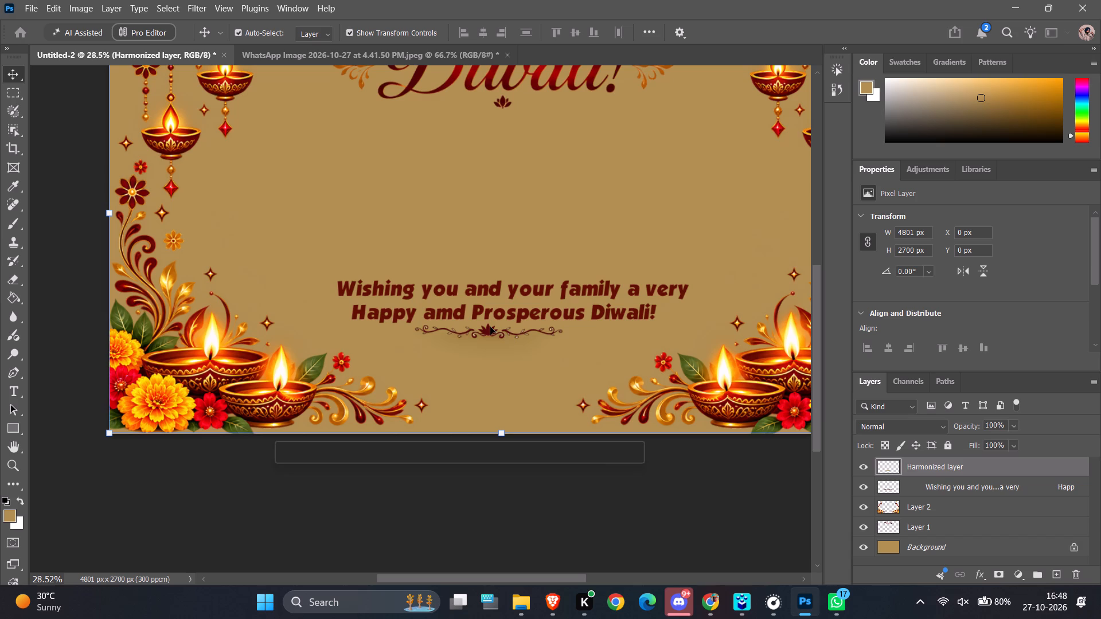
key("Right")
key("Right")
key("Right")
key("Right")
key("Right")
key("Right")
key("Right")
key("Right")
key("Right")
key("Right")
key("Right")
key("Right")
key("Right")
key("Right")
key("Right")
key("Right")
key("Right")
key("Right")
key("Right")
key("Right")
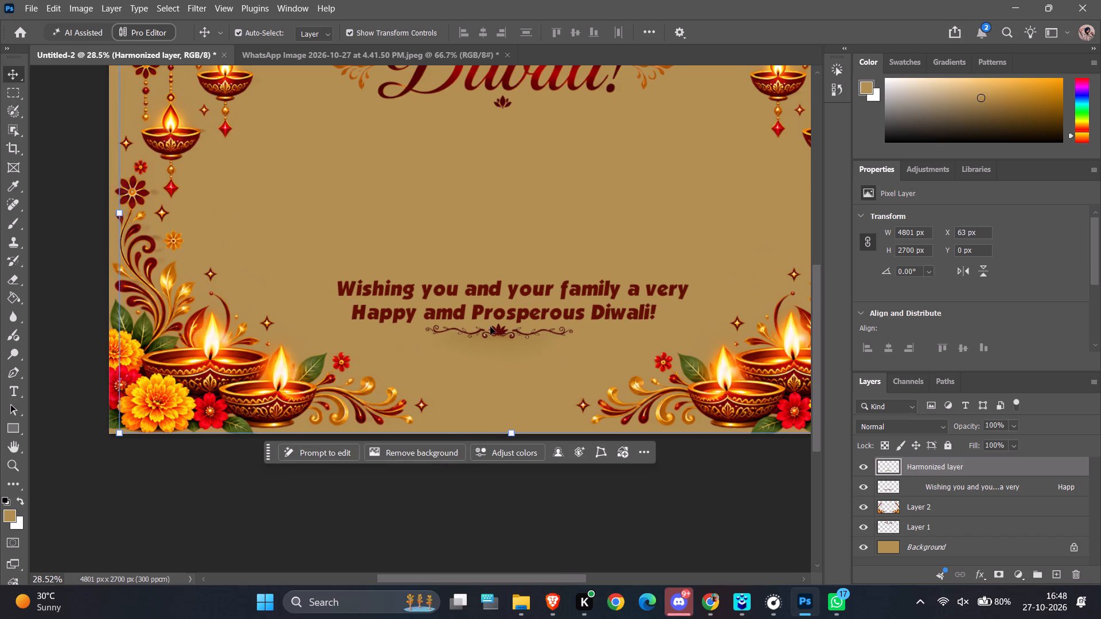
key("Right")
key("Right")
key("Right")
key("Right")
key("Right")
key("Right")
key("Right")
key("Right")
key("Right")
key("Right")
key("Right")
key("Right")
key("Right")
key("Right")
key("Right")
key("Right")
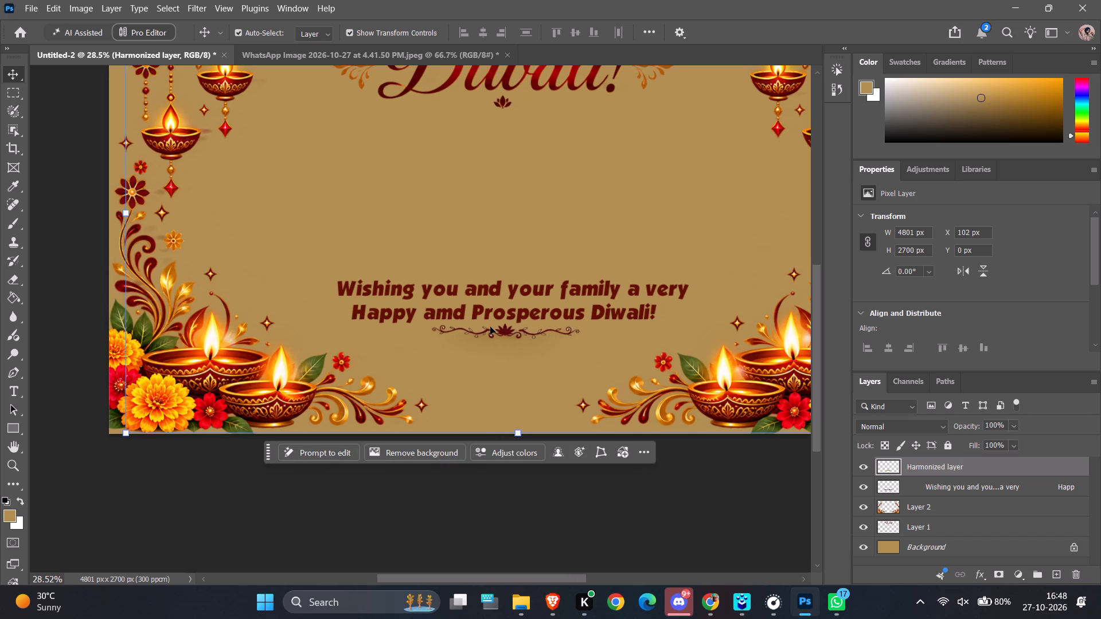
Create a paragraph text box beneath the lotus divider and enter "With Warm Regard :-".
left_click(8, 386)
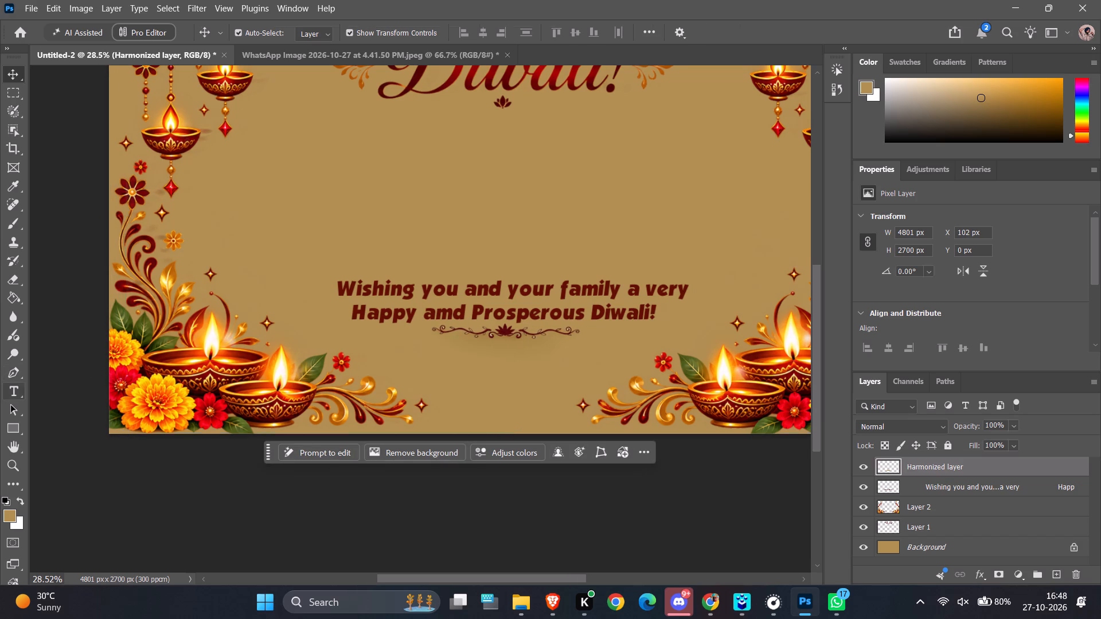
left_click_drag(393, 346, 420, 375)
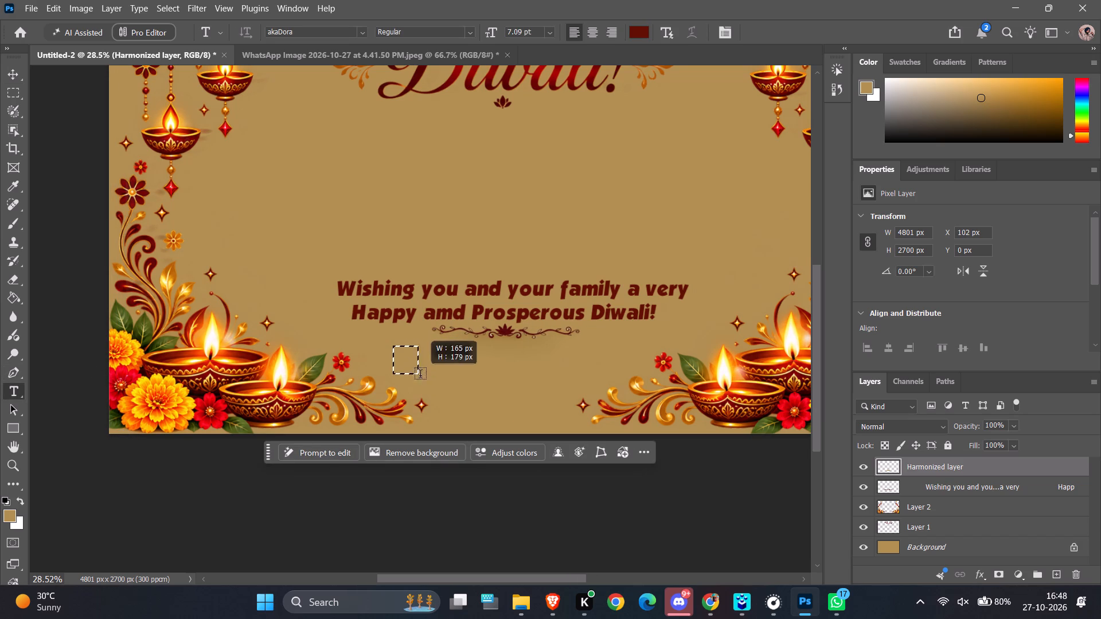
left_click_drag(420, 375, 631, 390)
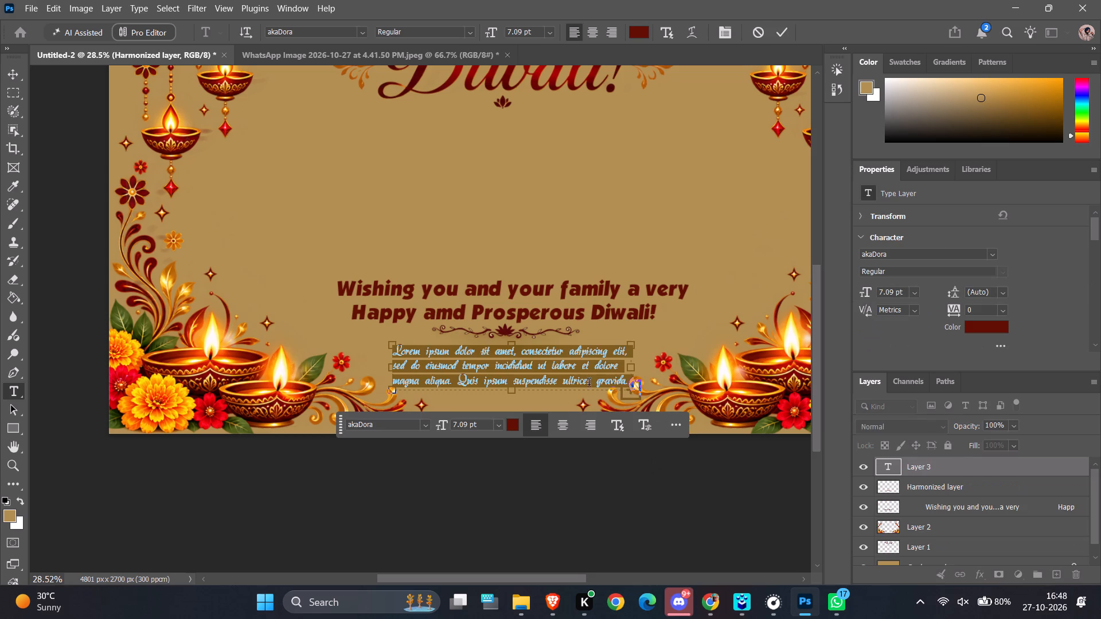
key("BackSpace")
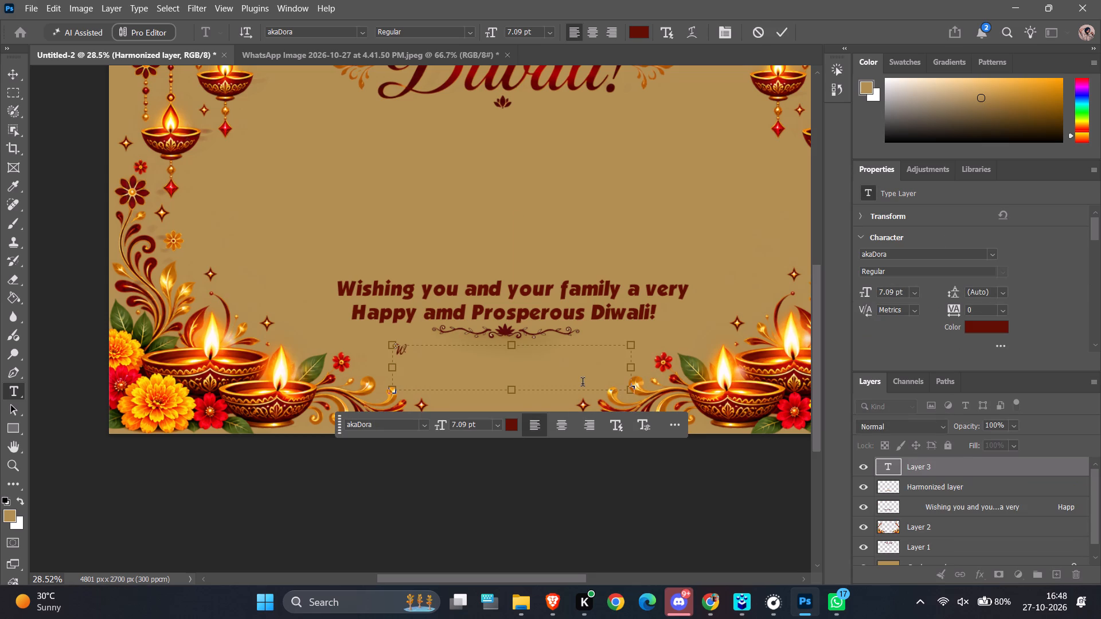
type("ith")
key("space")
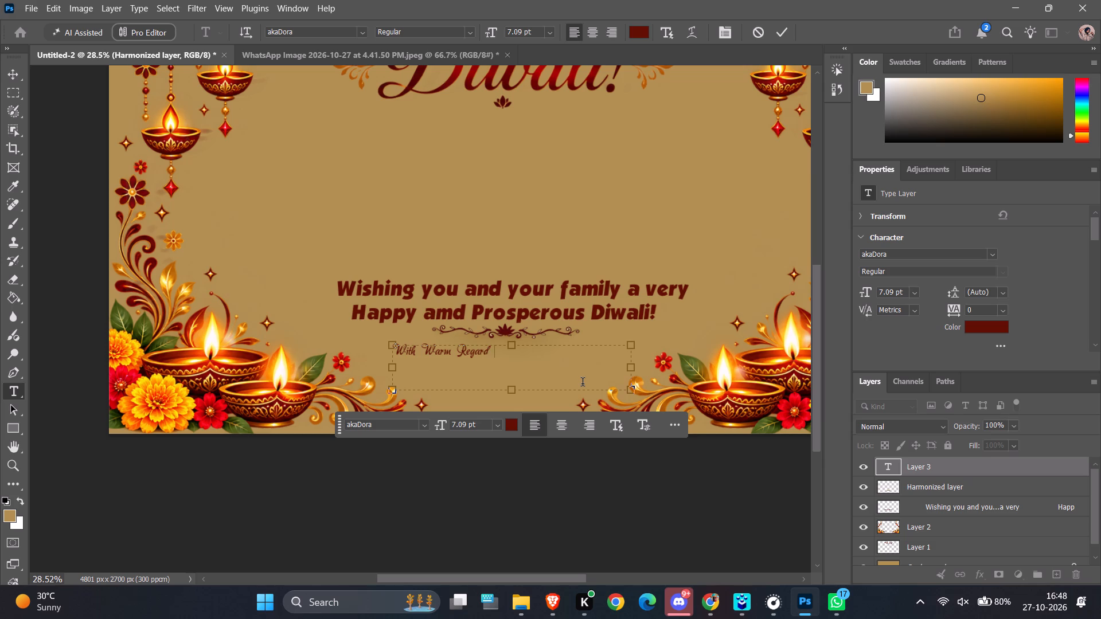
type(":-")
Add a second line reading "AA FOOD FACTORY" beneath "With Warm Regard :-".
key("shift+Return")
type("AA")
key("space")
type("FOOD")
key("space")
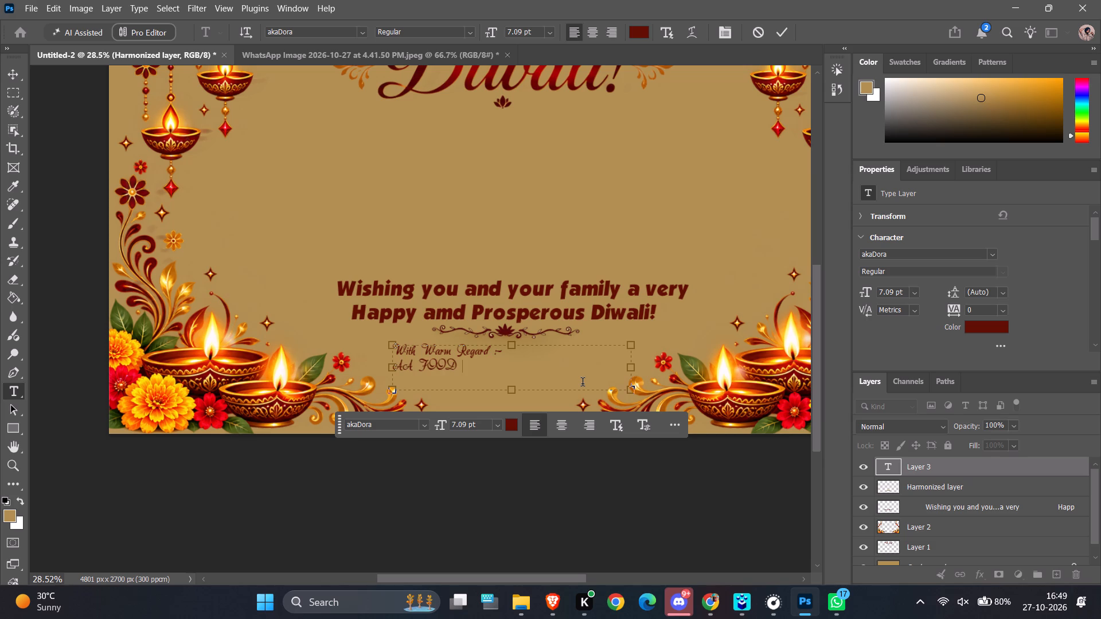
type("FACTORY")
key("space")
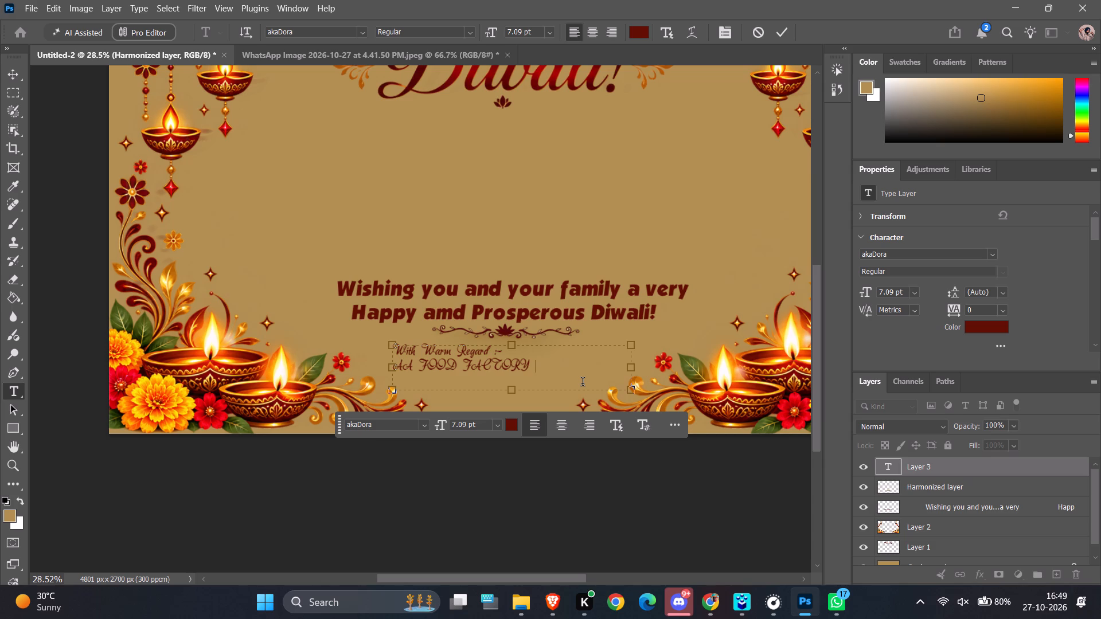
Append "(i) Family" directly after "AA FOOD FACTORY" on the sign-off's second line.
key("BackSpace")
key("shift+parenleft")
key("i")
key("shift+parenright")
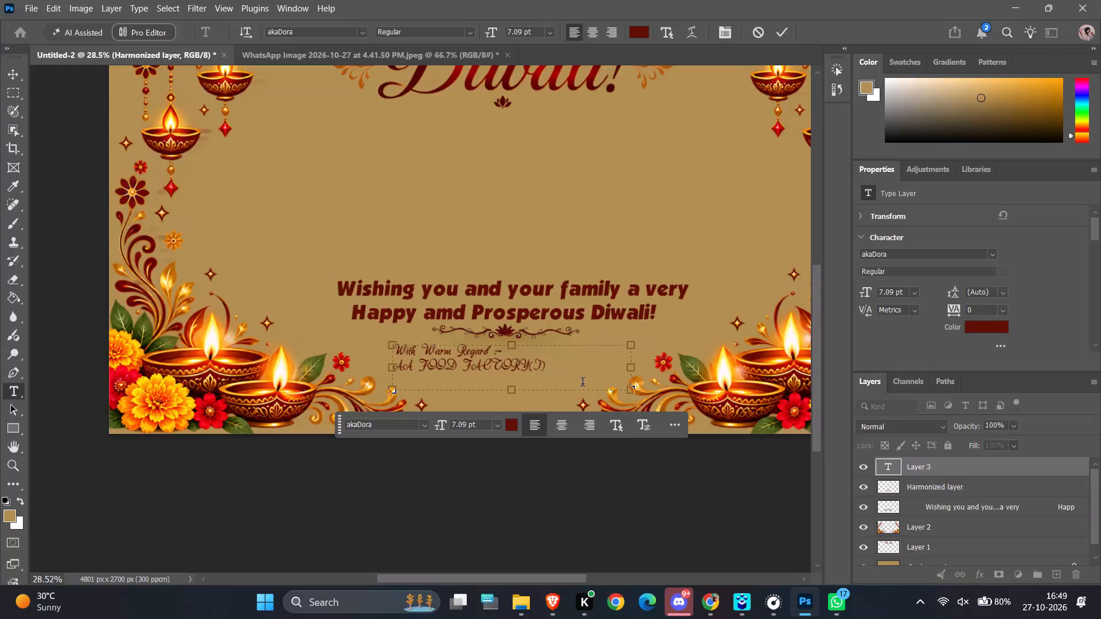
key("space")
key("BackSpace")
key("BackSpace")
key("BackSpace")
key("BackSpace")
key("i")
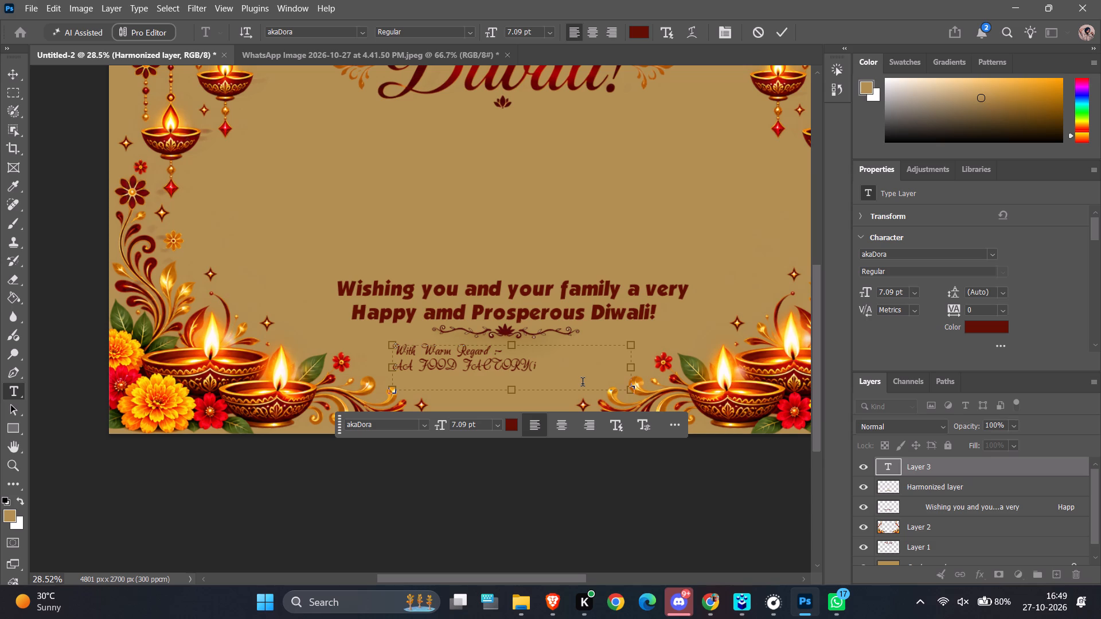
key("shift+parenright")
key("space")
type("ly")
Insert "&" before "Family" so the second sign-off line reads "AA FOOD FACTORY(i) & Family".
key("Left")
key("Left")
key("Left")
key("Left")
key("Left")
key("Left")
key("Left")
key("space")
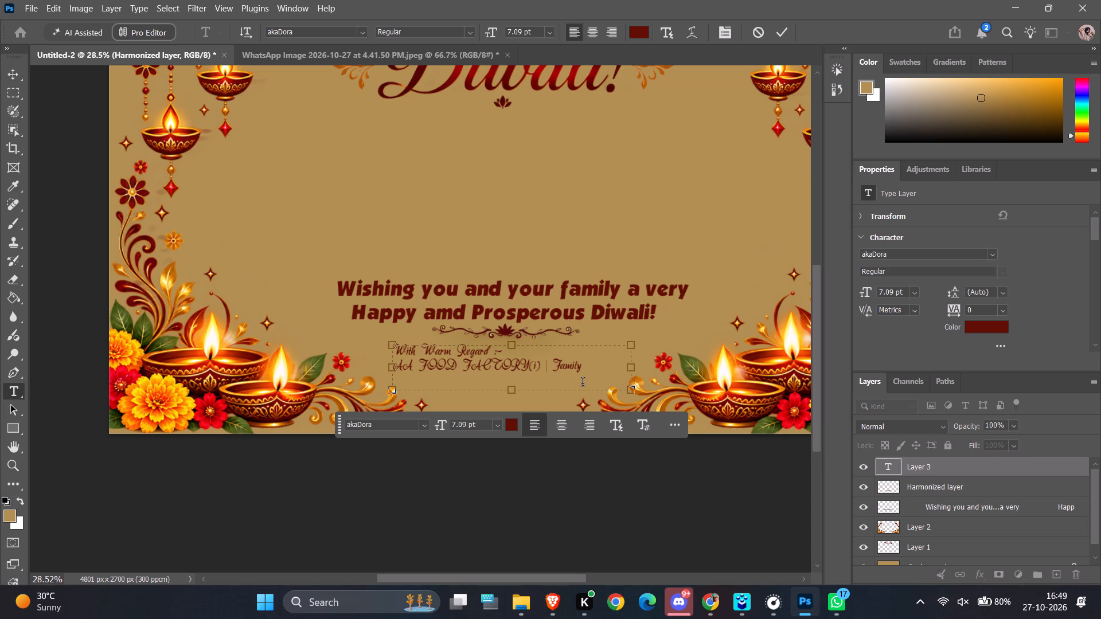
key("shift+dollar")
key("BackSpace")
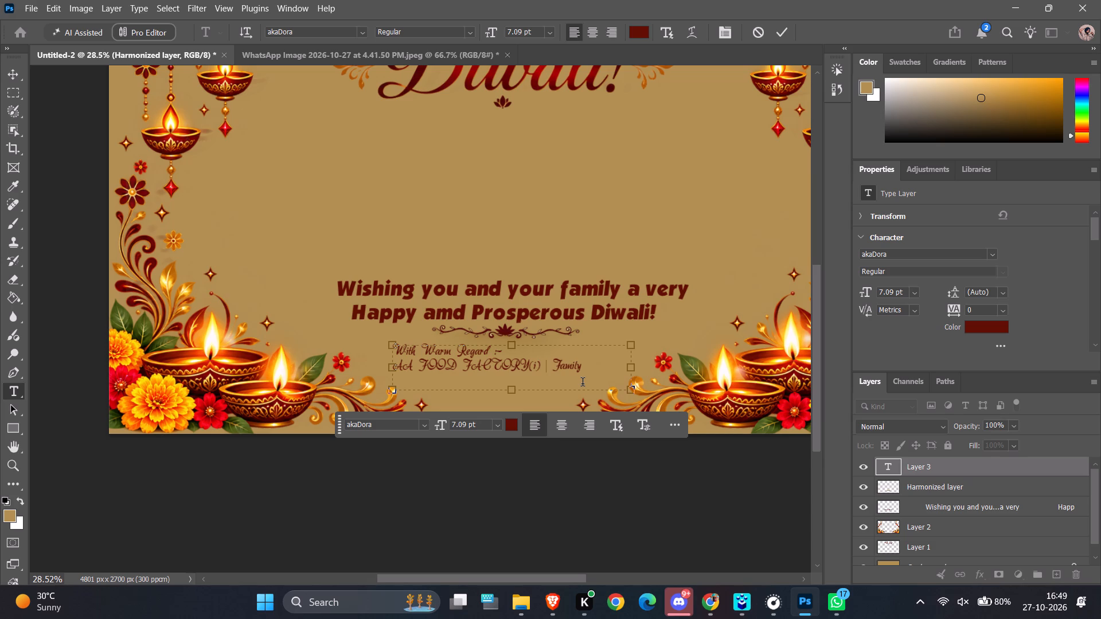
key("shift+ampersand")
left_click_drag(589, 366, 358, 382)
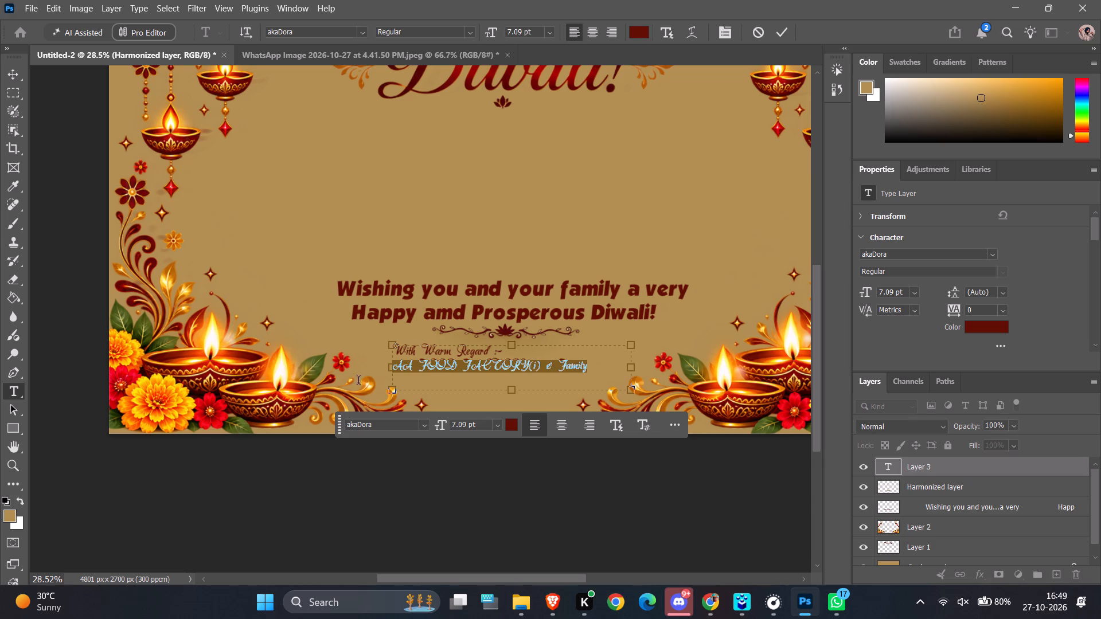
left_click_drag(358, 382, 355, 382)
left_click_drag(313, 33, 284, 32)
left_click_drag(306, 31, 253, 37)
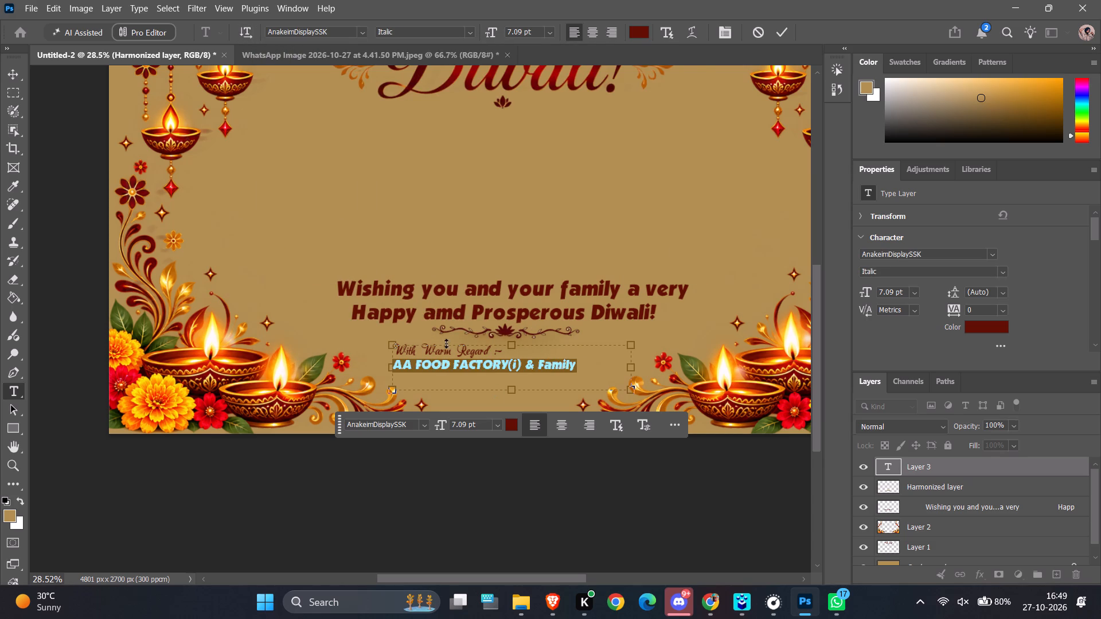
Set the font of the "With Warm Regard :-" line to [z] Arista Light Regular.
left_click_drag(502, 353, 405, 351)
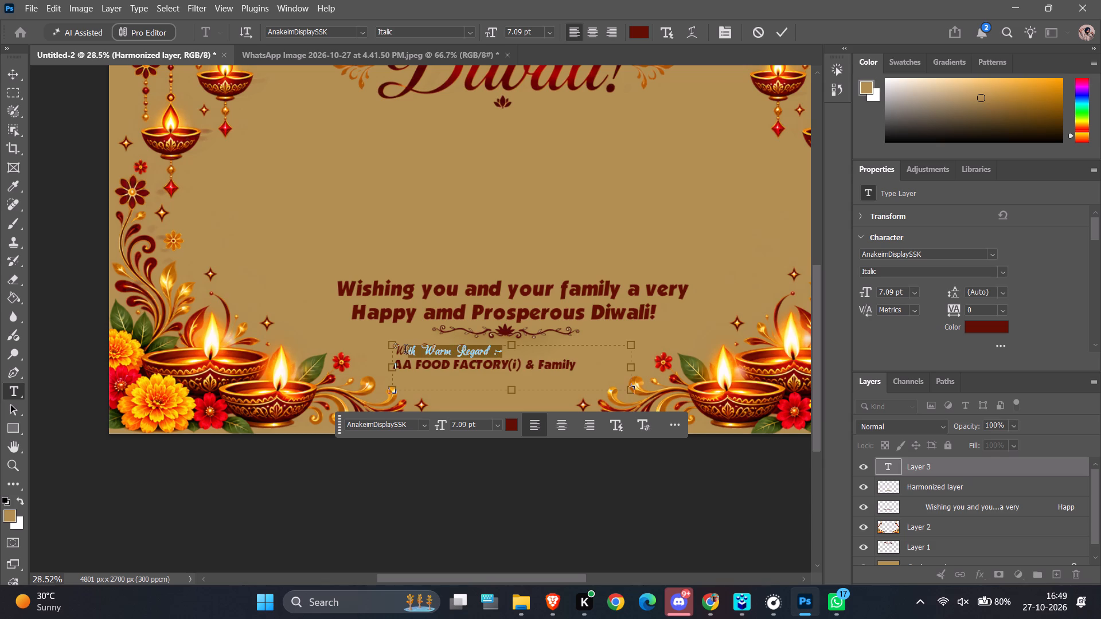
left_click_drag(405, 351, 394, 350)
left_click(361, 32)
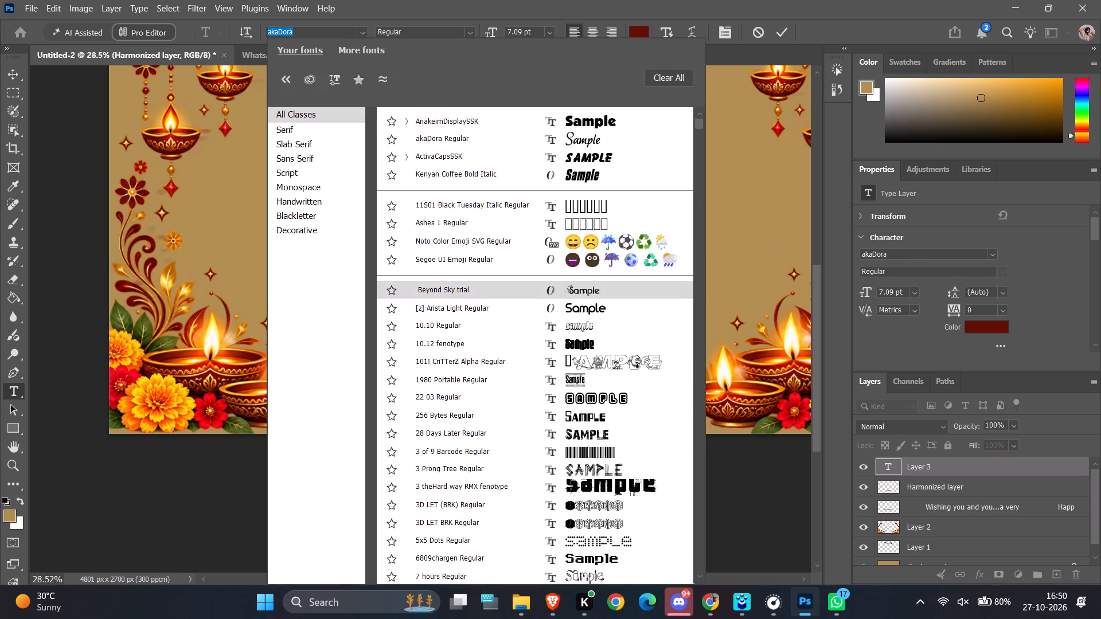
left_click(453, 309)
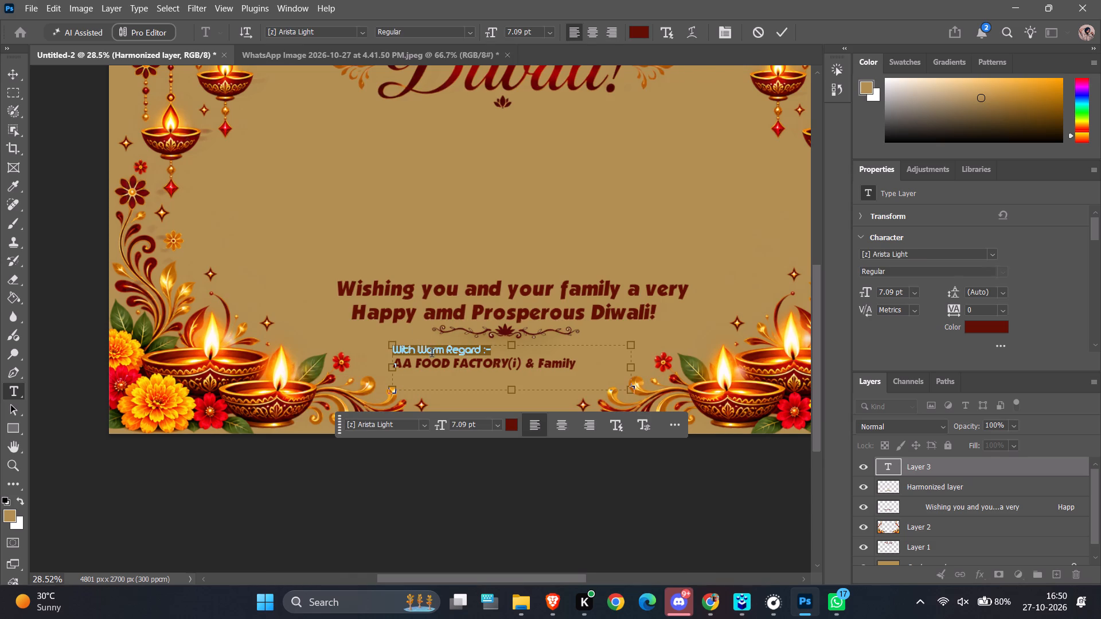
Set the font of the "With Warm Regard :-" line to Adam's Apple 5 Regular.
left_click(366, 30)
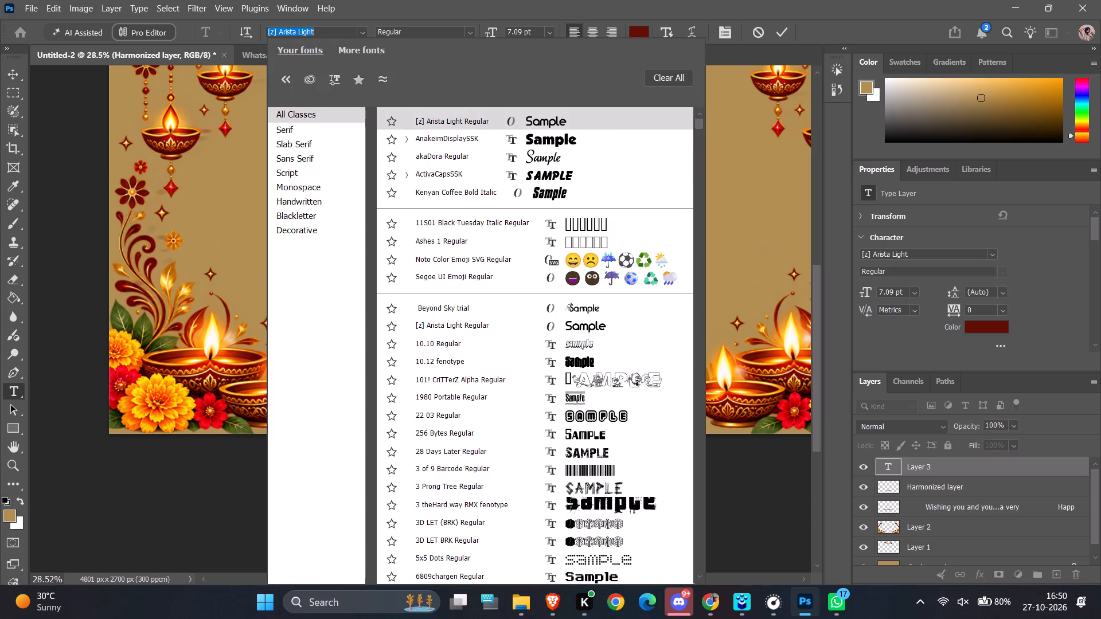
scroll(498, 211, "up", 4)
scroll(498, 211, "down", 6)
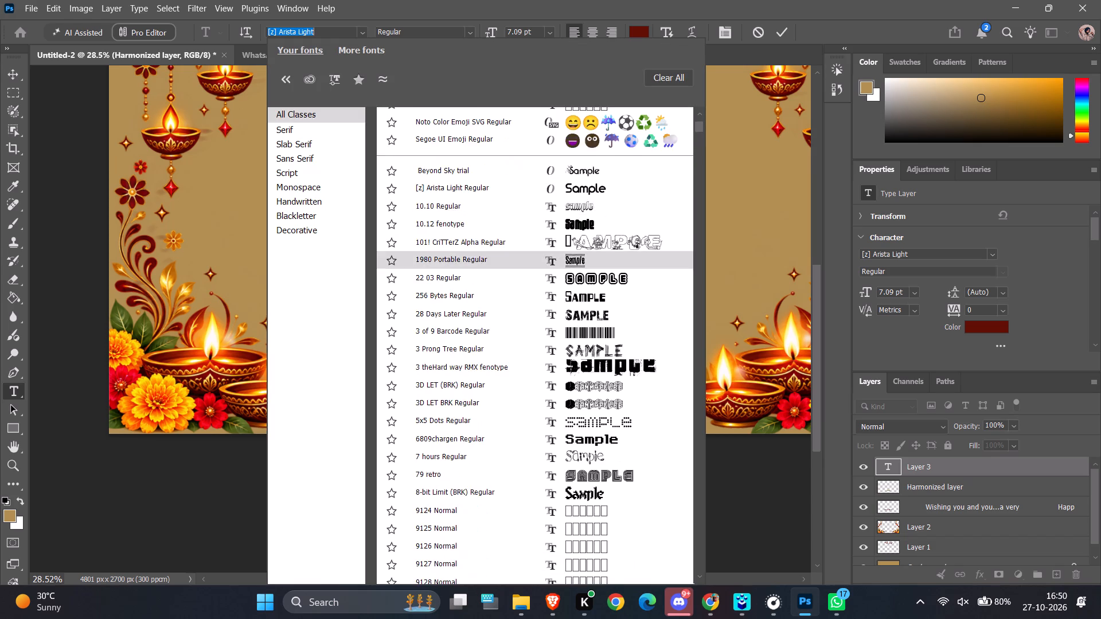
scroll(490, 260, "down", 20)
scroll(490, 260, "down", 11)
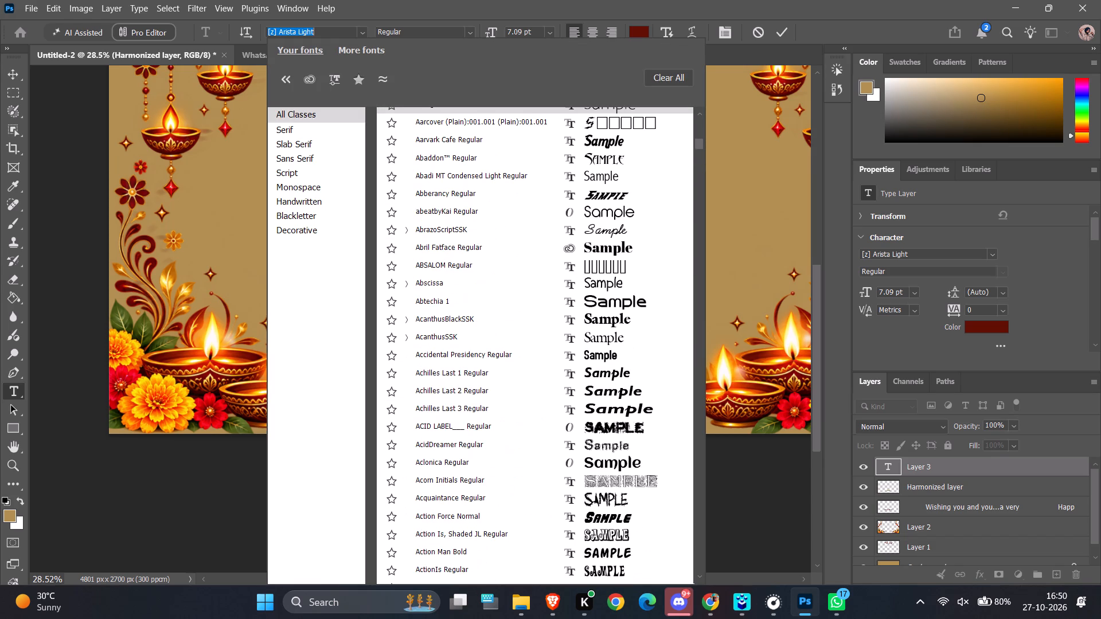
scroll(509, 421, "down", 3)
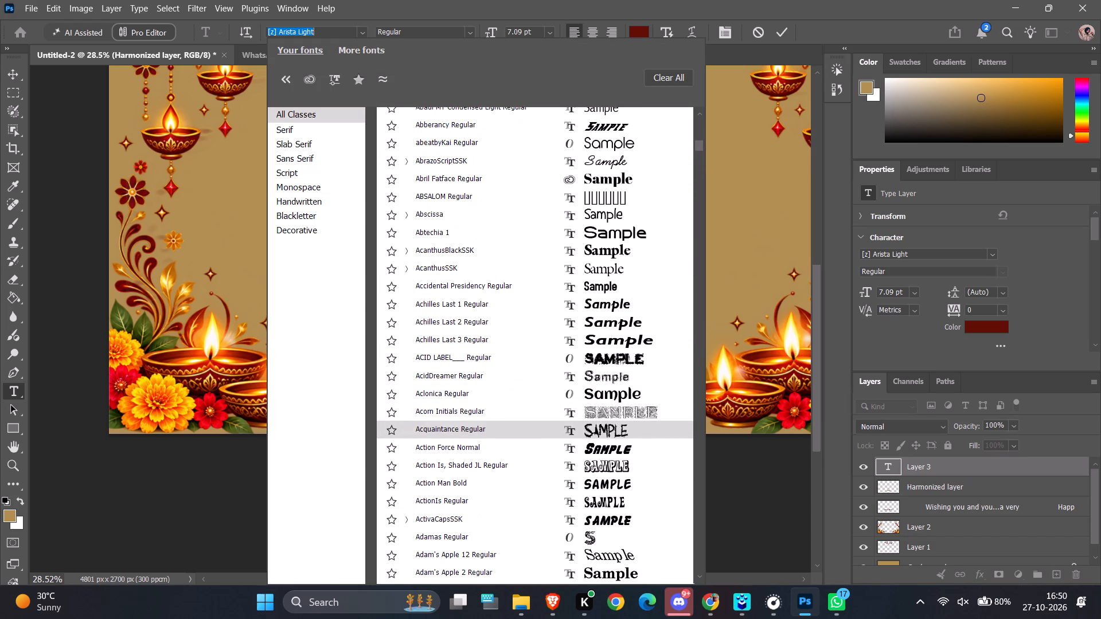
scroll(500, 418, "down", 8)
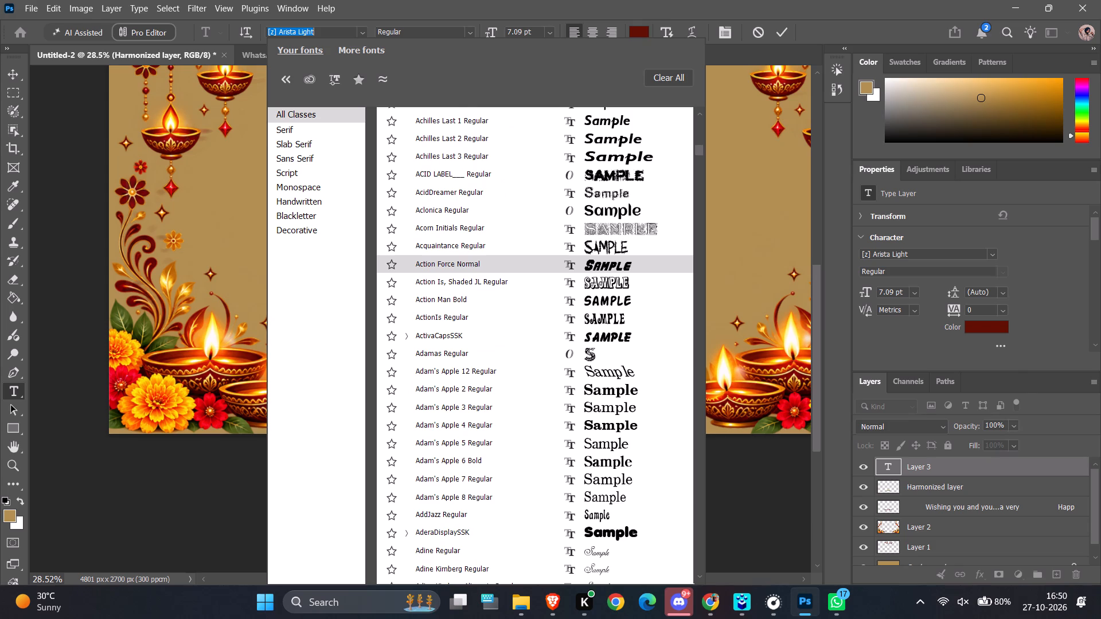
scroll(500, 418, "down", 1)
left_click(460, 425)
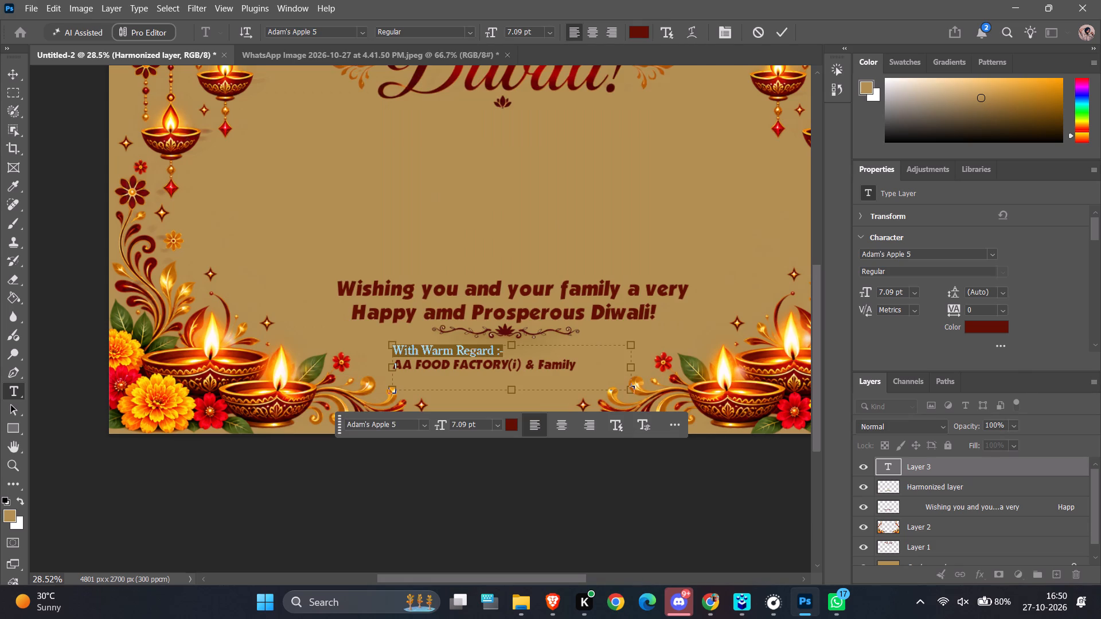
left_click(402, 469)
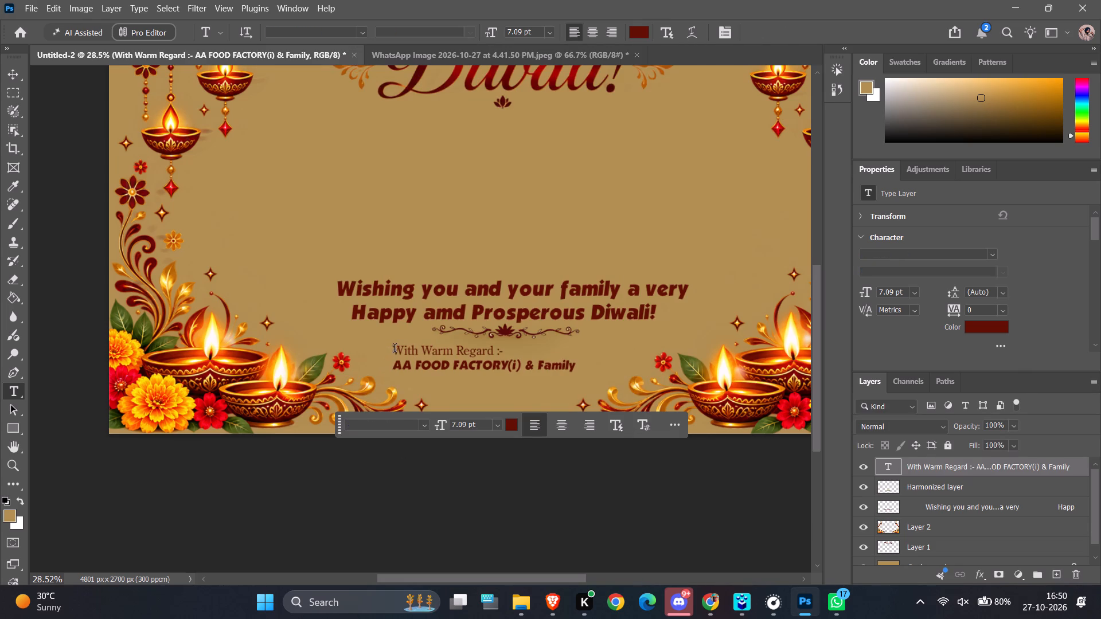
Indent the "With Warm Regard :-" line with 14 leading spaces to shift it toward the middle of the sign-off.
left_click(395, 350)
key("space")
key("space")
key("space")
key("space")
key("space")
key("space")
key("space")
key("space")
key("space")
key("space")
key("space")
key("space")
key("space")
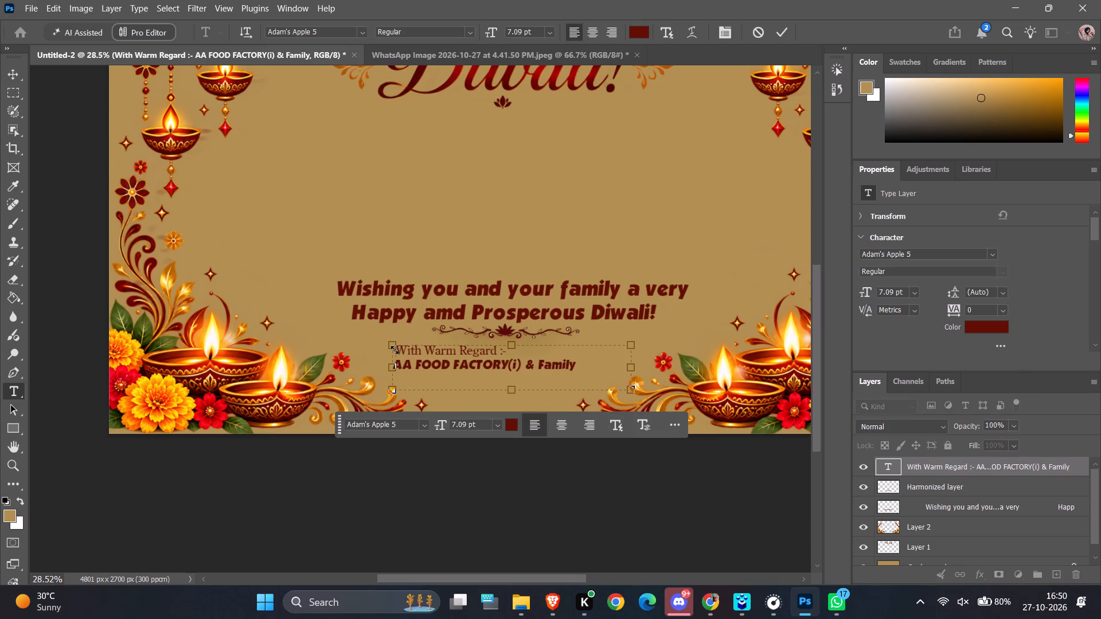
key("space")
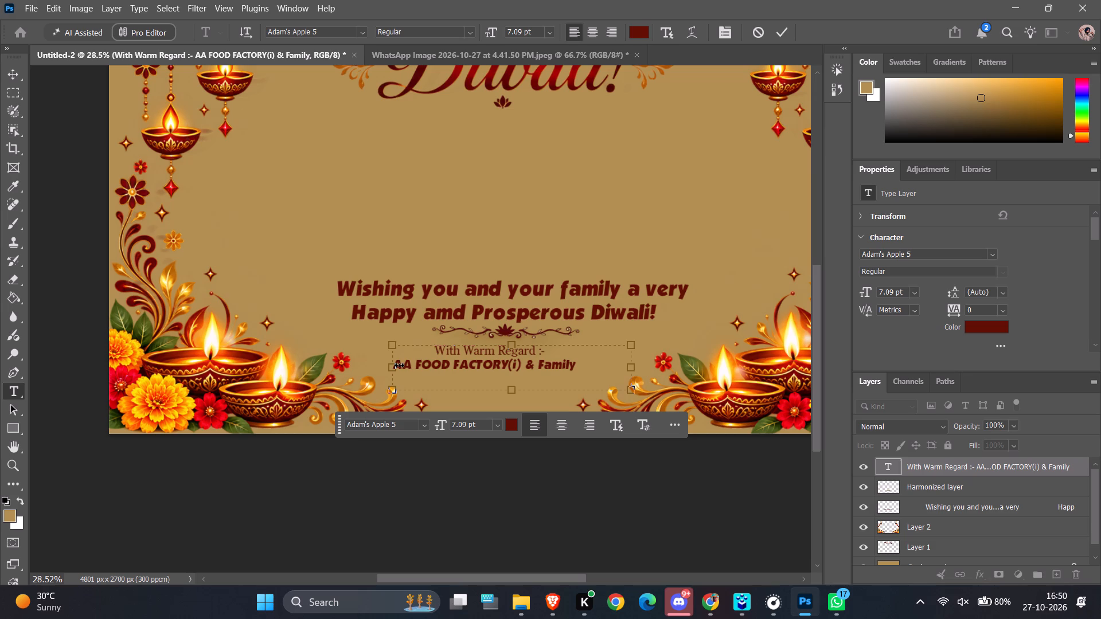
left_click(509, 475)
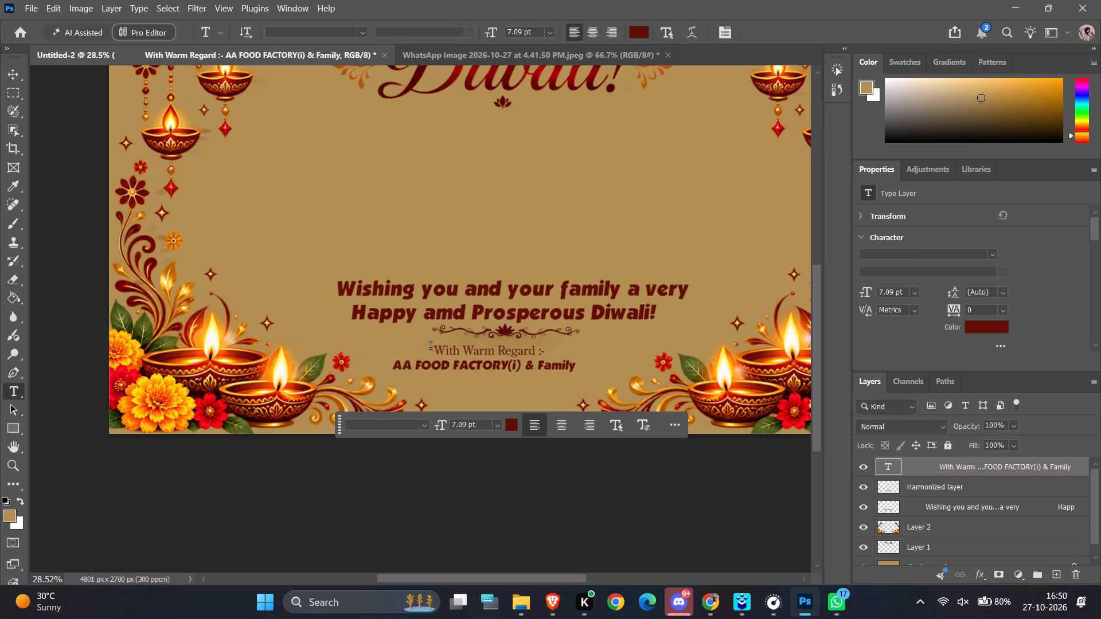
Add five more spaces before "With Warm Regard :-" to centre it under the lotus divider.
left_click(431, 347)
key("space")
key("space")
key("space")
key("space")
key("space")
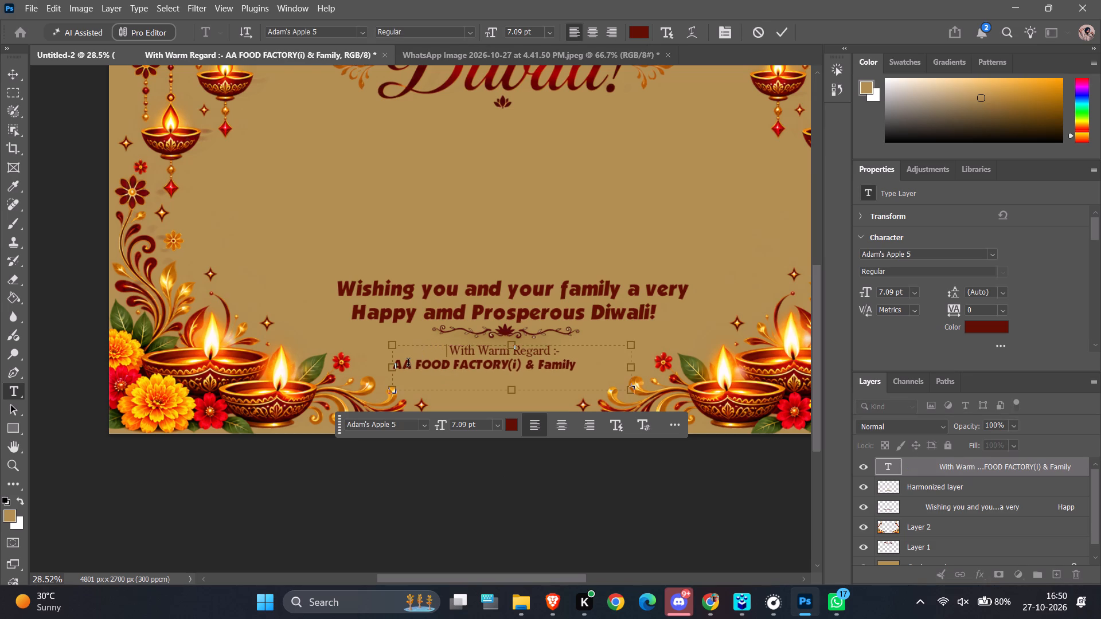
Indent the "AA FOOD FACTORY(i) & Family" line with five leading spaces to centre it below "With Warm Regard :-".
left_click(417, 365)
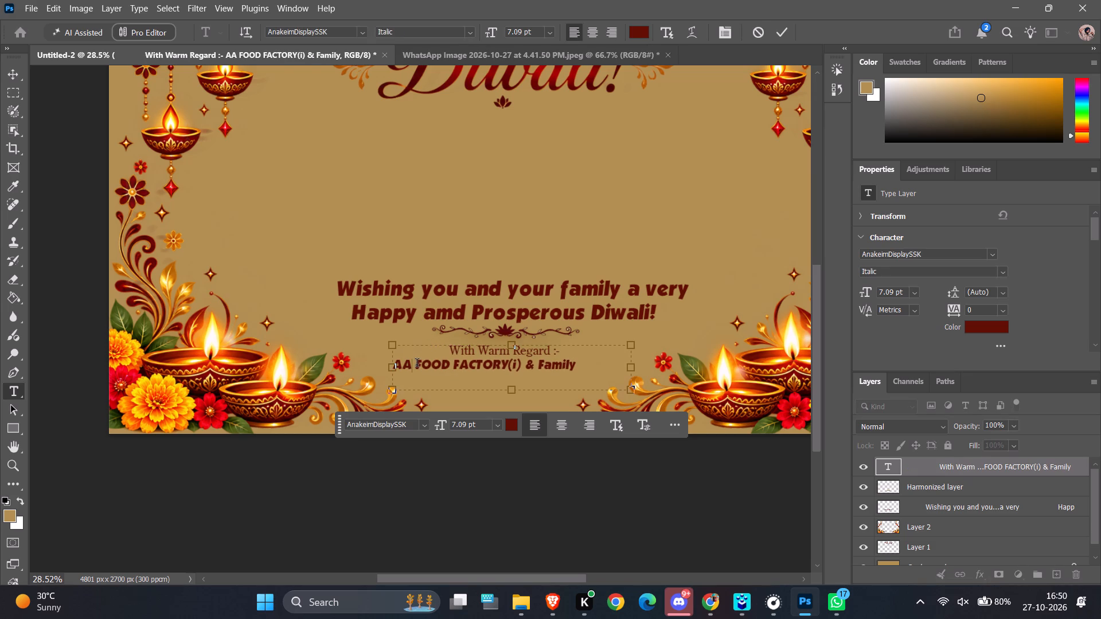
key("Left")
key("Left")
key("Left")
key("Left")
key("Left")
key("Right")
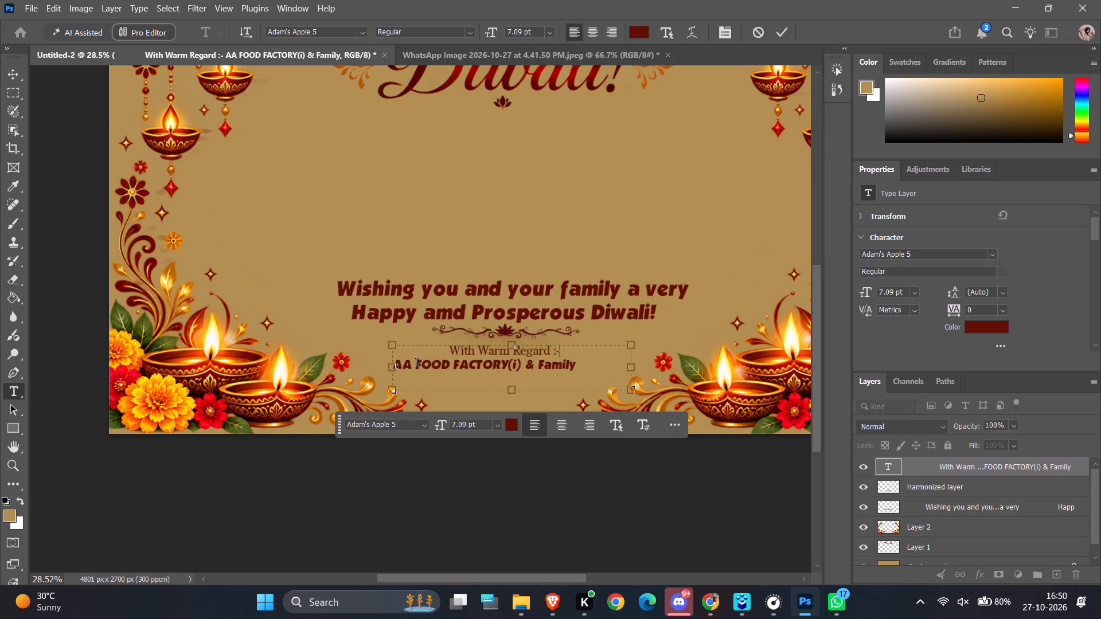
key("Right")
key("space")
key("space")
key("space")
key("space")
key("space")
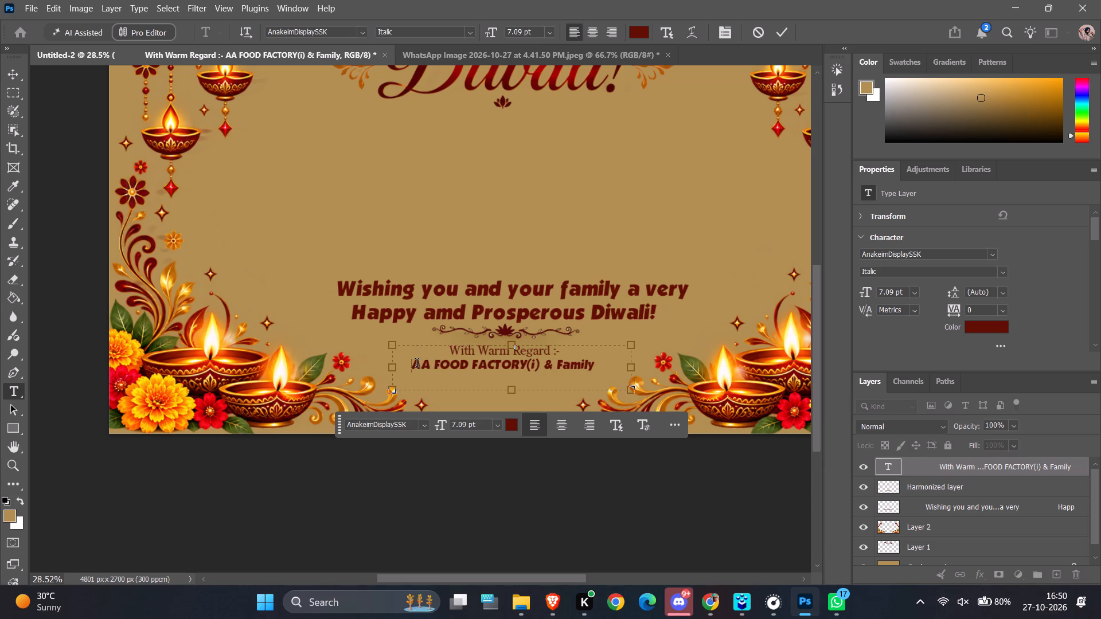
left_click(556, 514)
Deselect all layers with the Move tool and examine the whole card, especially the greeting and sign-off alignment.
scroll(556, 514, "down", 5, "ctrl+alt")
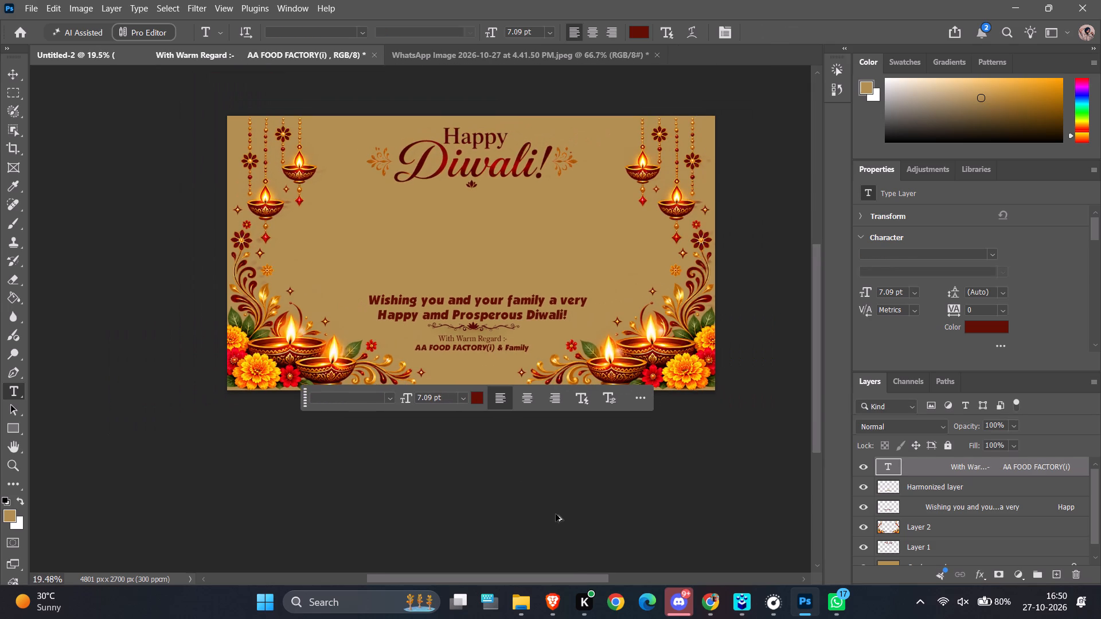
left_click(556, 514)
left_click(15, 75)
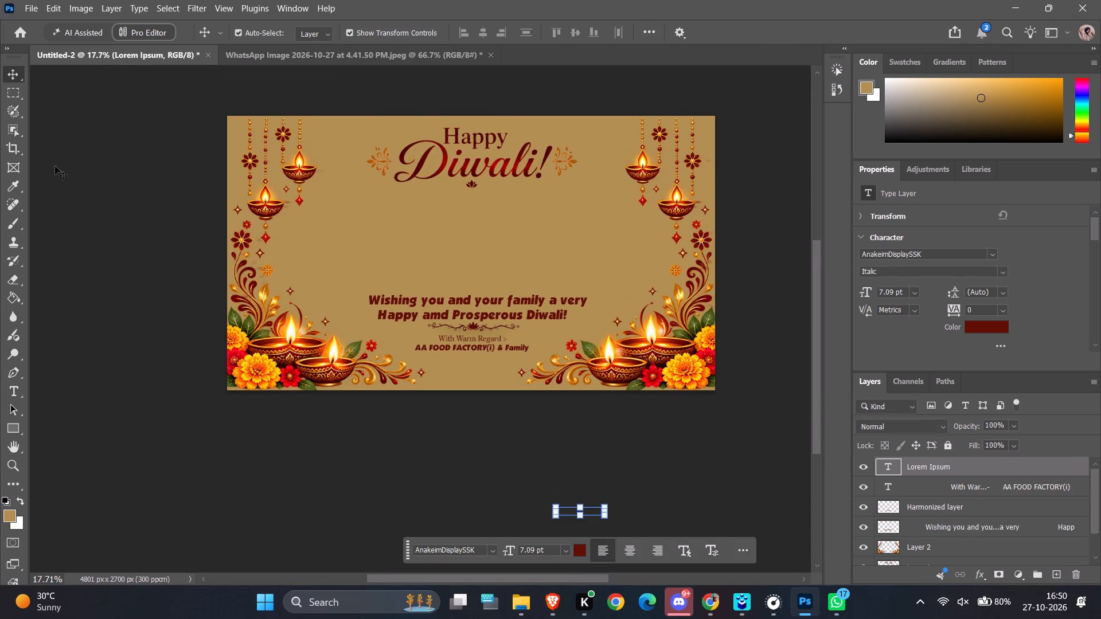
left_click(75, 218)
scroll(147, 333, "down", 4)
scroll(372, 399, "up", 10, "alt")
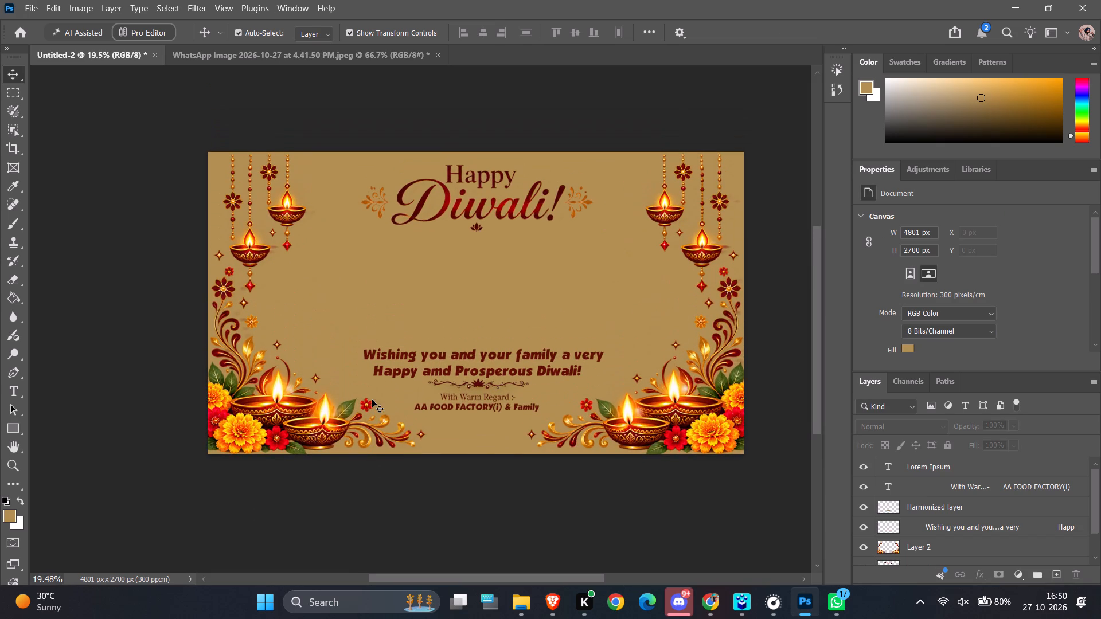
scroll(417, 292, "up", 2, "ctrl+alt")
scroll(417, 292, "down", 2, "ctrl+alt")
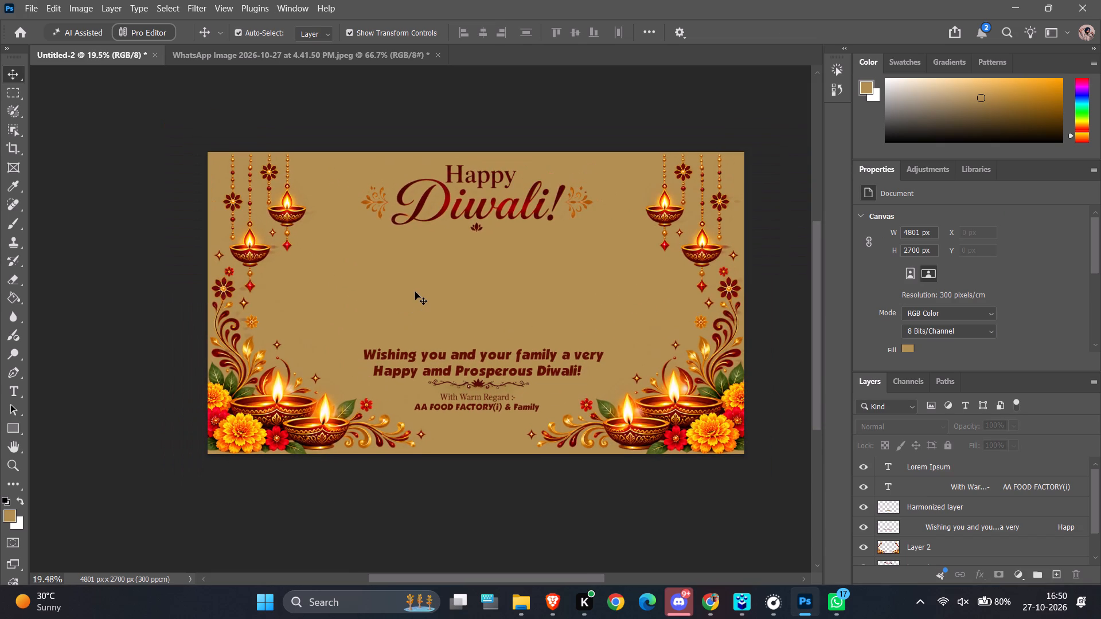
scroll(415, 292, "down", 1)
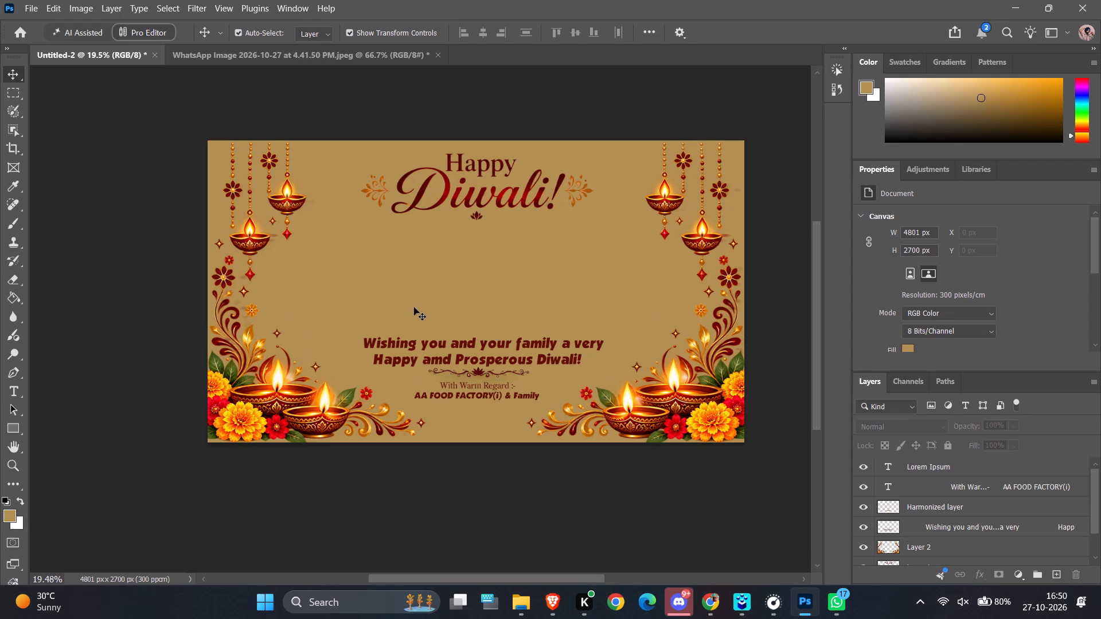
scroll(433, 356, "up", 4, "ctrl")
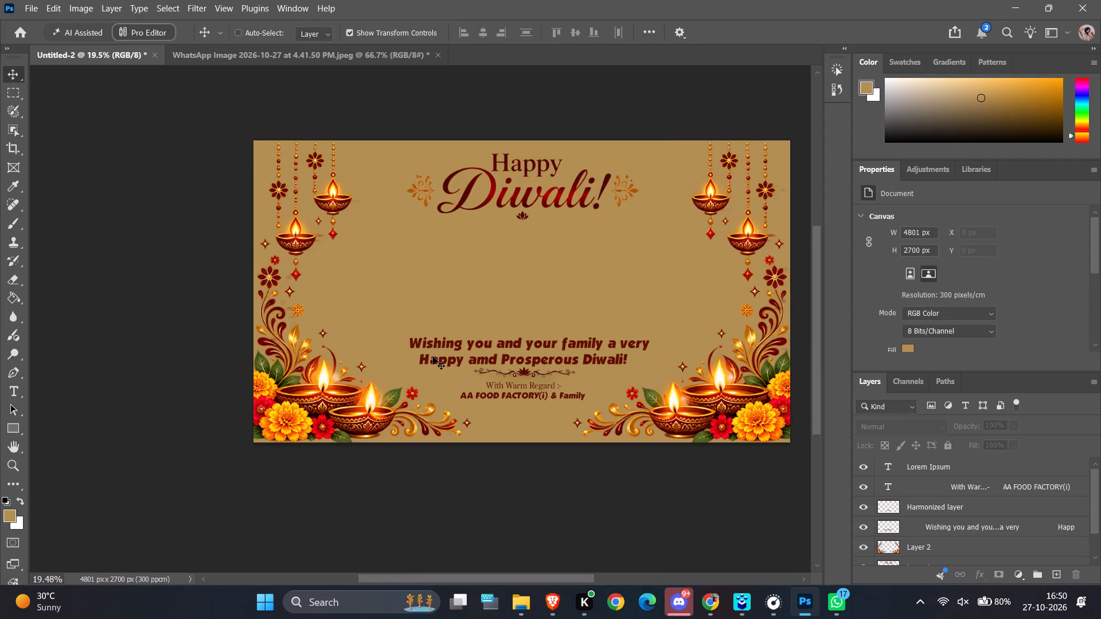
scroll(433, 356, "up", 10, "ctrl+alt")
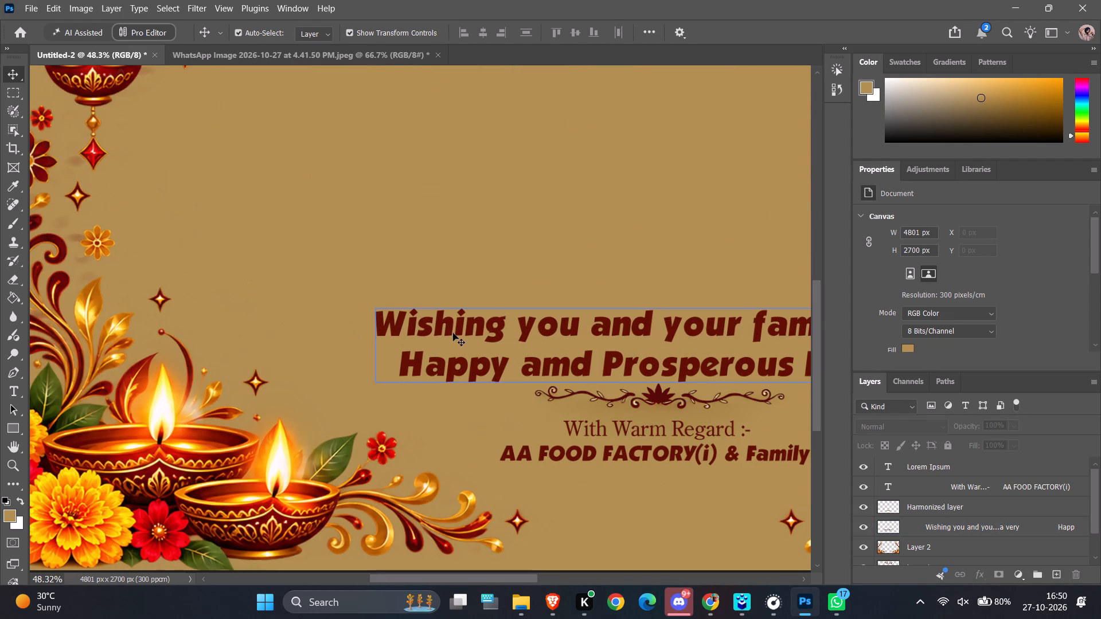
Select the "Wishing you and your family" greeting layer, then open the sign-off text block for editing.
double_click(458, 329)
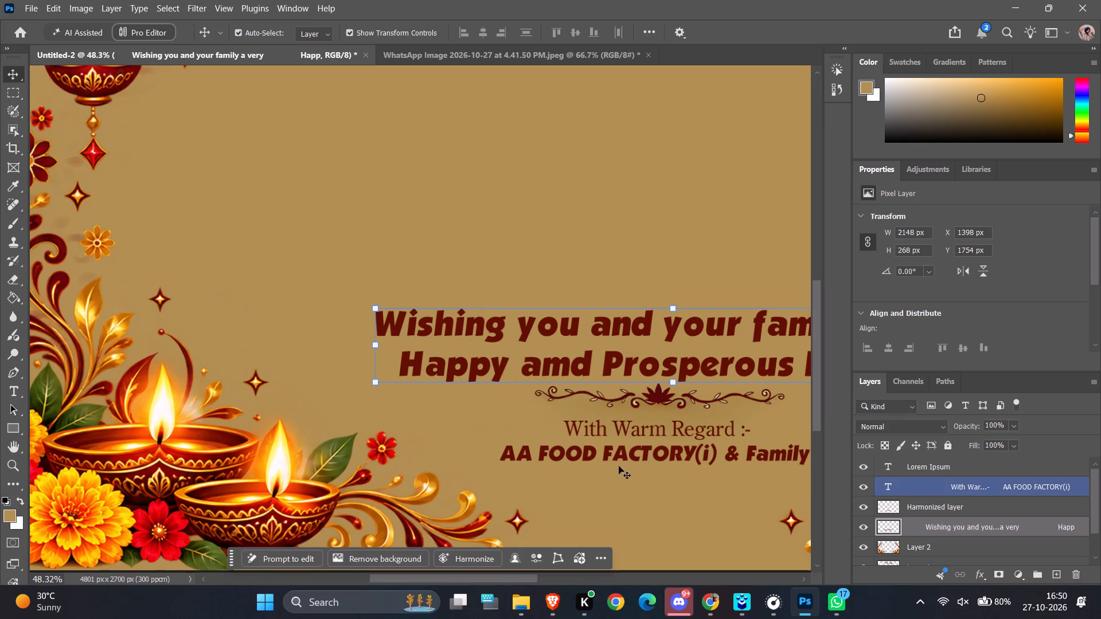
scroll(611, 461, "up", 5, "ctrl+alt")
double_click(602, 447)
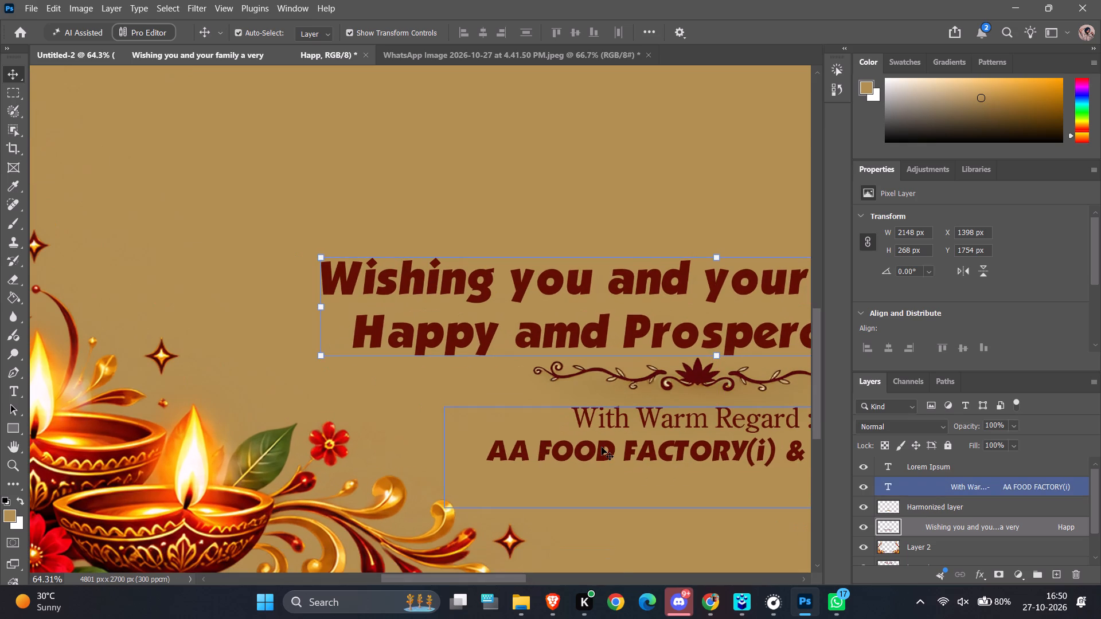
Open the text colour of the "With Warm Regard :-" sign-off block and copy its hex code, 610e02.
left_click(625, 539)
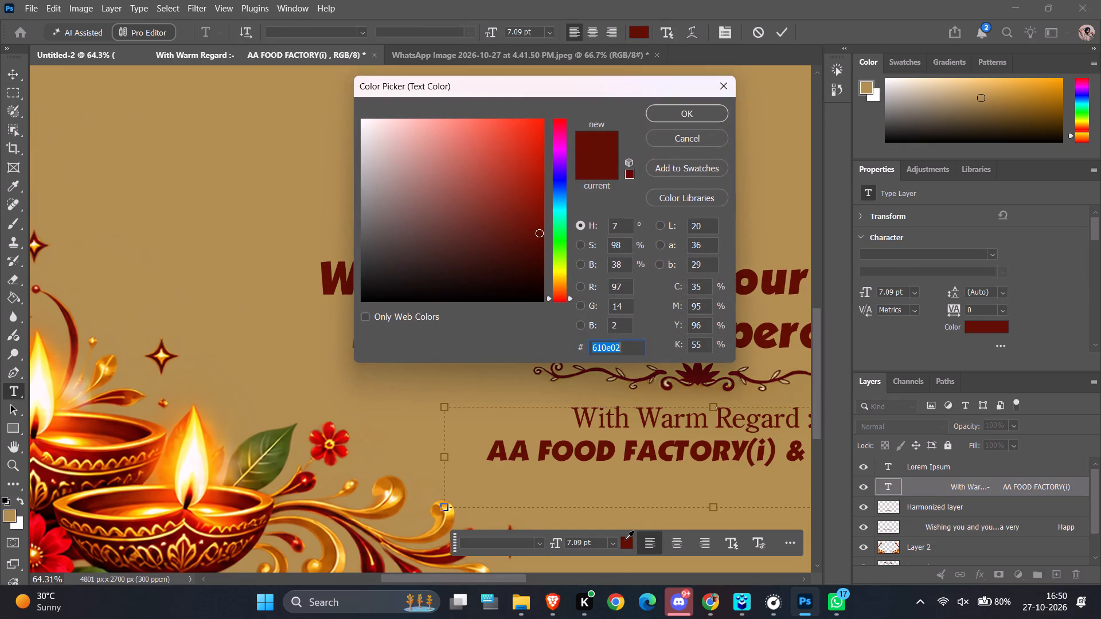
left_click_drag(625, 350, 584, 349)
key("ctrl+c")
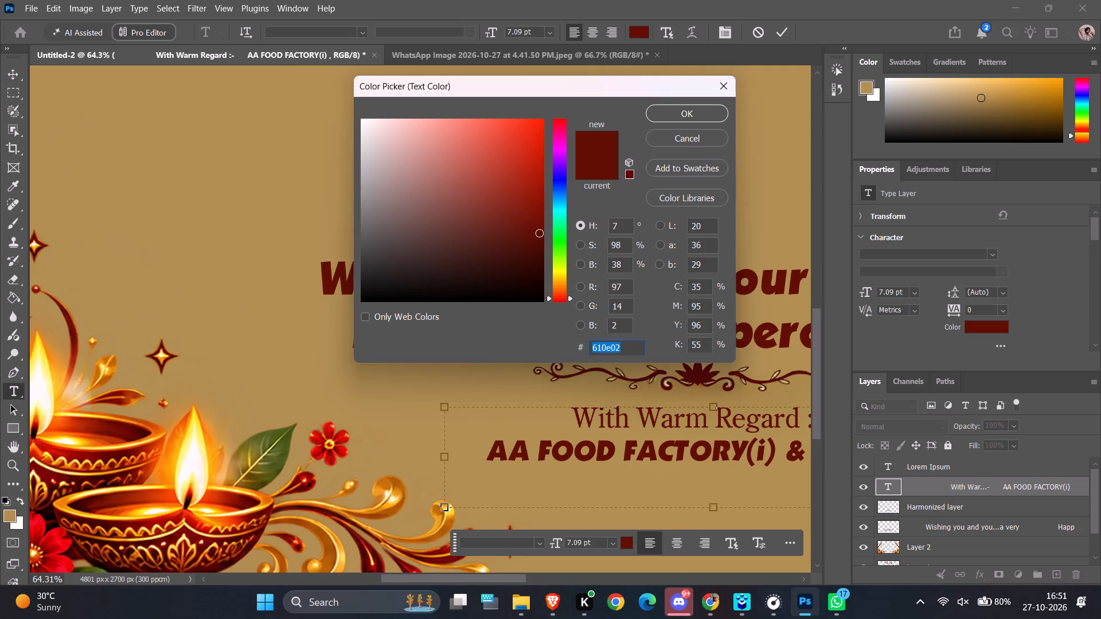
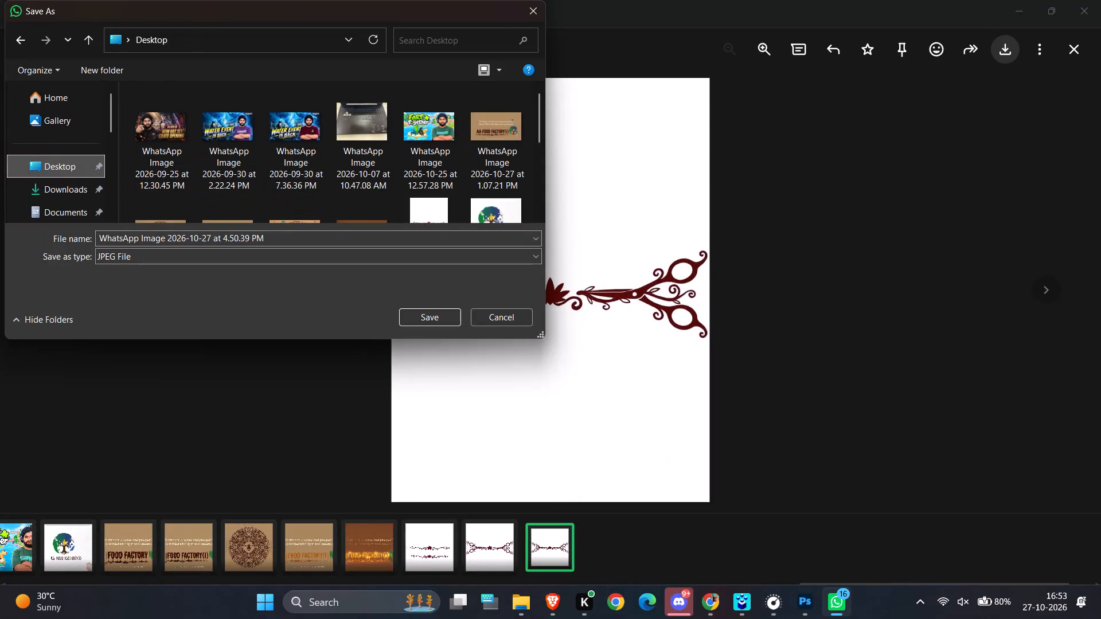
Save the dark-red lotus-and-scissors divider image to the Desktop as JPEG file "WhatsApp Image 2026-10-27 at 4.50.39 PM".
left_click(426, 307)
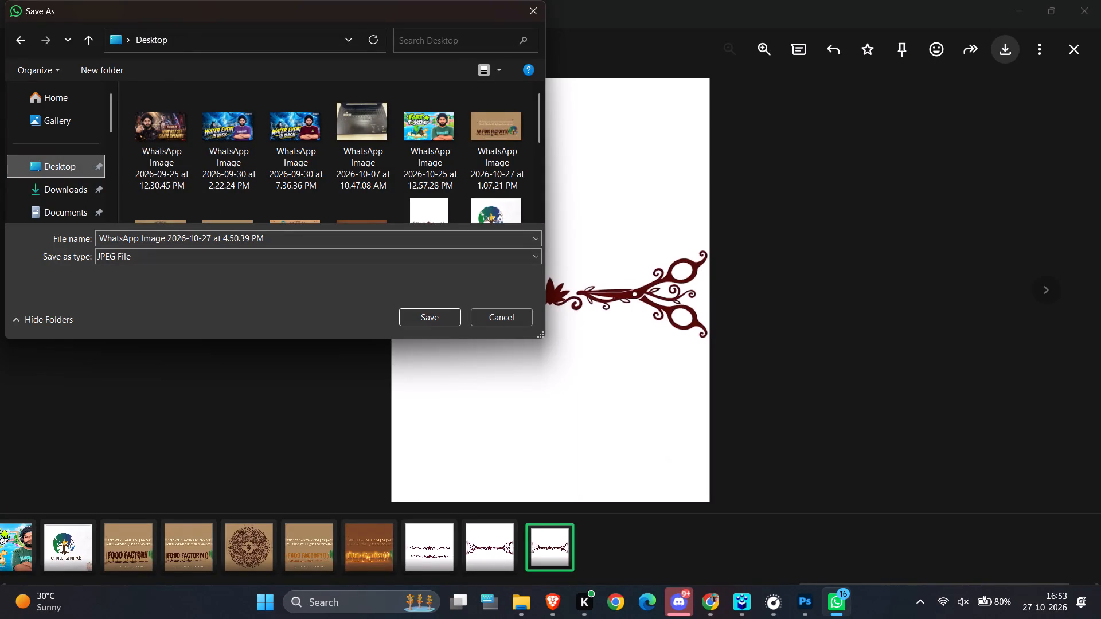
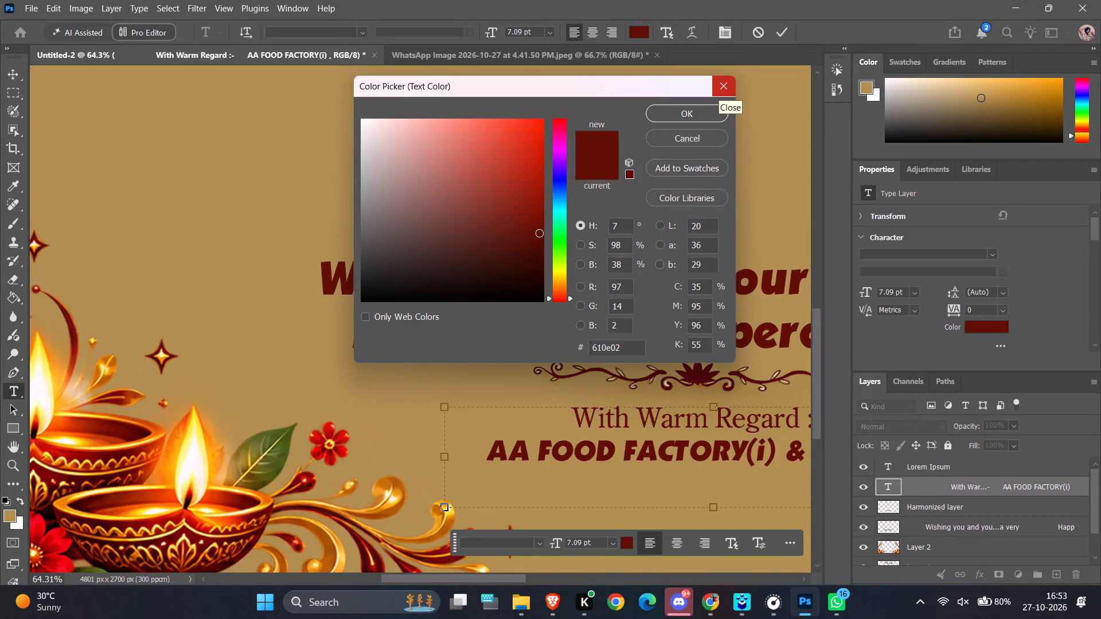
Close the text colour picker without a change, leave the sign-off text, and check the whole card with all layers deselected.
left_click(719, 90)
scroll(637, 265, "down", 6, "ctrl")
scroll(541, 311, "down", 6, "ctrl")
scroll(524, 311, "down", 6, "ctrl+alt")
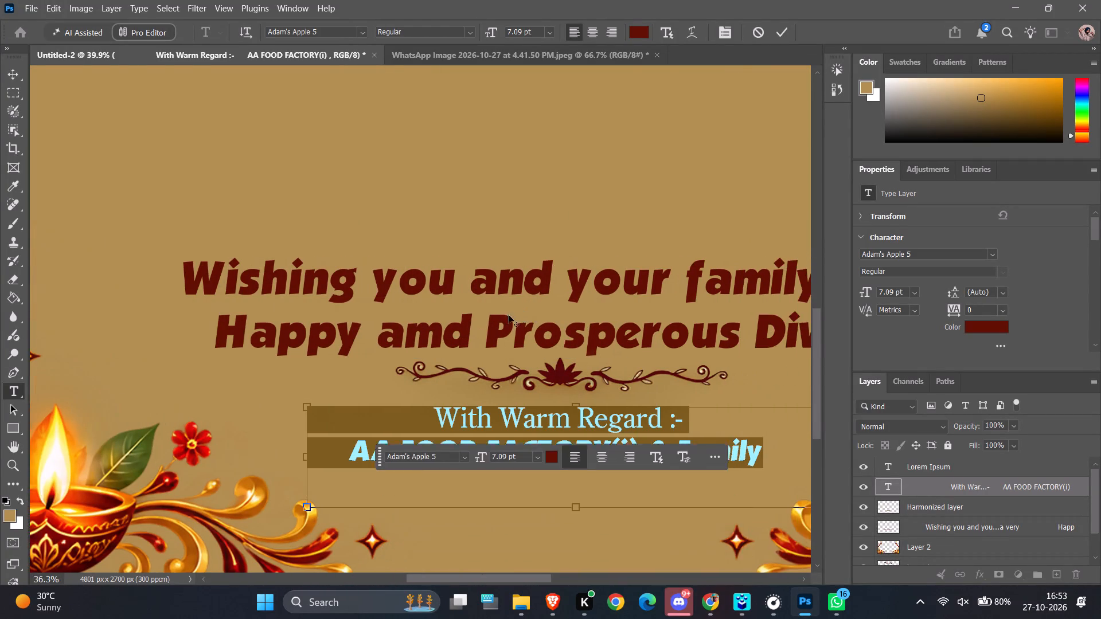
scroll(419, 285, "down", 5, "ctrl+alt")
scroll(416, 276, "up", 6)
scroll(405, 288, "down", 2)
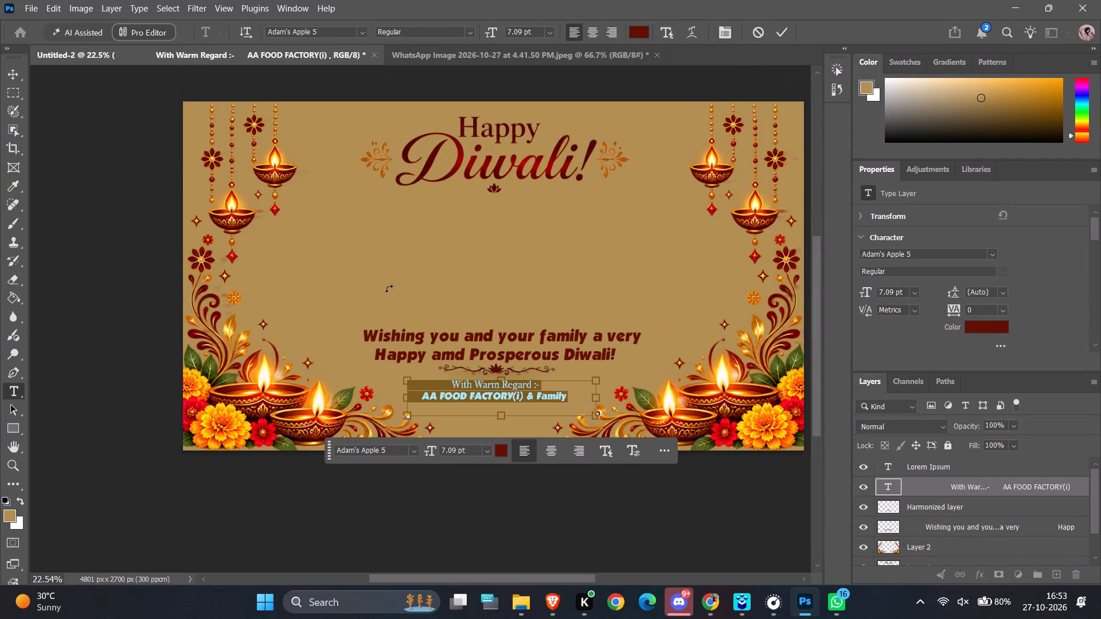
scroll(389, 288, "up", 3)
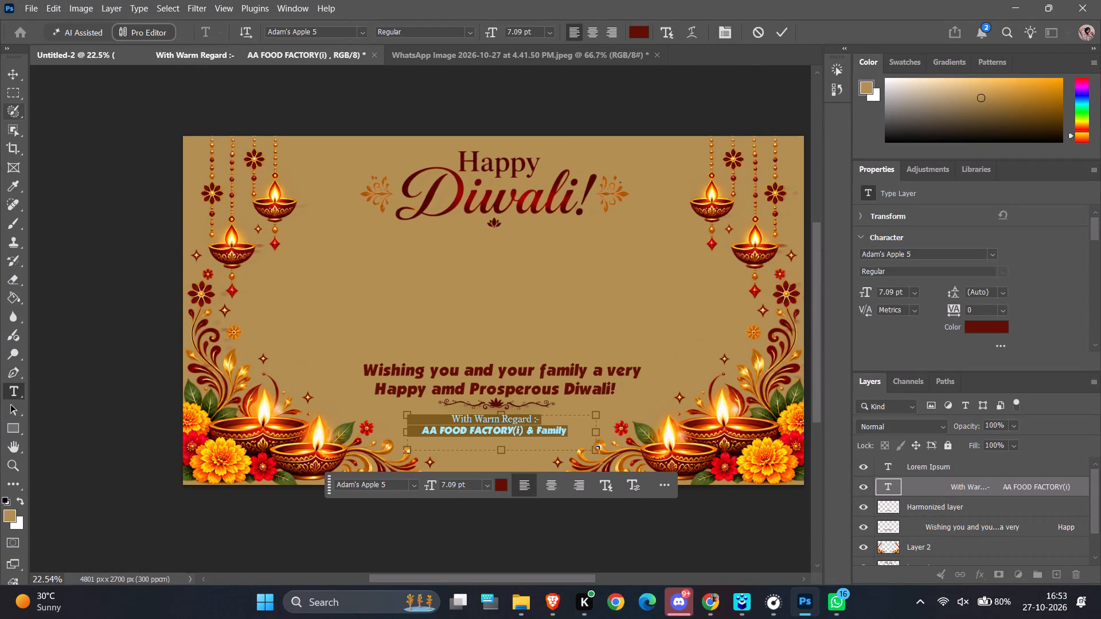
left_click(12, 74)
left_click(7, 91)
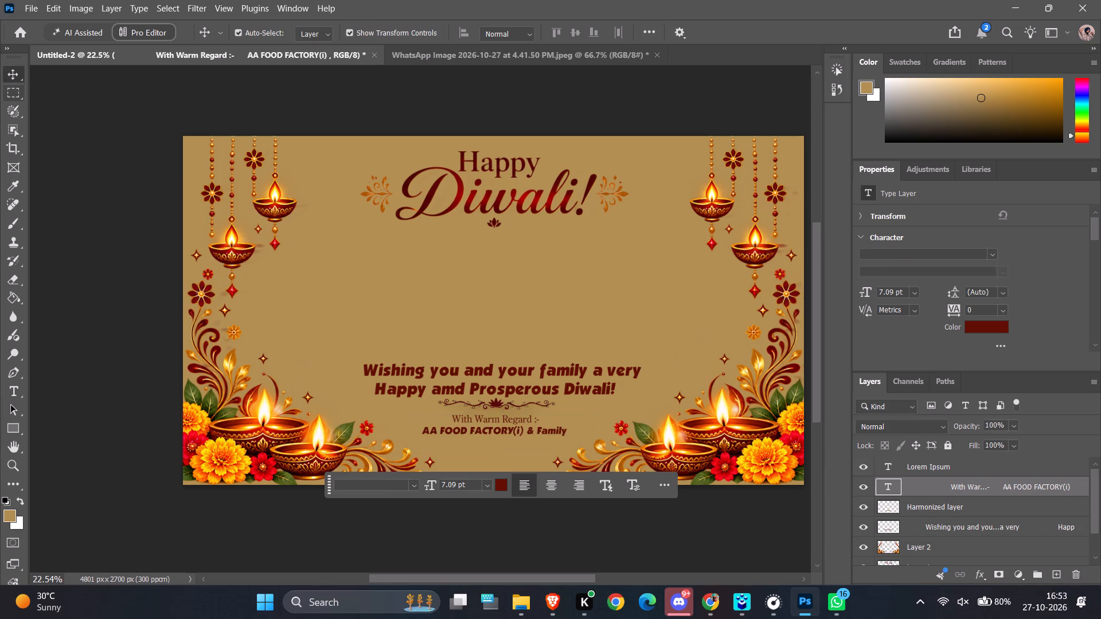
left_click(18, 150)
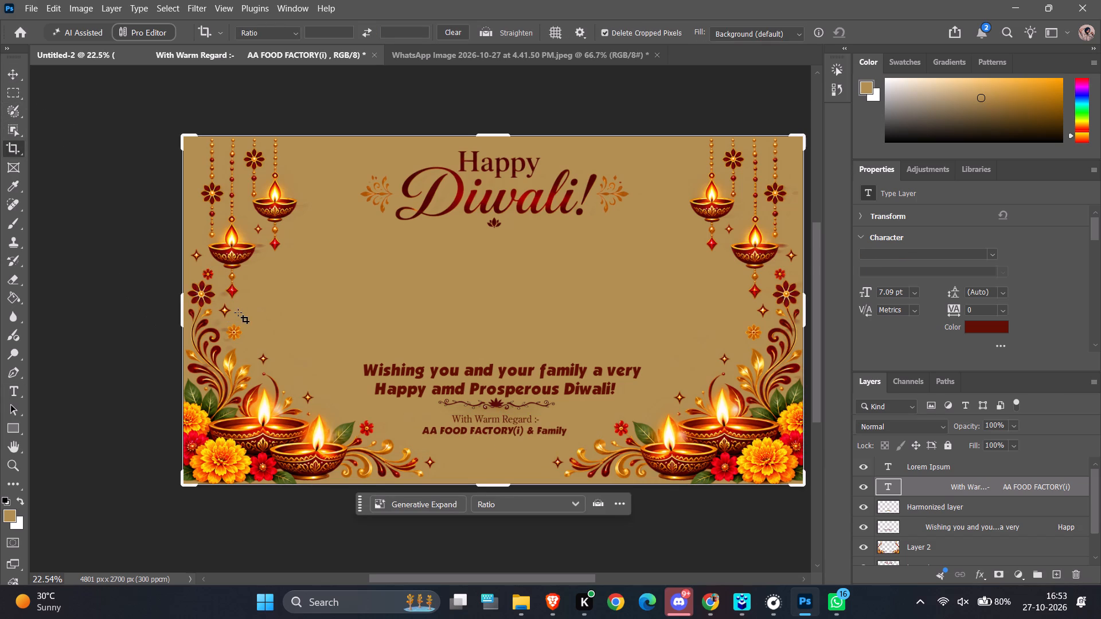
left_click(13, 76)
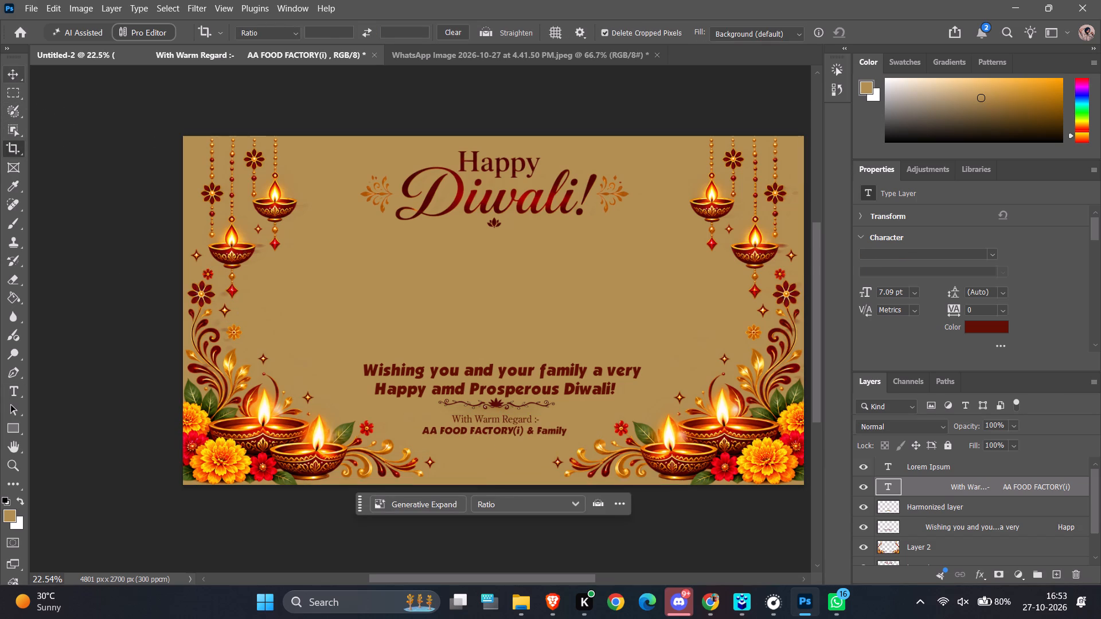
left_click(95, 115)
scroll(364, 343, "up", 4, "ctrl+alt")
scroll(364, 342, "down", 2, "ctrl+alt")
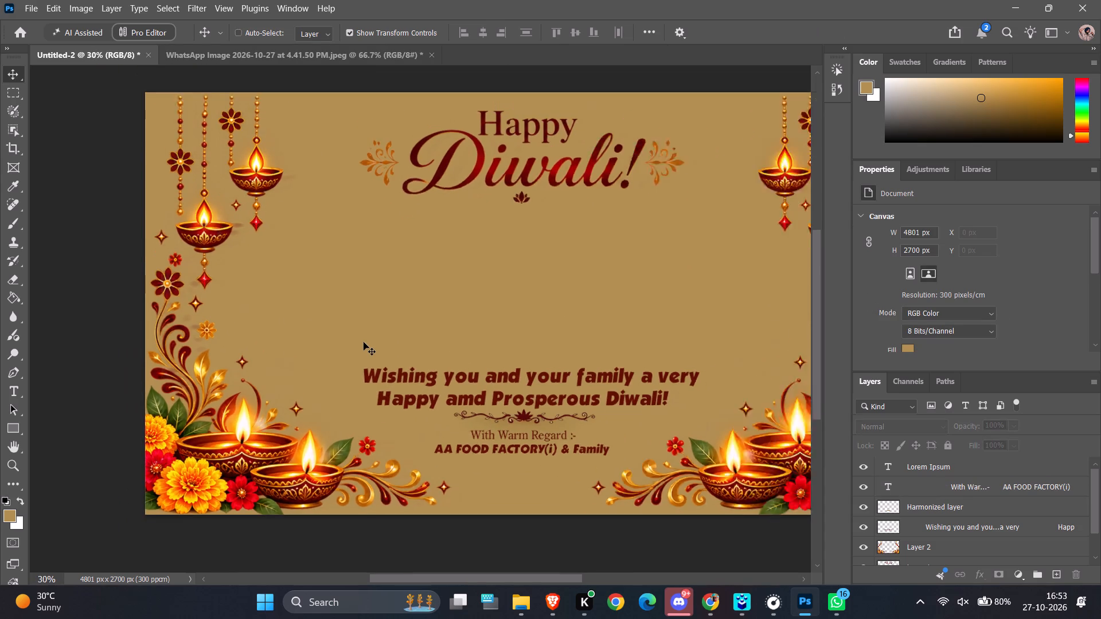
scroll(364, 342, "down", 2, "ctrl+alt")
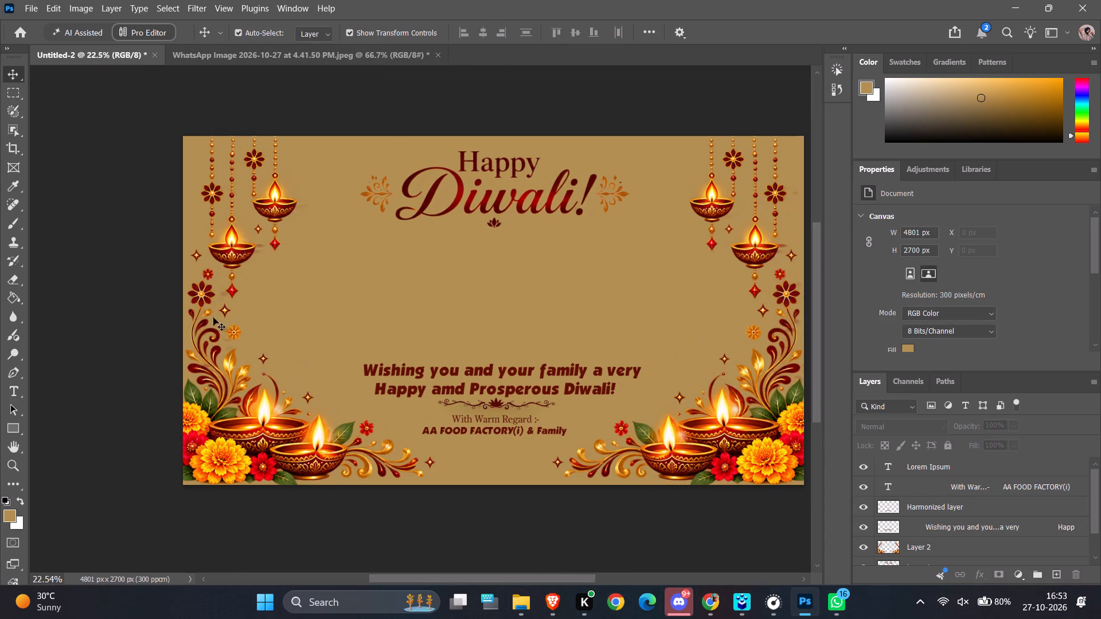
Open the divider artwork "WhatsApp Image 2026-10-27 at 4.50.39 PM" from the Desktop.
left_click(38, 7)
left_click(44, 37)
scroll(349, 233, "down", 4)
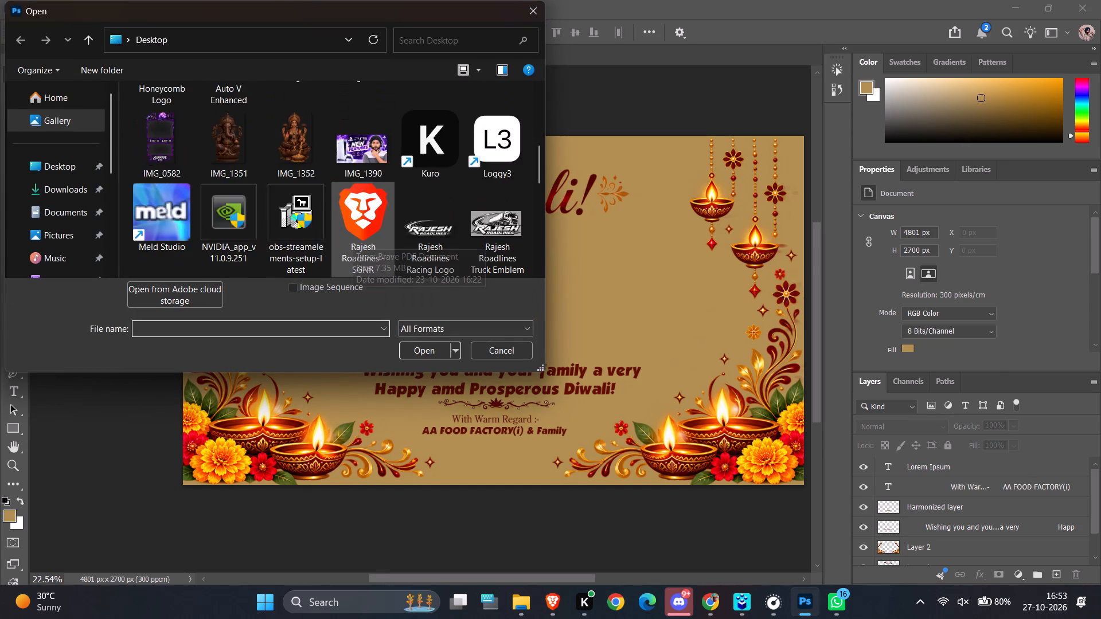
scroll(354, 239, "down", 18)
scroll(354, 239, "up", 7)
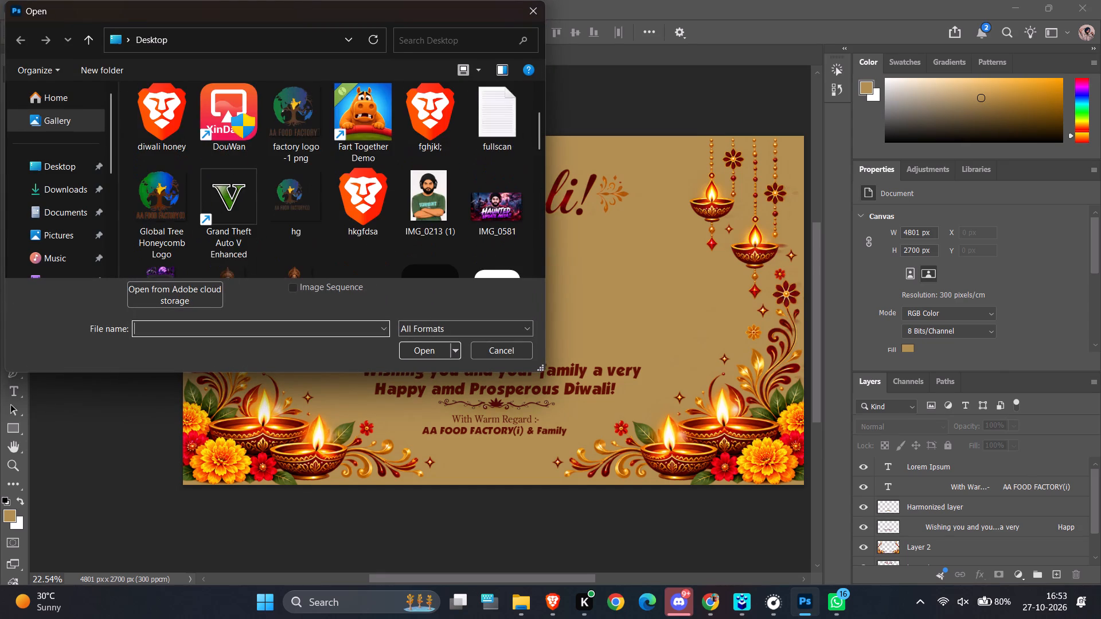
scroll(354, 239, "up", 6)
scroll(354, 239, "down", 5)
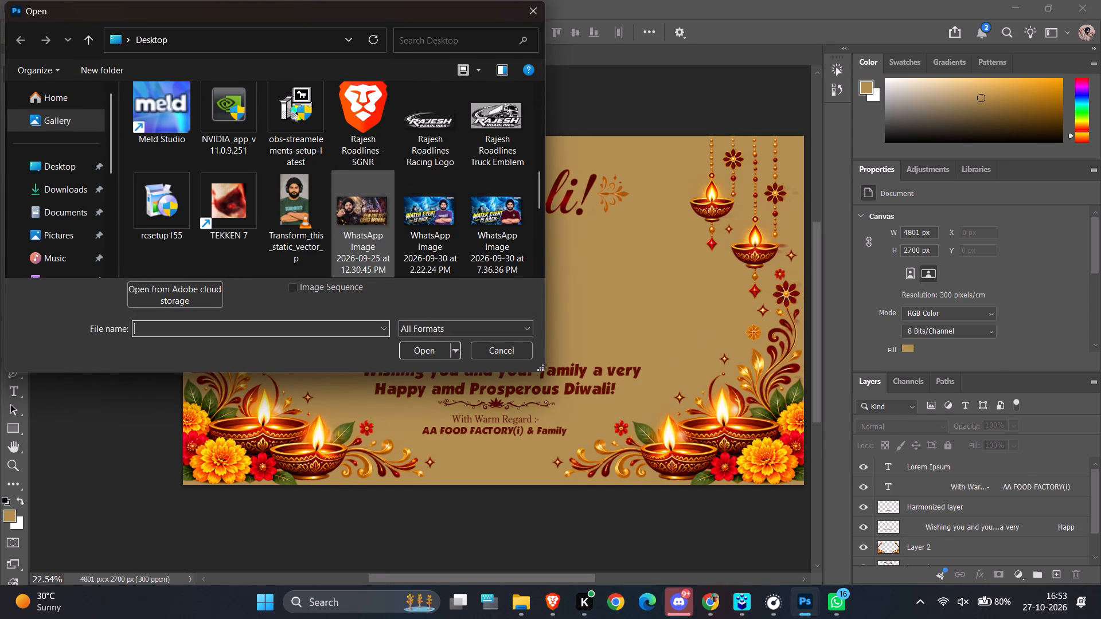
scroll(354, 239, "up", 3)
scroll(354, 239, "down", 7)
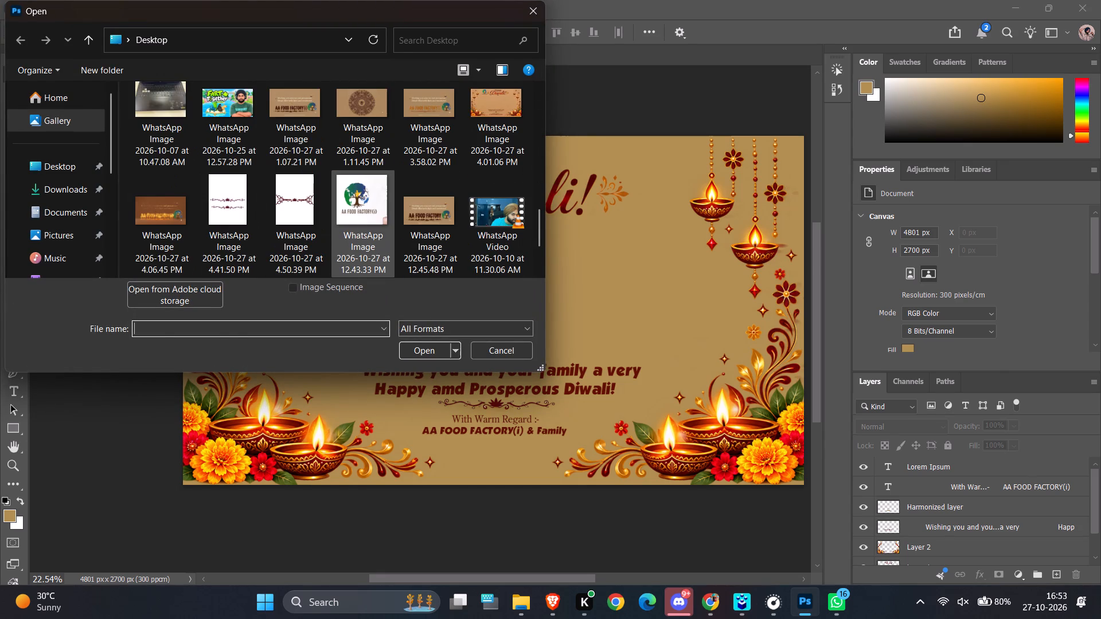
left_click(276, 117)
left_click(419, 355)
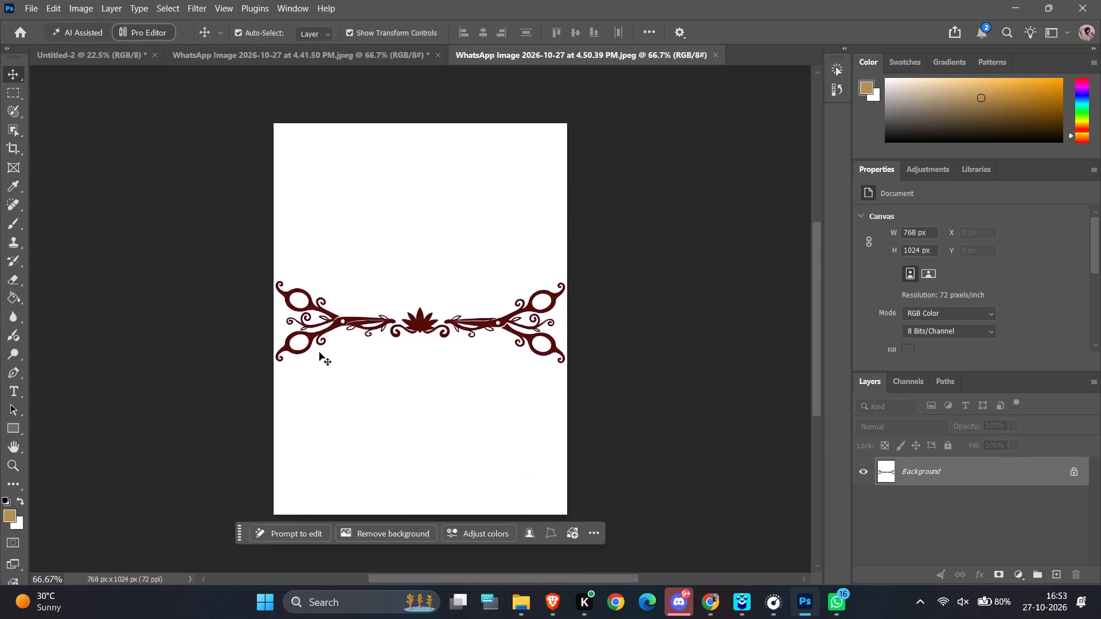
Select the dark-red scissors-and-lotus divider on its white background with the automatic Subject selection.
left_click(163, 9)
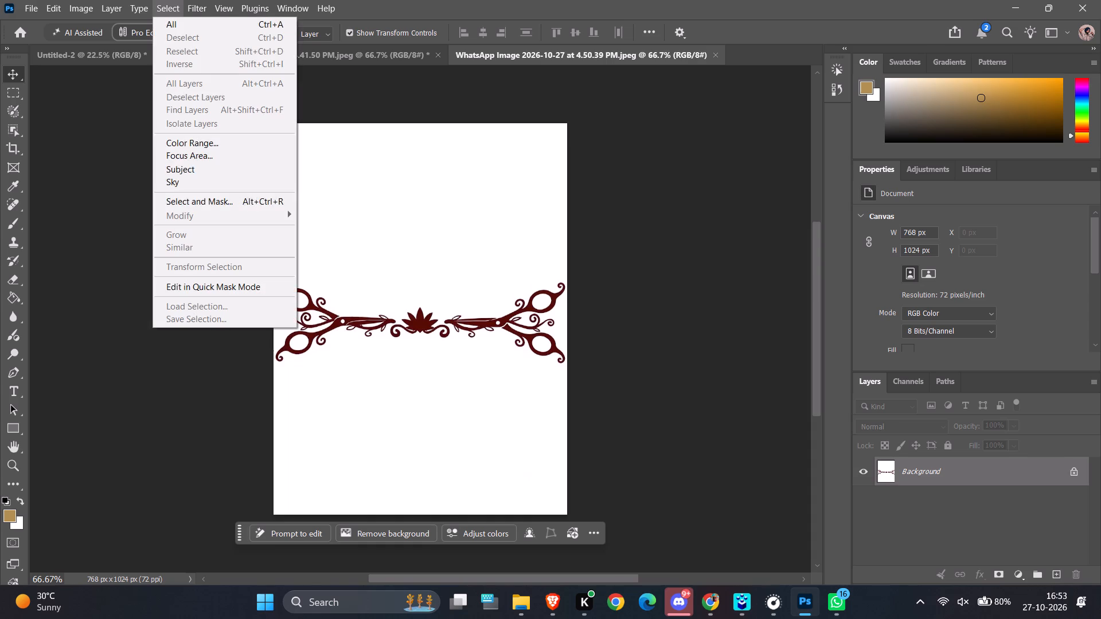
left_click(200, 170)
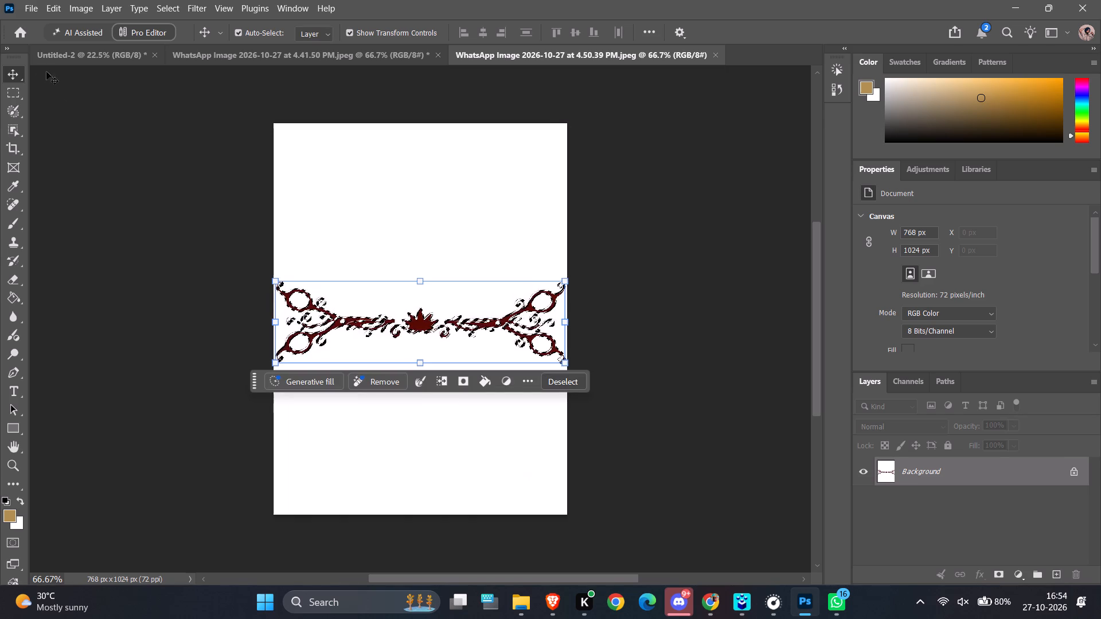
Copy the selected scissors-and-lotus ornament from the 4.50.39 PM WhatsApp image into the Untitled-2 card, between the title and greeting.
left_click(15, 69)
left_click_drag(422, 323, 394, 402)
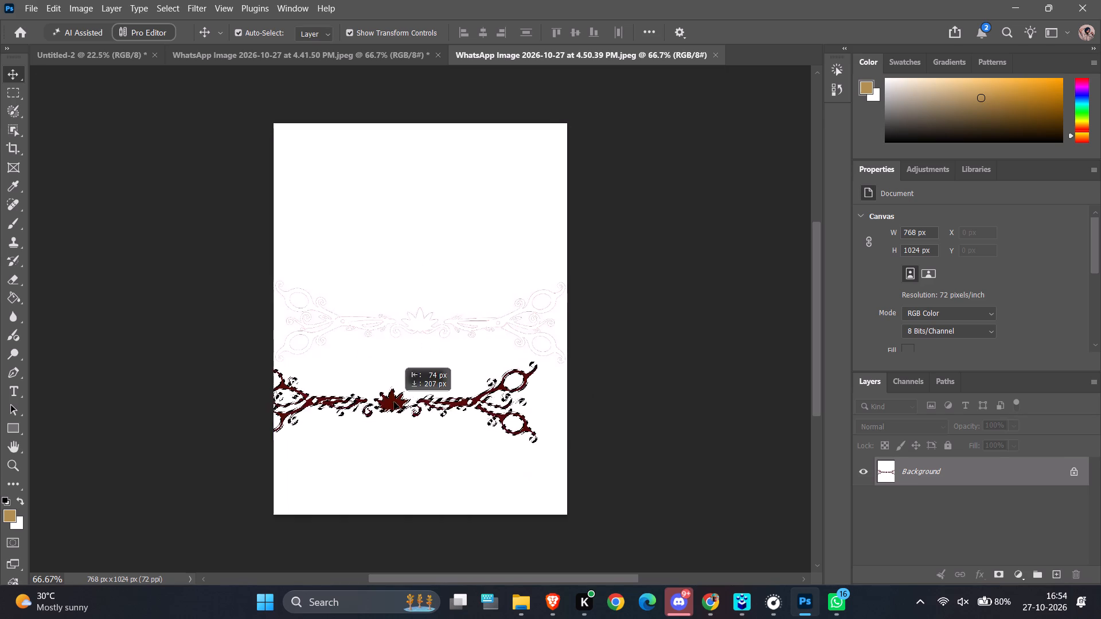
left_click_drag(394, 402, 323, 64)
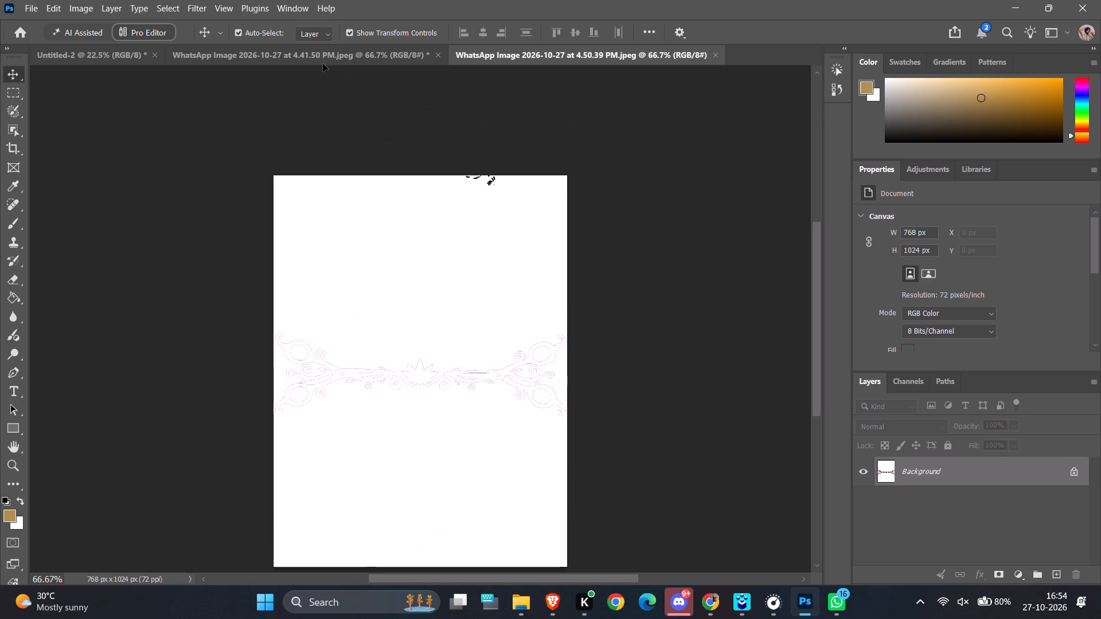
left_click_drag(323, 64, 108, 52)
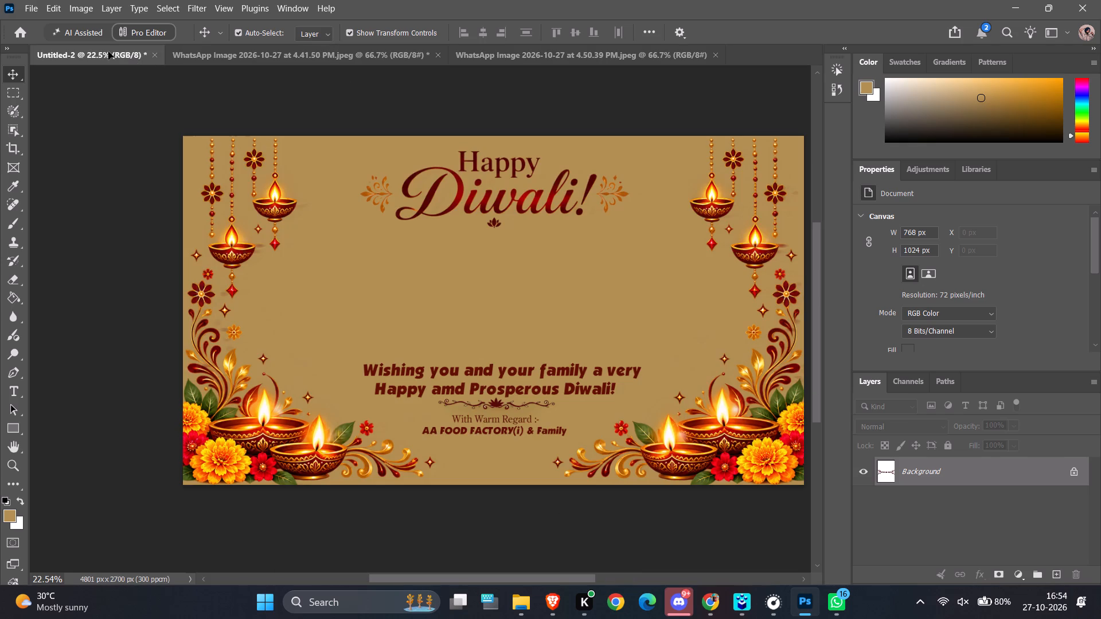
left_click_drag(108, 52, 491, 308)
Erase the central lotus and its left curl between the two scissors of the copied ornament with the 31 px Eraser.
scroll(521, 299, "up", 5, "ctrl+alt")
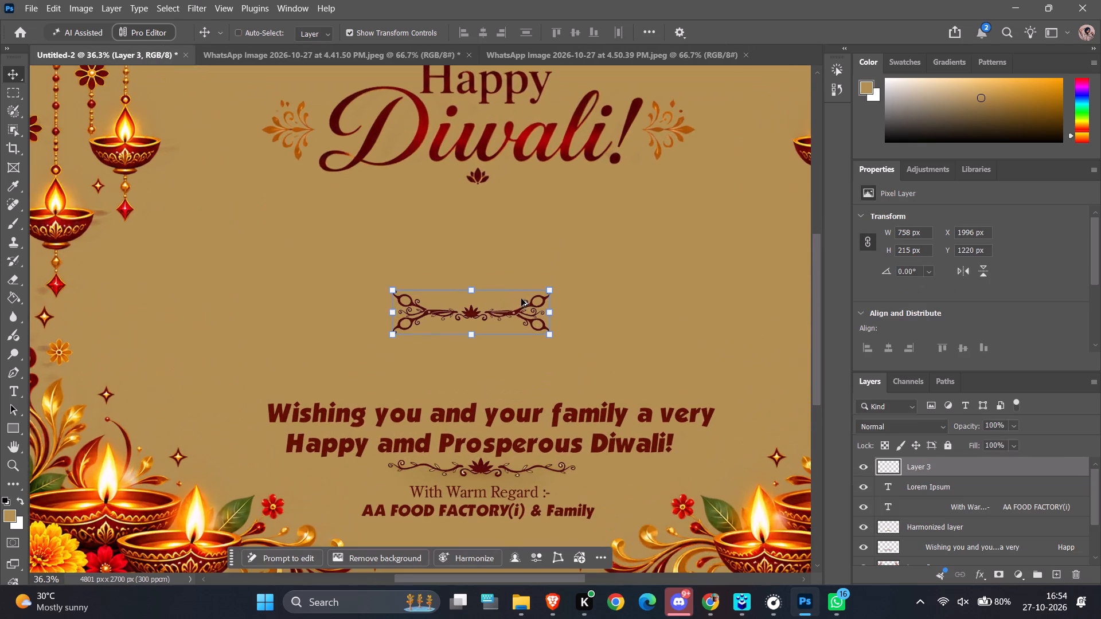
scroll(493, 316, "up", 17, "ctrl+alt")
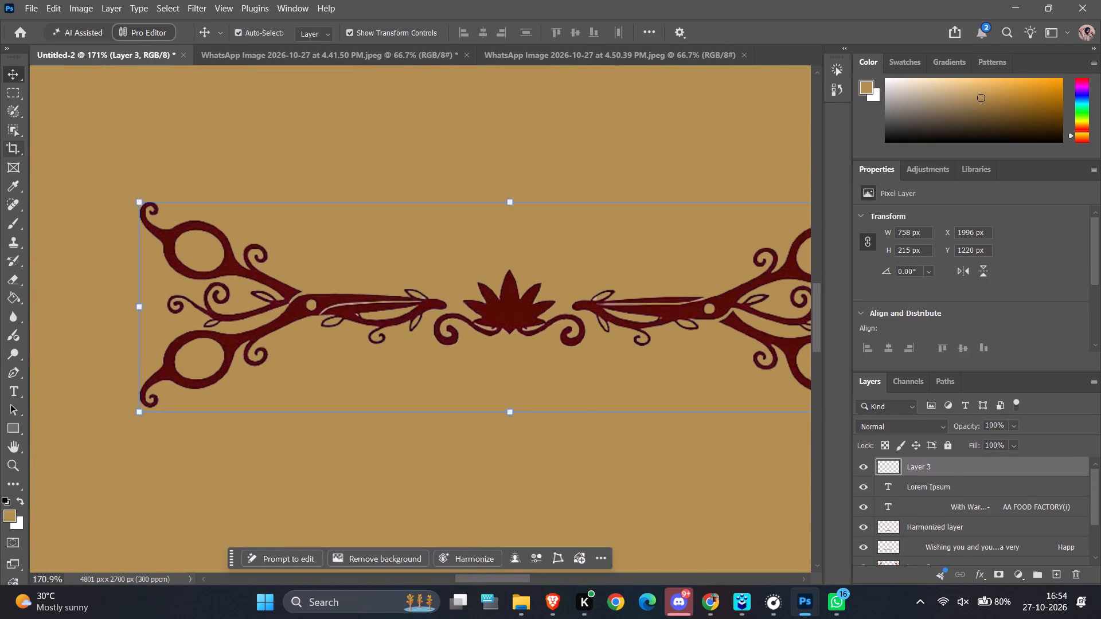
left_click(19, 281)
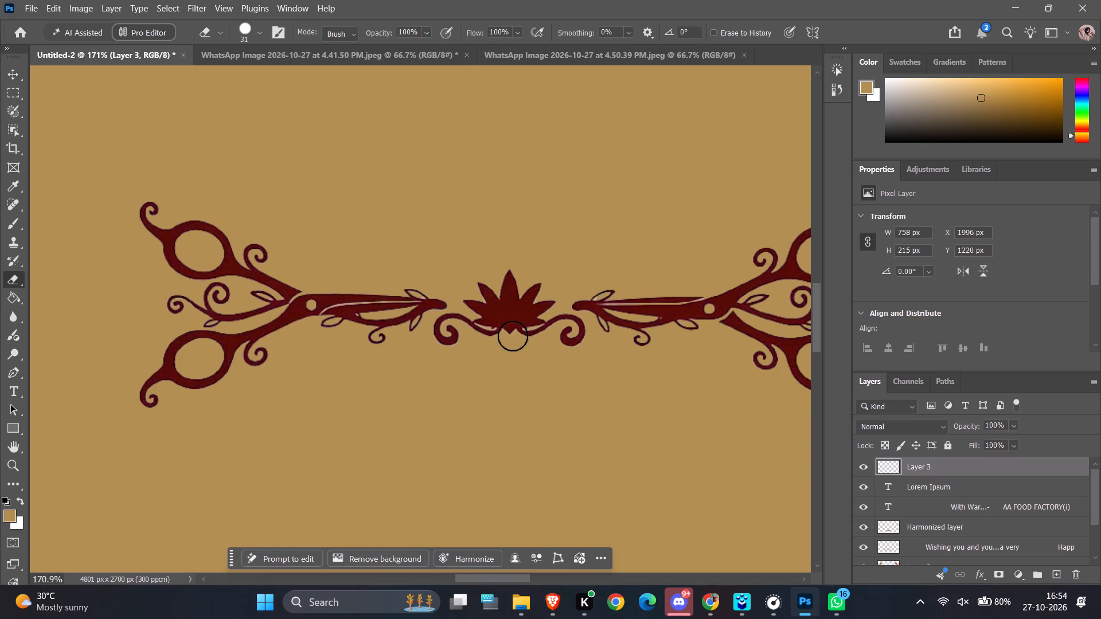
left_click(452, 335)
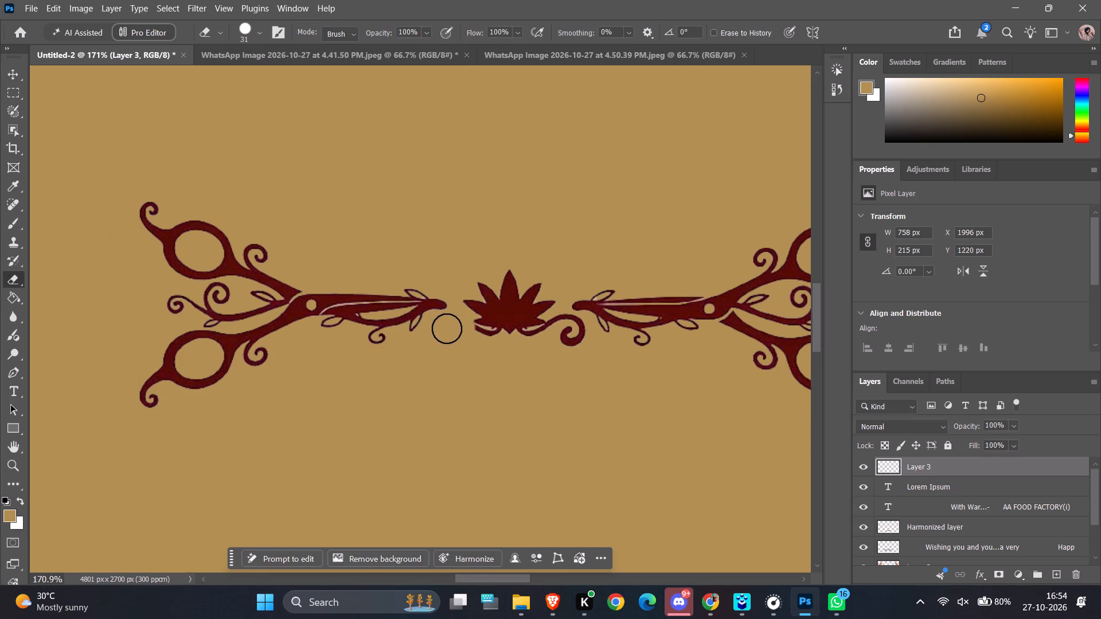
left_click_drag(446, 327, 506, 350)
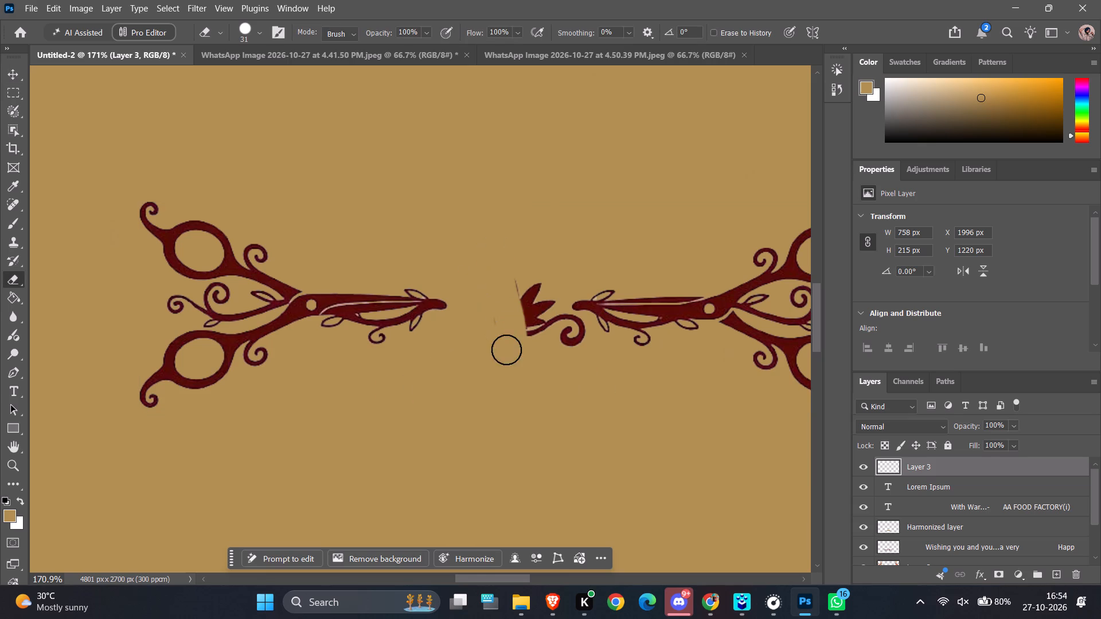
left_click_drag(506, 350, 560, 327)
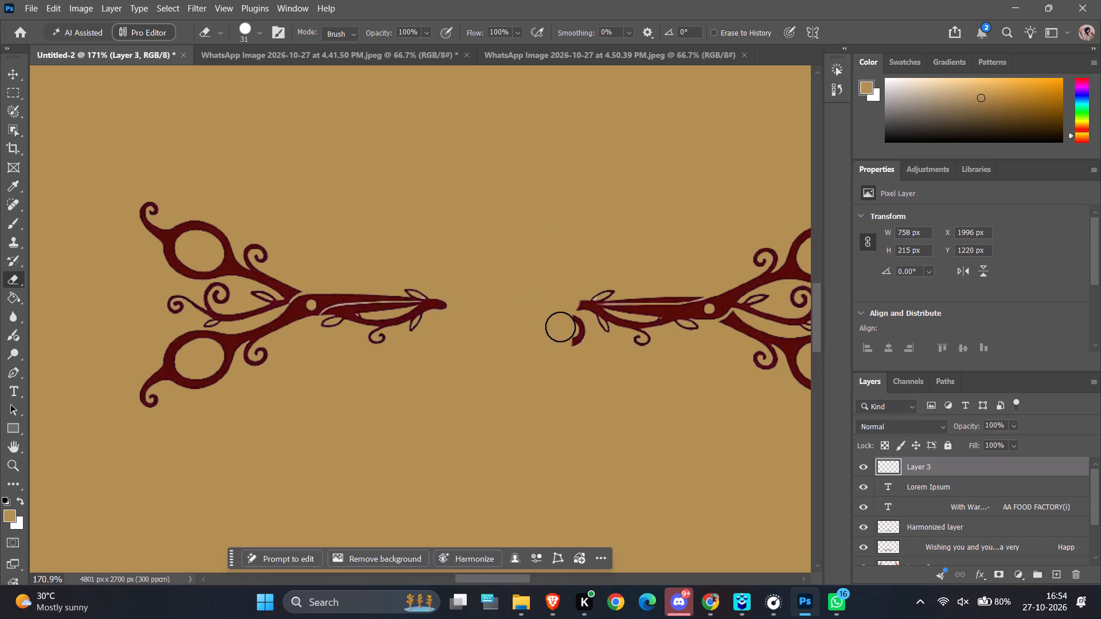
left_click_drag(560, 327, 560, 327)
key("ctrl+z")
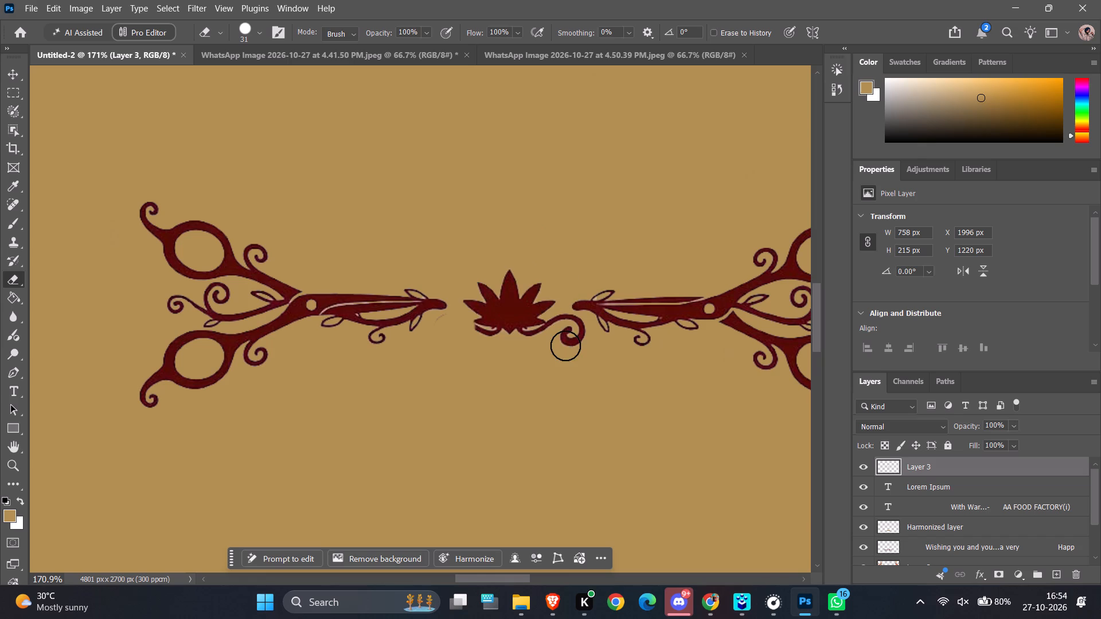
left_click(447, 326)
left_click_drag(471, 306, 506, 329)
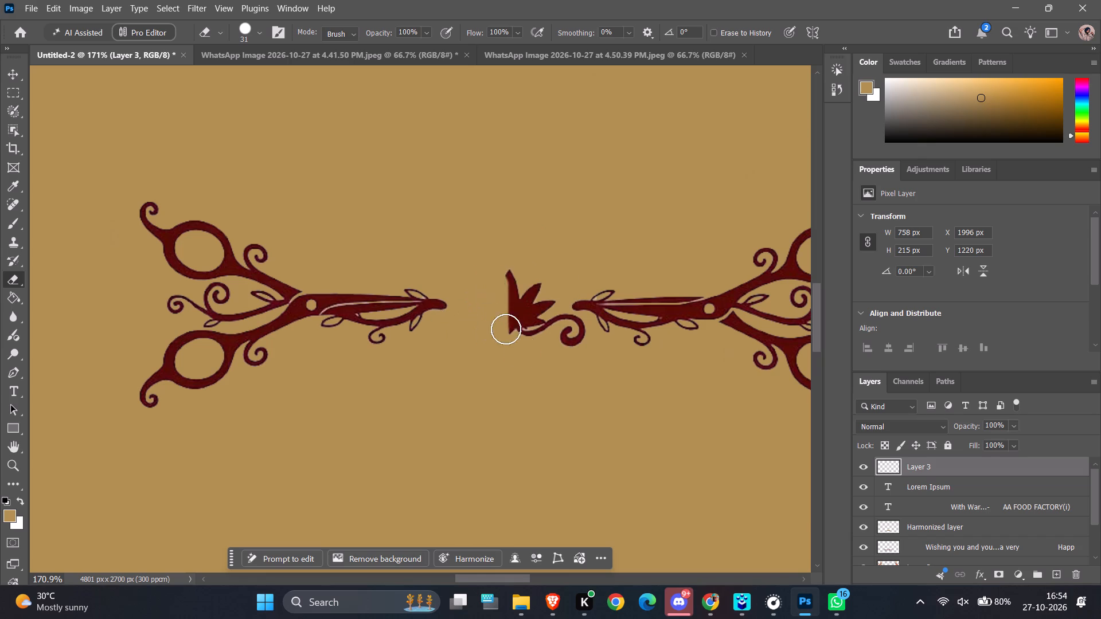
left_click_drag(506, 329, 544, 345)
Enlarge the Eraser to 117 px and erase the ornament's right-hand scissors, keeping only the left-hand scissors.
scroll(544, 345, "down", 12, "ctrl+alt")
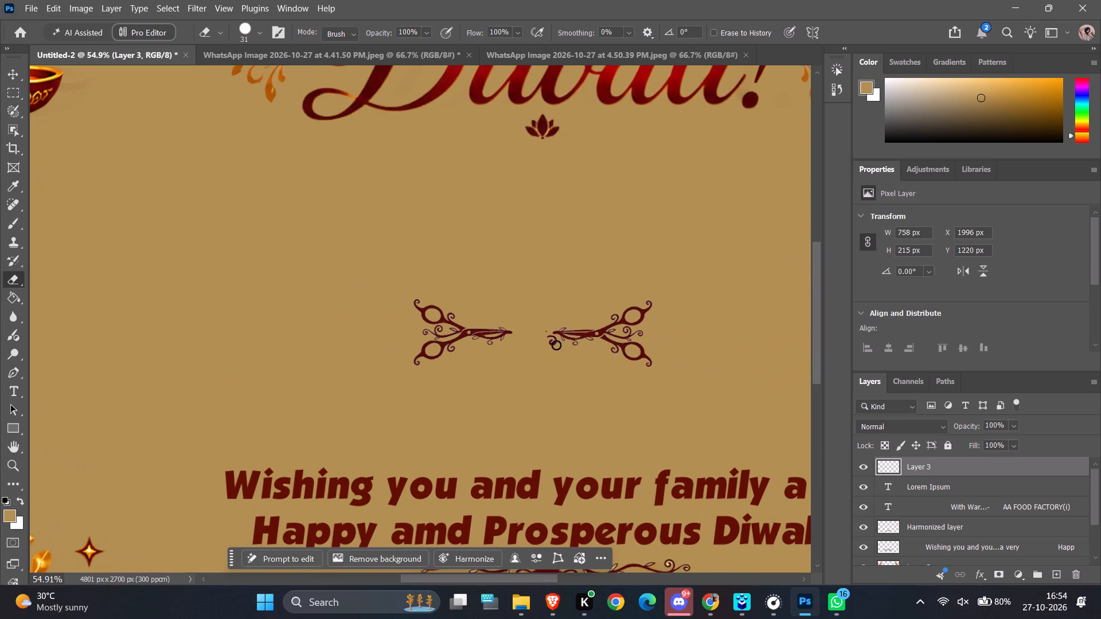
left_click_drag(653, 300, 647, 361)
right_click(646, 362)
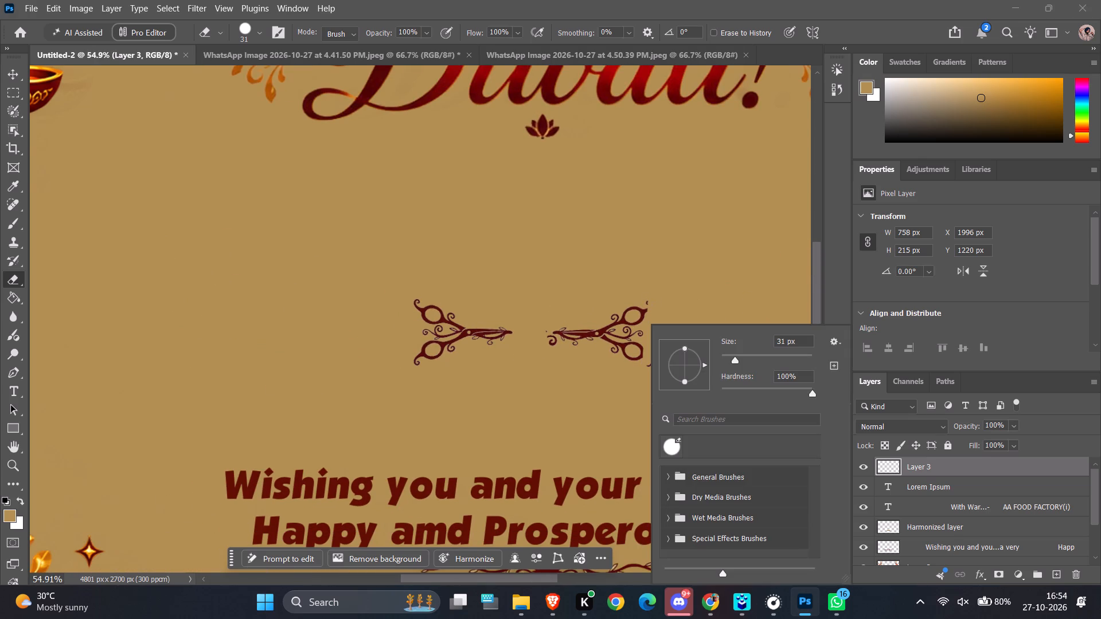
left_click_drag(735, 363, 771, 364)
left_click_drag(663, 280, 598, 339)
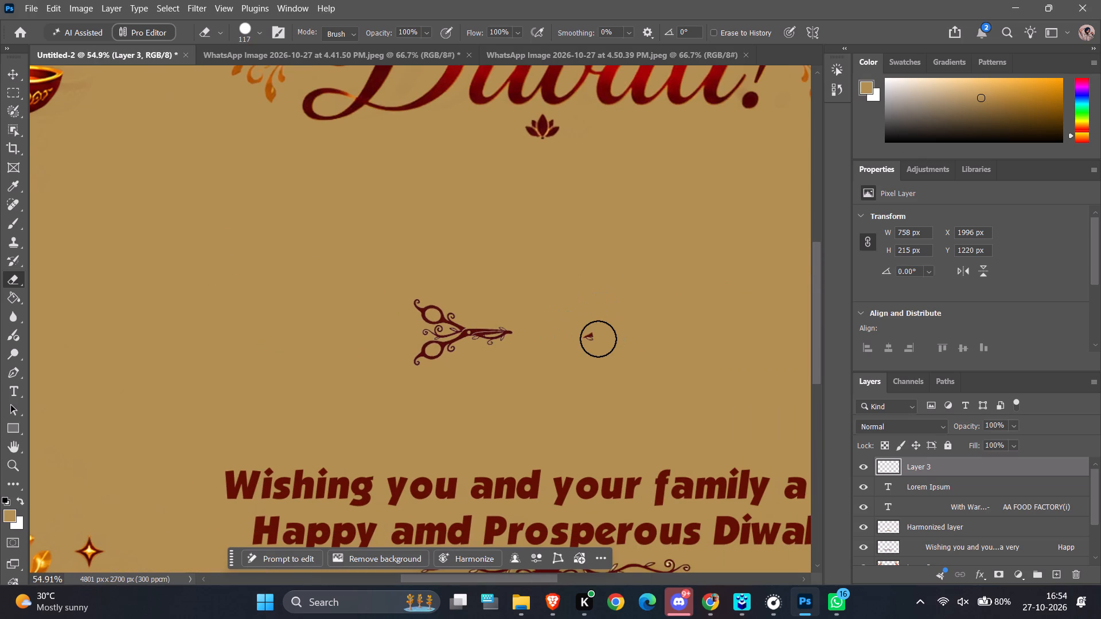
left_click_drag(598, 339, 600, 339)
Move the remaining scissors about 1500 px left to just below the card's left hanging diyas, and deselect the layer.
scroll(600, 339, "down", 6, "ctrl+alt")
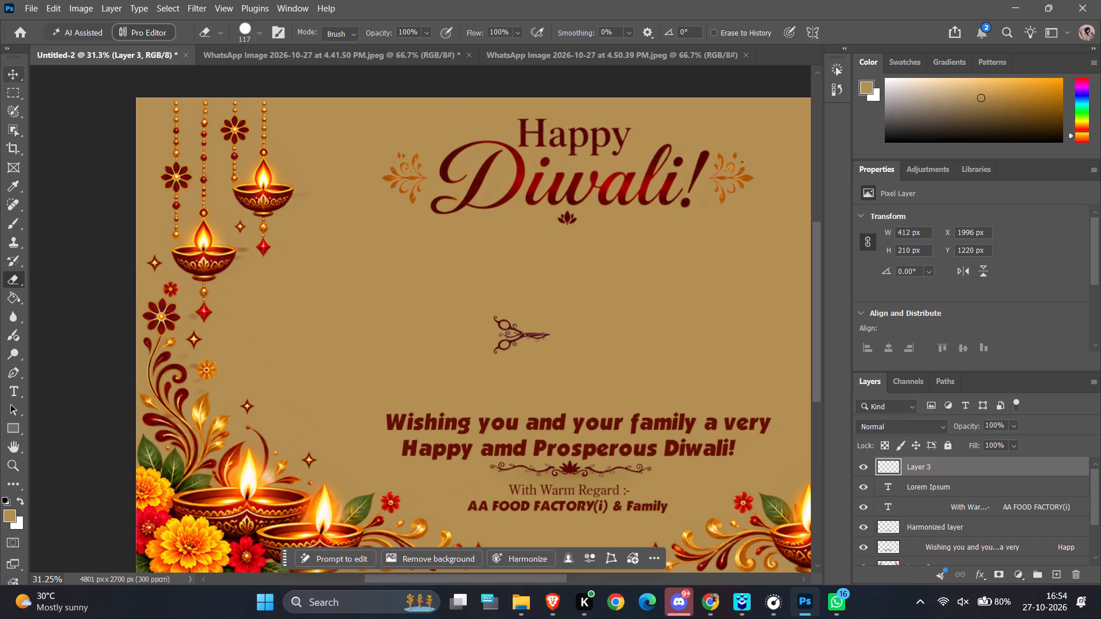
left_click(13, 76)
left_click_drag(525, 334, 416, 340)
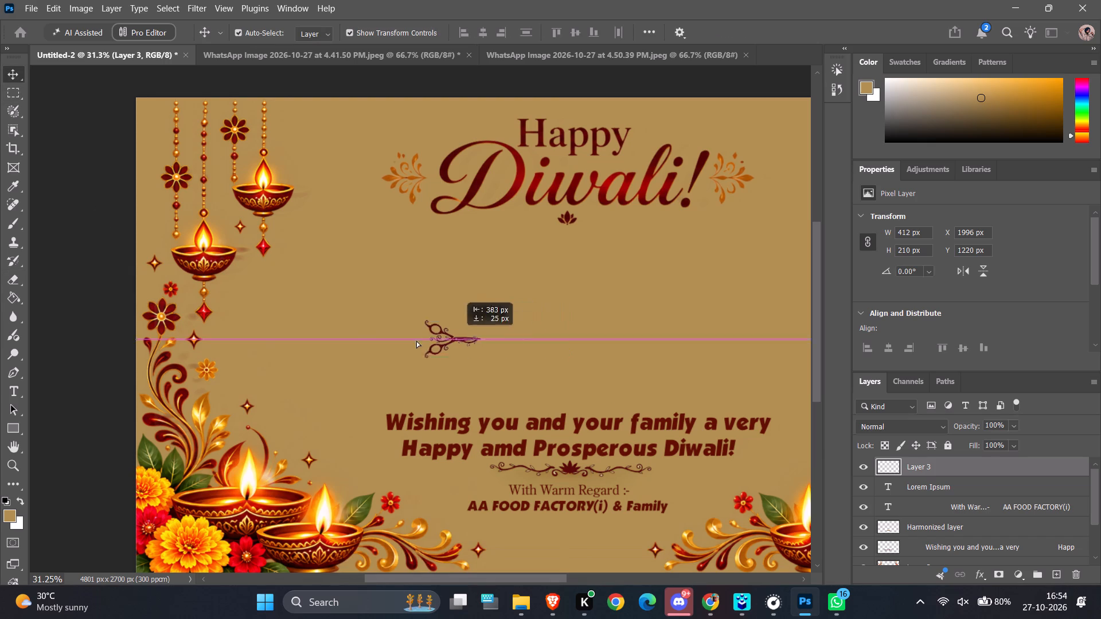
left_click_drag(416, 340, 244, 338)
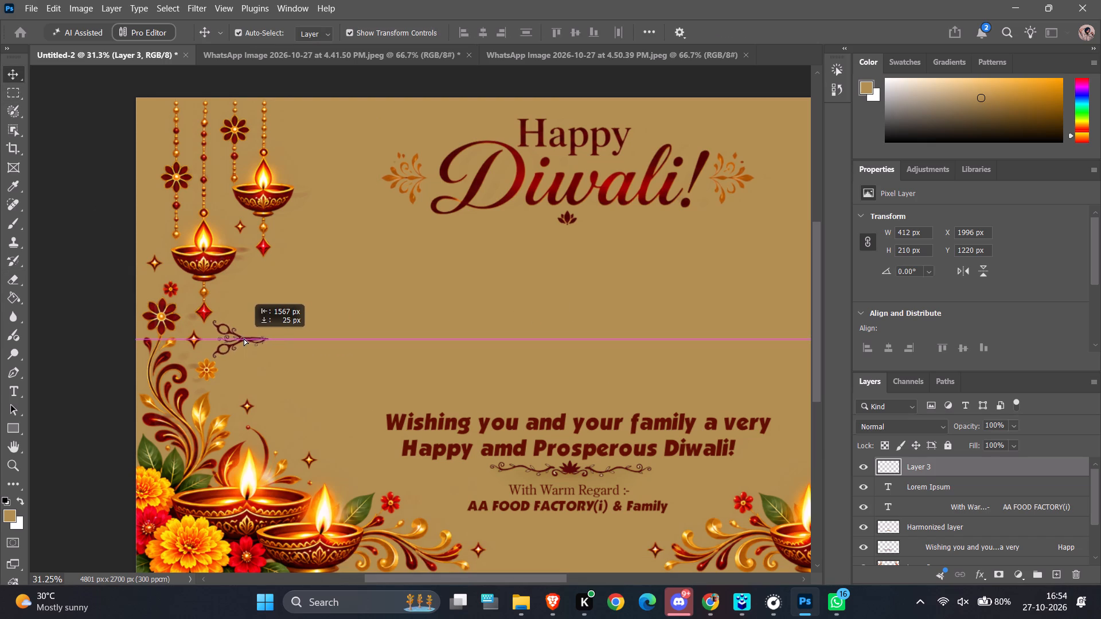
left_click_drag(244, 338, 235, 338)
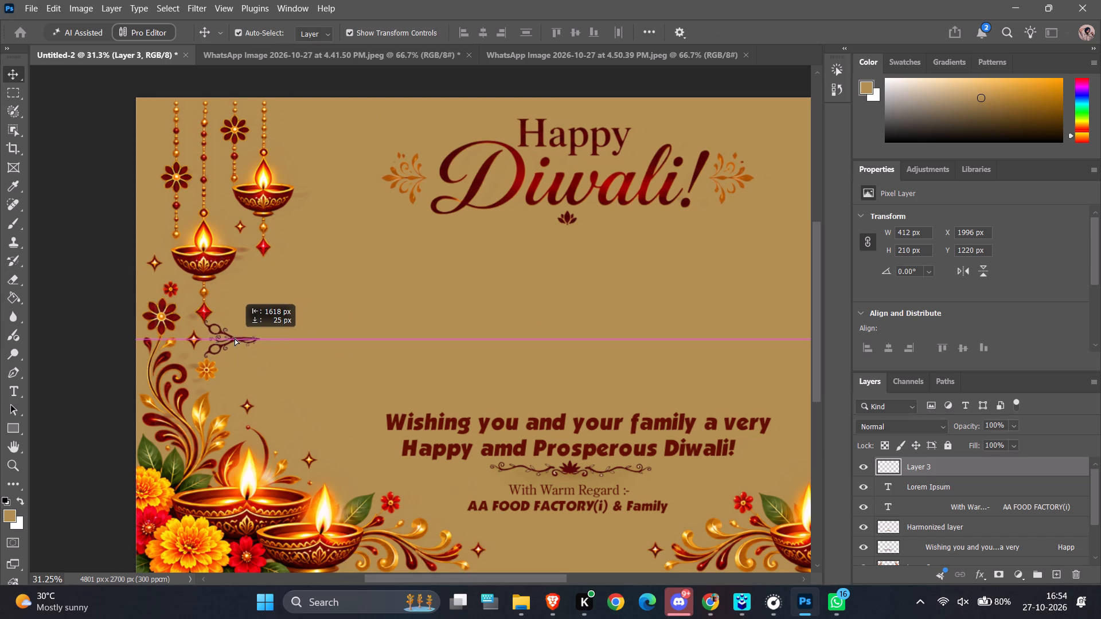
left_click_drag(235, 338, 251, 340)
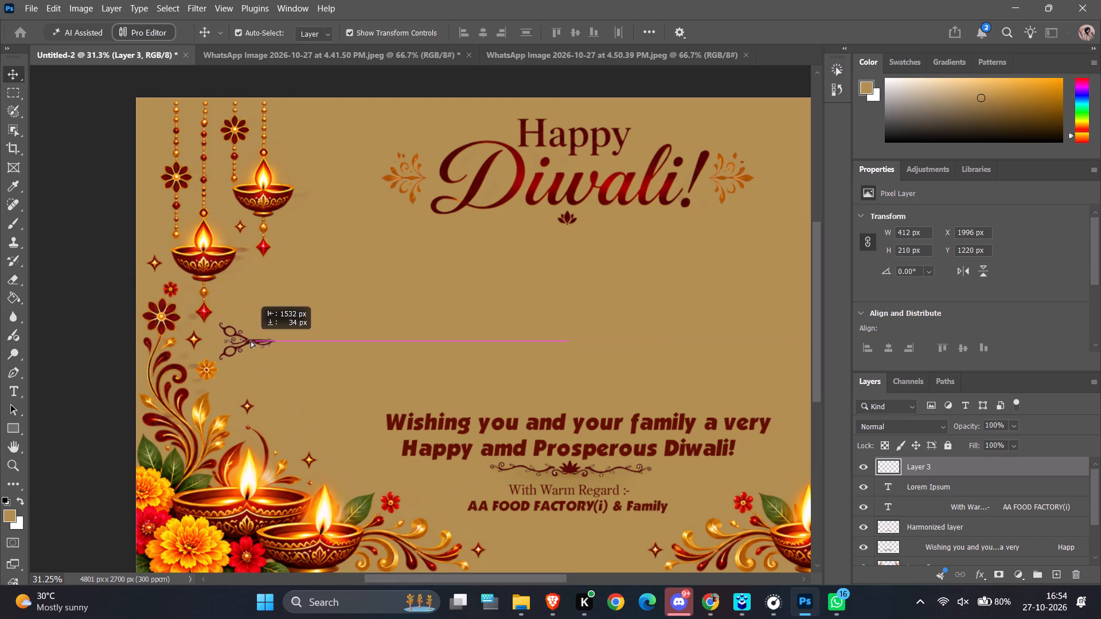
left_click_drag(251, 340, 253, 339)
left_click(447, 339)
Copy the selected scissors-and-lotus ornament from the 4.50.39 PM WhatsApp image again, placing it above the card's greeting.
scroll(447, 339, "down", 6, "ctrl+alt")
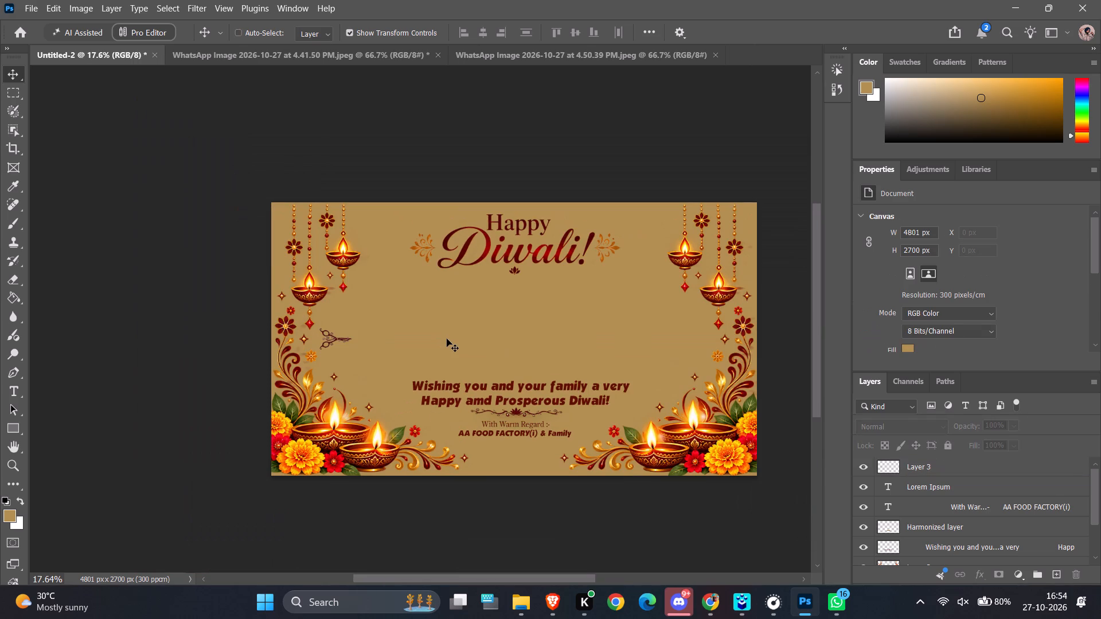
scroll(447, 339, "down", 4, "ctrl+alt")
scroll(447, 339, "up", 5, "ctrl+alt")
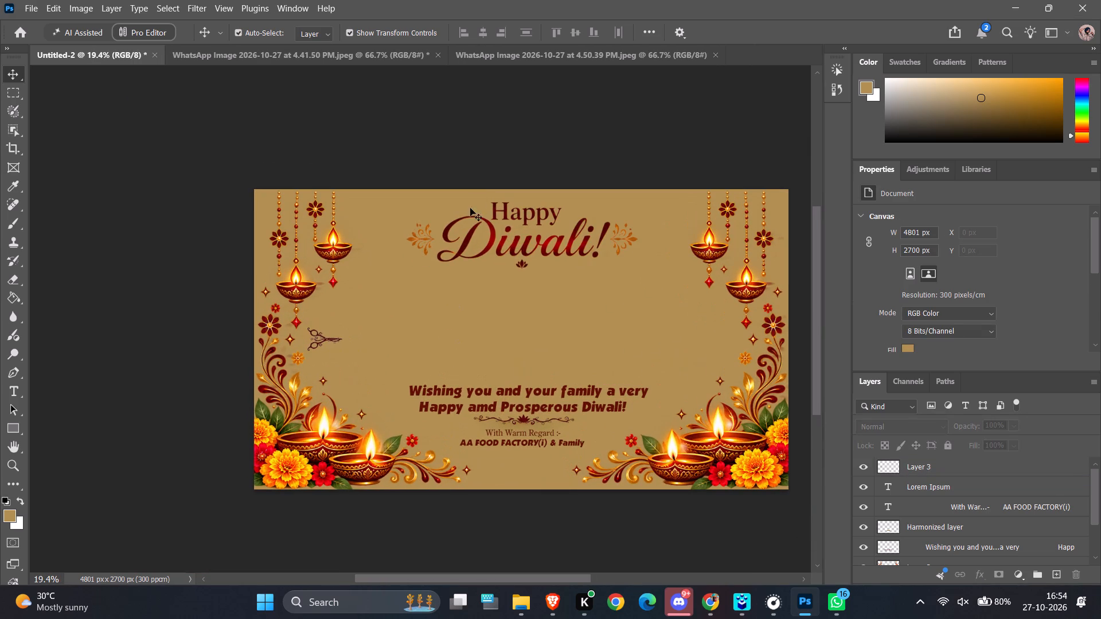
left_click(521, 63)
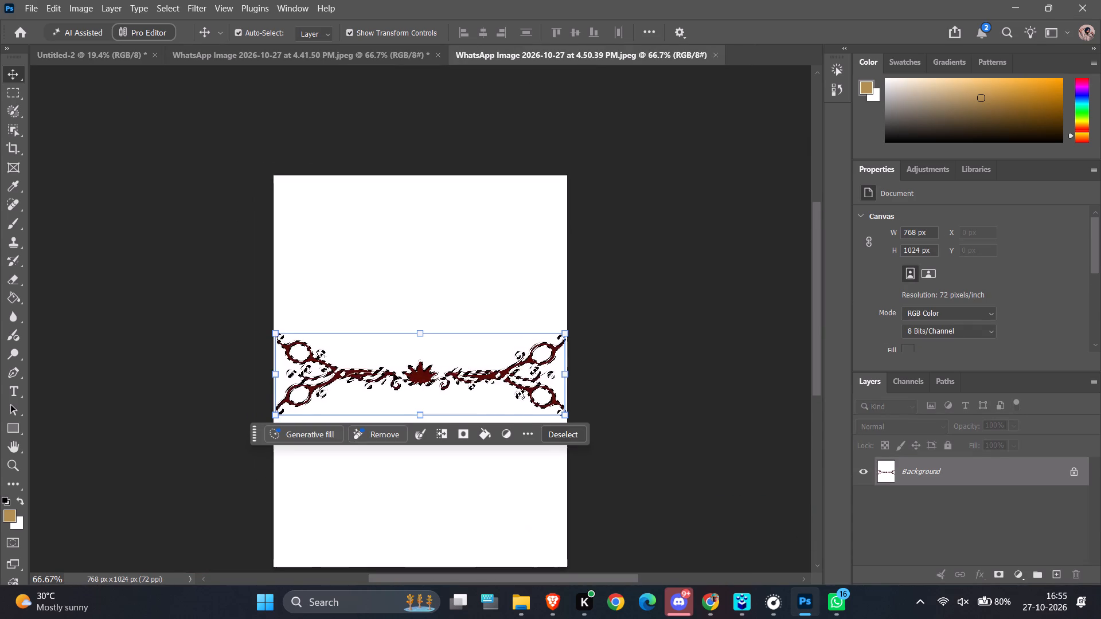
left_click_drag(420, 377, 91, 59)
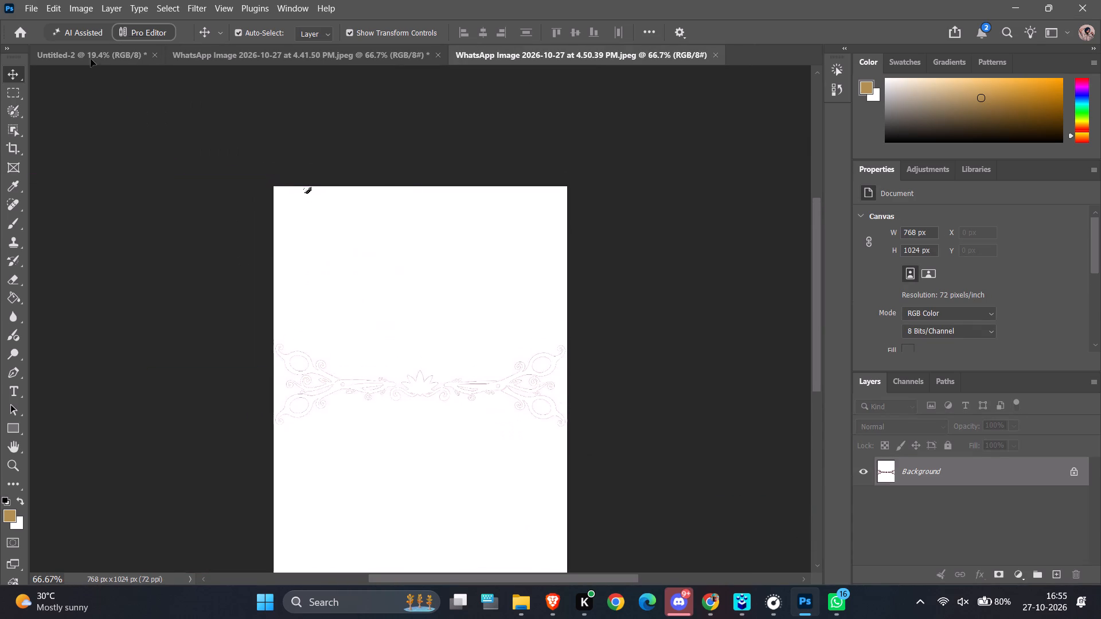
left_click_drag(91, 59, 557, 346)
Select the second ornament's layer and erase the middle of its left-hand scissors with the 117 px Eraser.
scroll(560, 349, "up", 3, "ctrl+alt")
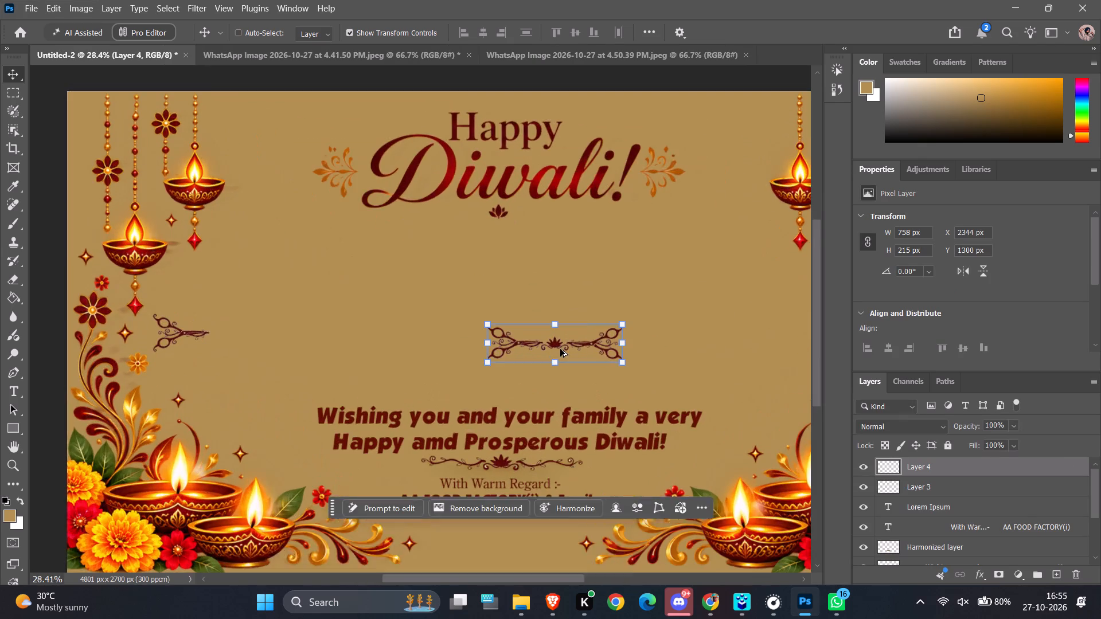
scroll(560, 349, "up", 6, "ctrl+alt")
scroll(560, 349, "down", 14, "ctrl")
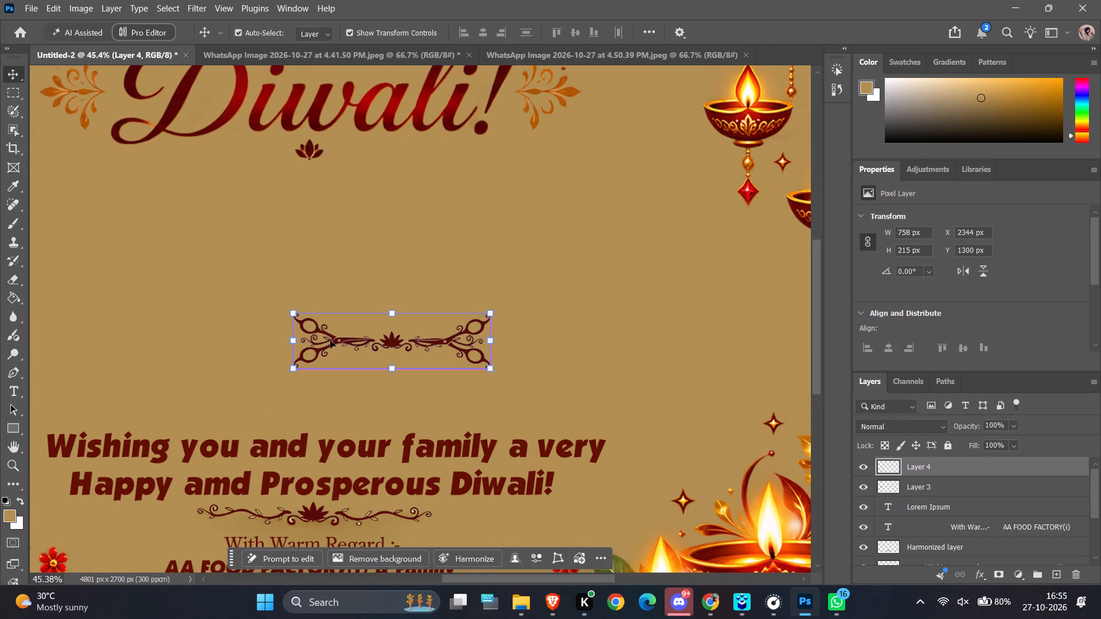
double_click(330, 340)
left_click(124, 255)
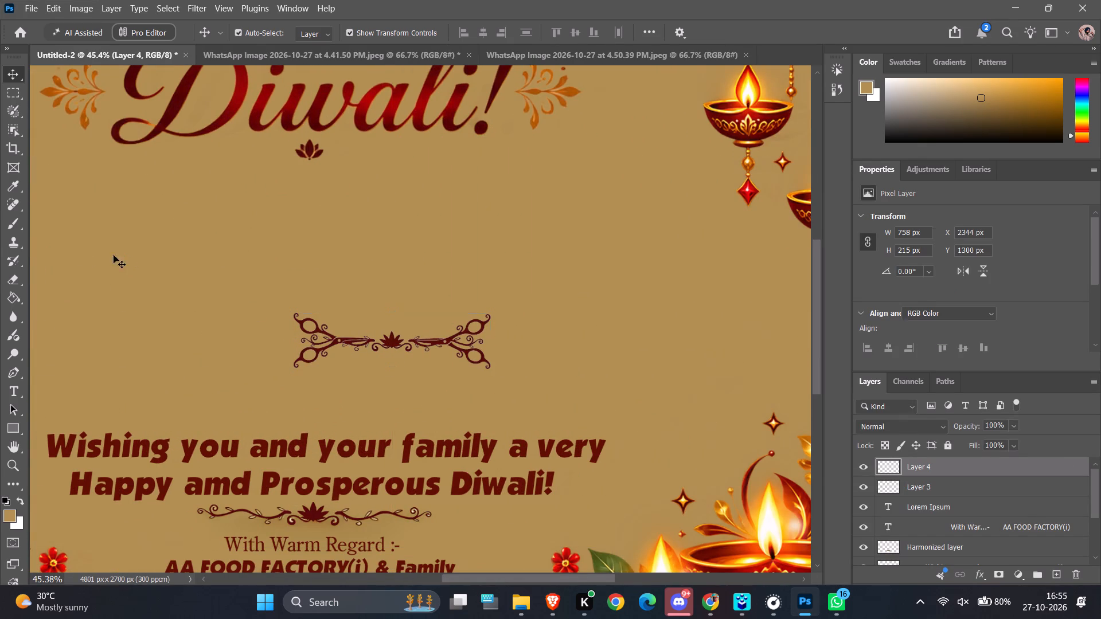
left_click(13, 286)
scroll(270, 327, "up", 5, "ctrl+alt")
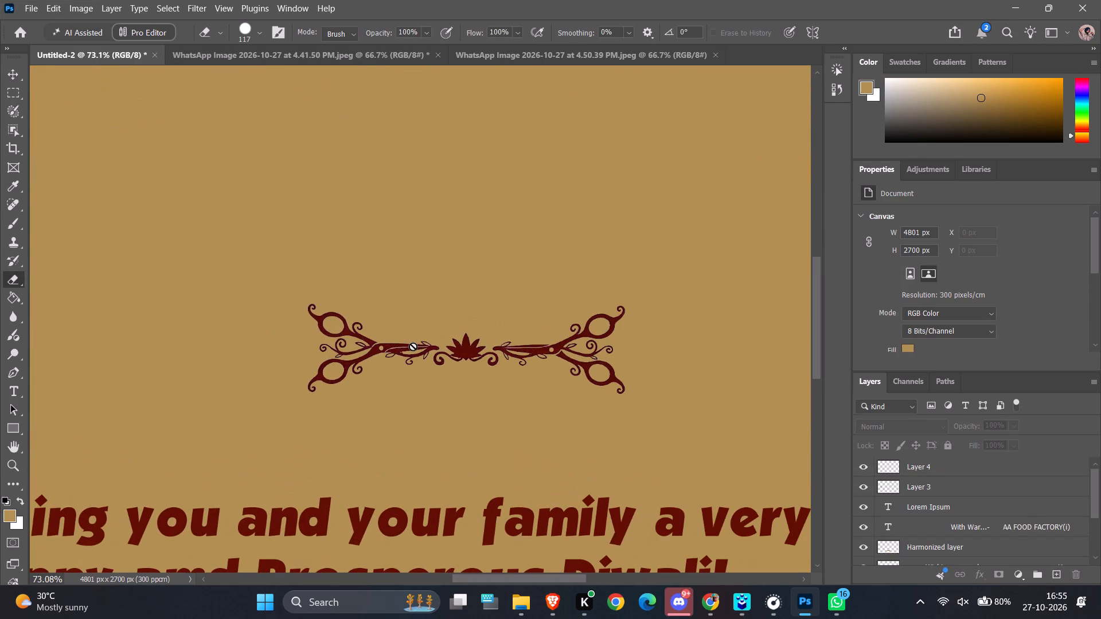
left_click(413, 346)
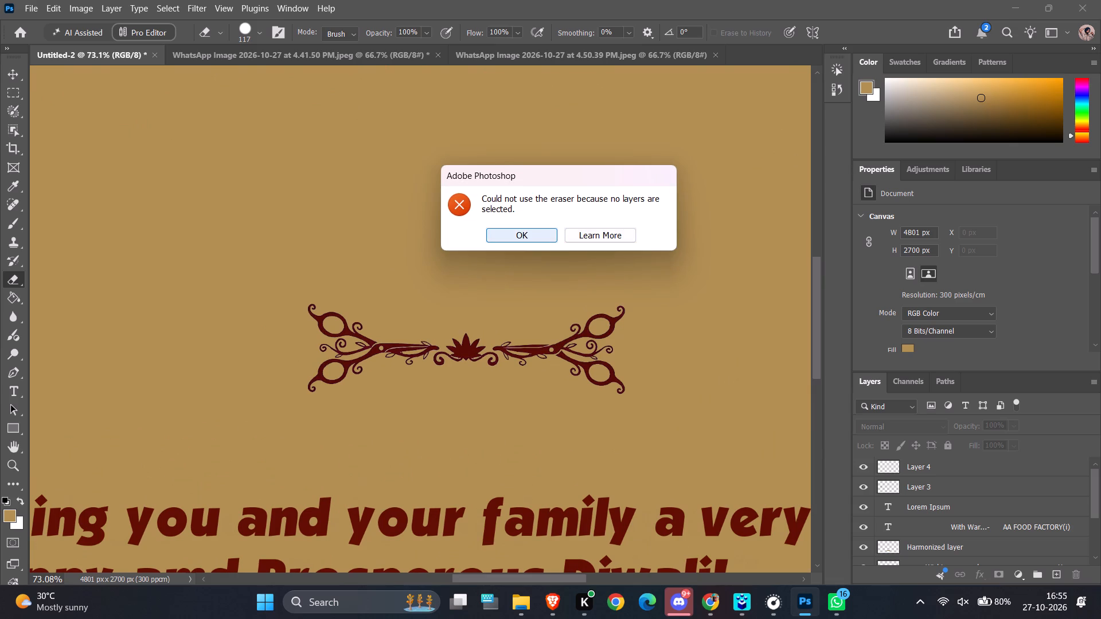
left_click(544, 234)
scroll(1017, 514, "up", 5)
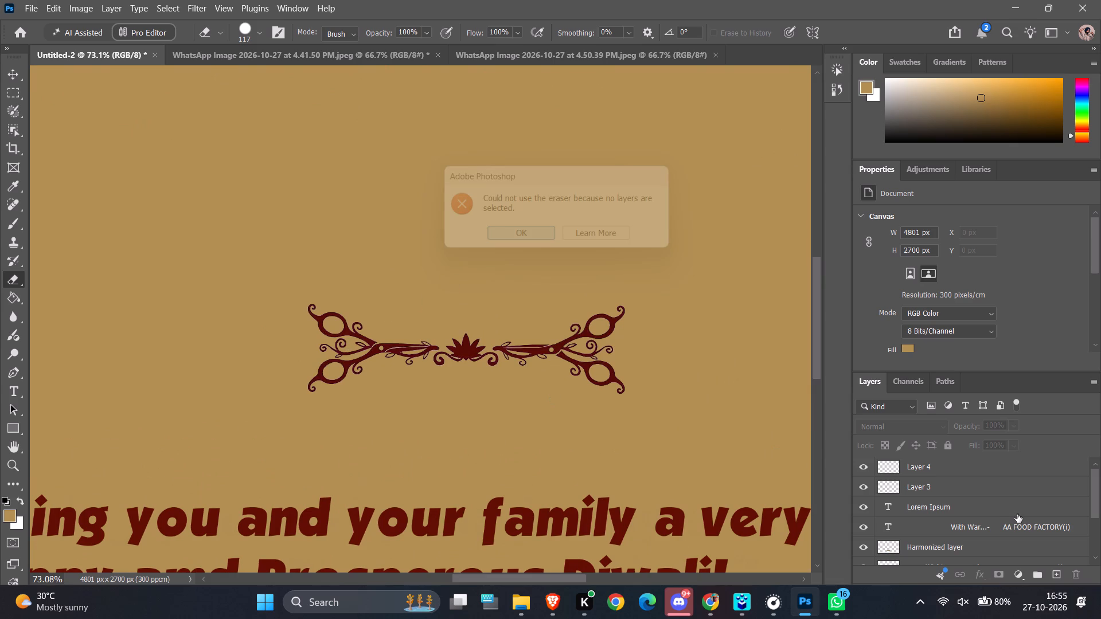
scroll(1017, 514, "up", 2)
scroll(1071, 522, "down", 5)
scroll(1037, 549, "up", 6)
scroll(972, 496, "up", 3)
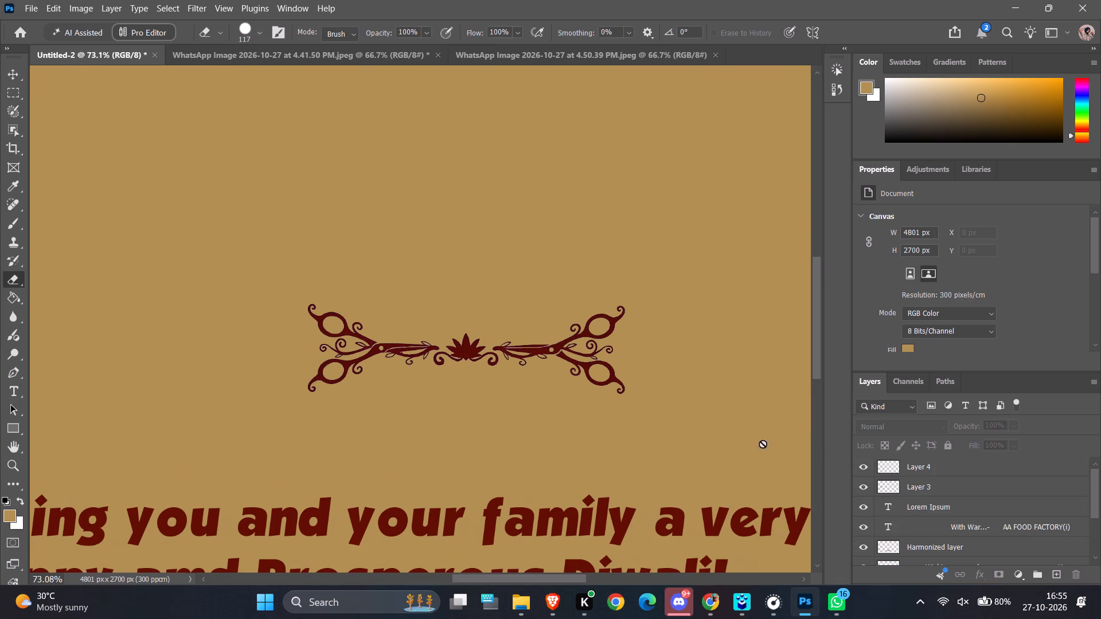
left_click(1020, 462)
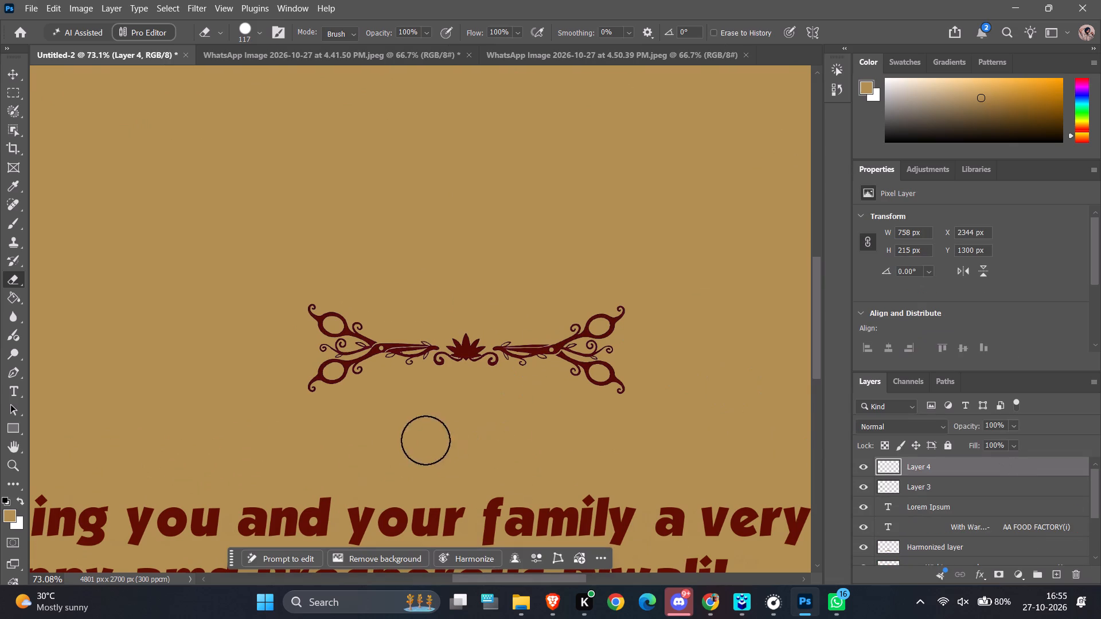
left_click_drag(384, 326, 380, 379)
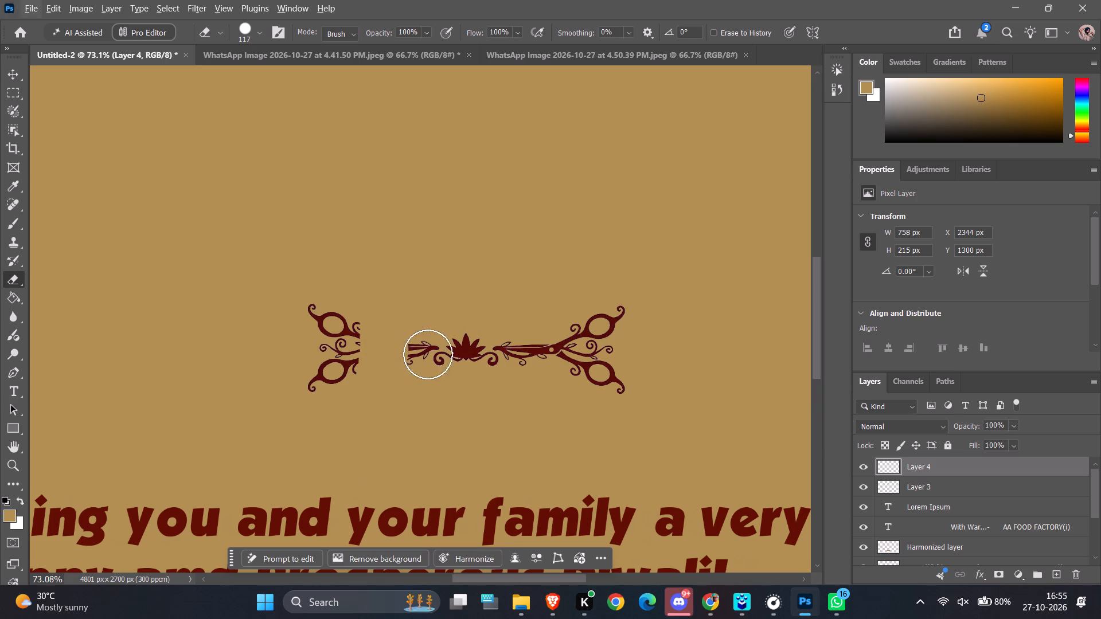
Erase the rest of the second ornament's left-hand scissors and its central lotus, keeping only the right-hand scissors.
scroll(477, 382, "up", 11, "ctrl+alt")
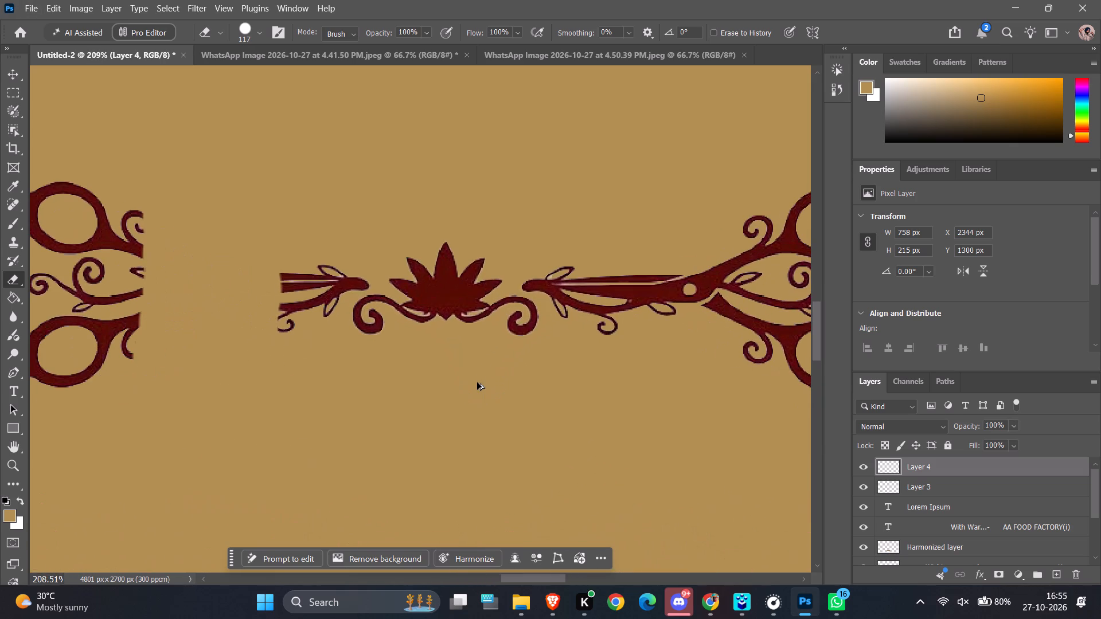
left_click(494, 362)
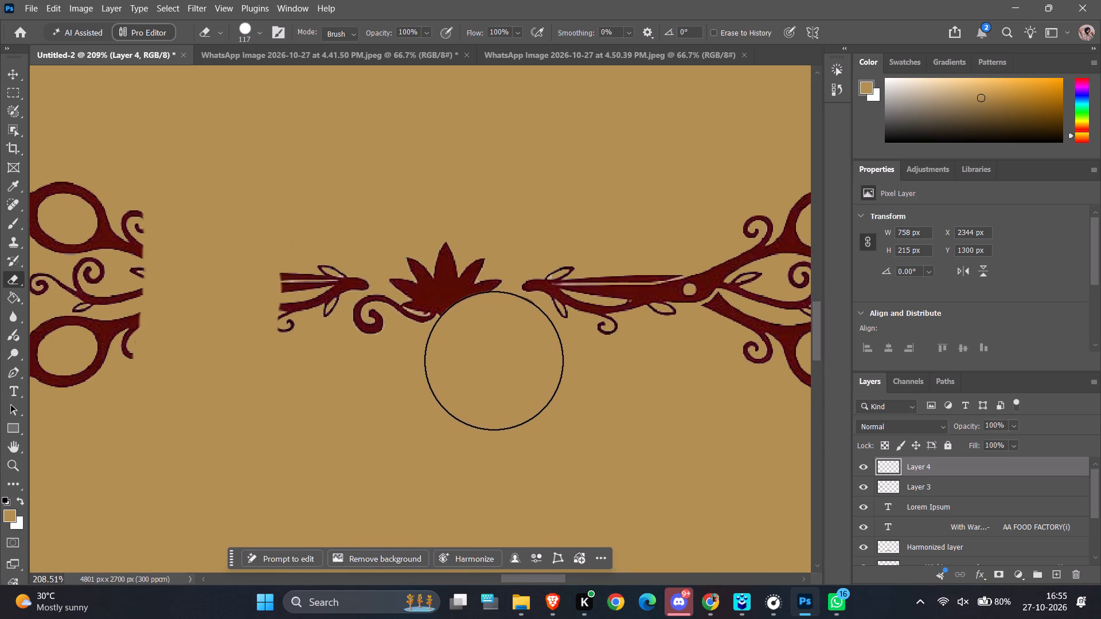
left_click(494, 359)
left_click_drag(494, 359, 444, 319)
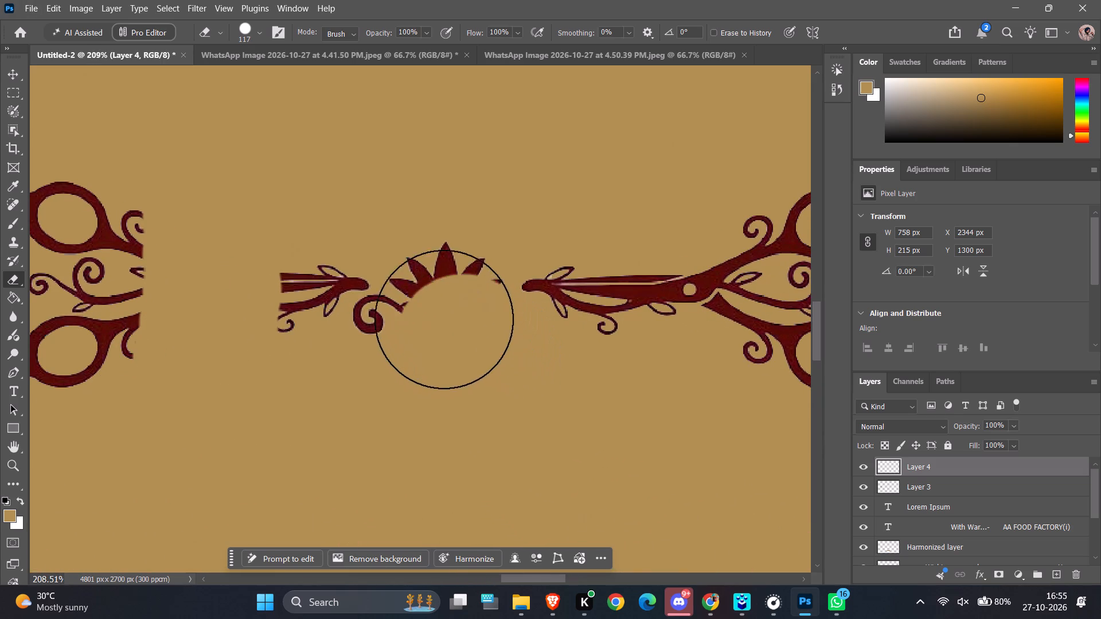
left_click_drag(444, 319, 230, 290)
scroll(230, 290, "down", 6, "ctrl+alt")
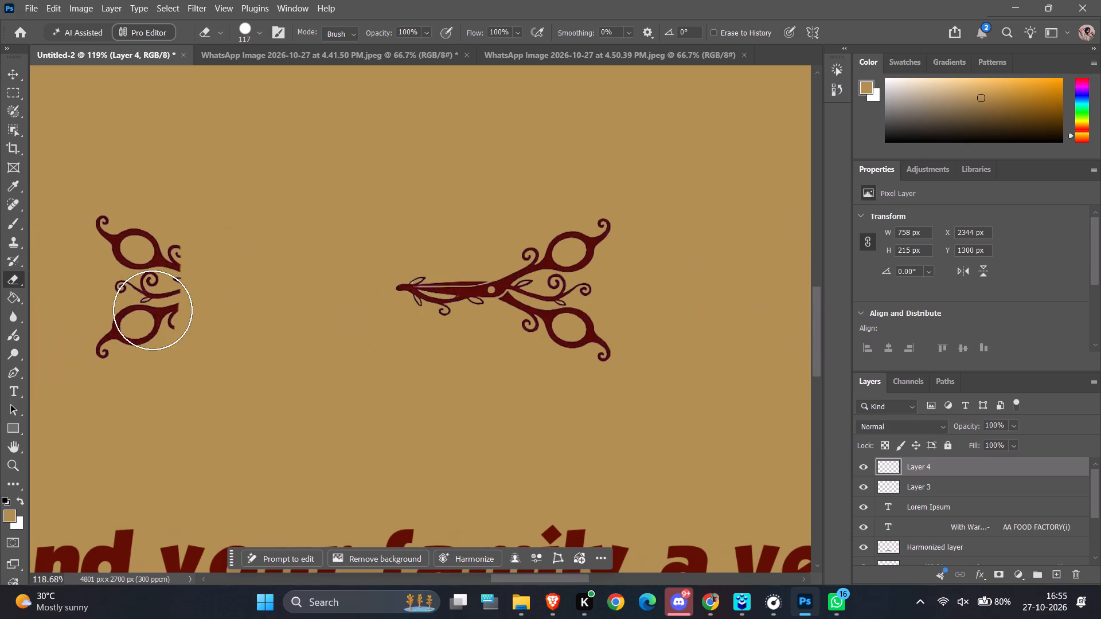
left_click_drag(153, 292, 219, 277)
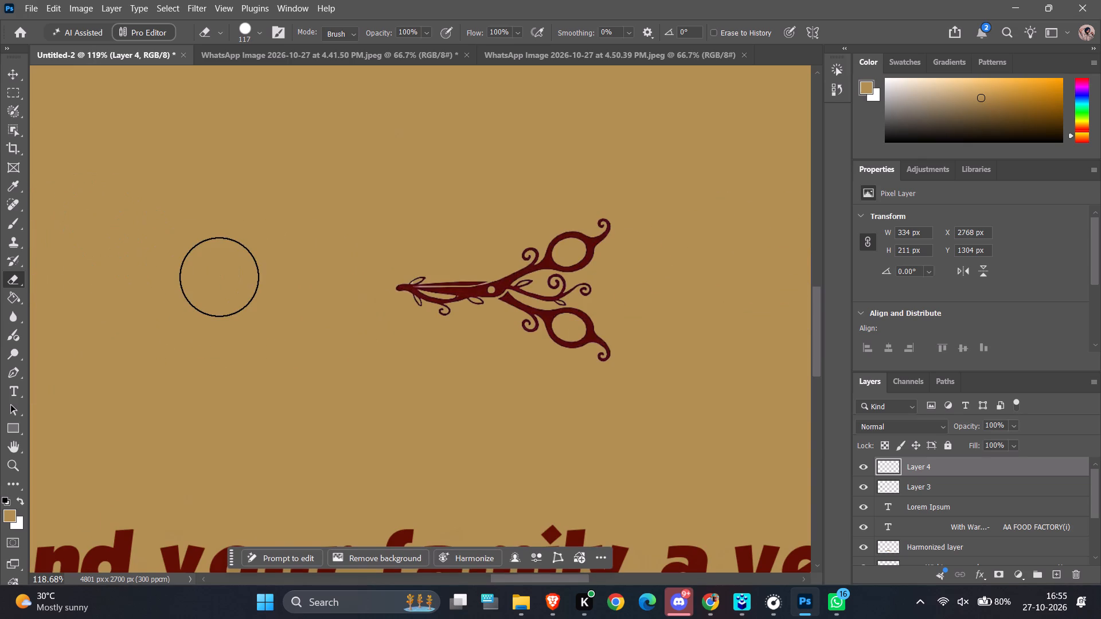
Move the right-hand scissors about 1250 px right and 60 px up, level with the left scissors, and deselect the layer.
scroll(219, 277, "down", 13, "ctrl+alt")
scroll(154, 314, "up", 15, "ctrl")
scroll(154, 314, "down", 3, "ctrl+alt")
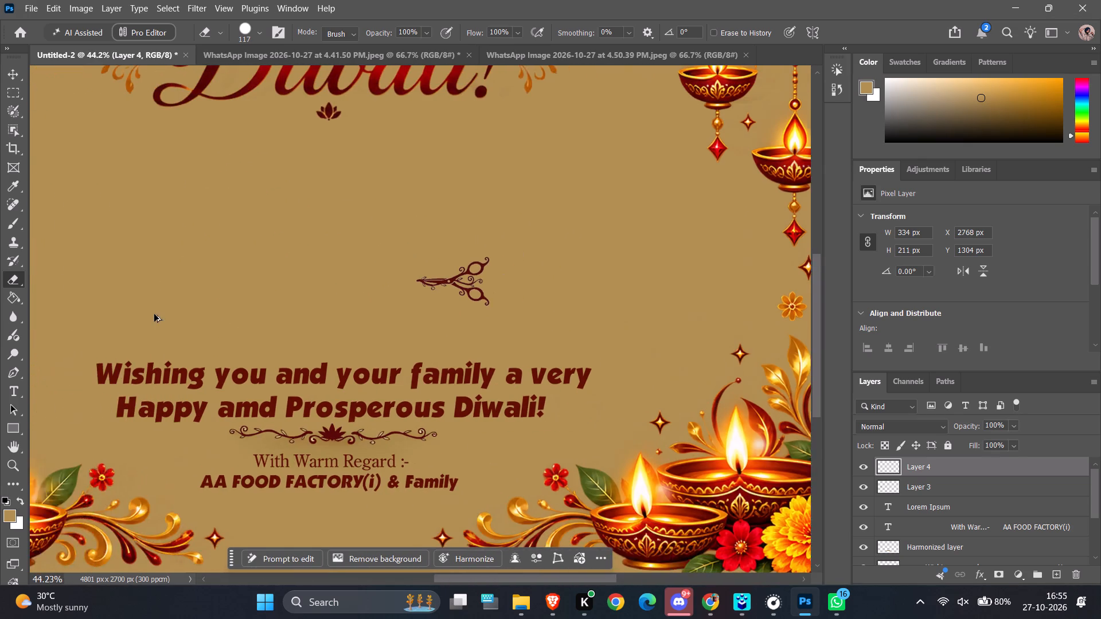
scroll(154, 314, "down", 2, "ctrl+alt")
scroll(154, 314, "up", 13, "ctrl")
left_click(12, 78)
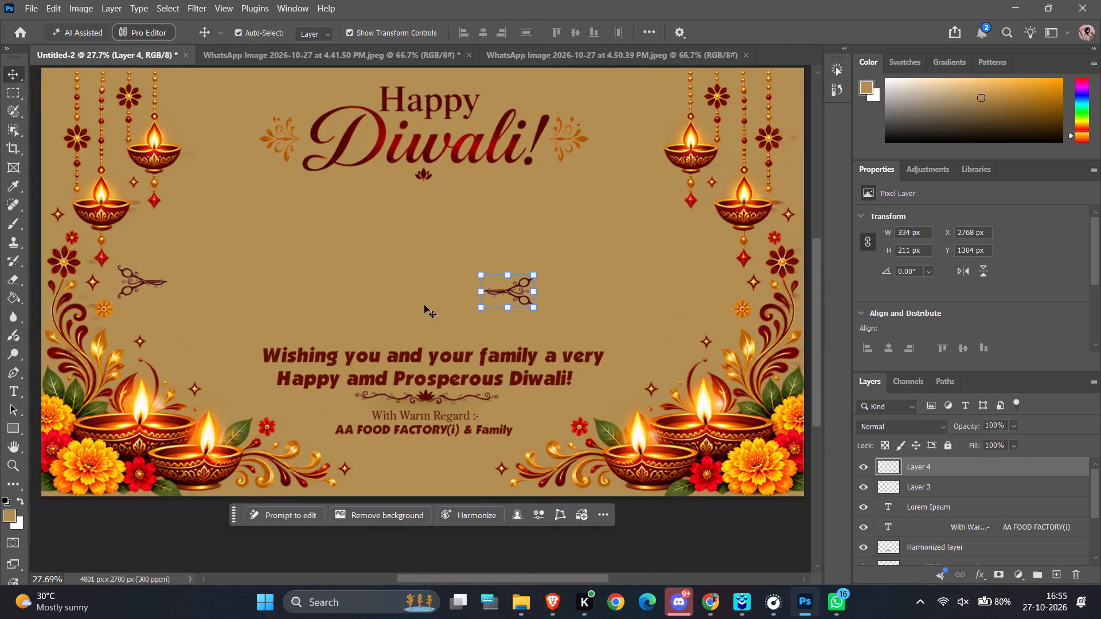
left_click_drag(507, 292, 540, 293)
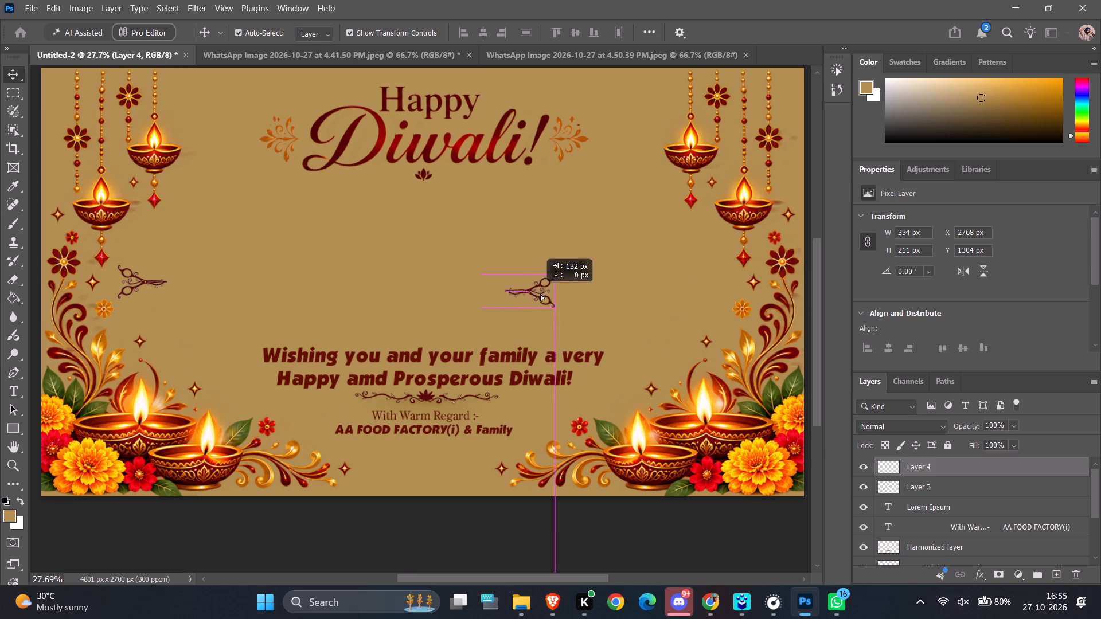
left_click_drag(540, 293, 701, 285)
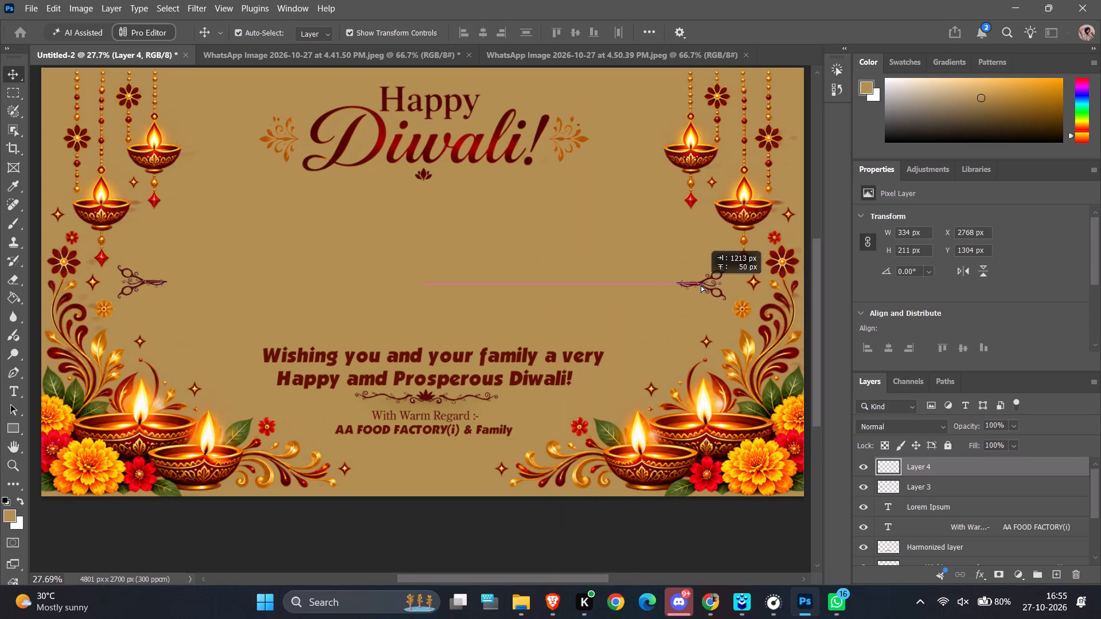
left_click_drag(701, 285, 717, 283)
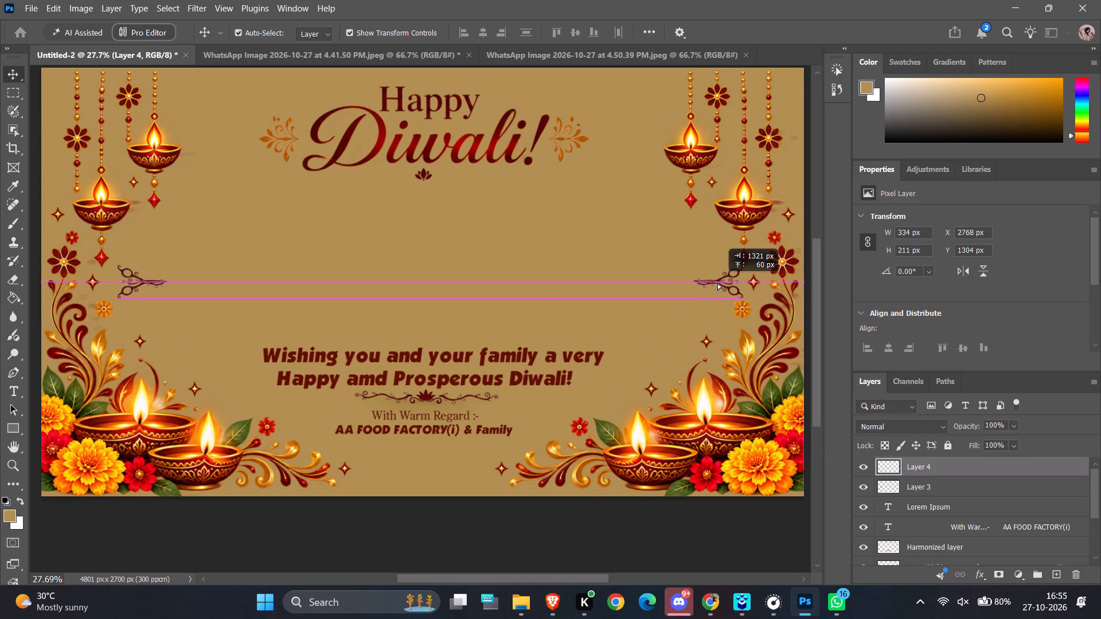
left_click_drag(717, 283, 711, 283)
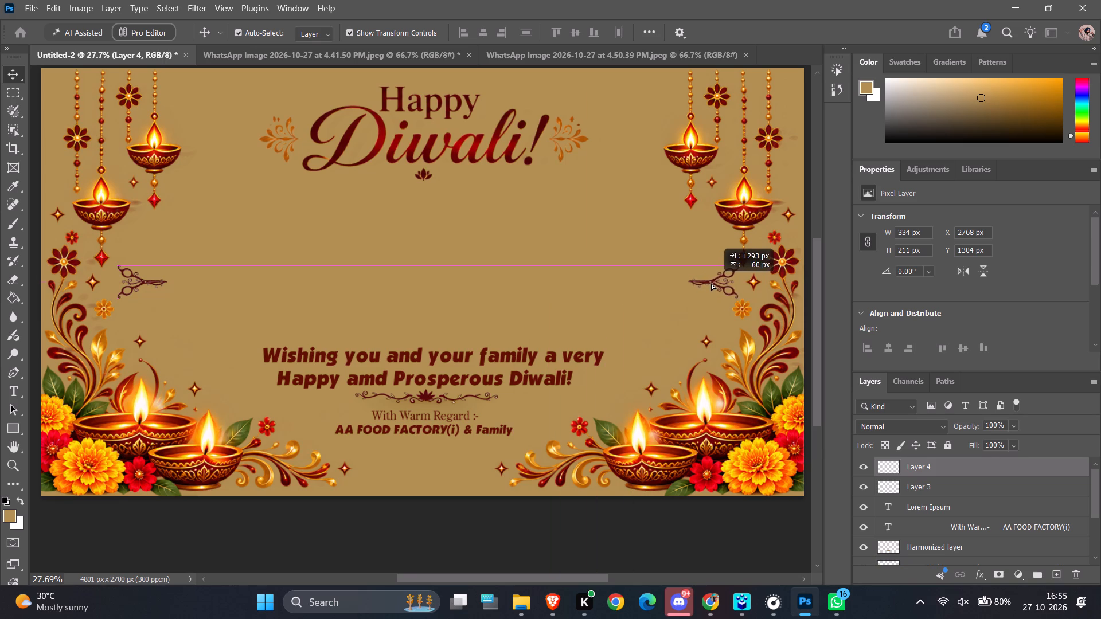
left_click_drag(711, 283, 706, 283)
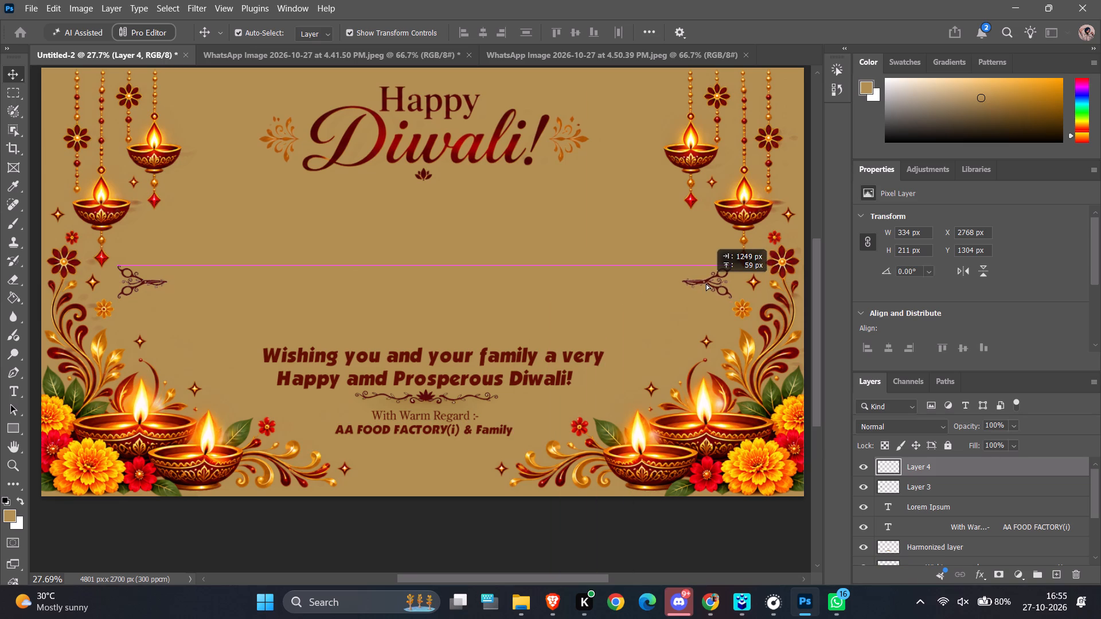
left_click_drag(706, 283, 706, 282)
left_click(580, 238)
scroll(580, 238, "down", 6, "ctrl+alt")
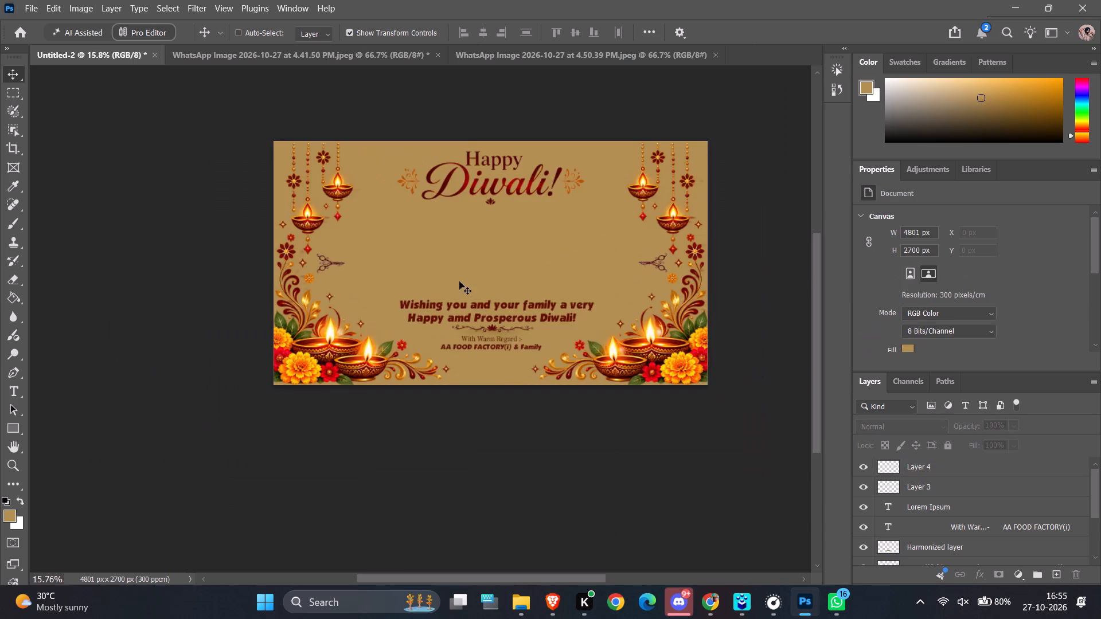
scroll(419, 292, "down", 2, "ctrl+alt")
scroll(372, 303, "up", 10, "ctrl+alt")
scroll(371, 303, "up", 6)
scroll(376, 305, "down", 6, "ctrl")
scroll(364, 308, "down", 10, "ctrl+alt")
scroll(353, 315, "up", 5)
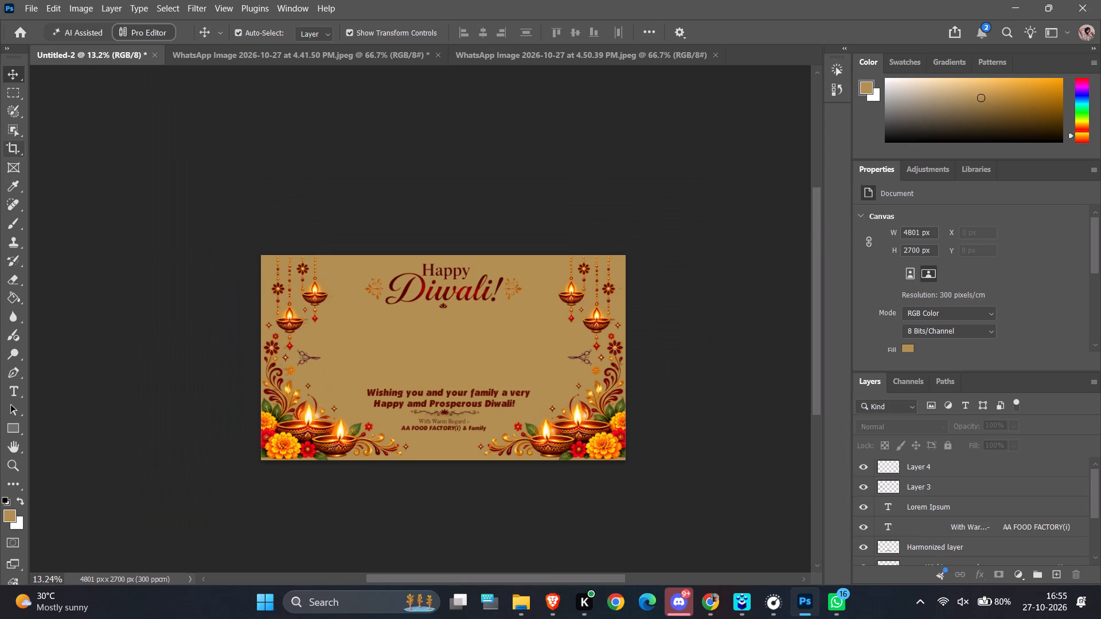
Open the mandala image WhatsApp Image 2026-10-27 at 1.11.45 PM from the Desktop.
left_click(34, 4)
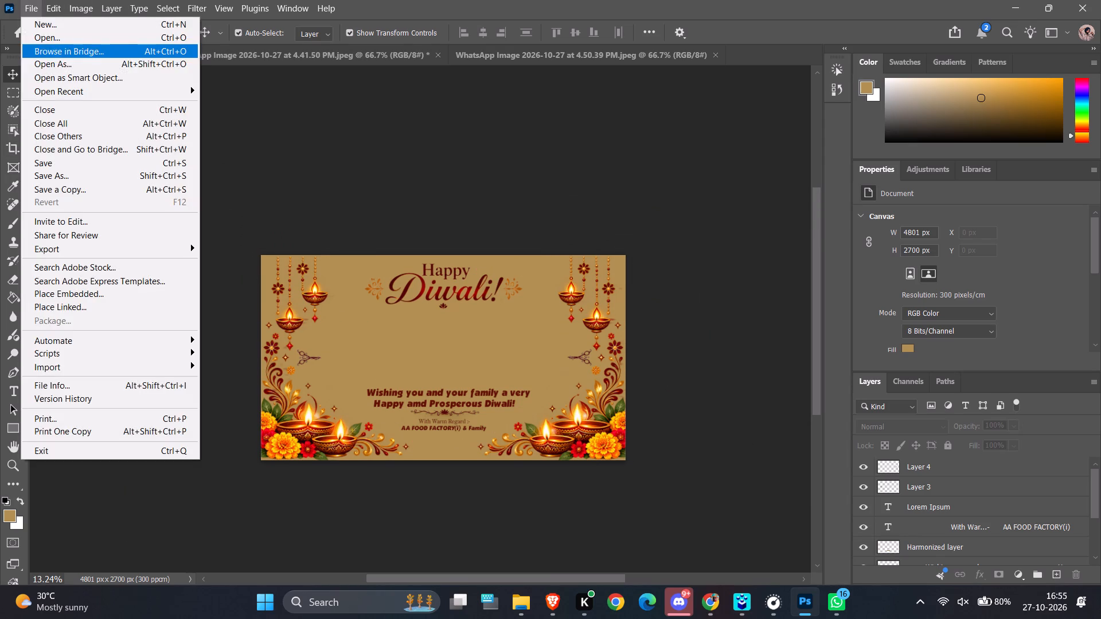
left_click(54, 40)
scroll(261, 278, "down", 4)
scroll(320, 231, "down", 9)
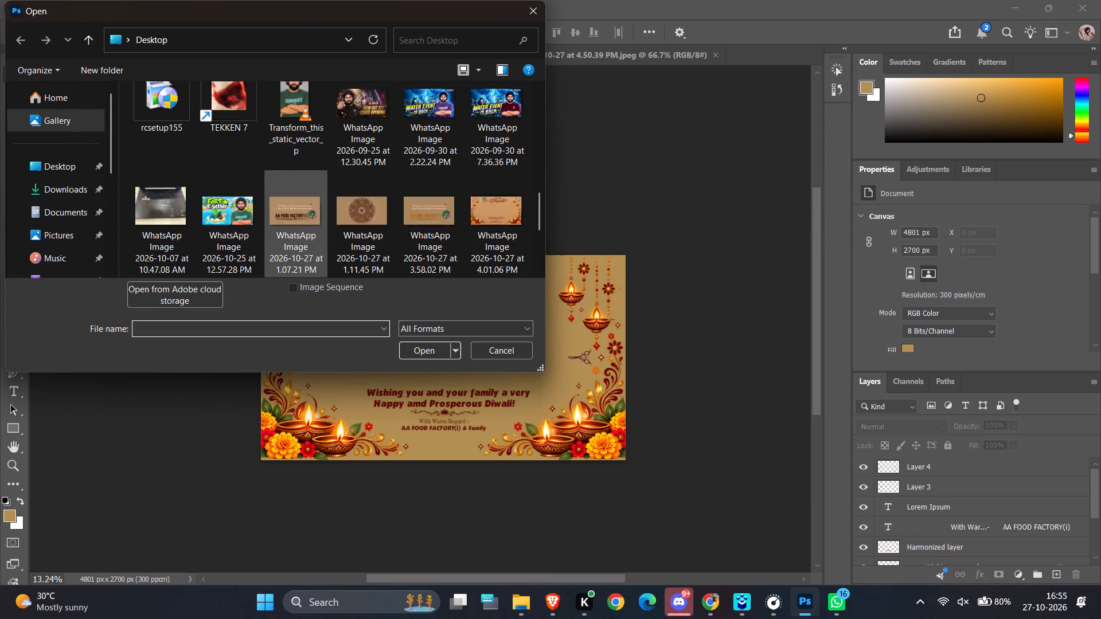
scroll(320, 231, "down", 3)
scroll(334, 173, "up", 4)
scroll(361, 234, "down", 2)
left_click(360, 205)
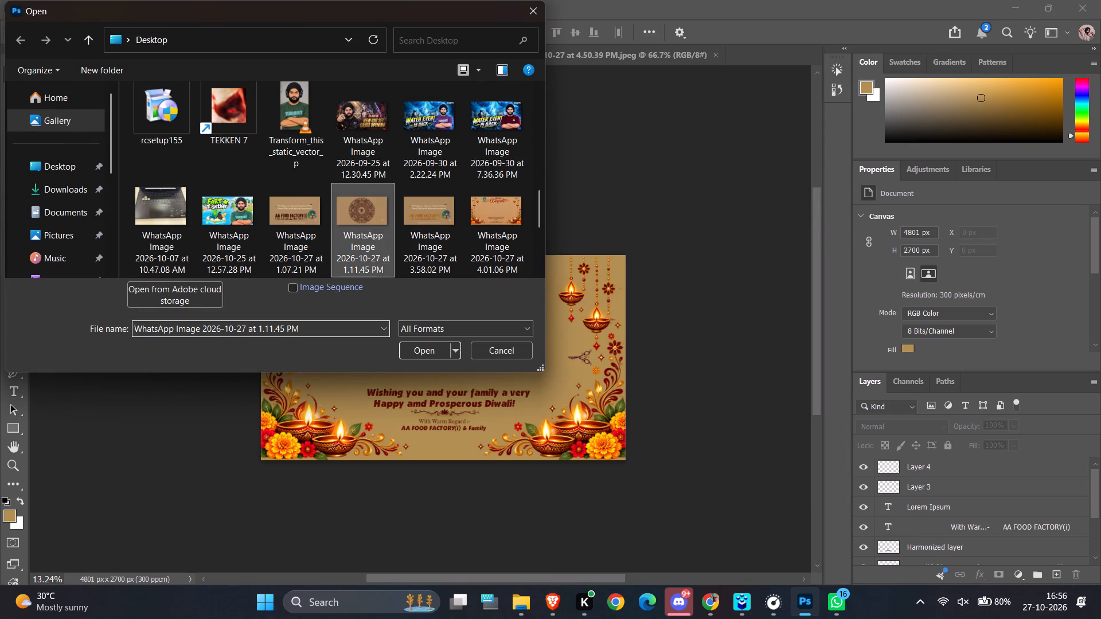
left_click(418, 359)
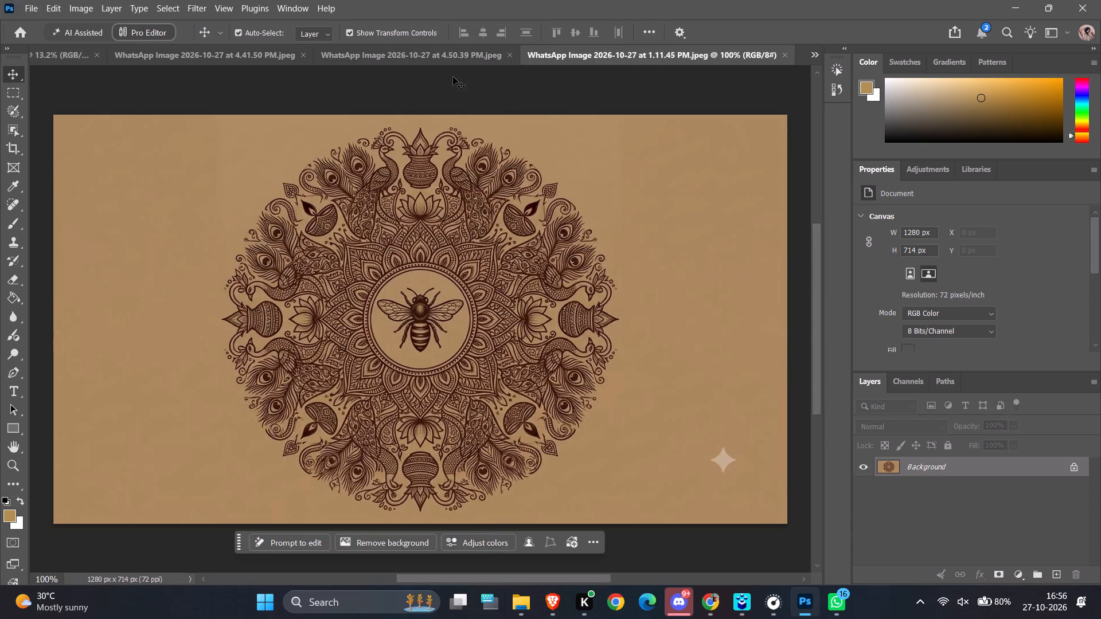
Select the bee mandala in the opened image with Select Subject.
left_click(171, 6)
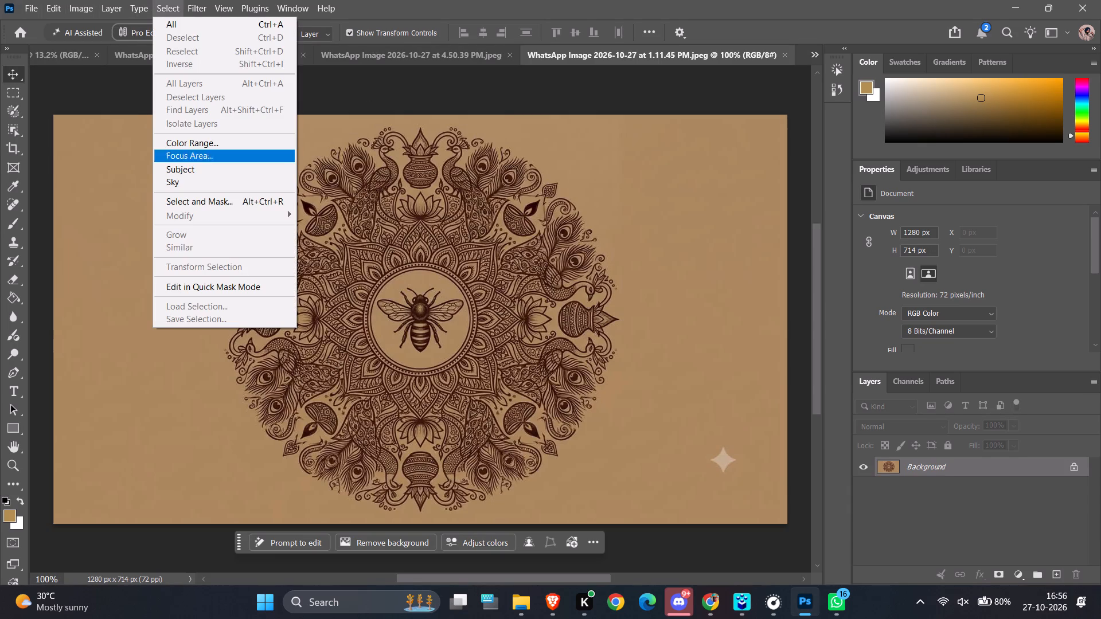
left_click(208, 166)
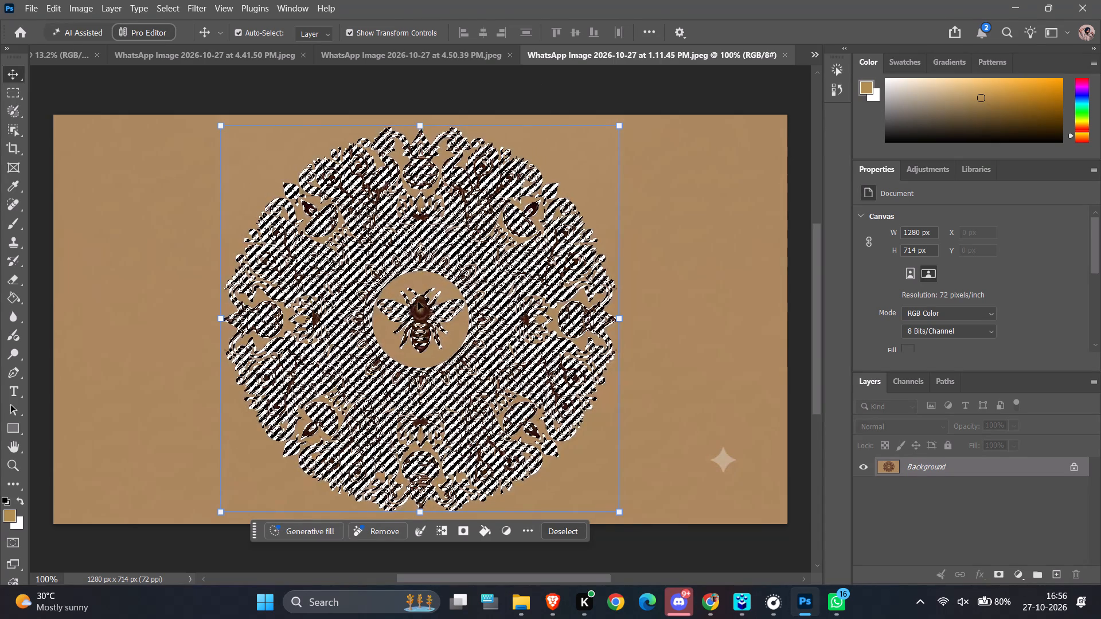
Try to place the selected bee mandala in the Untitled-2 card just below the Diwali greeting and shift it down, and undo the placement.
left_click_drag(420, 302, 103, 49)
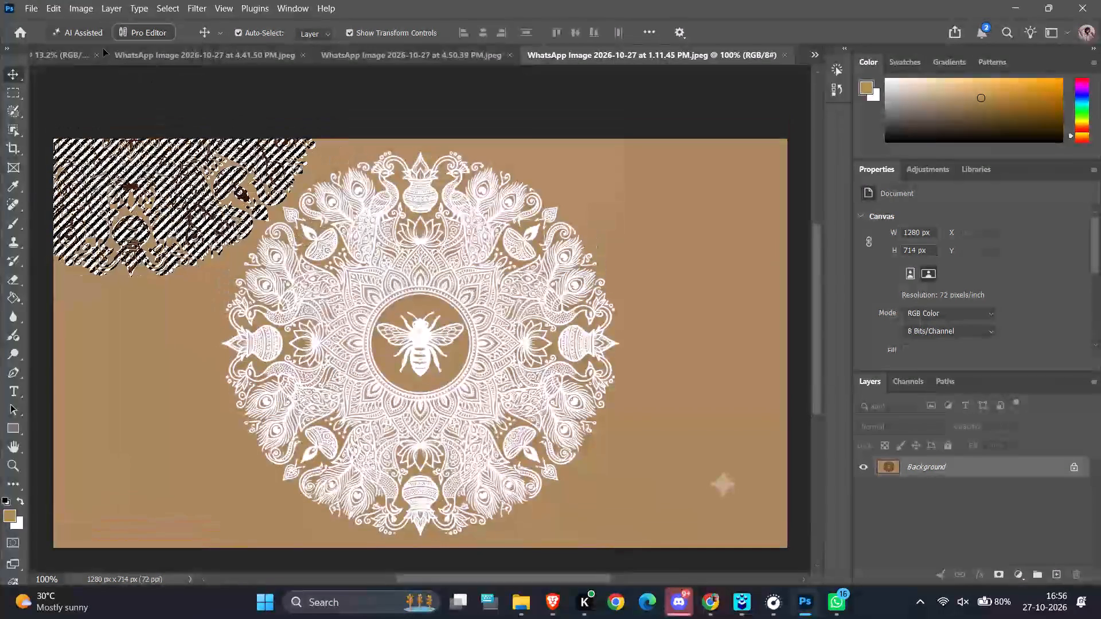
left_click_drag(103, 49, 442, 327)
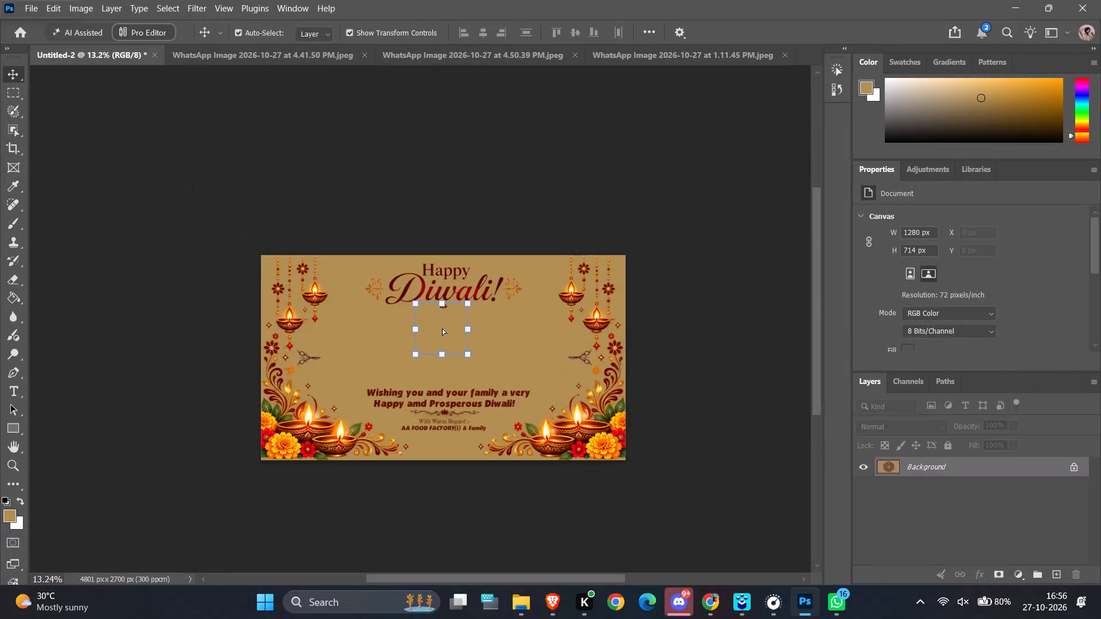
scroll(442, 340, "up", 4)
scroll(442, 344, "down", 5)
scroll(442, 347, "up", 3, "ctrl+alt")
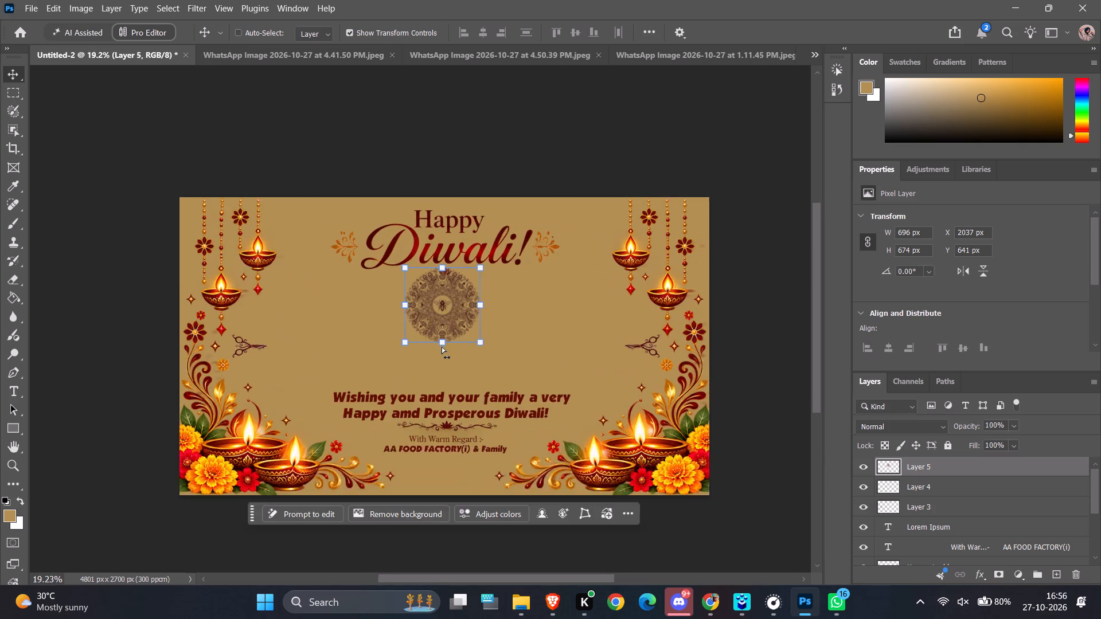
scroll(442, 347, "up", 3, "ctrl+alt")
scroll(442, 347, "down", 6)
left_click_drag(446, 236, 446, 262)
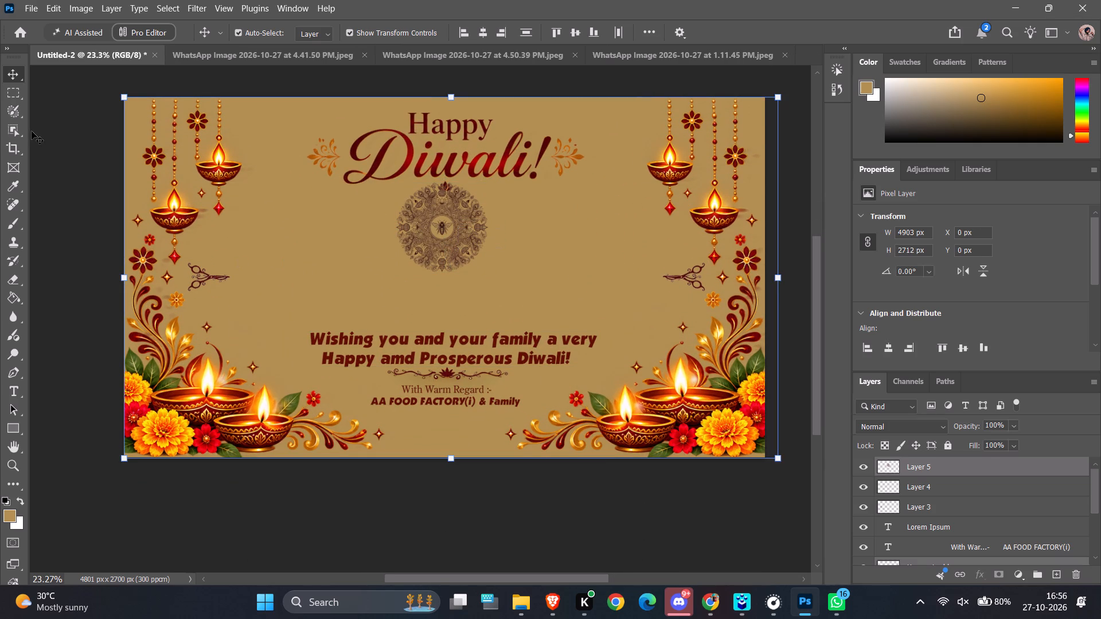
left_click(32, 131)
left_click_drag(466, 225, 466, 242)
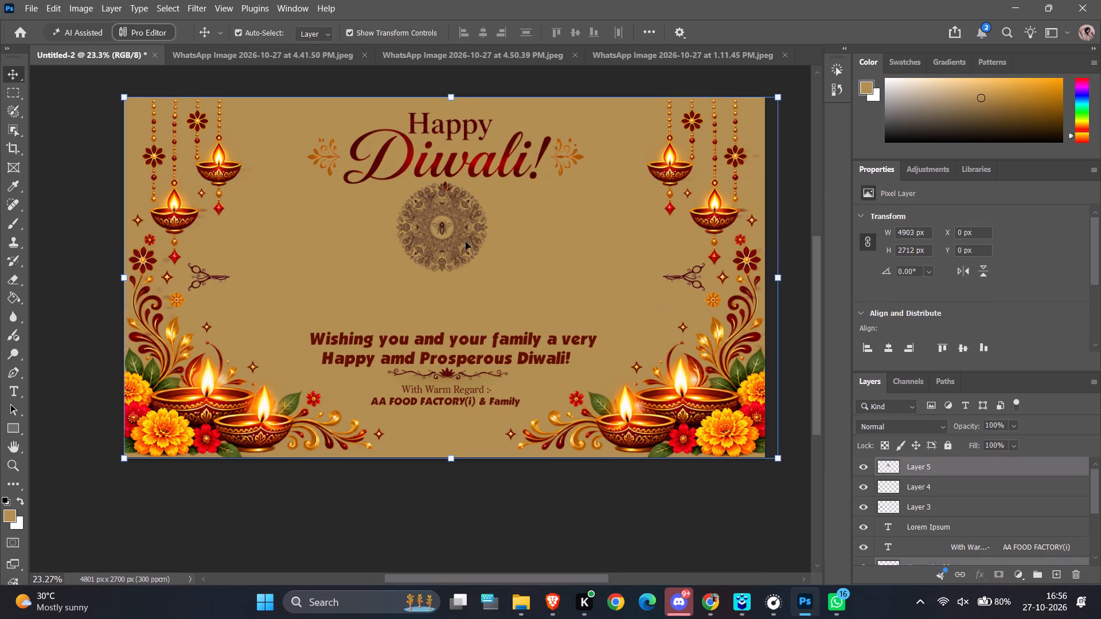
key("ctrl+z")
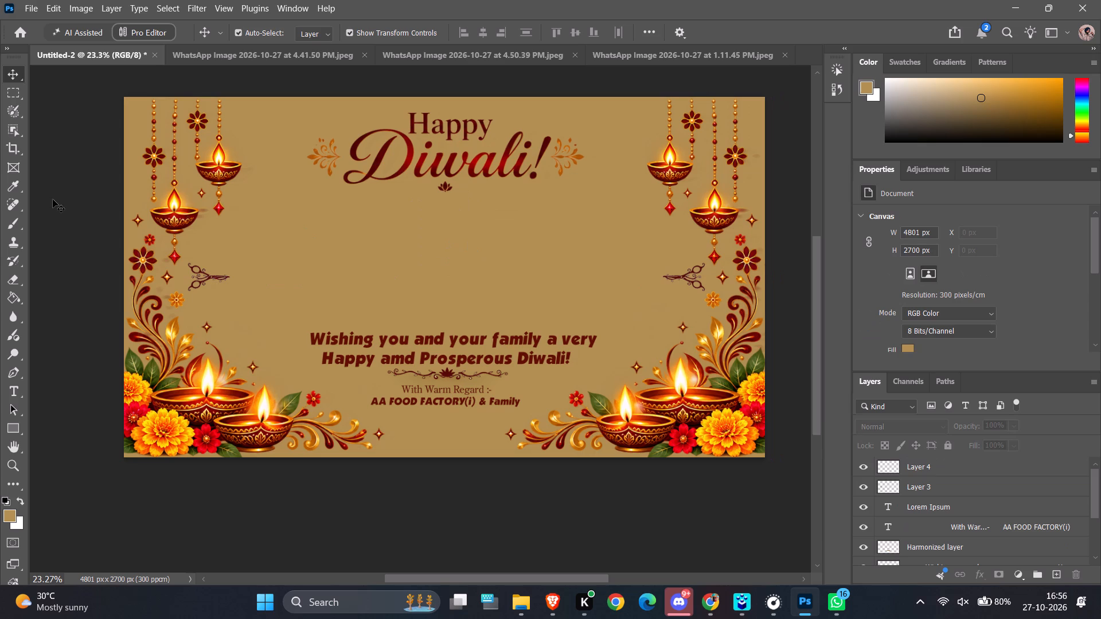
Copy the selected bee mandala from its WhatsApp image into the Untitled-2 card, between the greeting and the wishes text.
left_click(657, 62)
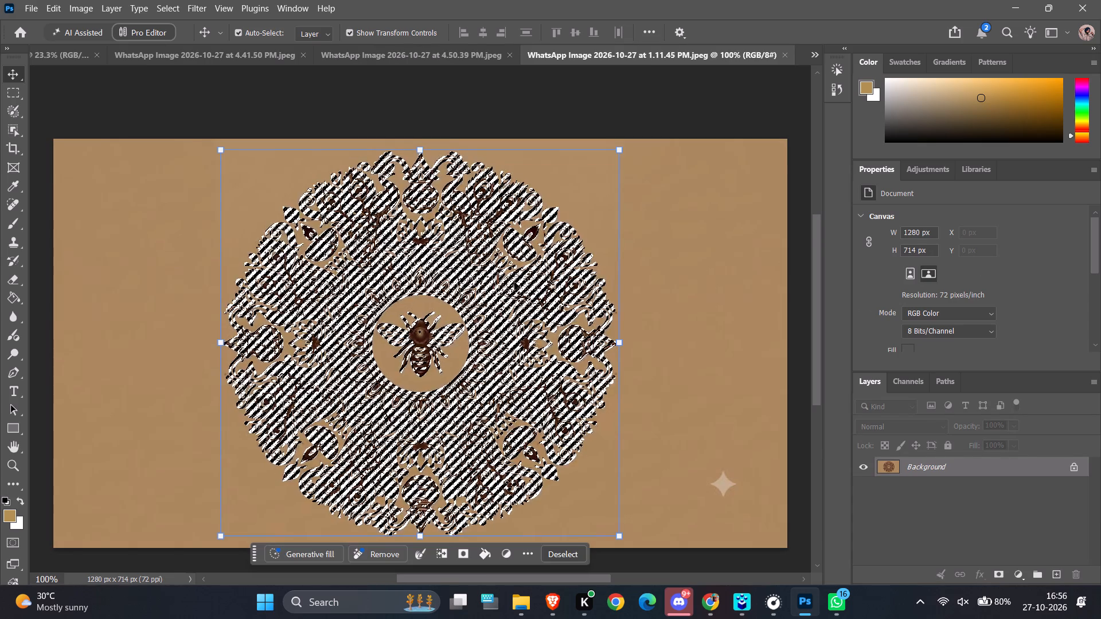
left_click_drag(514, 286, 85, 52)
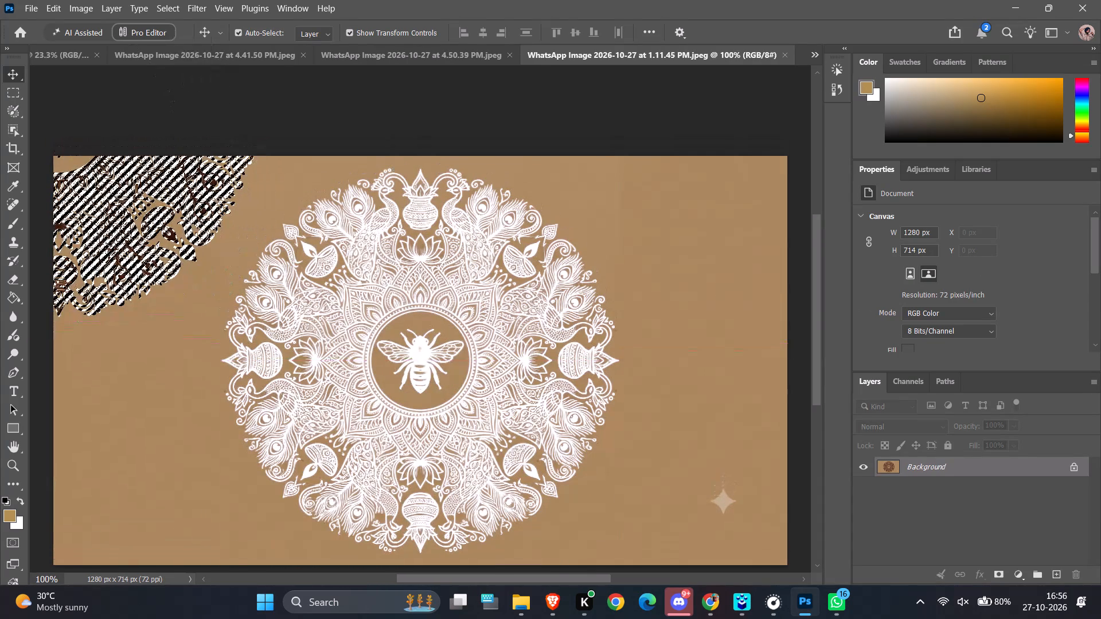
left_click_drag(85, 52, 458, 260)
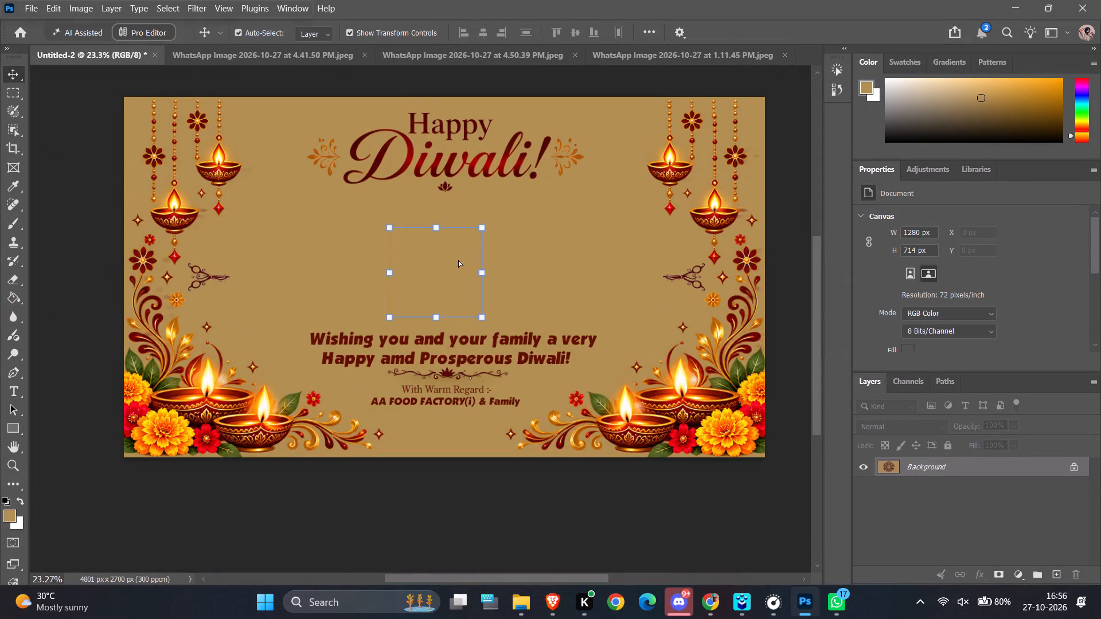
Close the WhatsApp images from 4.41.50 PM and 4.50.39 PM without saving changes.
left_click(357, 51)
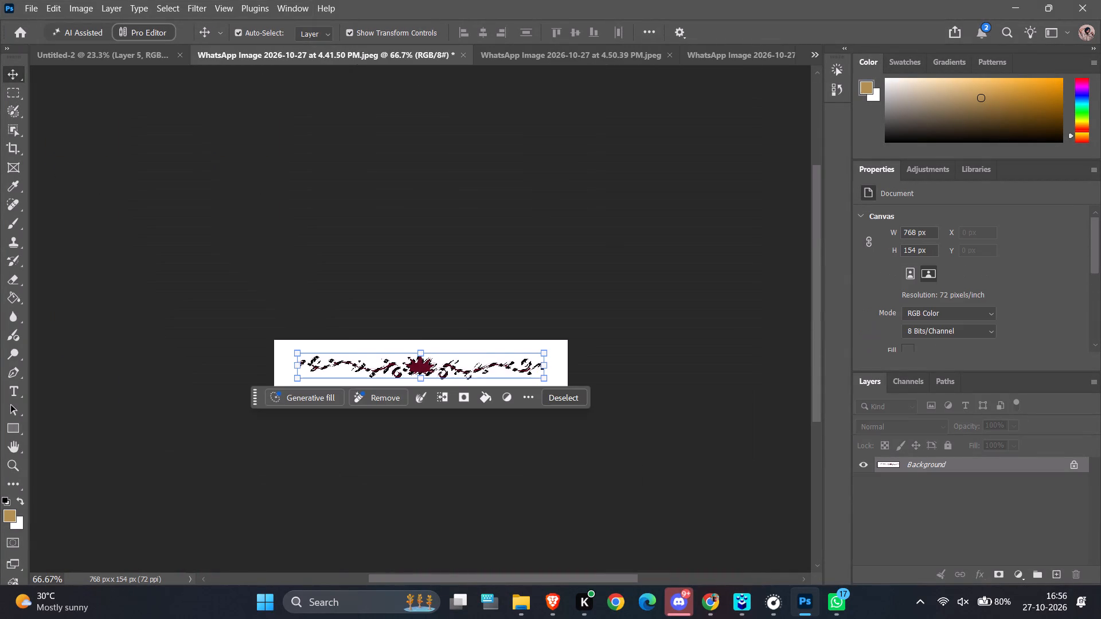
left_click(467, 53)
left_click(559, 233)
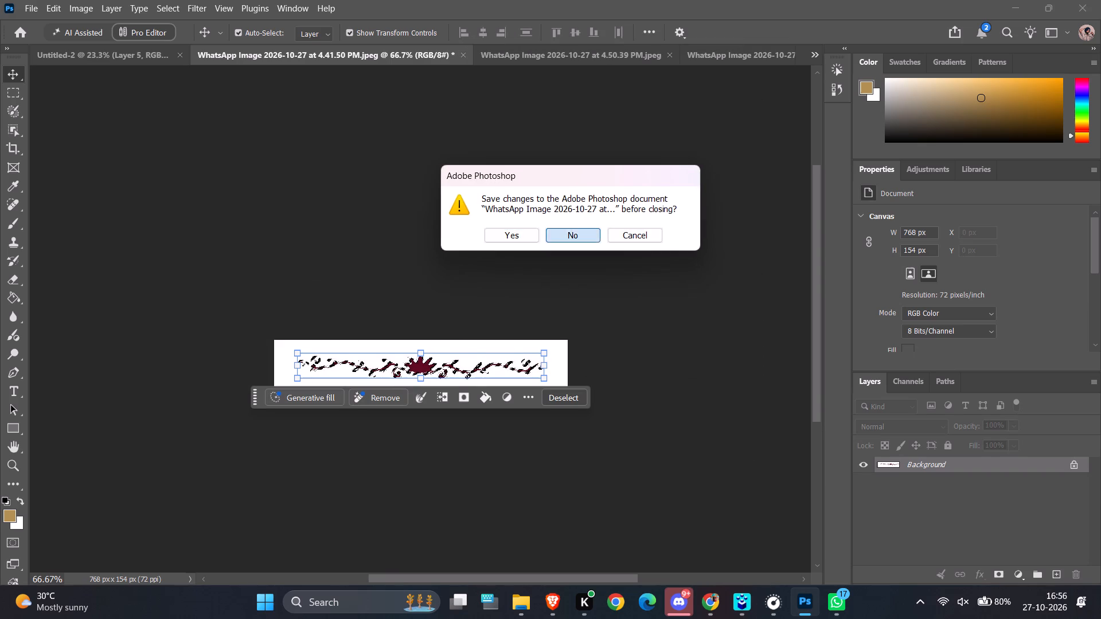
left_click(463, 56)
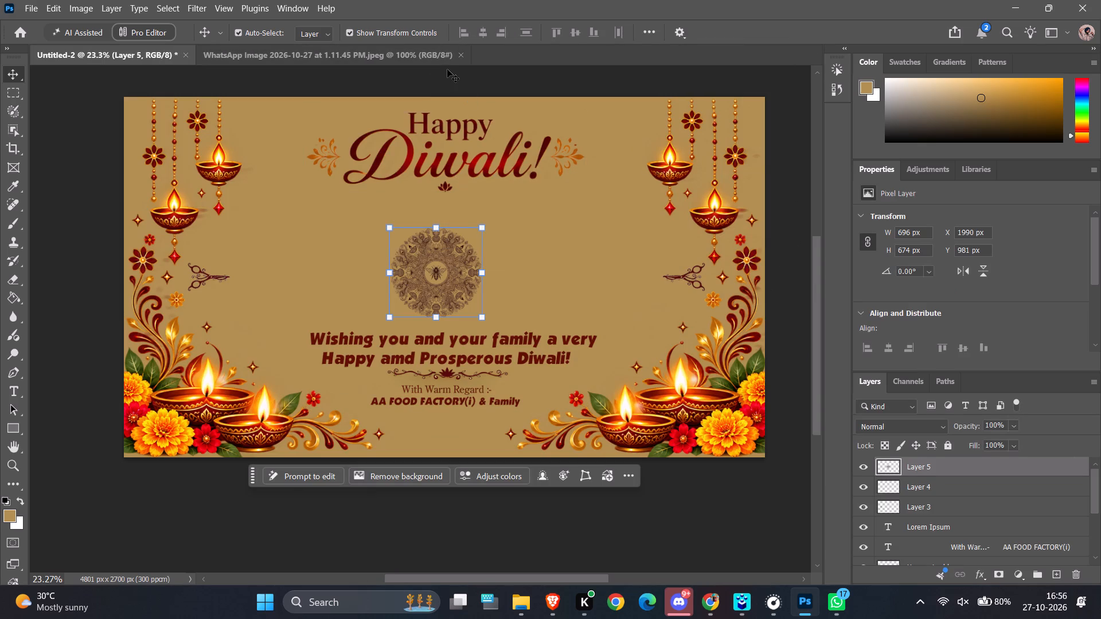
Move the bee mandala on the Untitled-2 card straight up about 38 px, between the greeting and the wishes text.
left_click(277, 54)
left_click(140, 48)
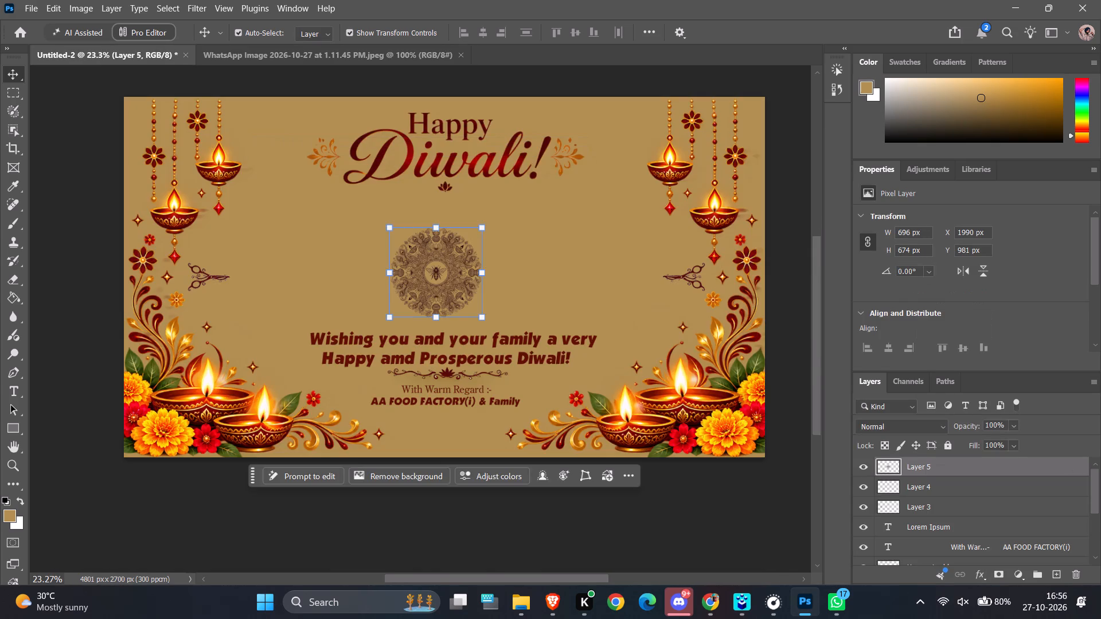
scroll(452, 268, "up", 9, "ctrl+alt")
scroll(455, 268, "down", 8, "ctrl+alt")
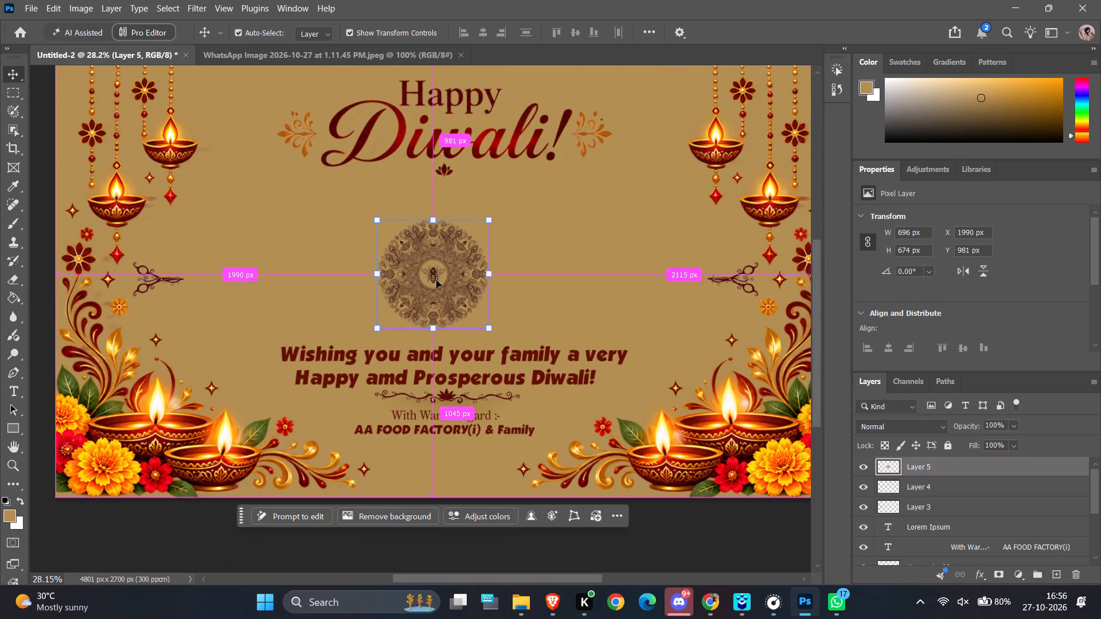
left_click_drag(434, 279, 439, 271)
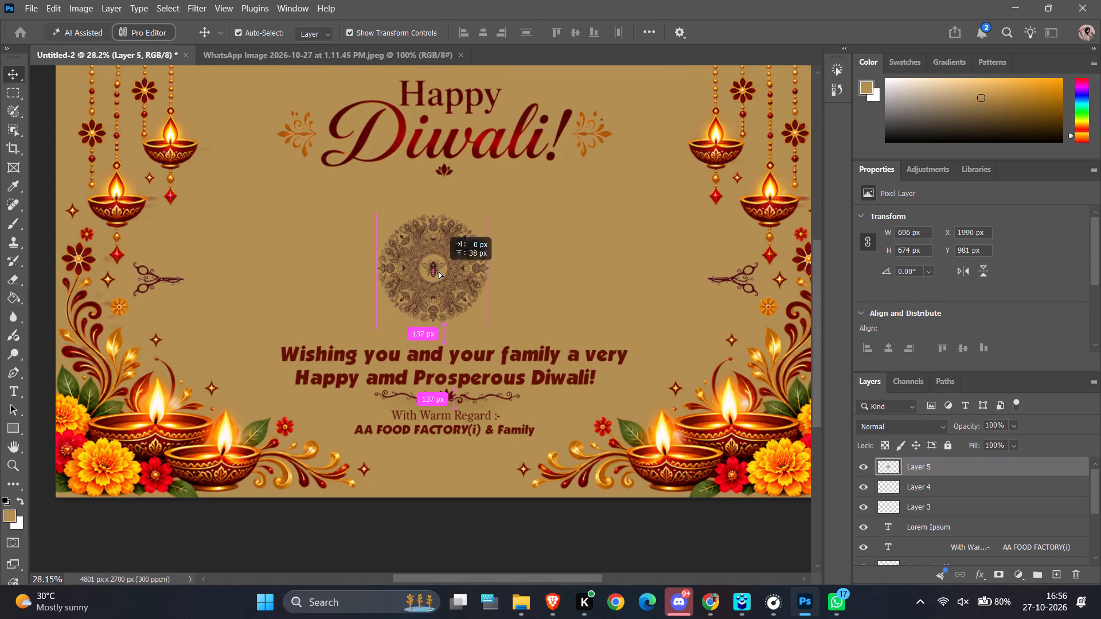
Move the mandala about 120 px right and 32 px down, centring it between the two scissors.
left_click_drag(439, 271, 429, 283)
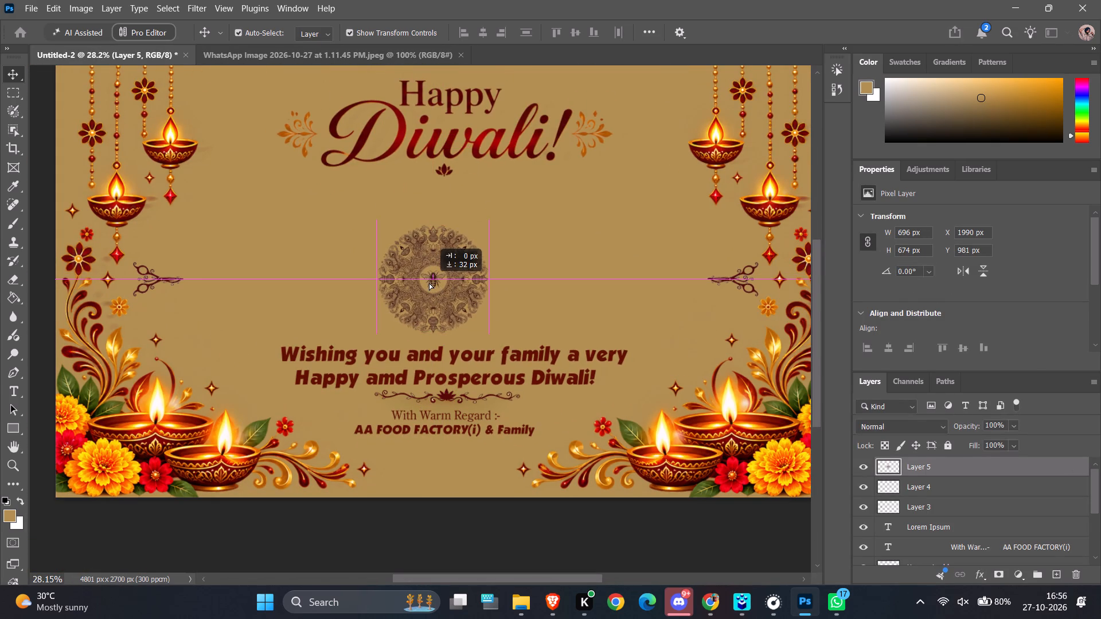
left_click_drag(429, 283, 452, 283)
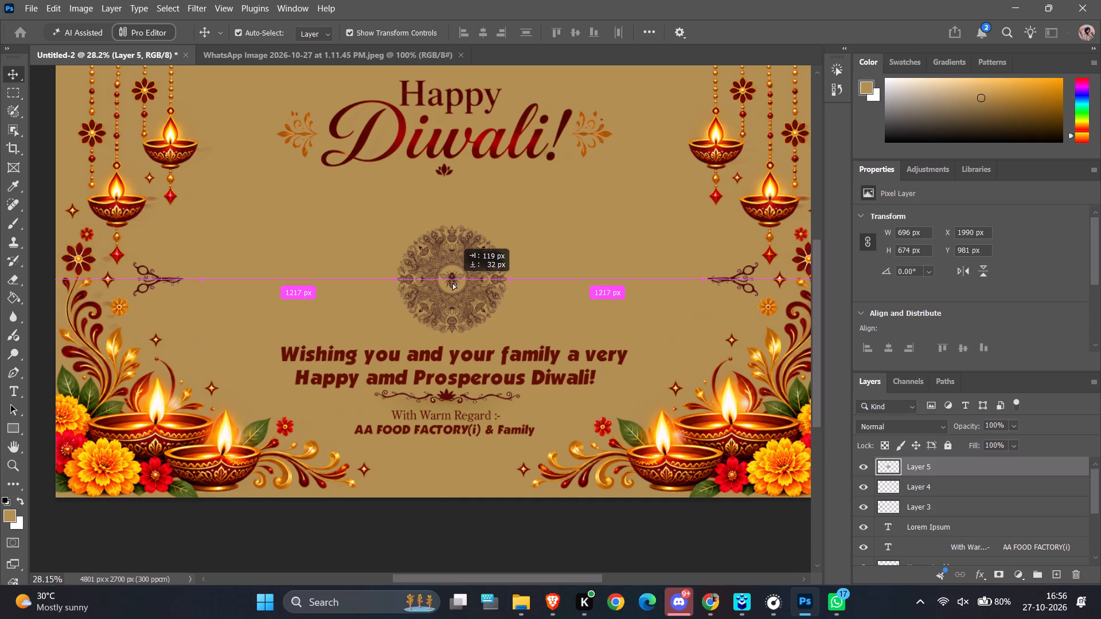
left_click_drag(452, 283, 455, 283)
Select the Happy Diwali title's Layer 1 and nudge it right to X 1410 px, lining it up above the mandala.
left_click(443, 142)
left_click(443, 142)
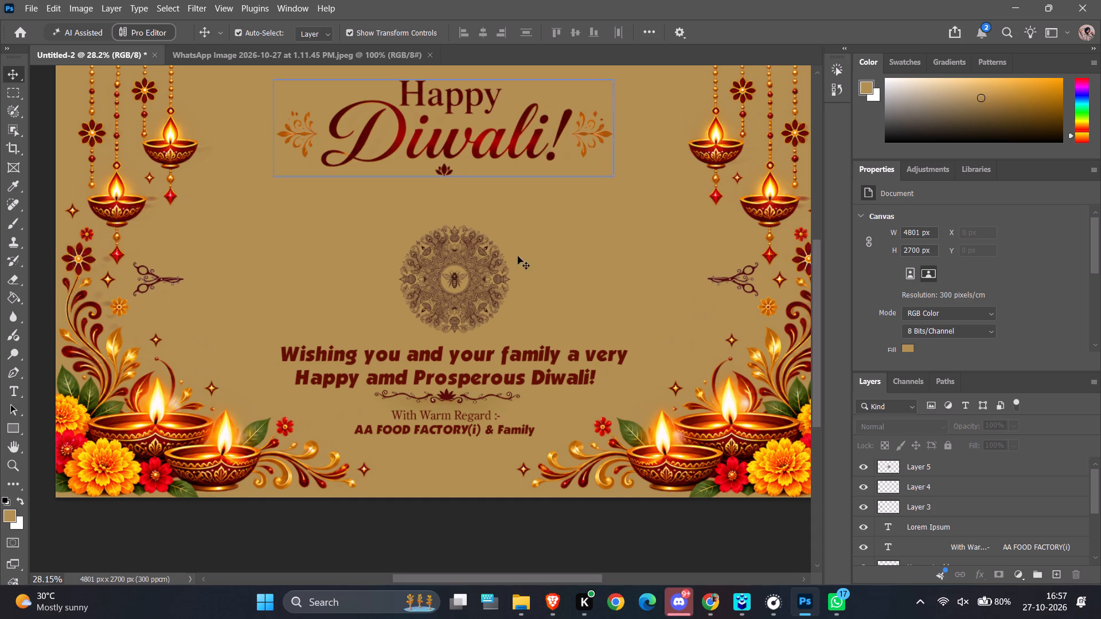
scroll(667, 437, "down", 3)
scroll(918, 524, "down", 10)
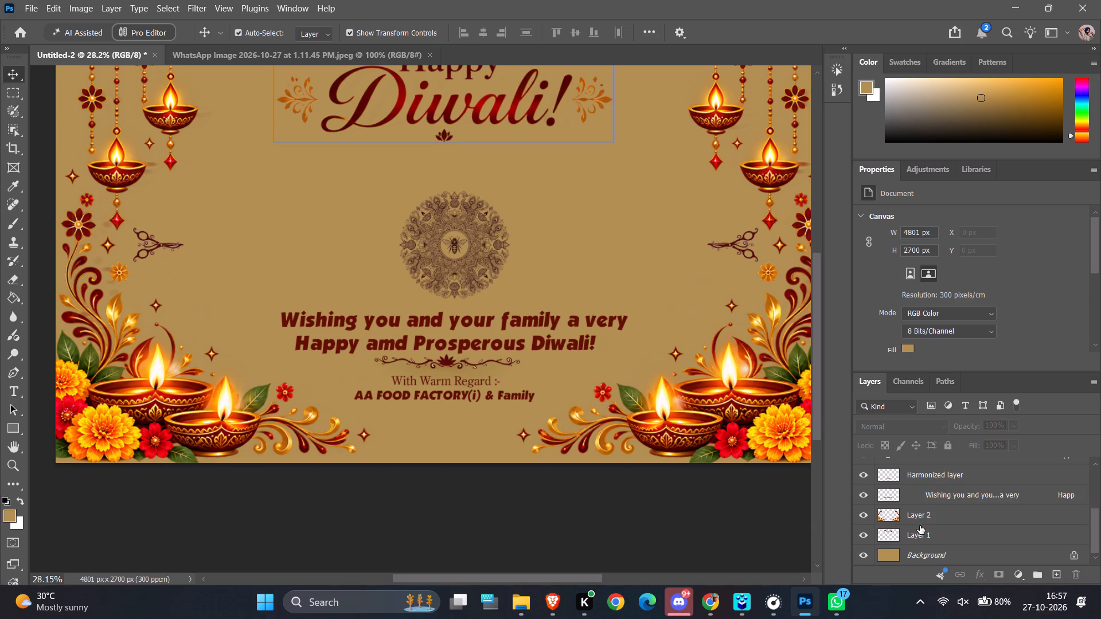
left_click(923, 537)
key("Right")
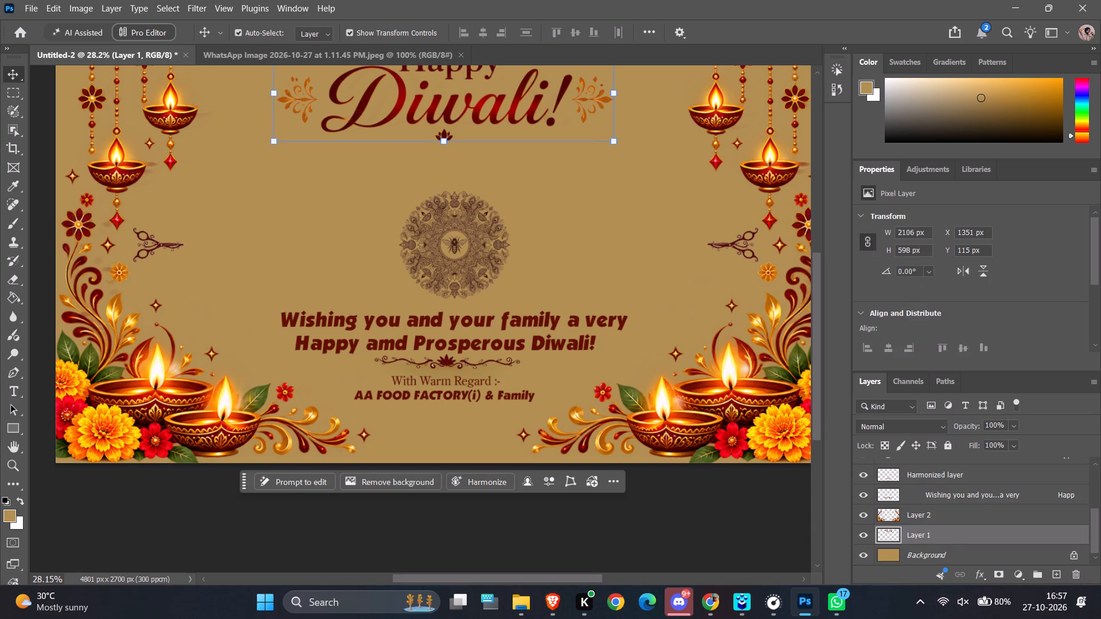
key("Right")
key("Right")
key("Right")
key("Right")
key("Right")
key("Right")
key("Right")
key("Right")
key("Right")
key("Right")
key("Right")
key("Right")
key("Right")
key("Right")
key("Right")
key("Right")
key("Right")
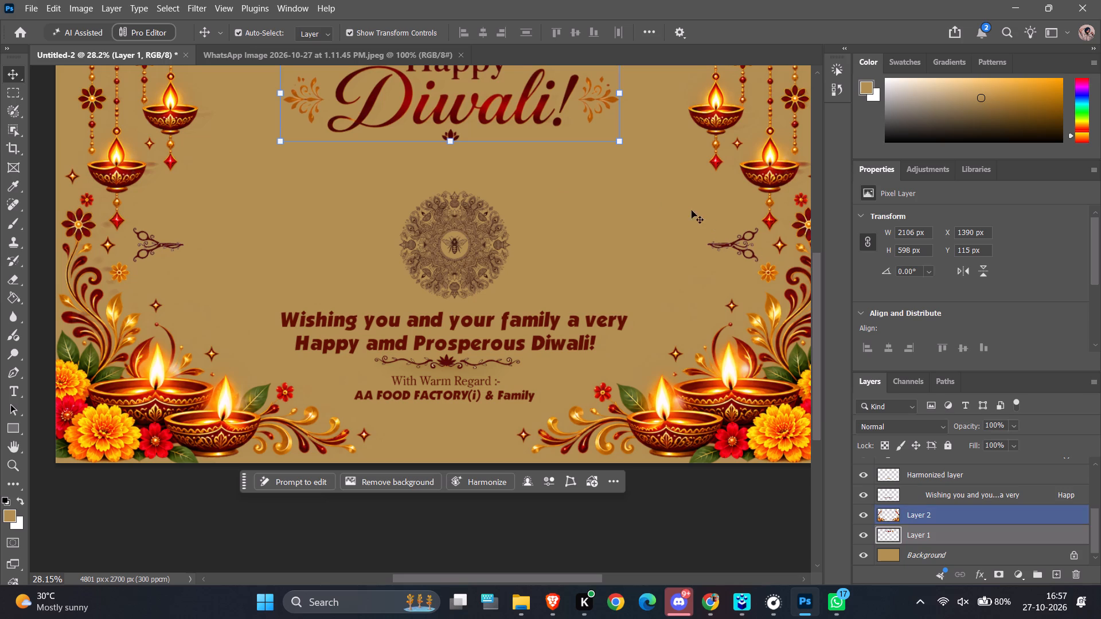
left_click(485, 105)
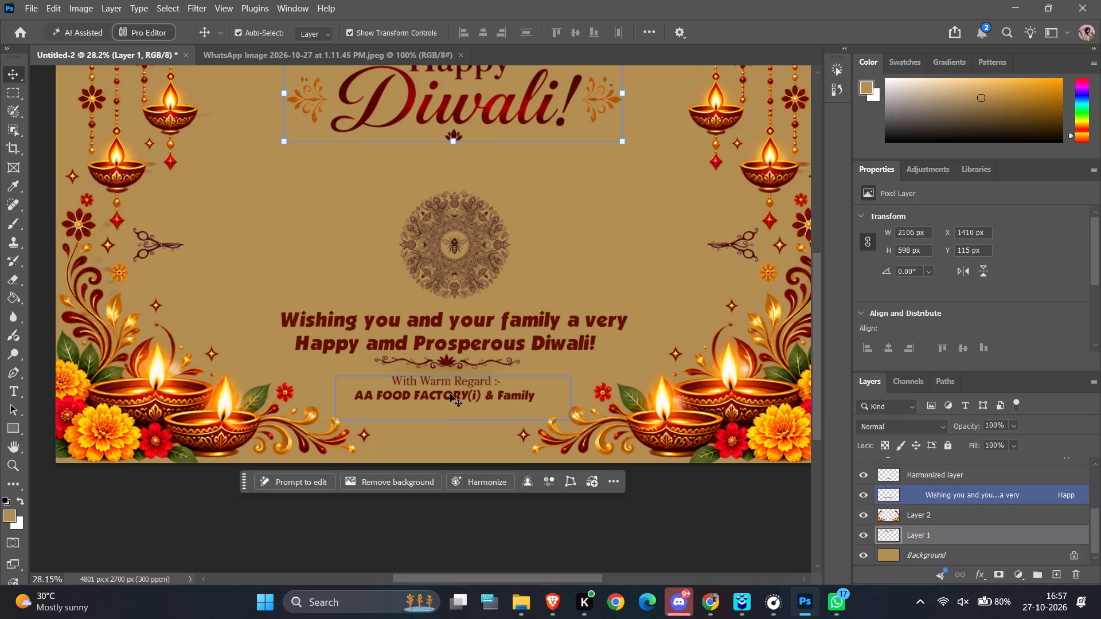
Select the Harmonized layer with the lotus divider under the greeting, nudge it right to X 132 px, and deselect it.
left_click(450, 363)
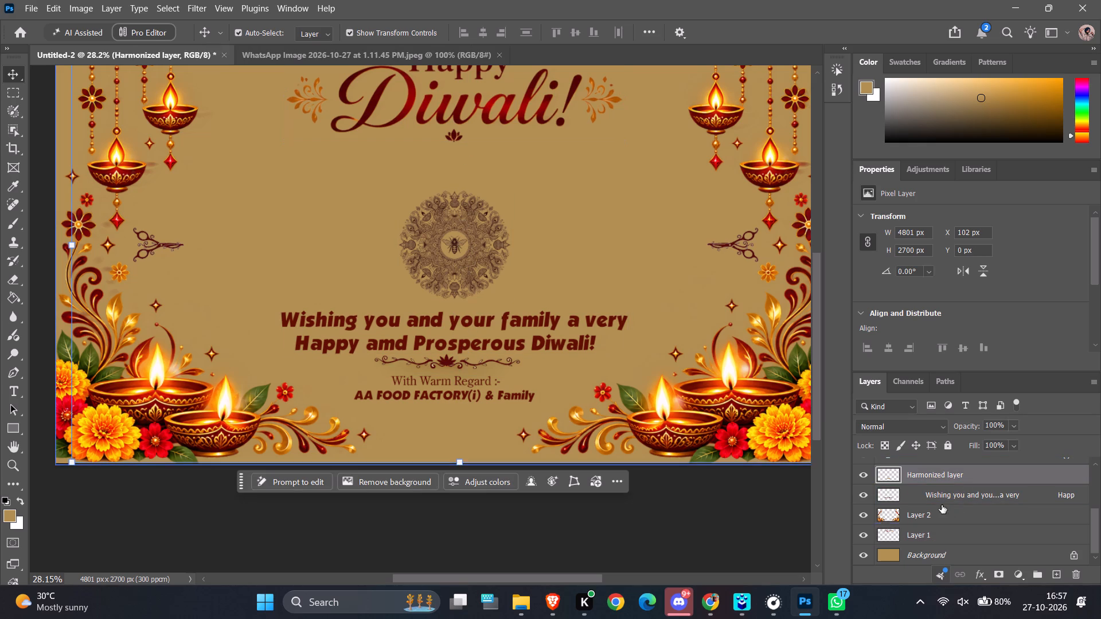
left_click(926, 499)
scroll(926, 499, "up", 2)
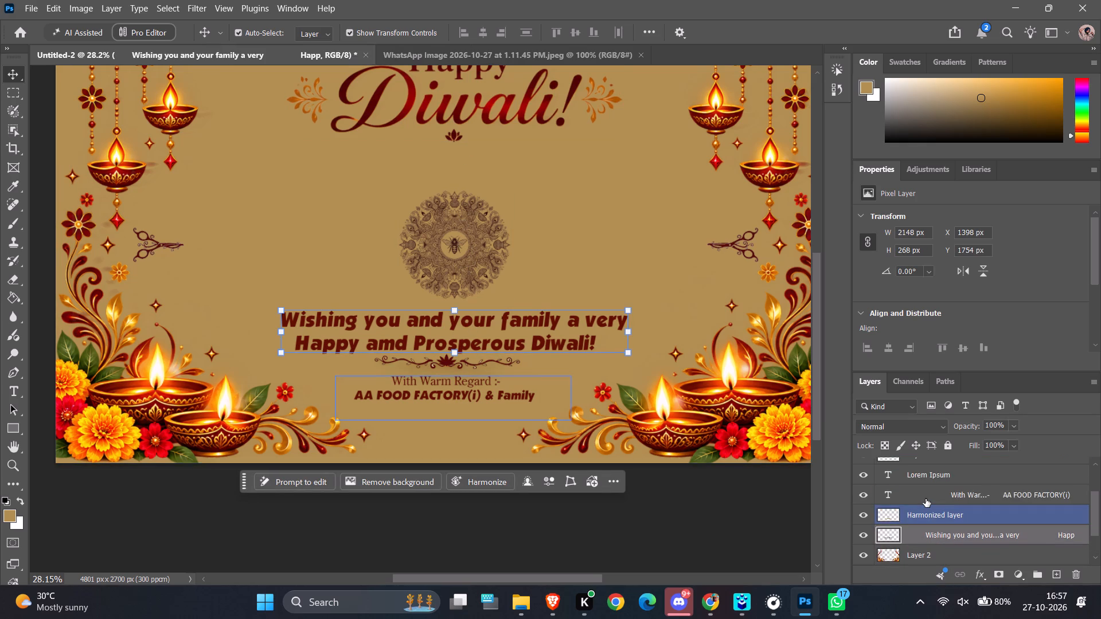
scroll(926, 499, "down", 1)
left_click(926, 499)
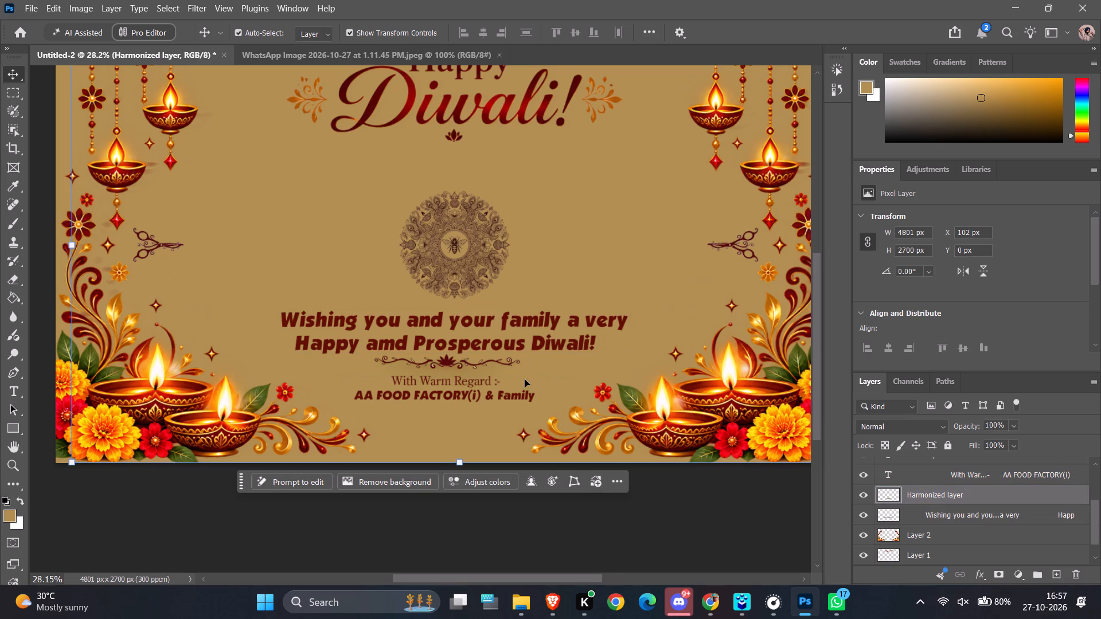
left_click(983, 480)
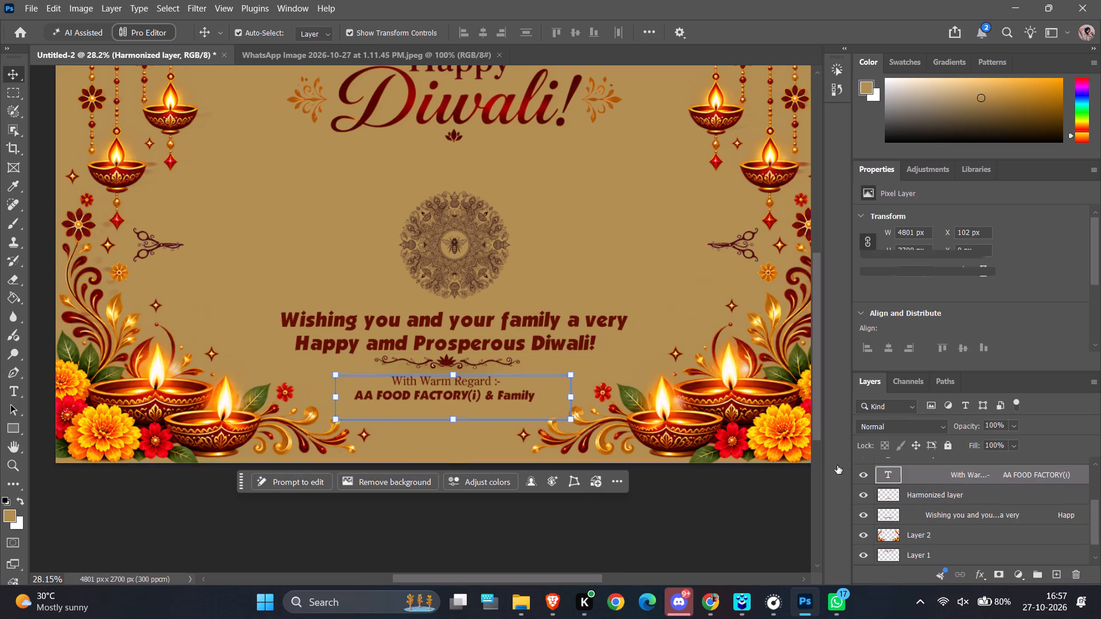
left_click(986, 494)
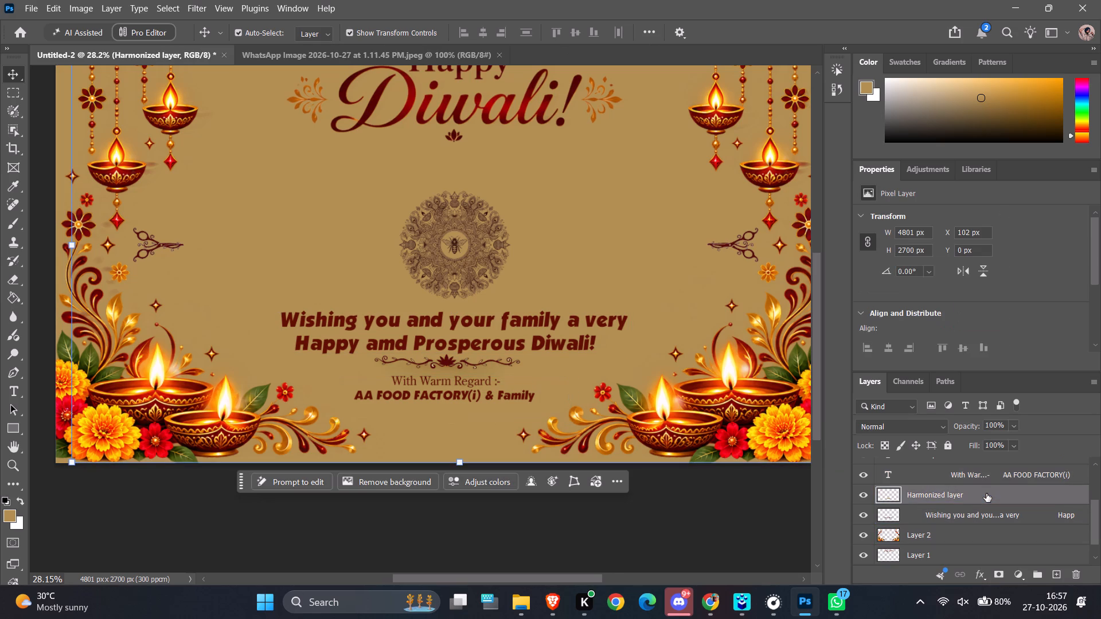
key("Right")
key("Right")
key("Right")
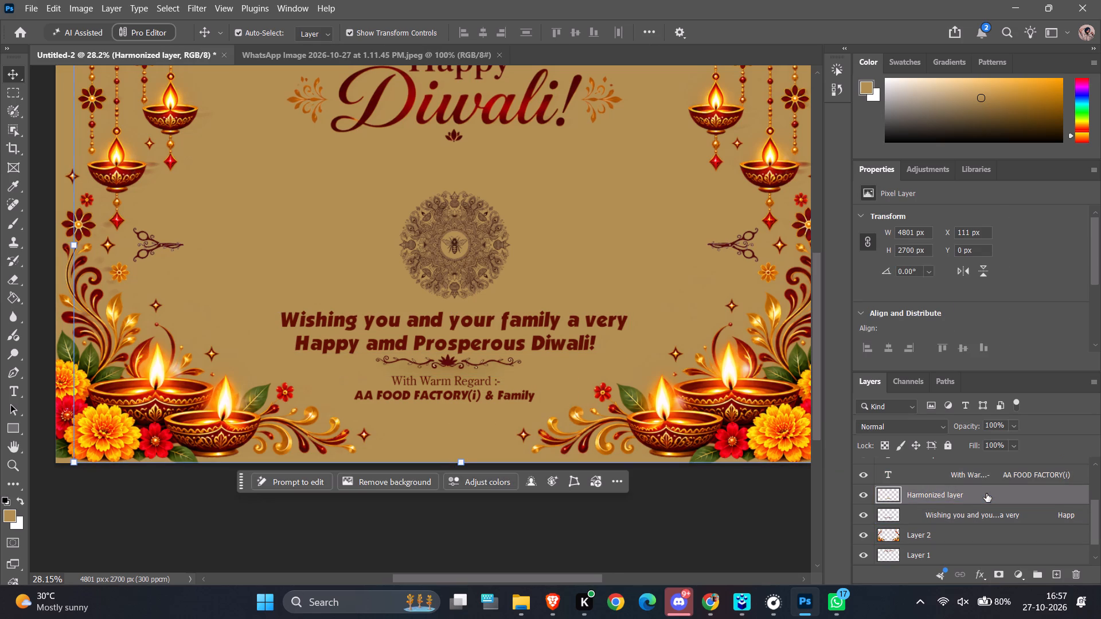
key("Right")
key("Right")
key("Right")
key("Right")
key("Right")
key("Right")
key("Right")
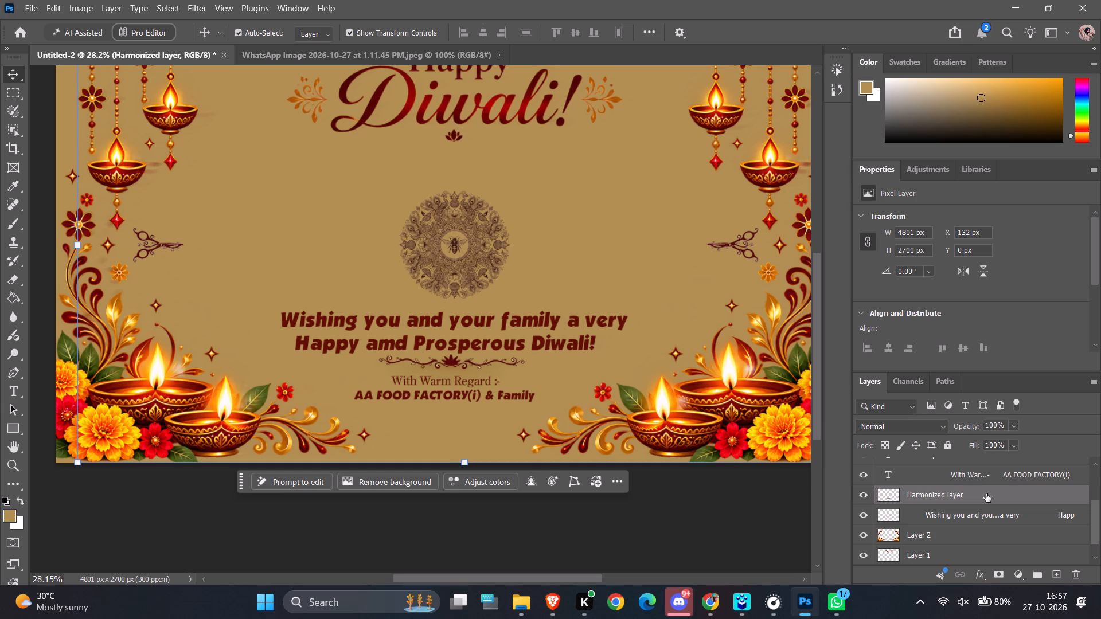
left_click(495, 323)
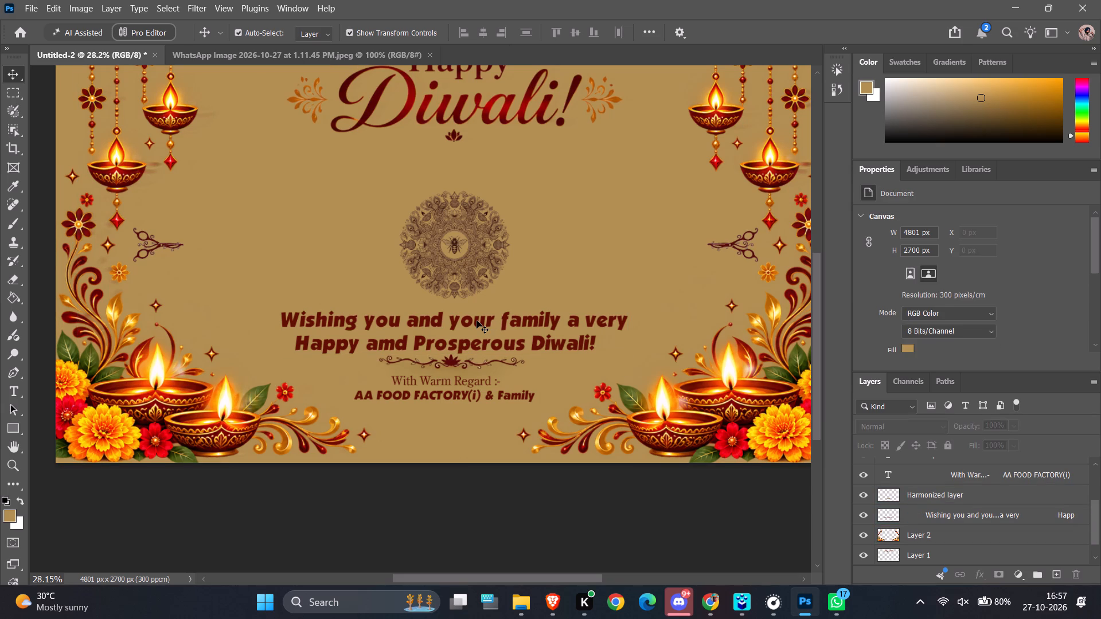
Select the two-line "Wishing you and your family" greeting layer and nudge it right to X 1407 px.
left_click(477, 320)
key("Right")
key("Right")
key("Right")
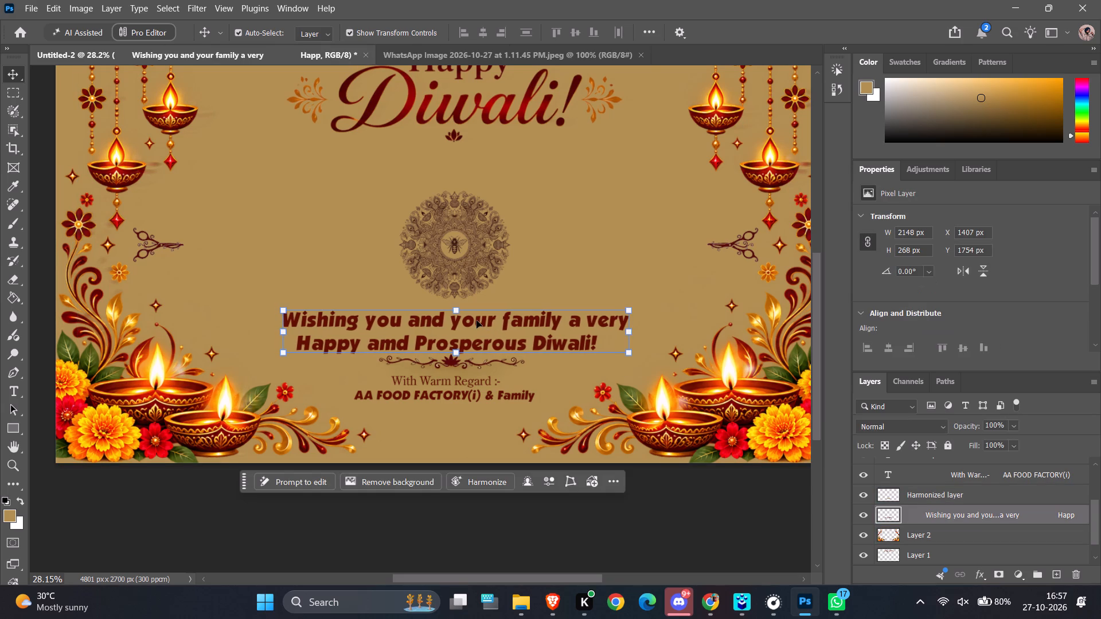
Select the "With Warm Regard :- AA FOOD FACTORY(i) & Family" text and nudge it slightly right, centring it under the lotus divider.
left_click(447, 395)
key("Right")
key("Right")
key("Right")
key("Right")
key("Right")
key("Right")
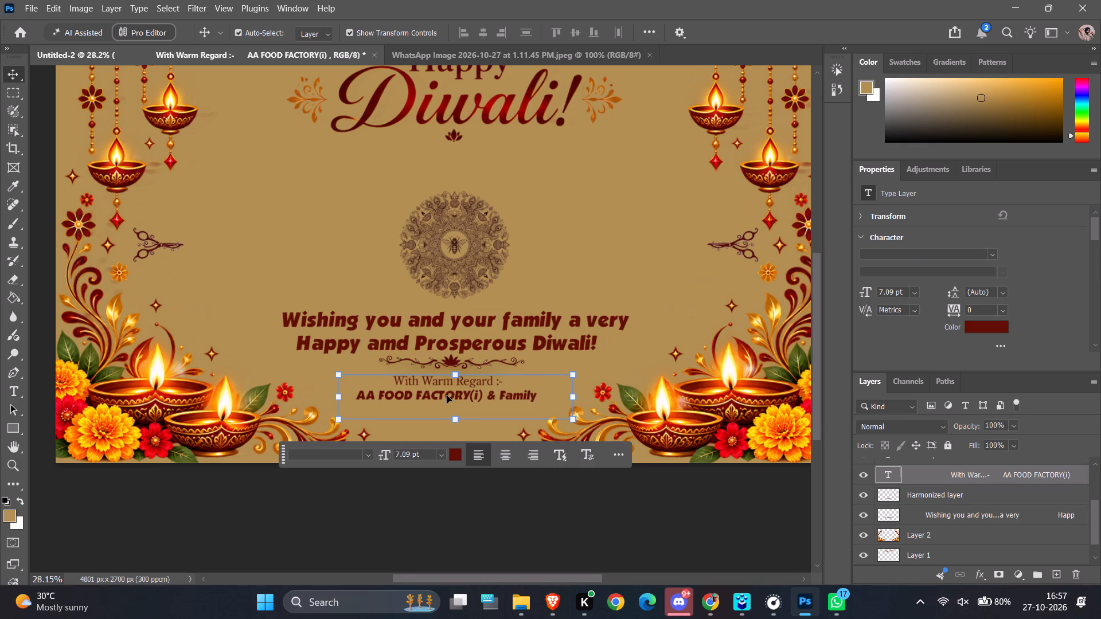
key("Right")
key("Right")
Reduce the opacity of the bee mandala on Layer 5 to 18% and deselect it.
scroll(447, 391, "down", 4, "ctrl+alt")
scroll(468, 318, "up", 2, "ctrl+alt")
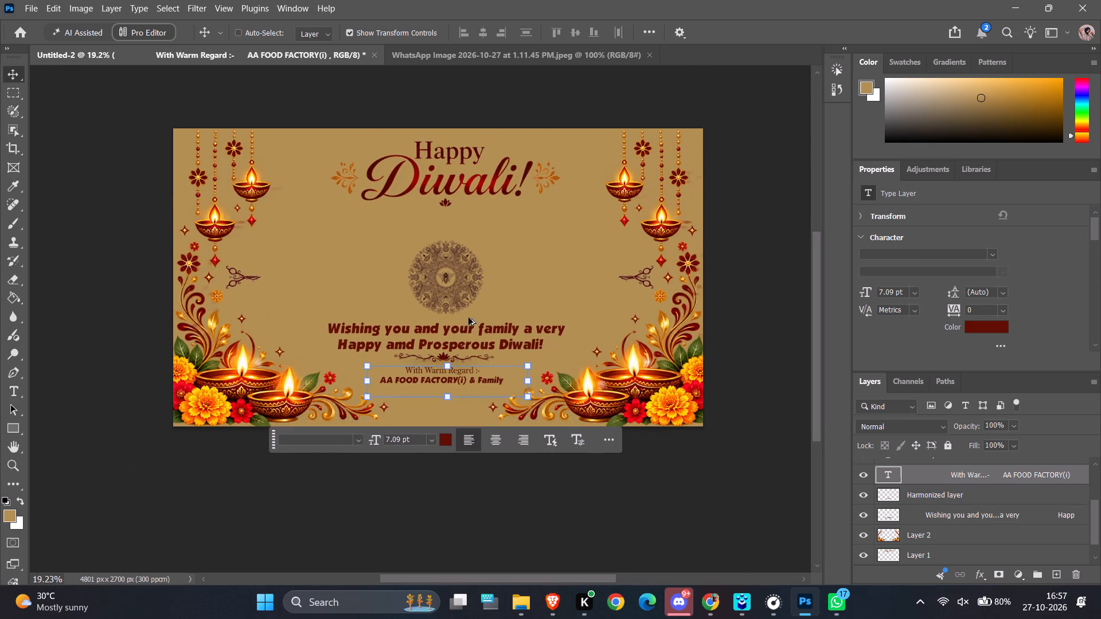
scroll(468, 318, "up", 3, "ctrl+alt")
left_click(436, 254)
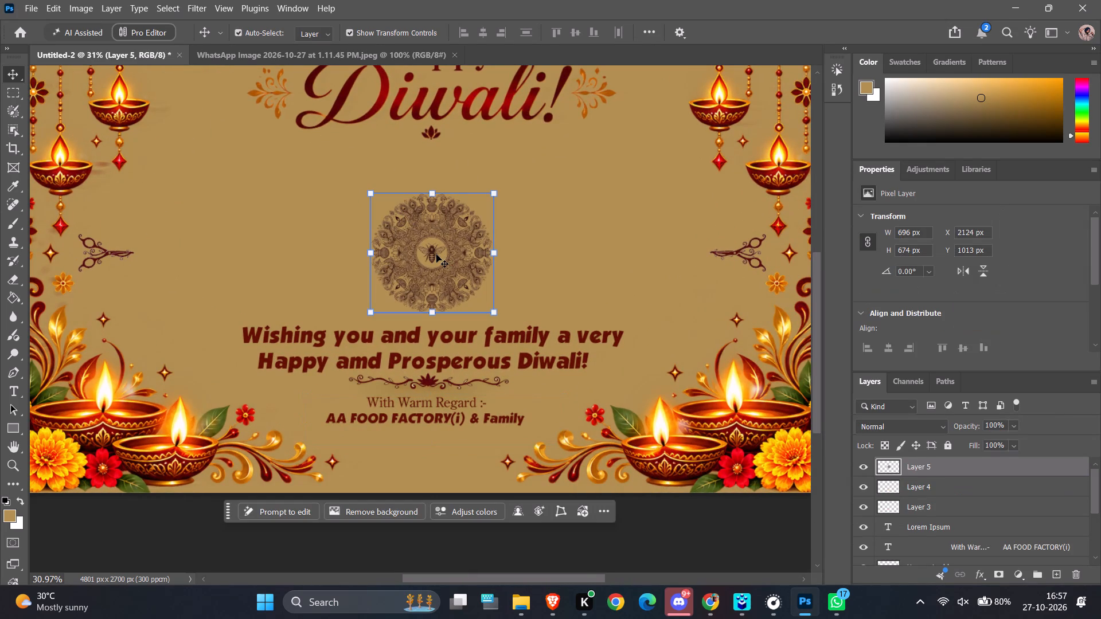
scroll(436, 254, "down", 6, "ctrl+alt")
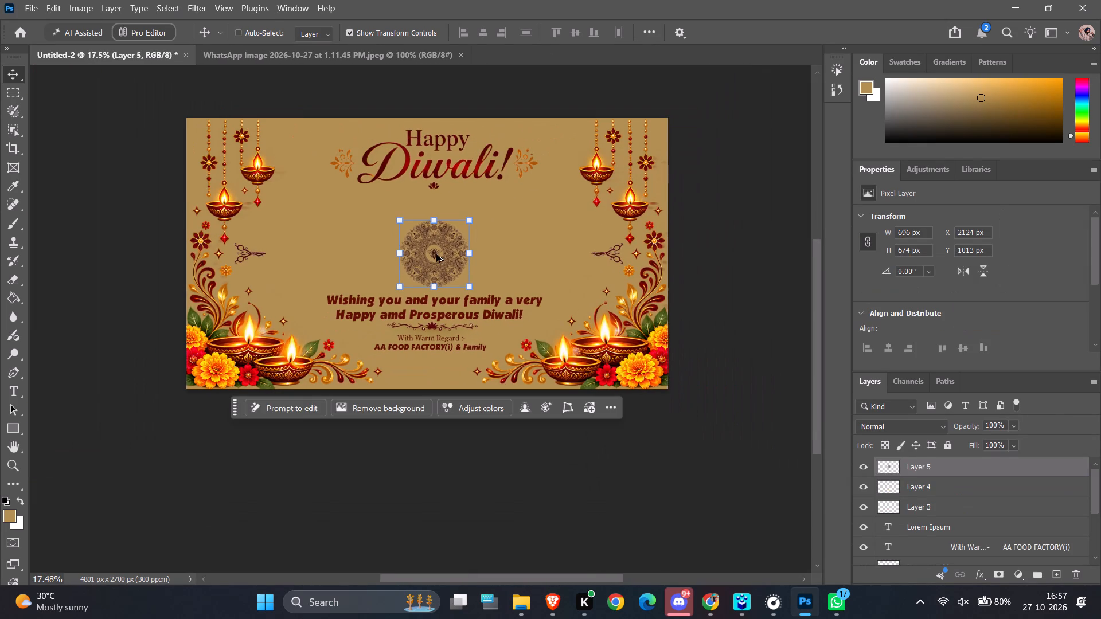
left_click(153, 207)
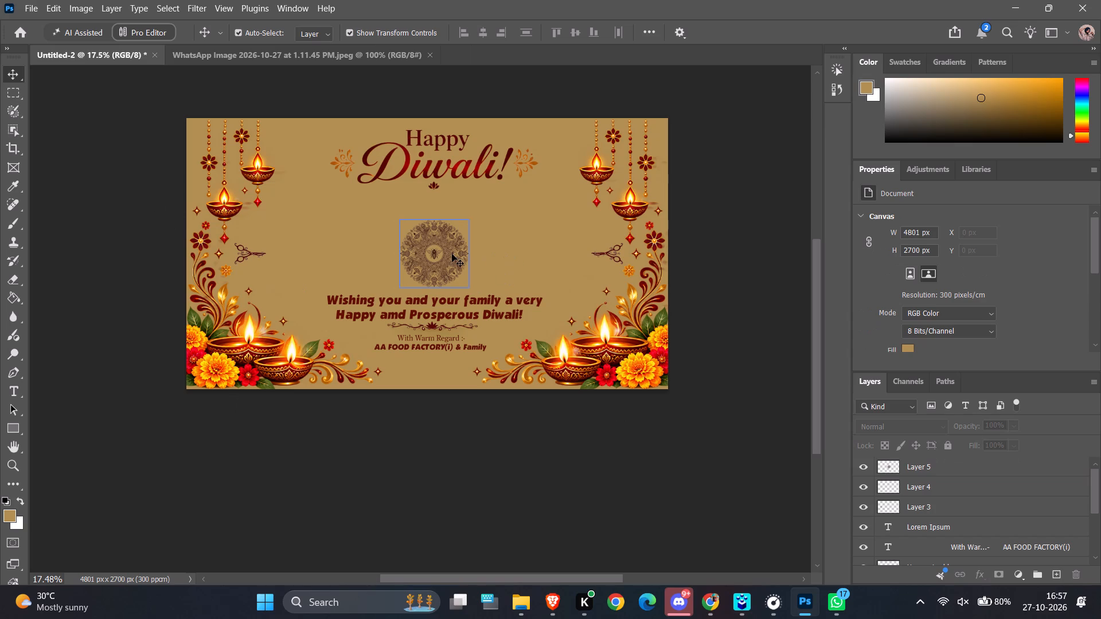
left_click(452, 254)
scroll(1033, 434, "up", 1)
left_click(1016, 428)
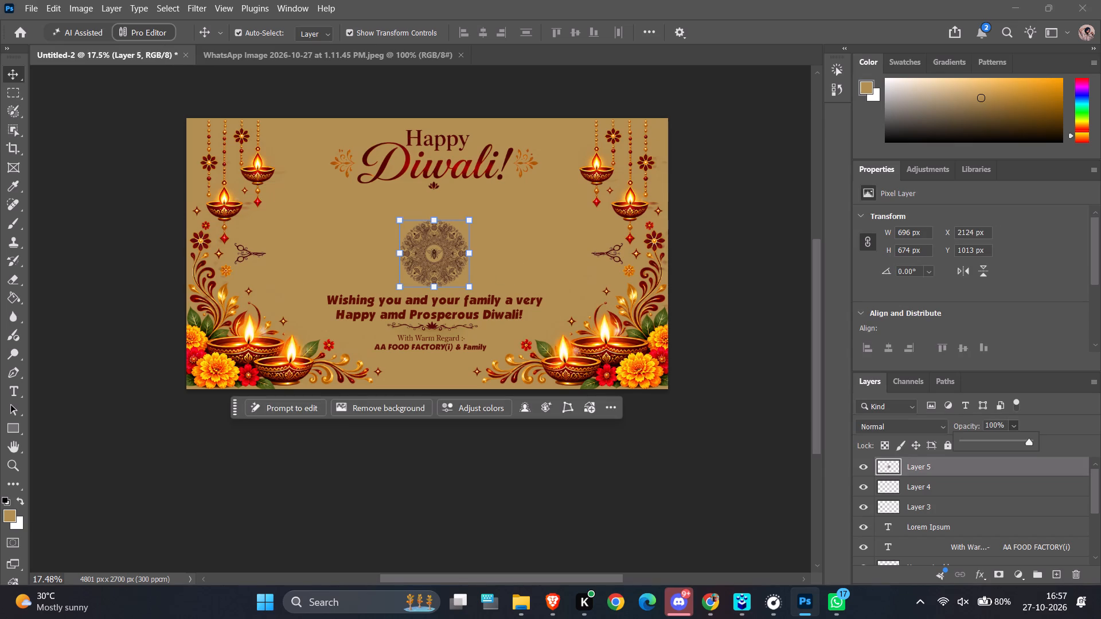
left_click_drag(1030, 441, 984, 450)
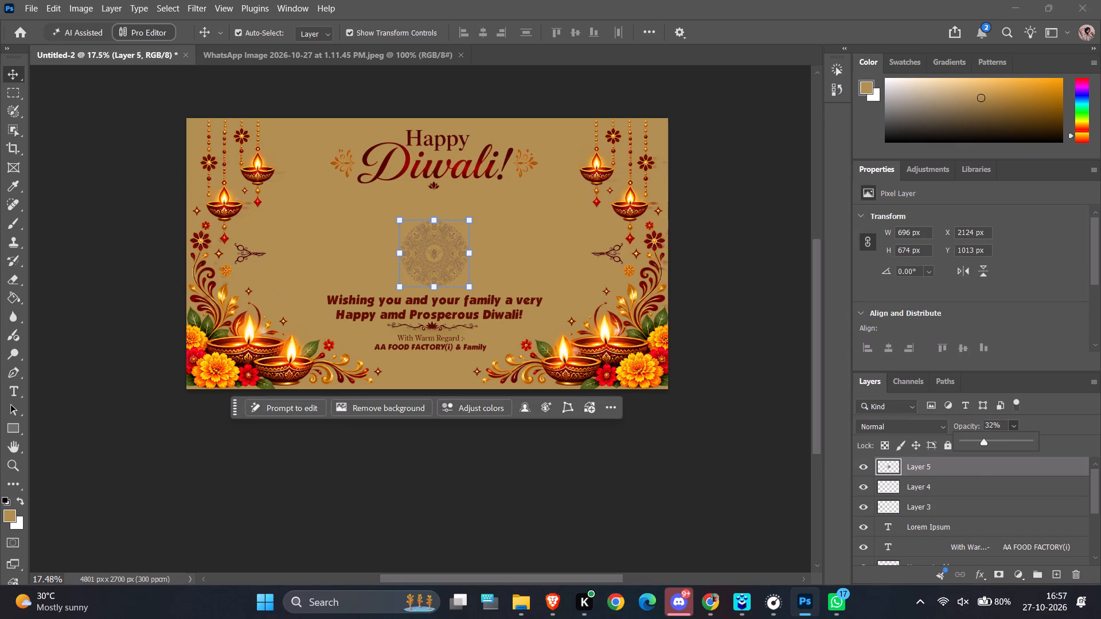
left_click_drag(984, 450, 975, 452)
left_click(657, 452)
Examine the faded bee mandala up close and within the overall card layout.
scroll(657, 452, "down", 7, "ctrl+alt")
scroll(474, 475, "up", 7, "ctrl+alt")
scroll(405, 373, "up", 4)
scroll(405, 373, "down", 5)
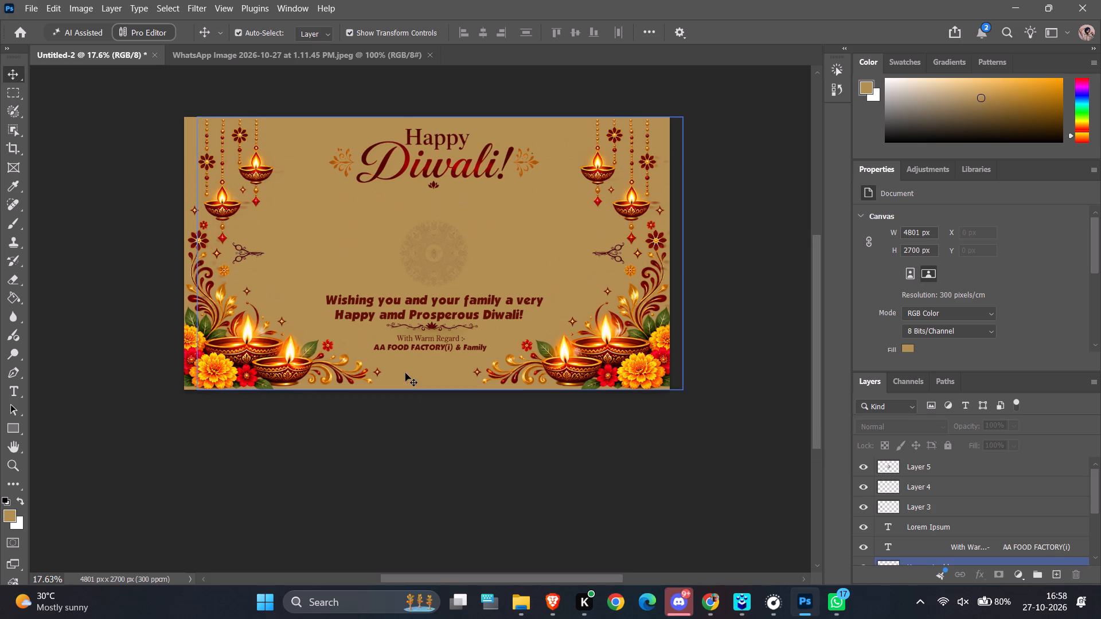
scroll(430, 253, "up", 2)
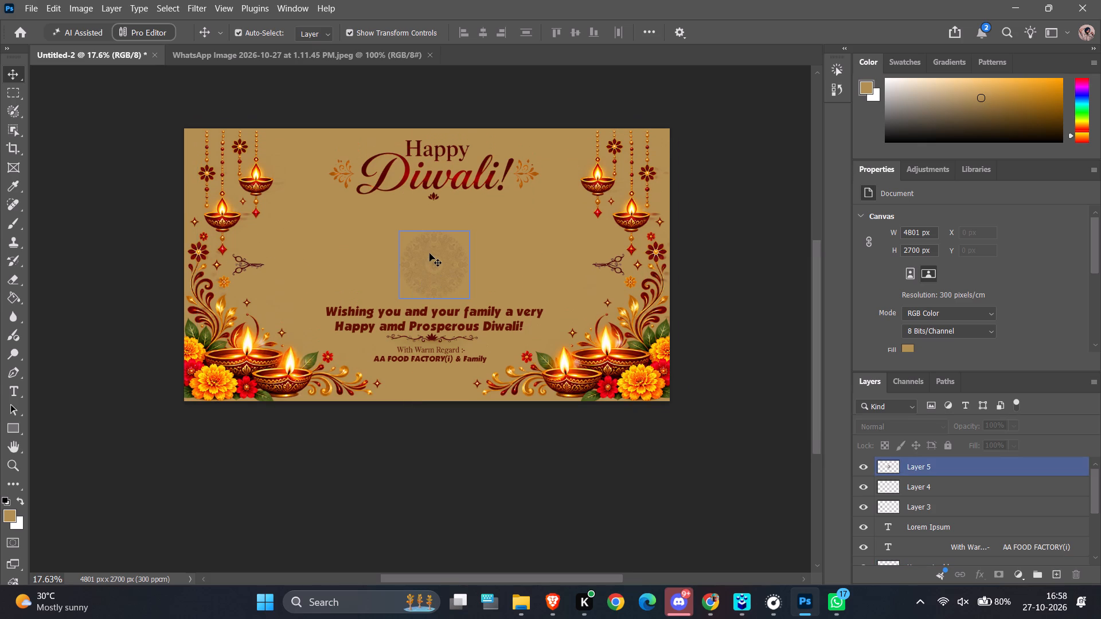
scroll(430, 253, "up", 3)
scroll(430, 253, "up", 10, "ctrl+alt")
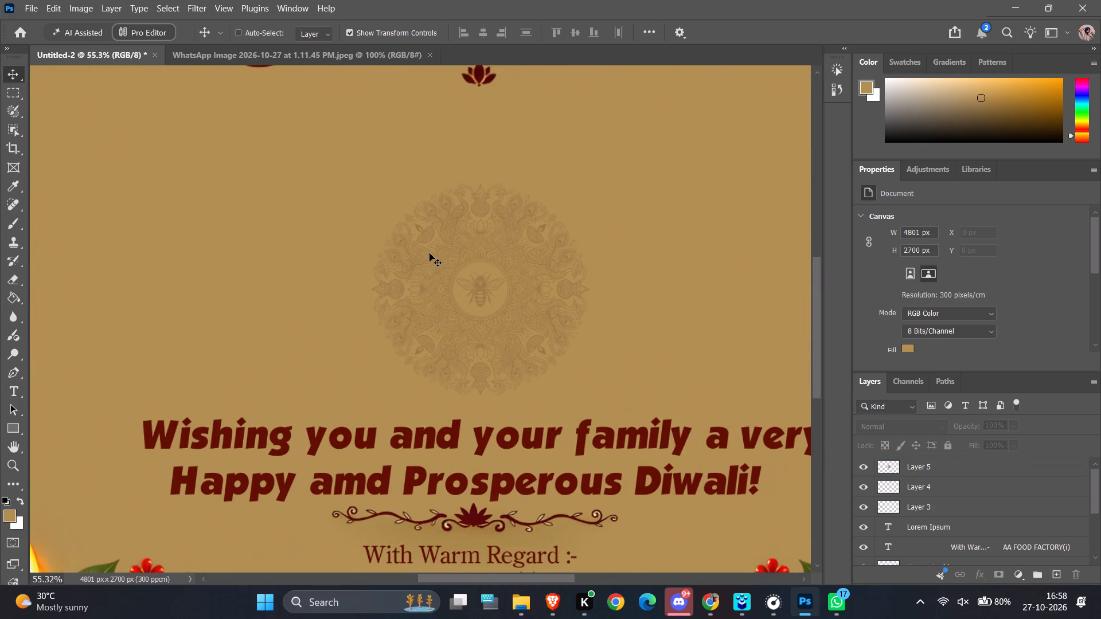
scroll(430, 253, "down", 6, "ctrl+alt")
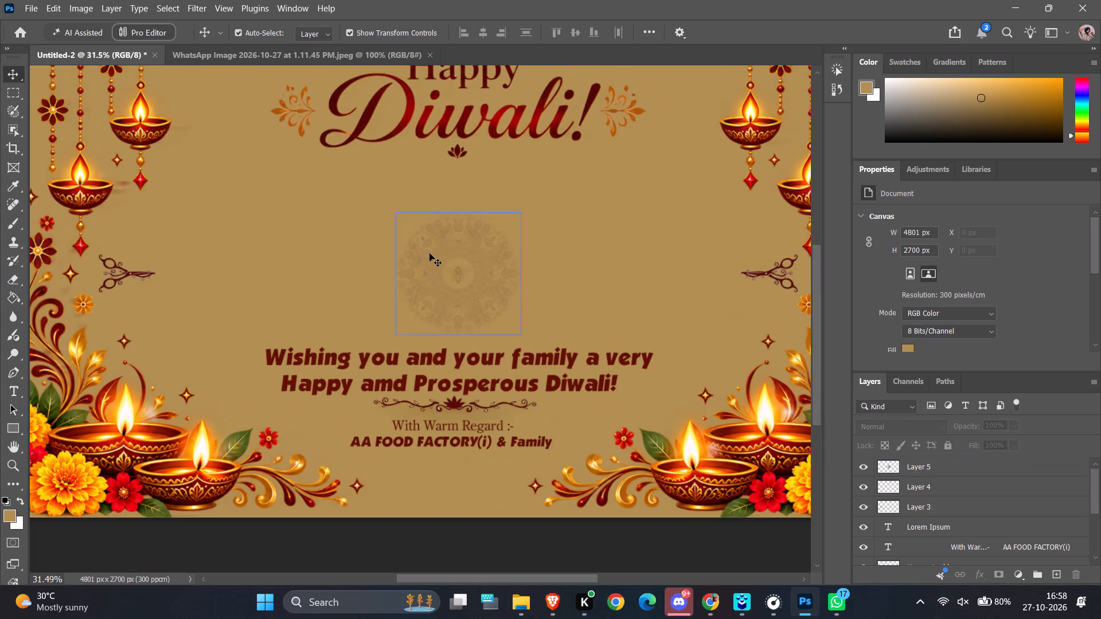
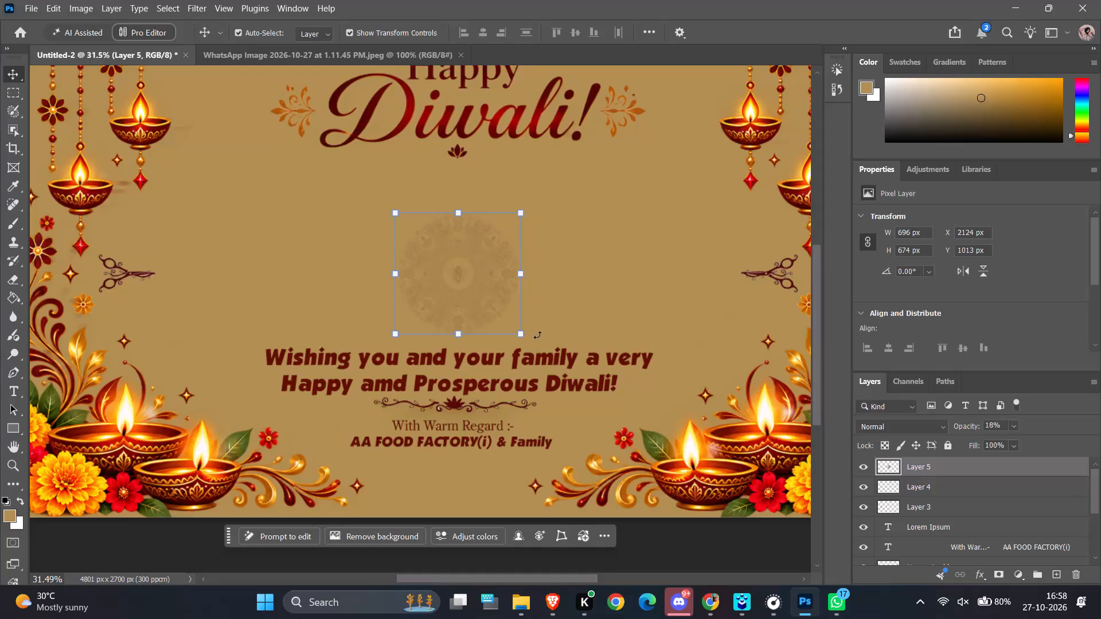
Deselect the bee mandala layer and open the AA FOOD FACTORY(i) logo image "WhatsApp Image 2026-10-27 at 12.43.33 PM" from the Desktop.
scroll(464, 277, "down", 7, "ctrl+alt")
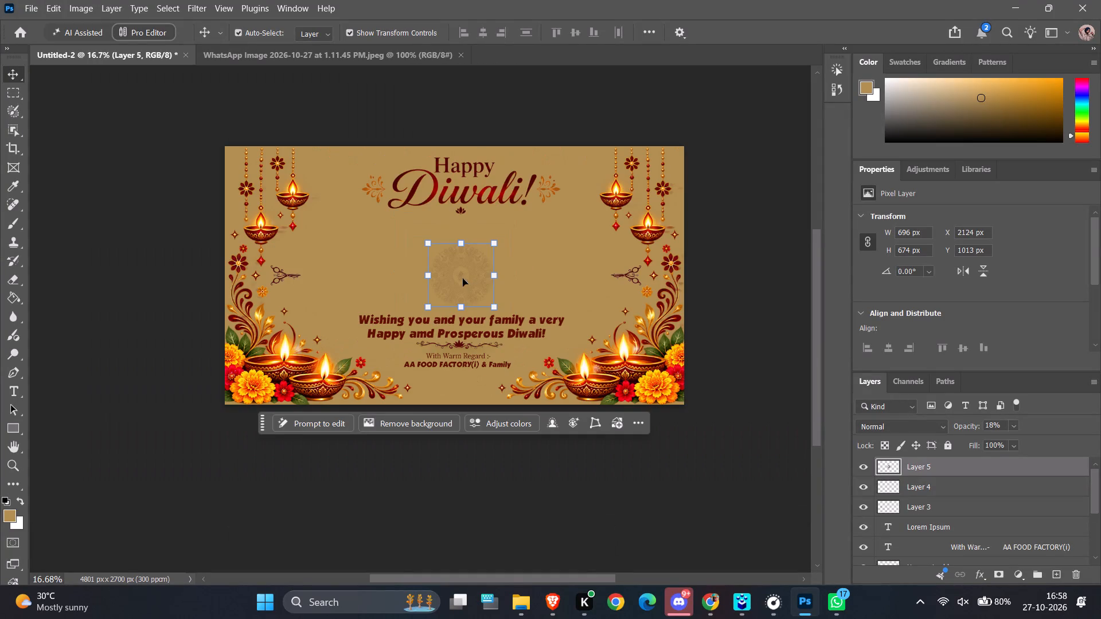
left_click(271, 469)
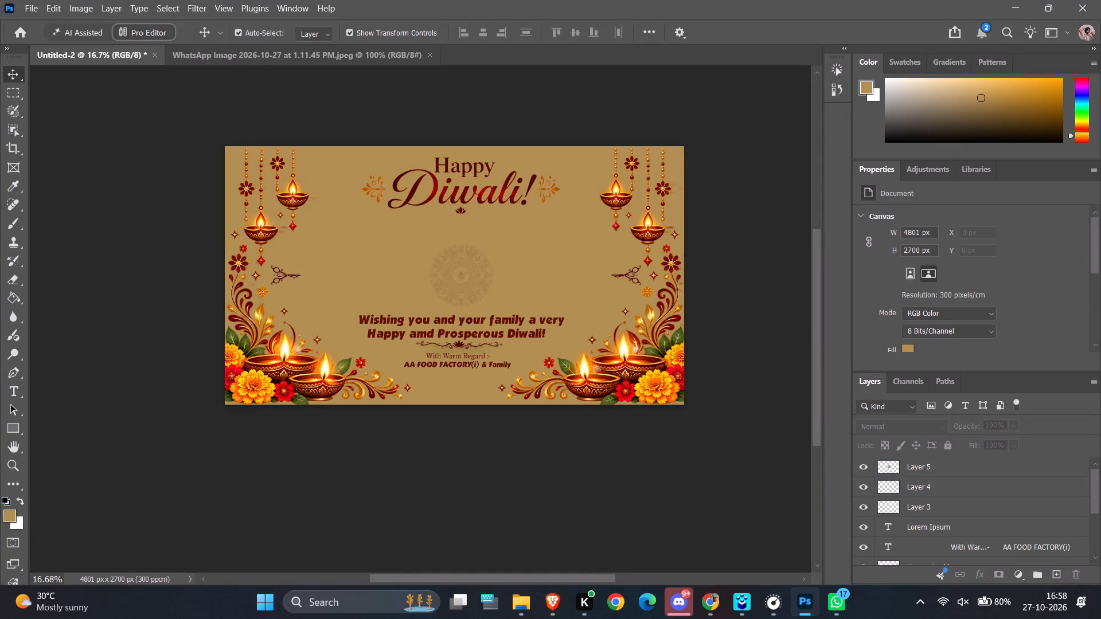
left_click(21, 5)
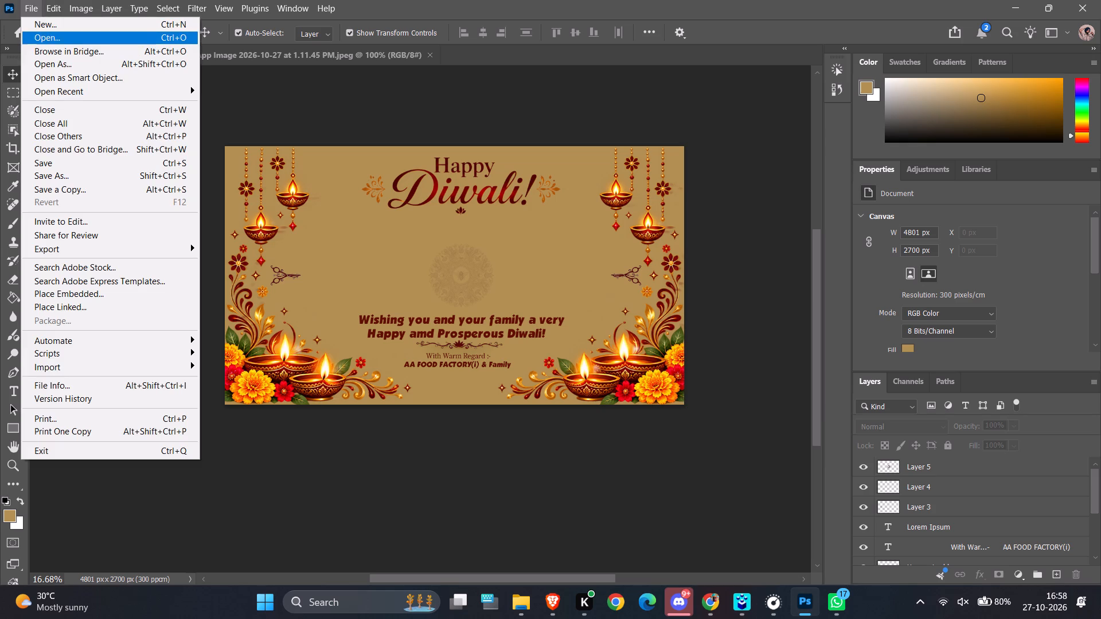
left_click(60, 41)
scroll(263, 185, "down", 11)
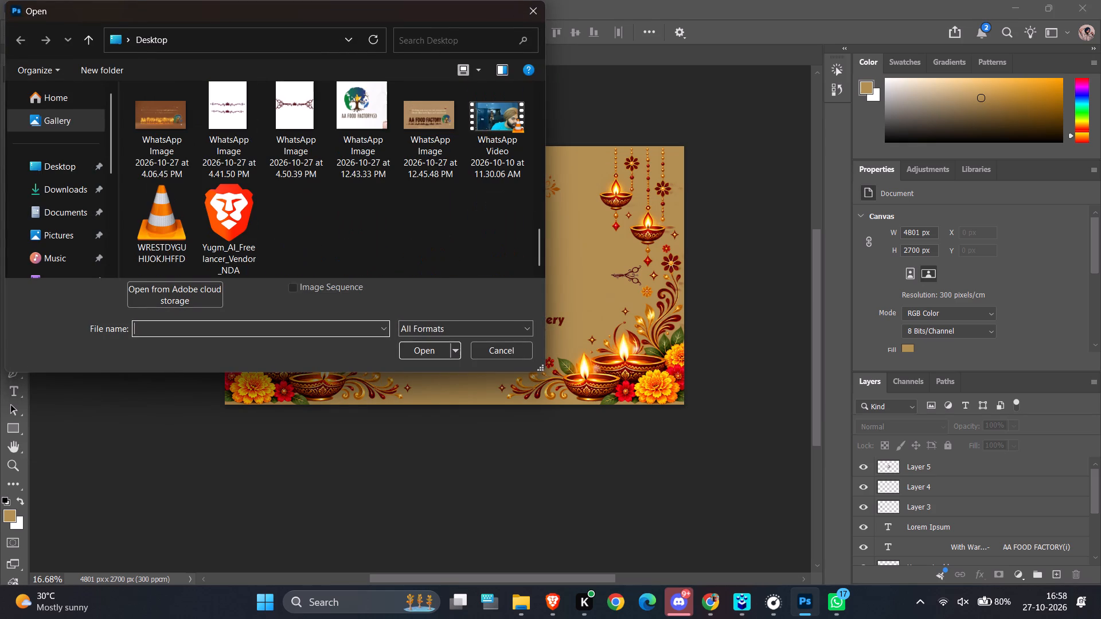
left_click(378, 116)
left_click(420, 355)
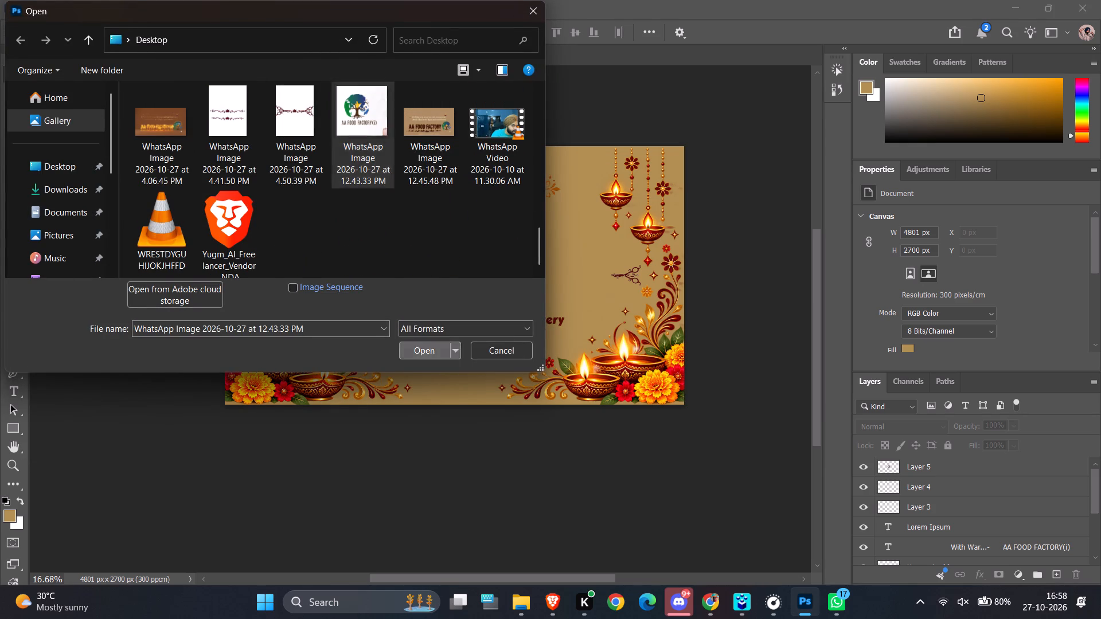
Crop the logo image to 903 × 952 px, trimming all four sides to remove the black top strip and the corner photo fragment.
left_click(5, 147)
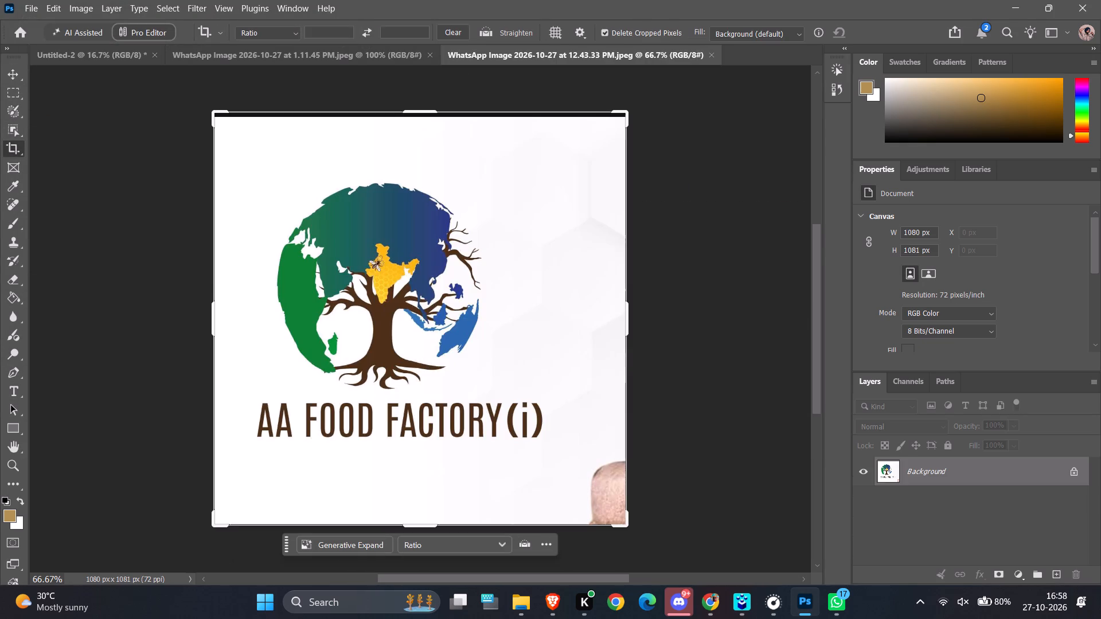
left_click_drag(628, 322, 627, 322)
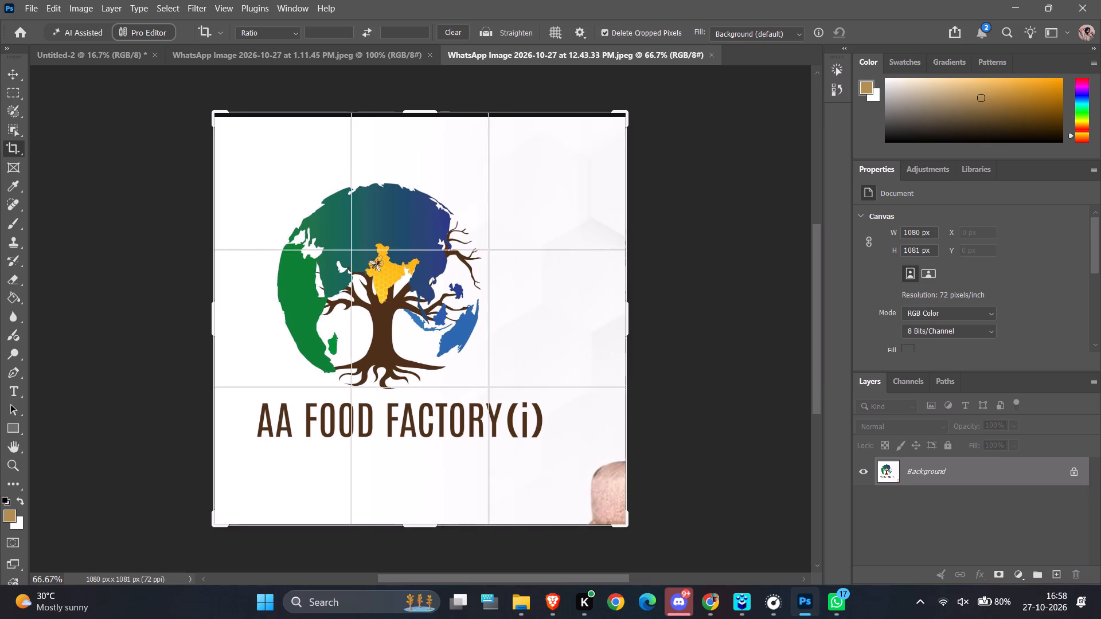
left_click_drag(627, 322, 595, 341)
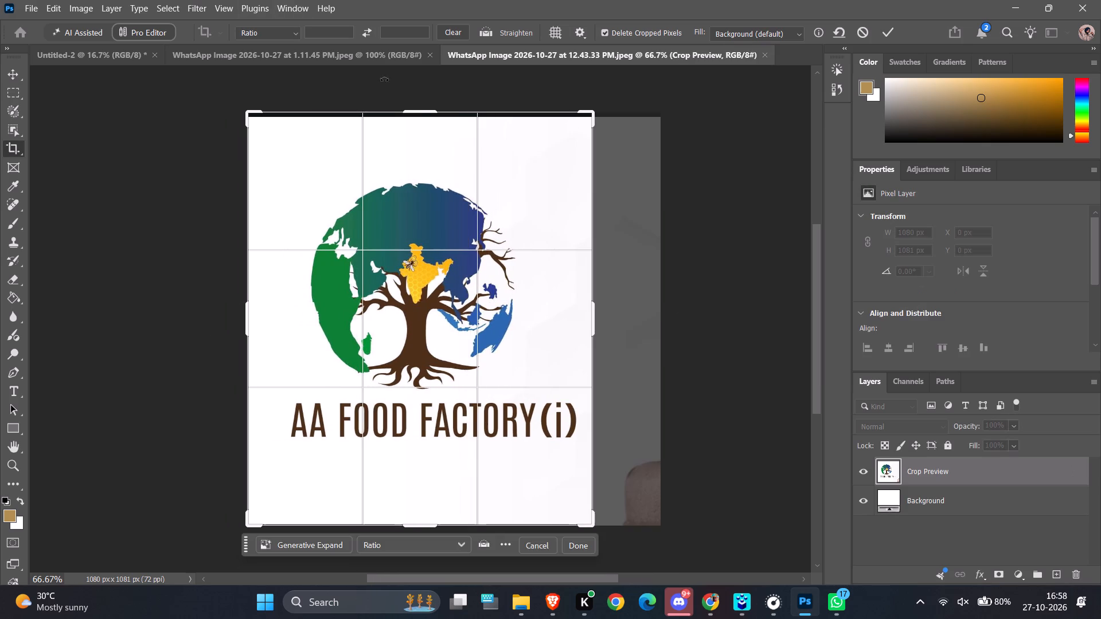
left_click_drag(420, 115, 420, 139)
key("Return")
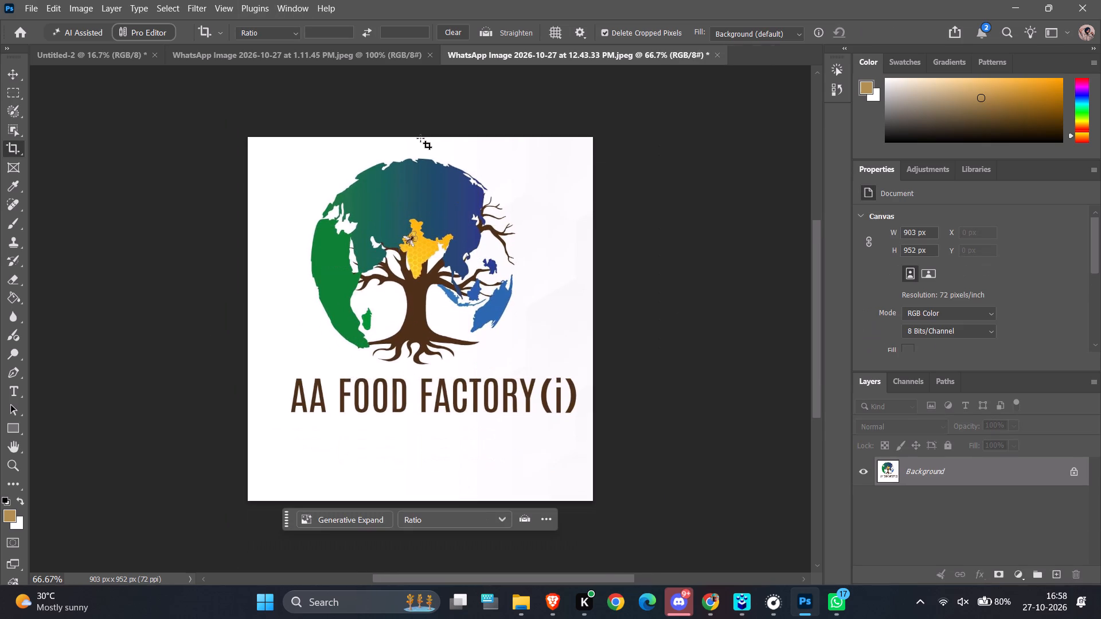
Select the subject of the cropped image, the tree-globe logo with its AA FOOD FACTORY(i) lettering.
left_click(161, 3)
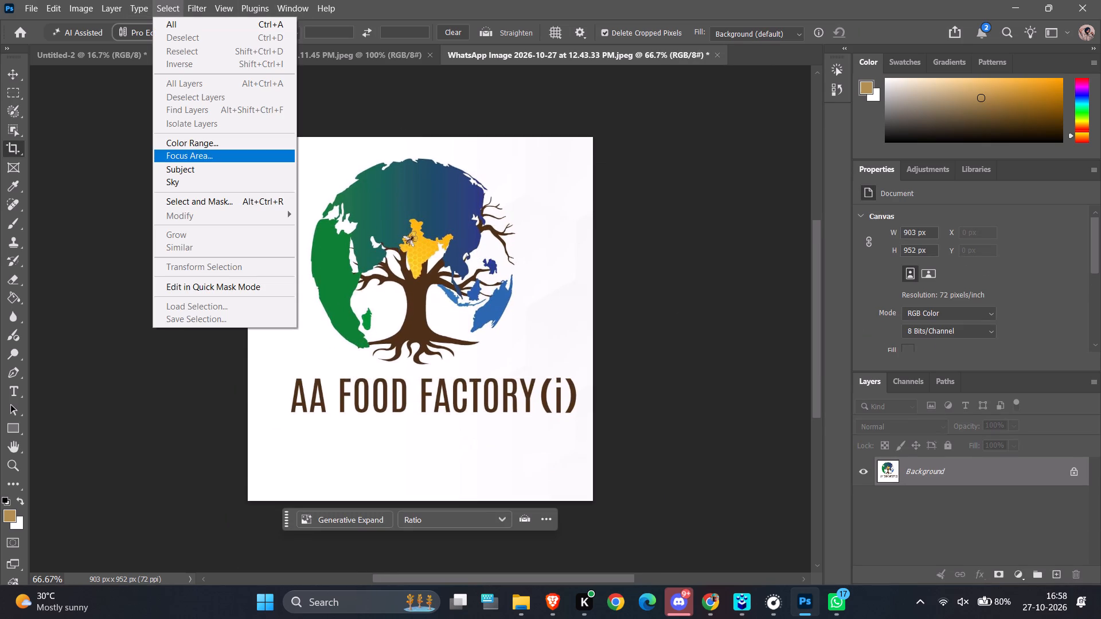
left_click(227, 163)
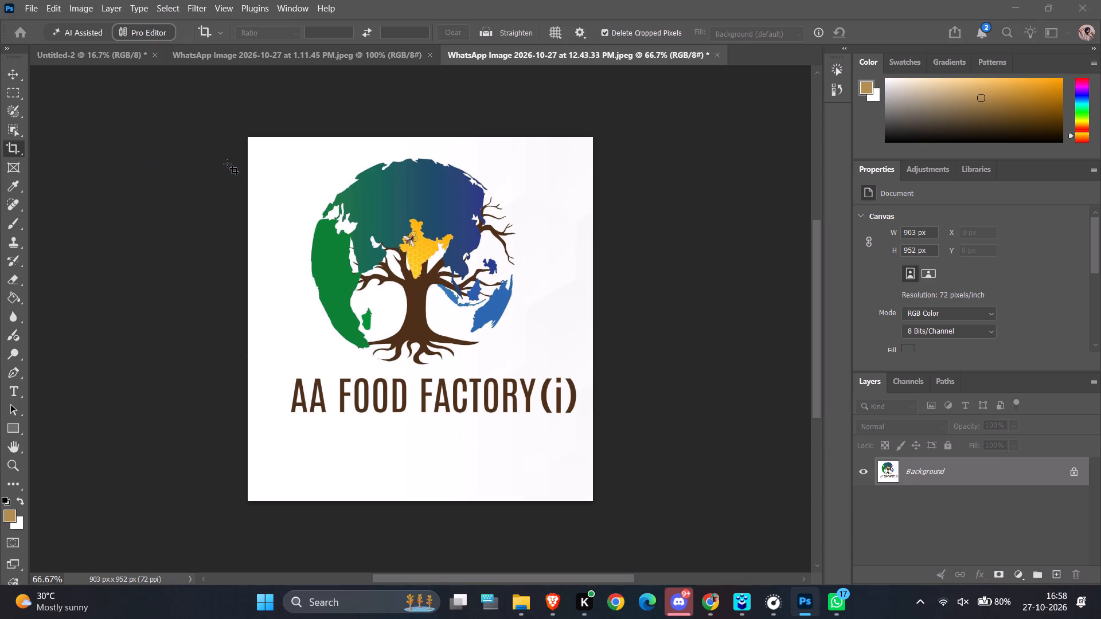
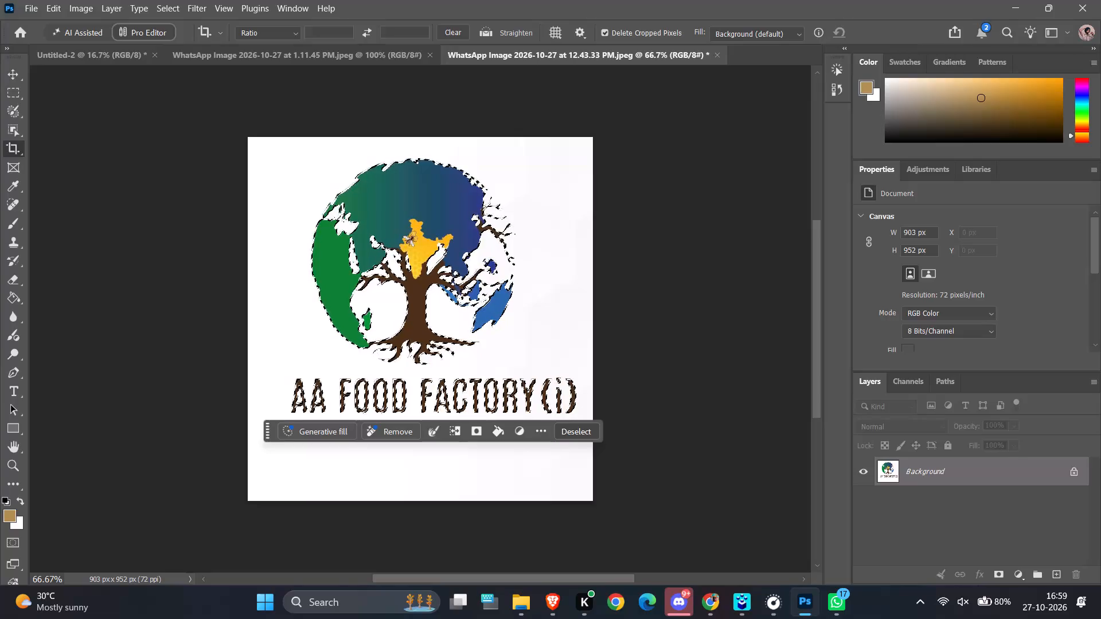
Move the selected AA FOOD FACTORY(i) tree-globe logo from its image into the Untitled-2 Diwali card.
left_click(7, 79)
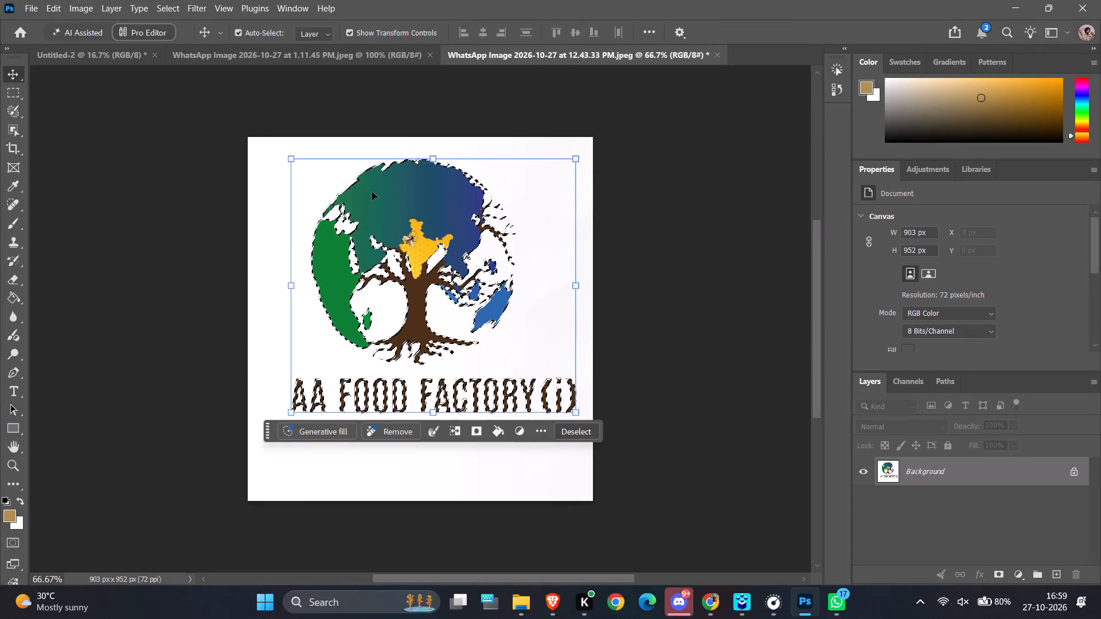
left_click_drag(377, 199, 130, 57)
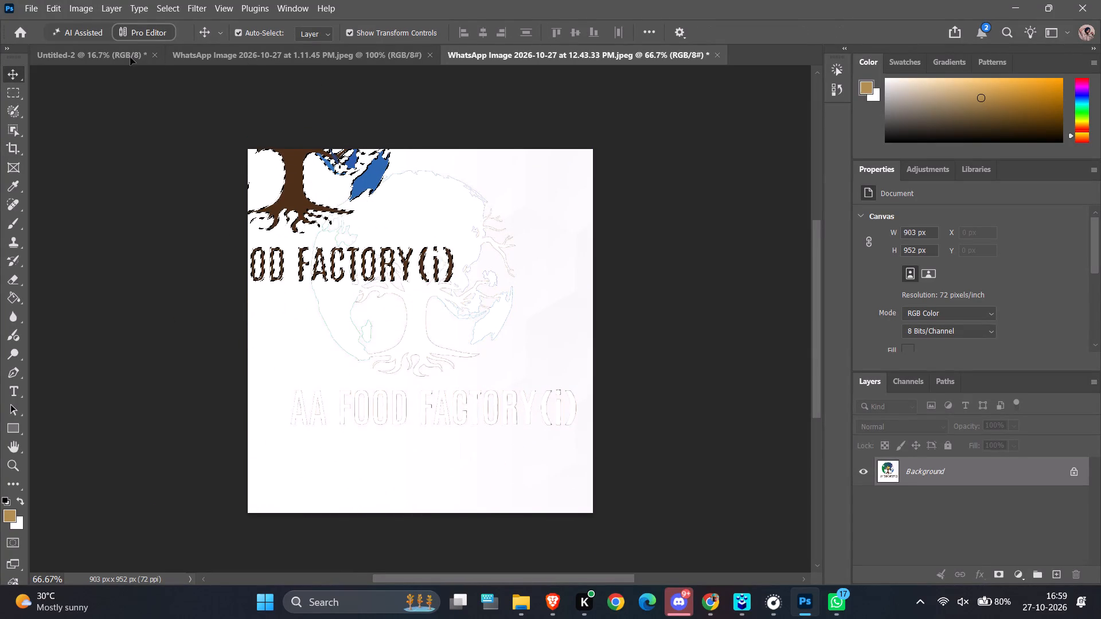
left_click_drag(130, 57, 407, 232)
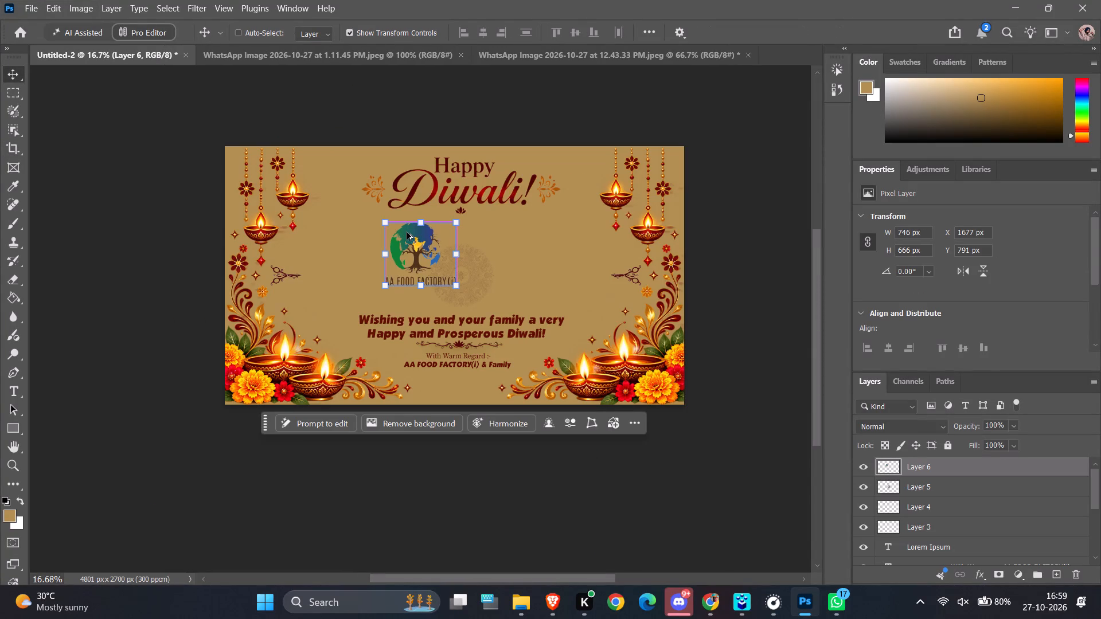
Shrink the logo to 338 × 302 px and place it between the card's left hanging lamps and the Happy Diwali title.
scroll(407, 232, "up", 7, "ctrl+alt")
scroll(407, 232, "up", 11, "ctrl")
left_click_drag(513, 315, 358, 169)
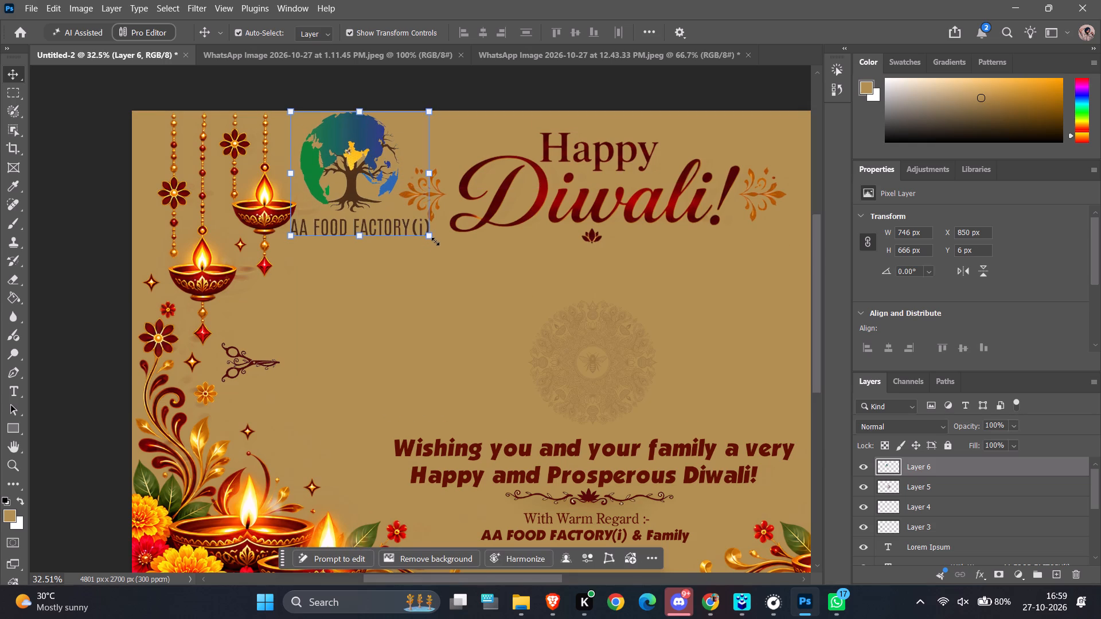
left_click_drag(430, 238, 354, 170)
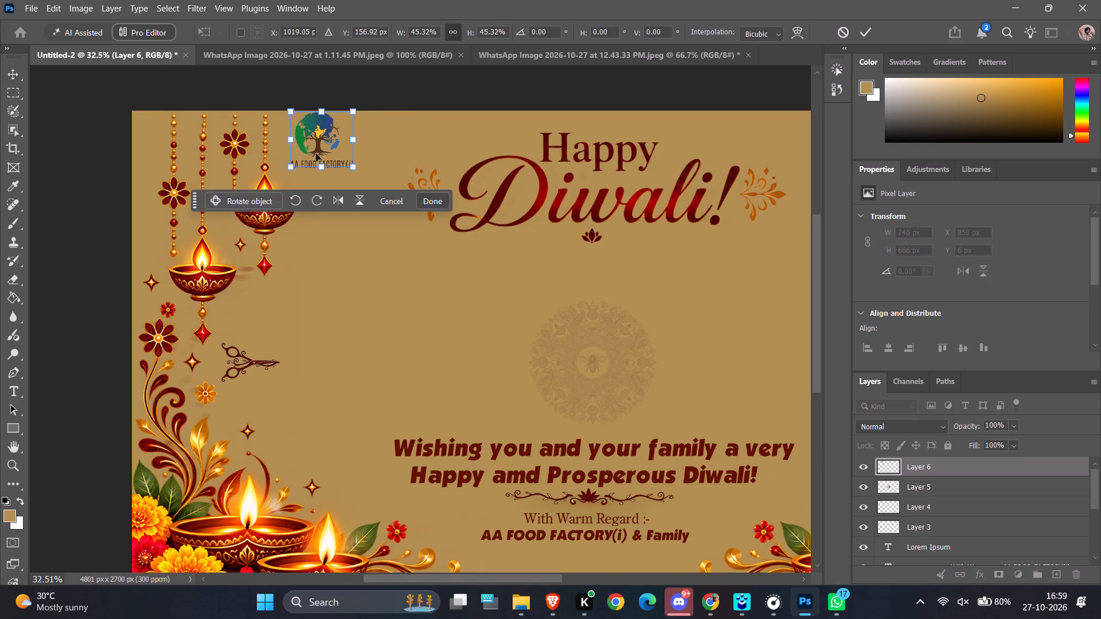
left_click_drag(314, 143, 337, 159)
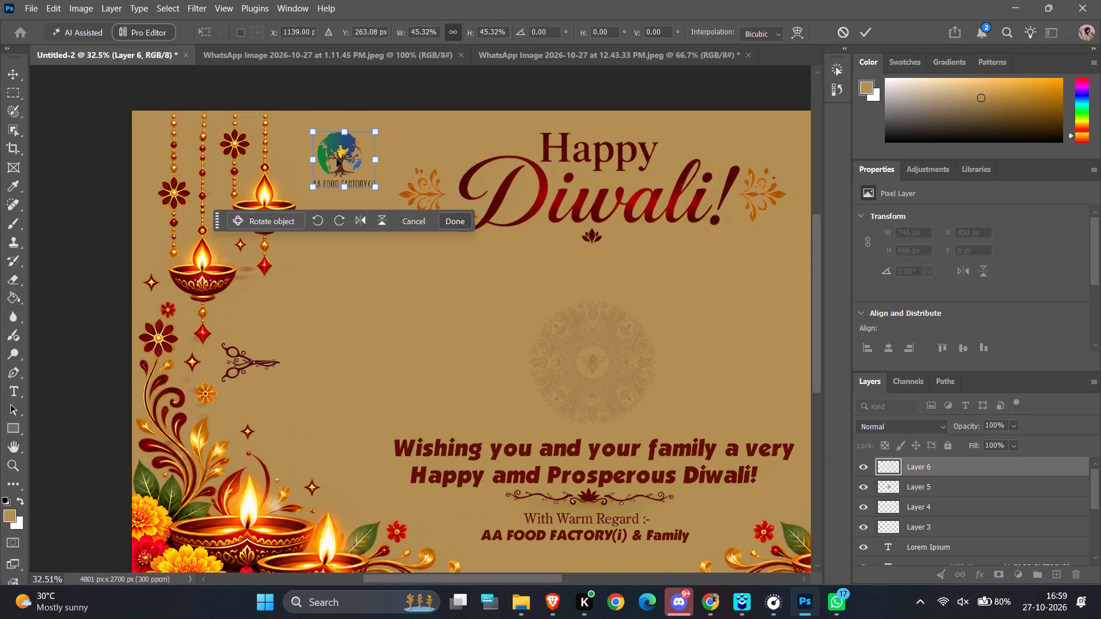
left_click(426, 327)
left_click(462, 223)
scroll(495, 338, "down", 2, "ctrl+alt")
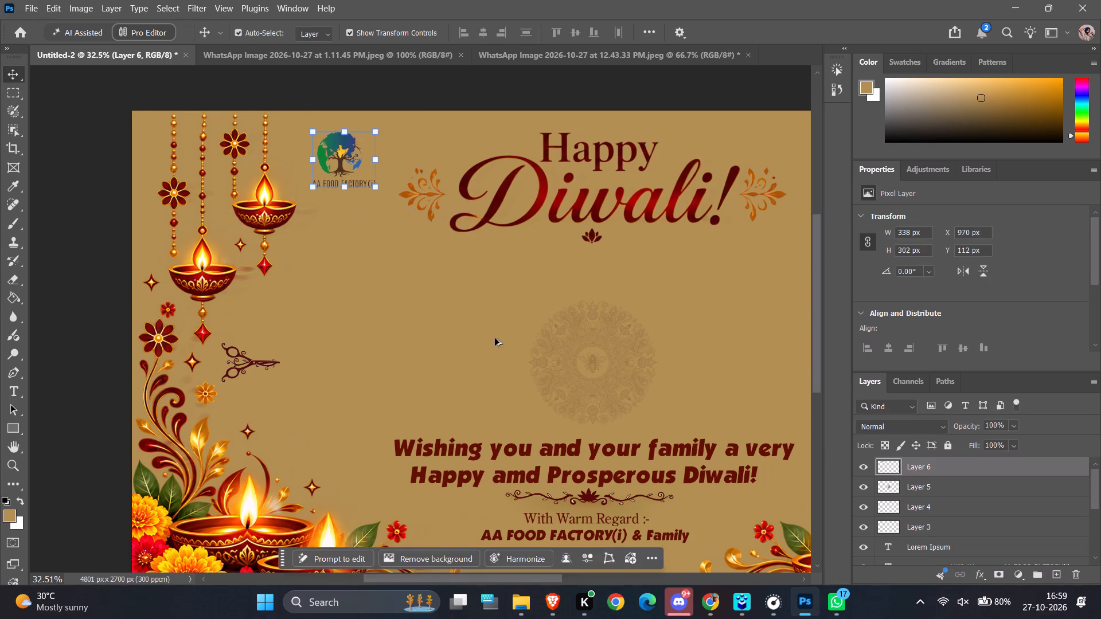
scroll(495, 338, "down", 4, "ctrl+alt")
scroll(495, 338, "down", 7, "ctrl")
left_click(507, 155)
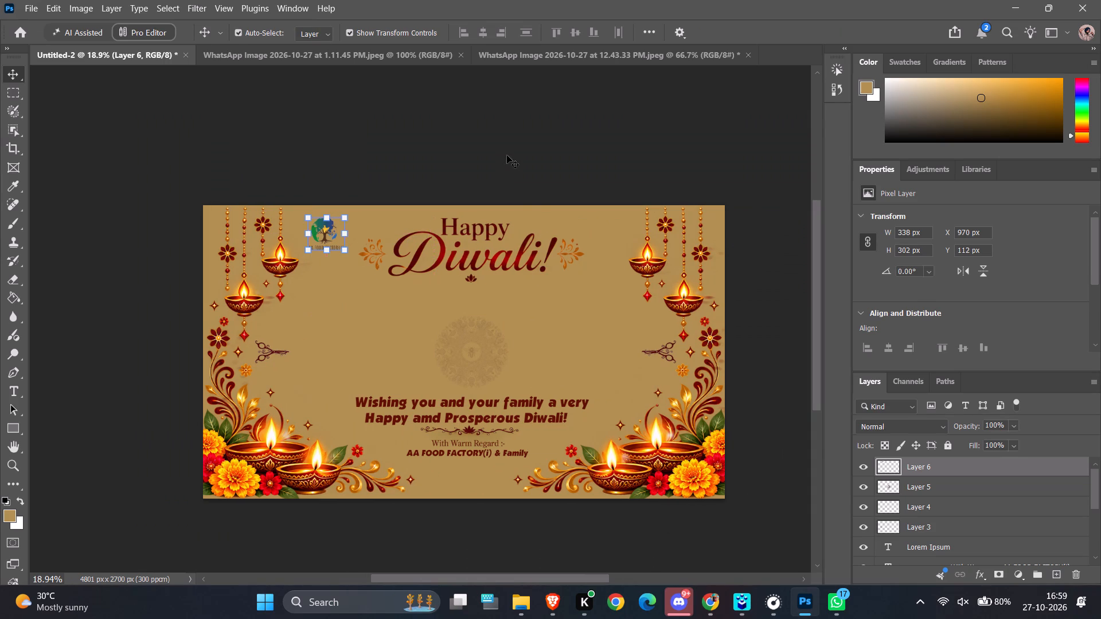
scroll(373, 258, "up", 2, "ctrl+alt")
scroll(373, 258, "up", 2)
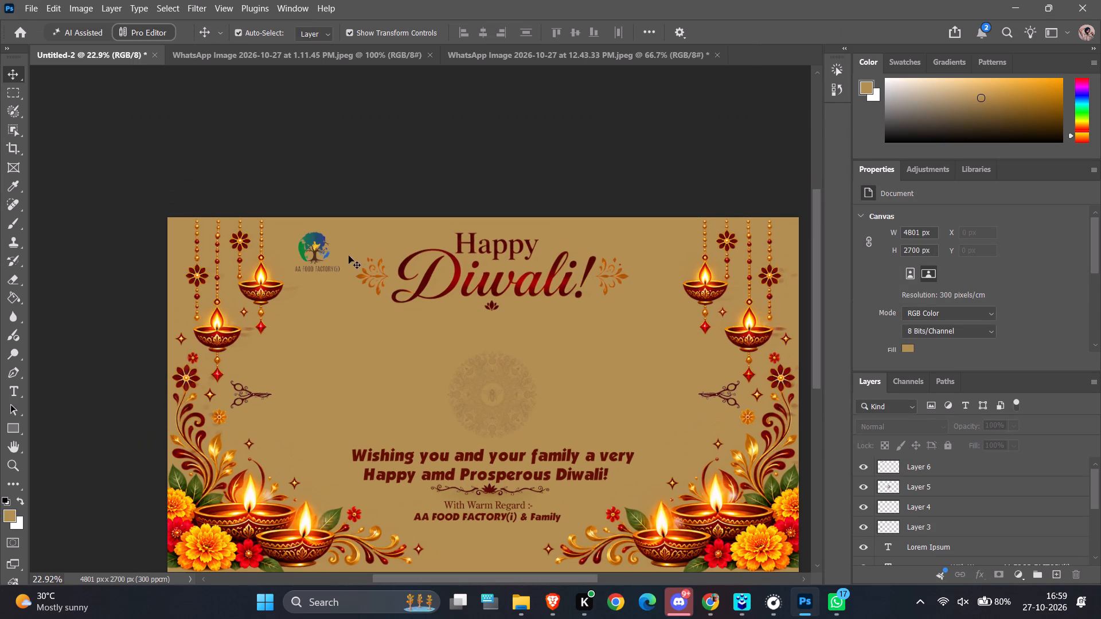
left_click(321, 253)
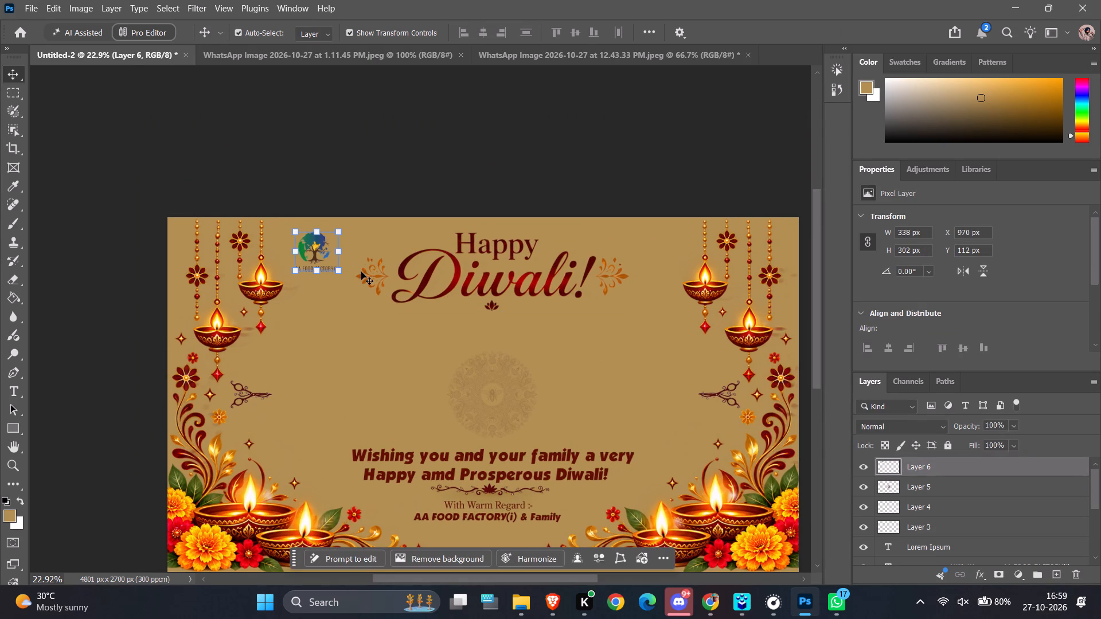
left_click(175, 154)
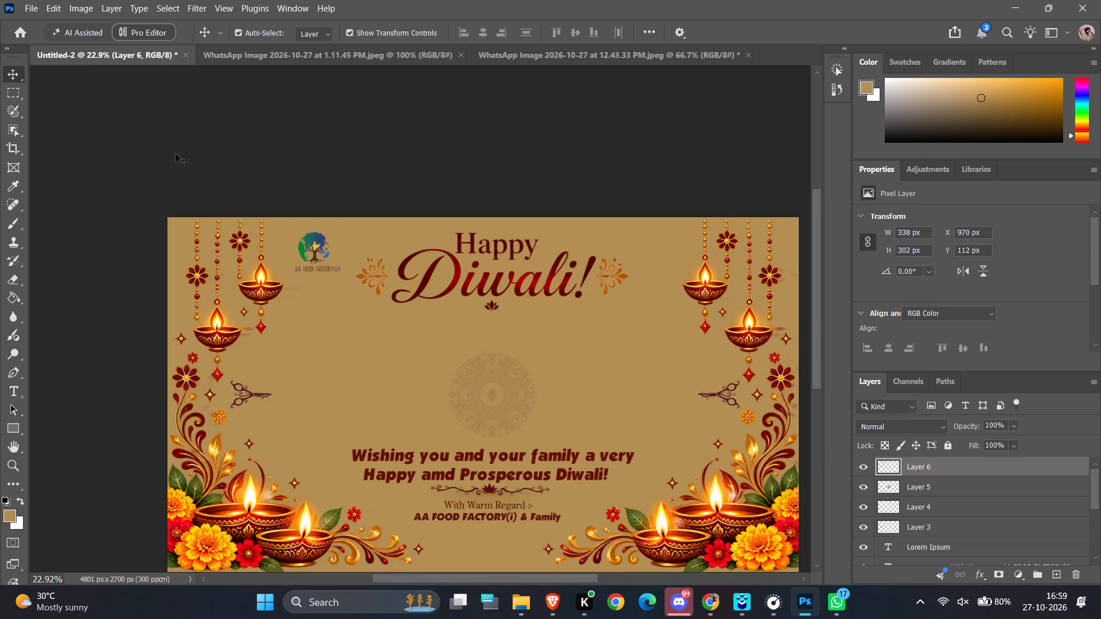
Erase the orange floral ornament left of the Happy Diwali title on Layer 1.
scroll(400, 324, "up", 6, "ctrl+alt")
scroll(934, 508, "down", 15)
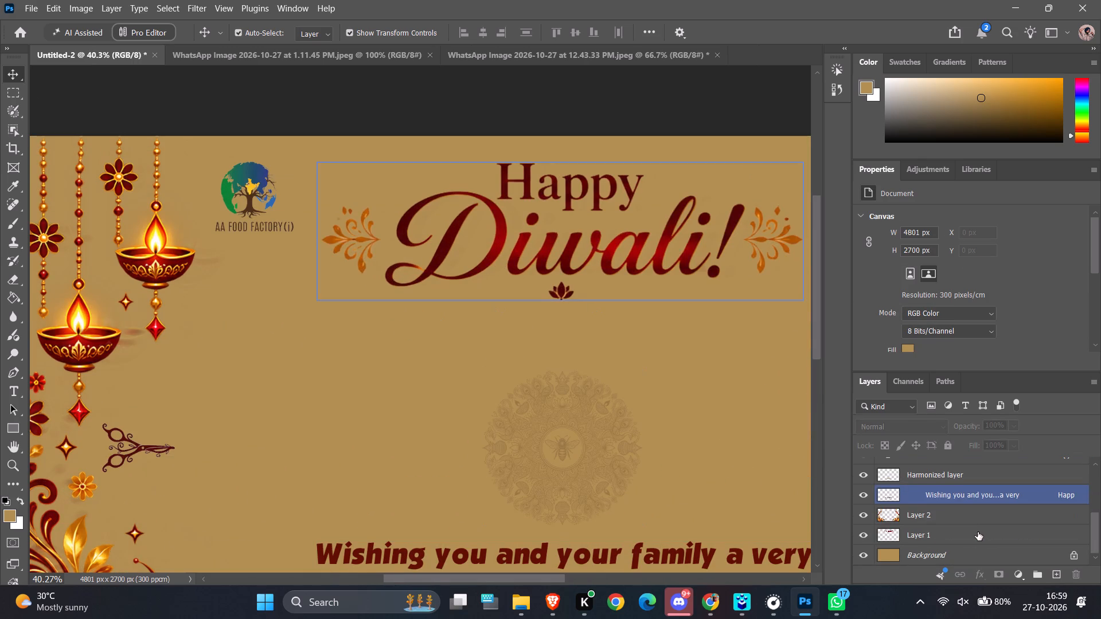
left_click(978, 532)
left_click(361, 232)
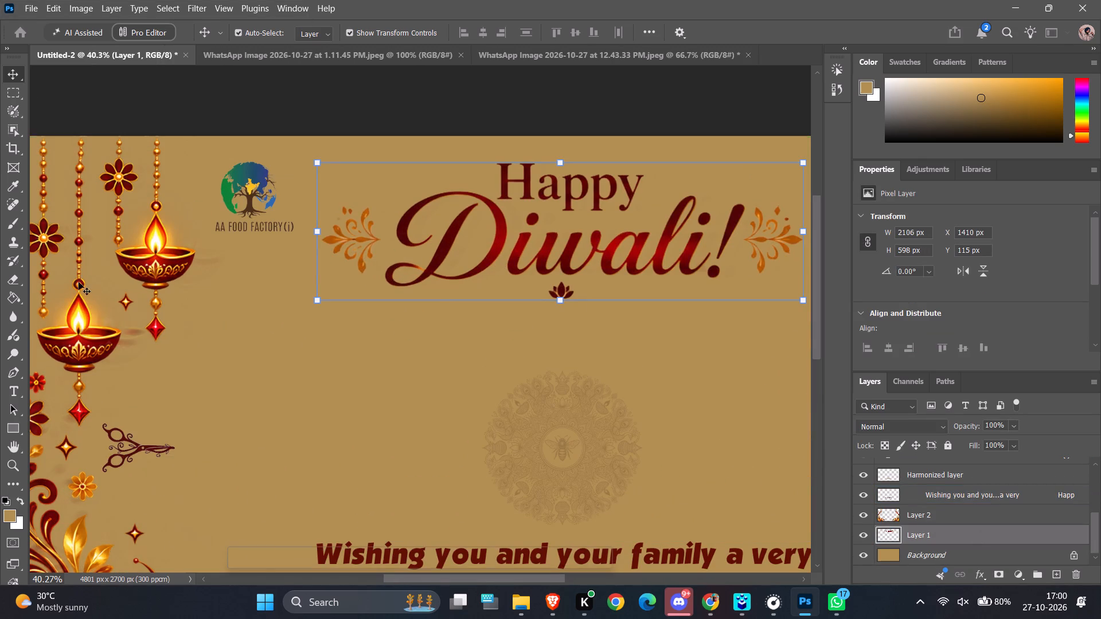
left_click(20, 272)
scroll(268, 267, "up", 5, "ctrl+alt")
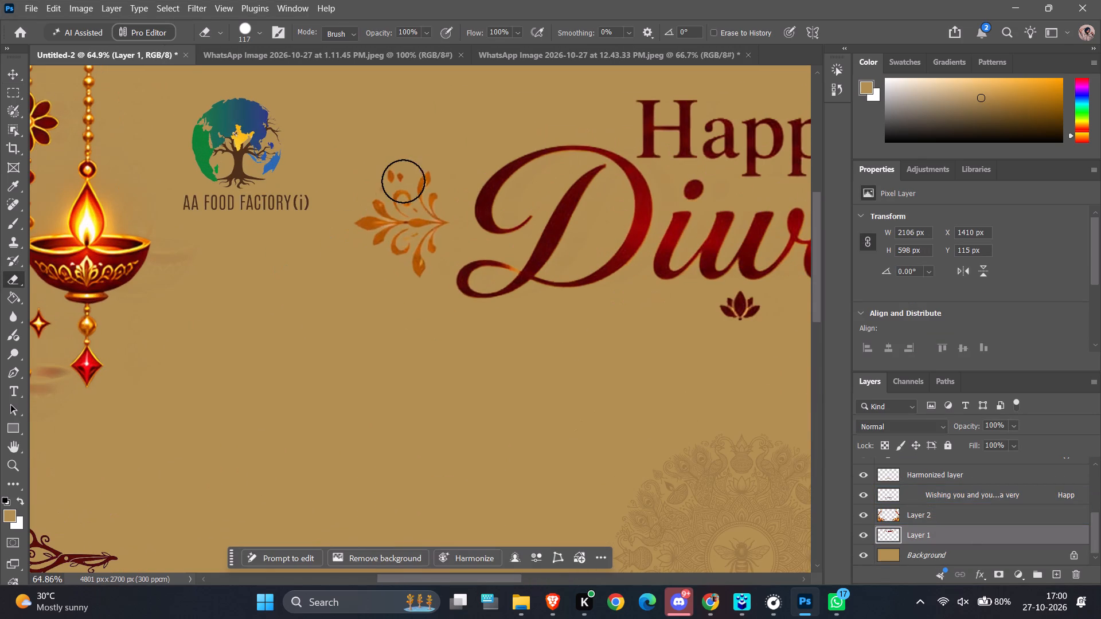
left_click_drag(402, 172, 416, 234)
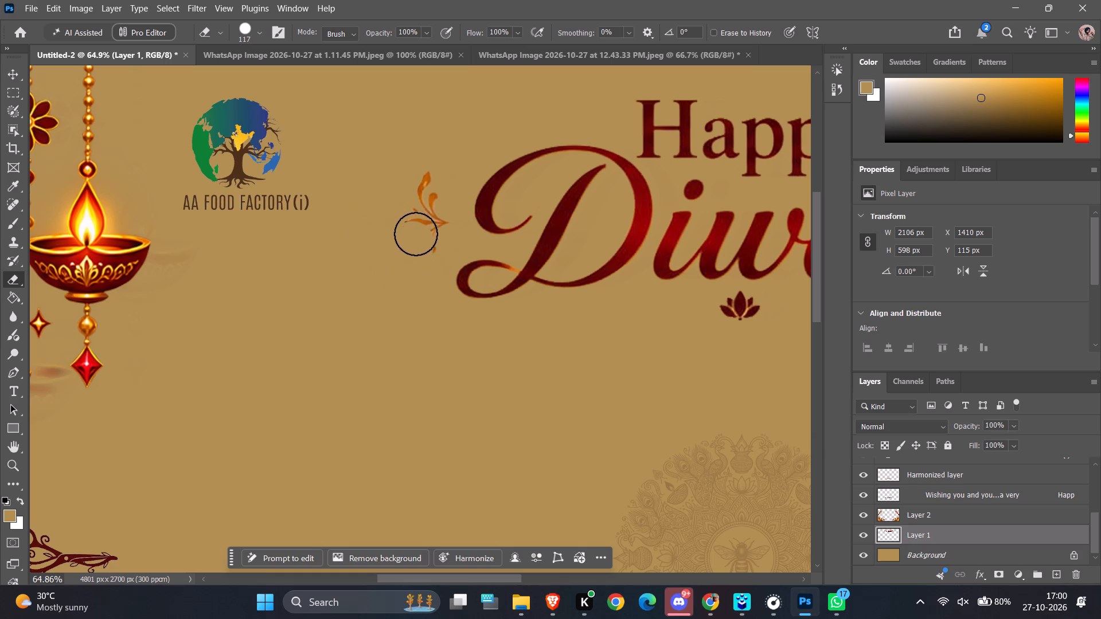
left_click_drag(416, 234, 438, 225)
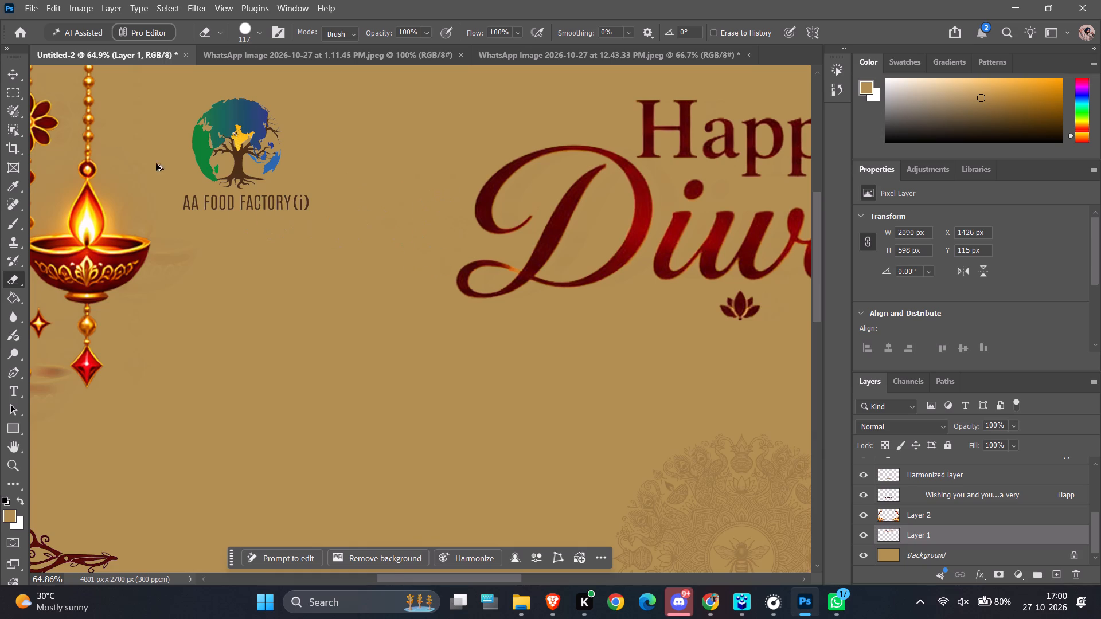
scroll(116, 147, "down", 4, "ctrl+alt")
left_click(10, 73)
left_click_drag(194, 153, 213, 165)
Erase the orange floral ornament right of the Happy Diwali title on Layer 1.
scroll(445, 228, "down", 3, "ctrl+alt")
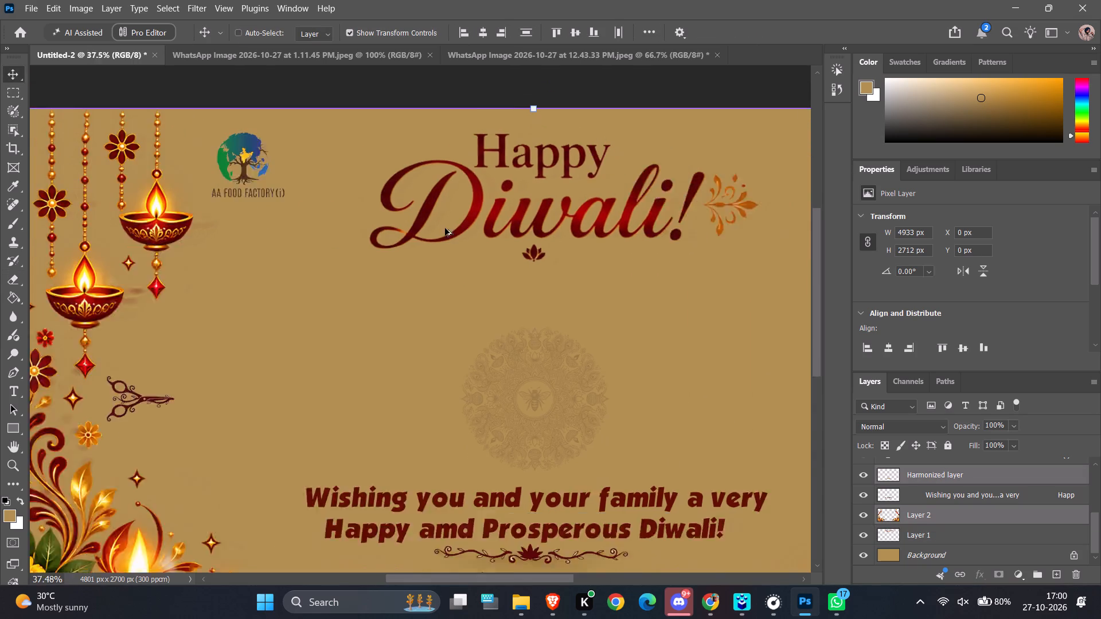
scroll(445, 228, "down", 2, "ctrl+alt")
scroll(445, 229, "down", 6, "ctrl")
scroll(560, 220, "up", 6, "ctrl+alt")
scroll(1088, 563, "down", 1)
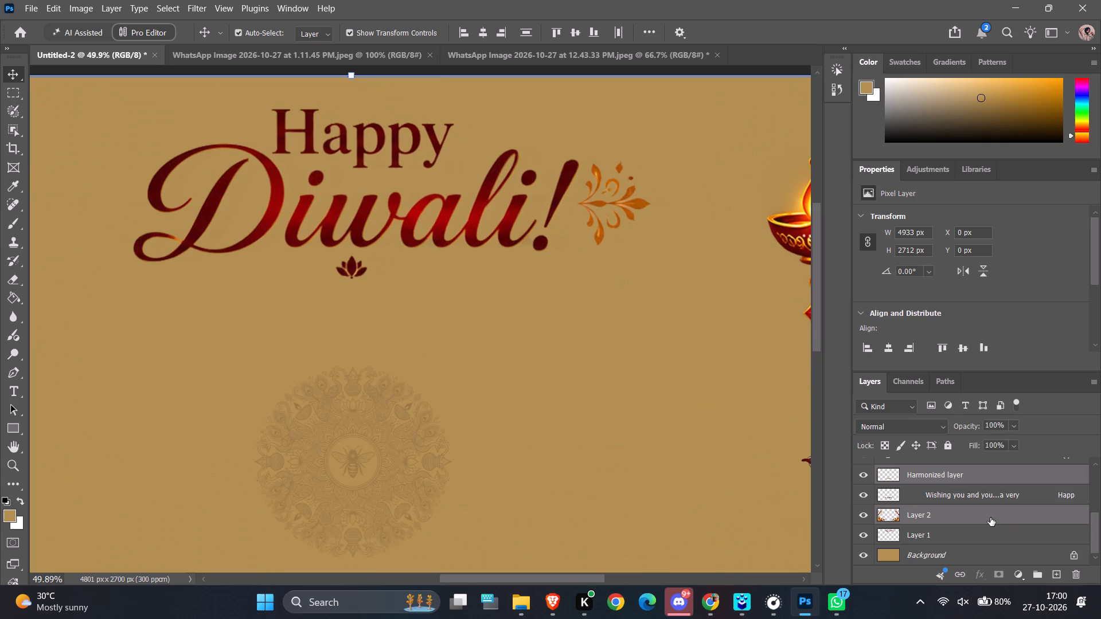
scroll(990, 518, "down", 1)
left_click(959, 536)
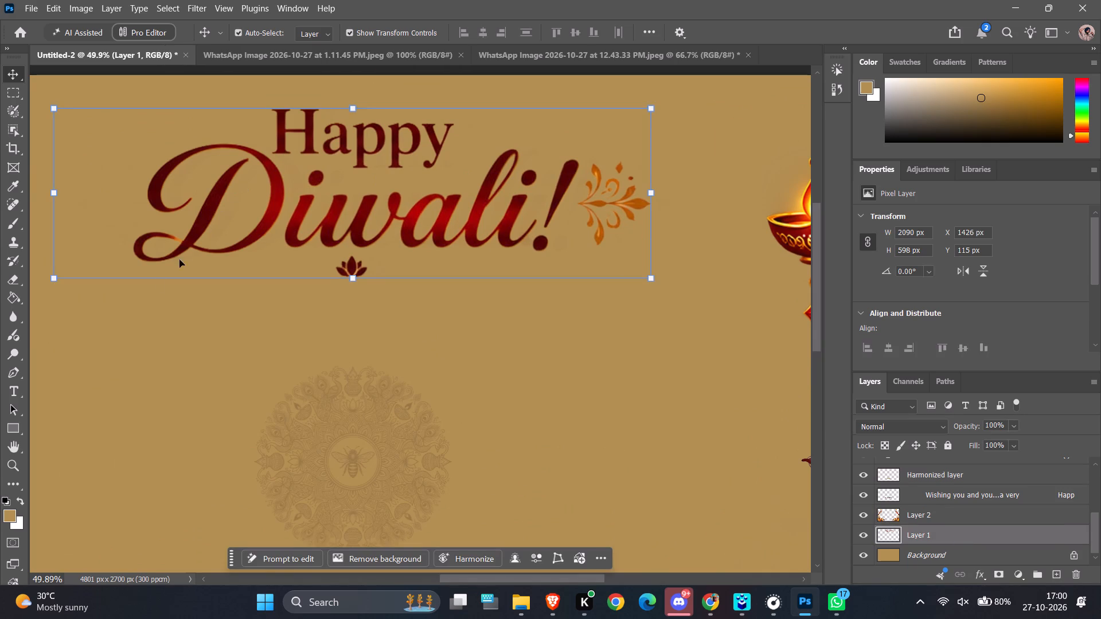
left_click(18, 279)
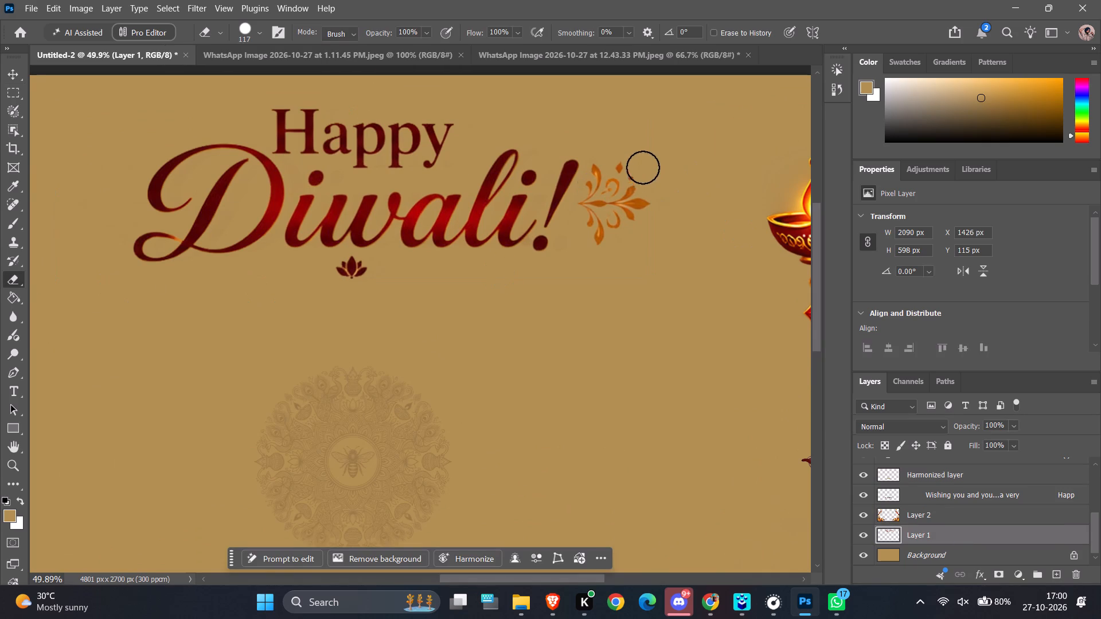
left_click_drag(635, 152, 607, 195)
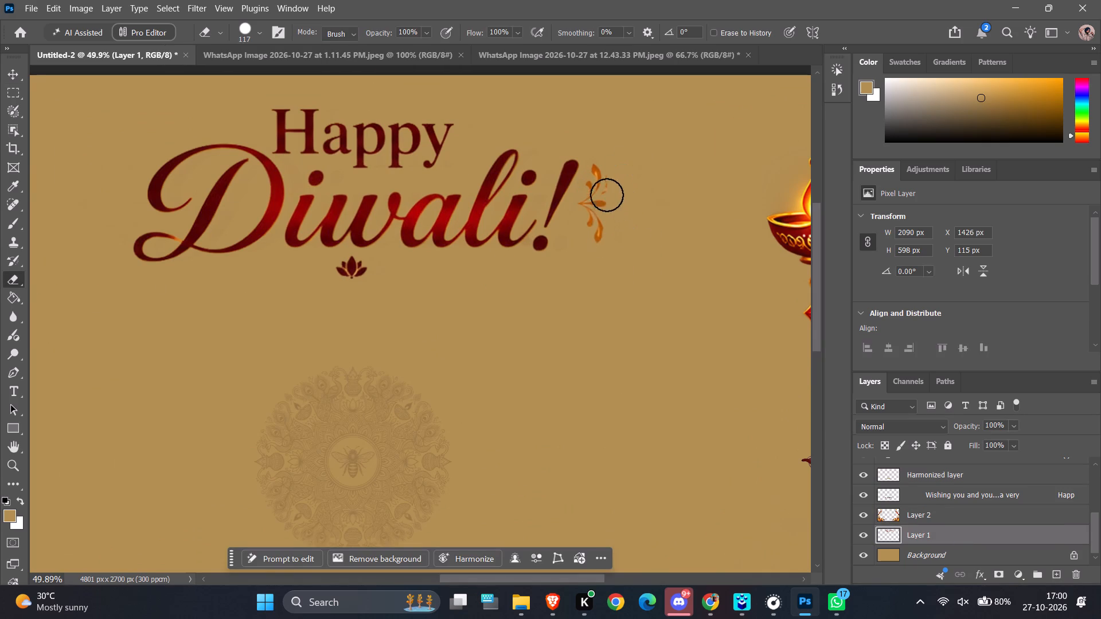
left_click_drag(607, 195, 597, 253)
scroll(597, 253, "down", 6, "ctrl+alt")
scroll(555, 300, "down", 3, "ctrl+alt")
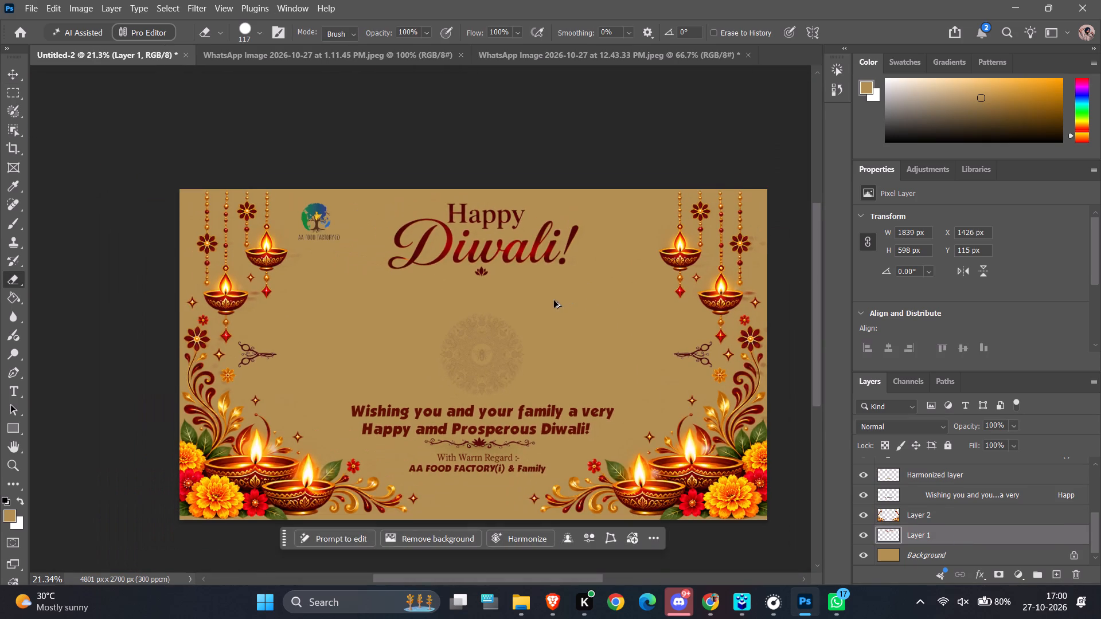
Enlarge the logo by 170.44% to 576 × 515 px and reposition it at about X 1021, Y 61 px.
left_click(14, 77)
left_click(318, 220)
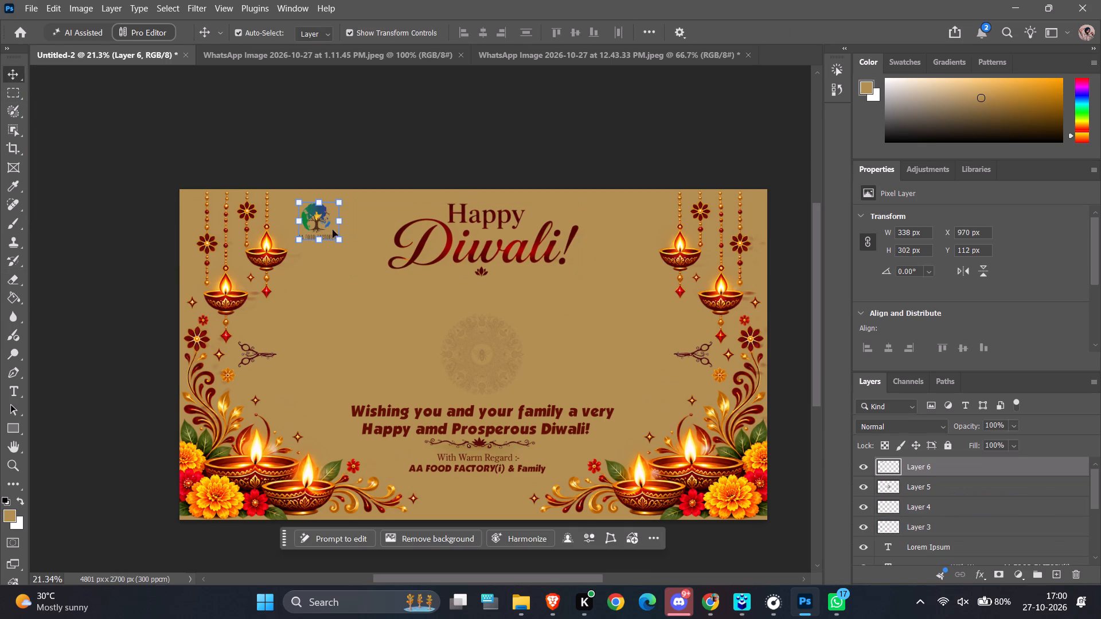
left_click_drag(344, 242, 370, 272)
left_click(443, 299)
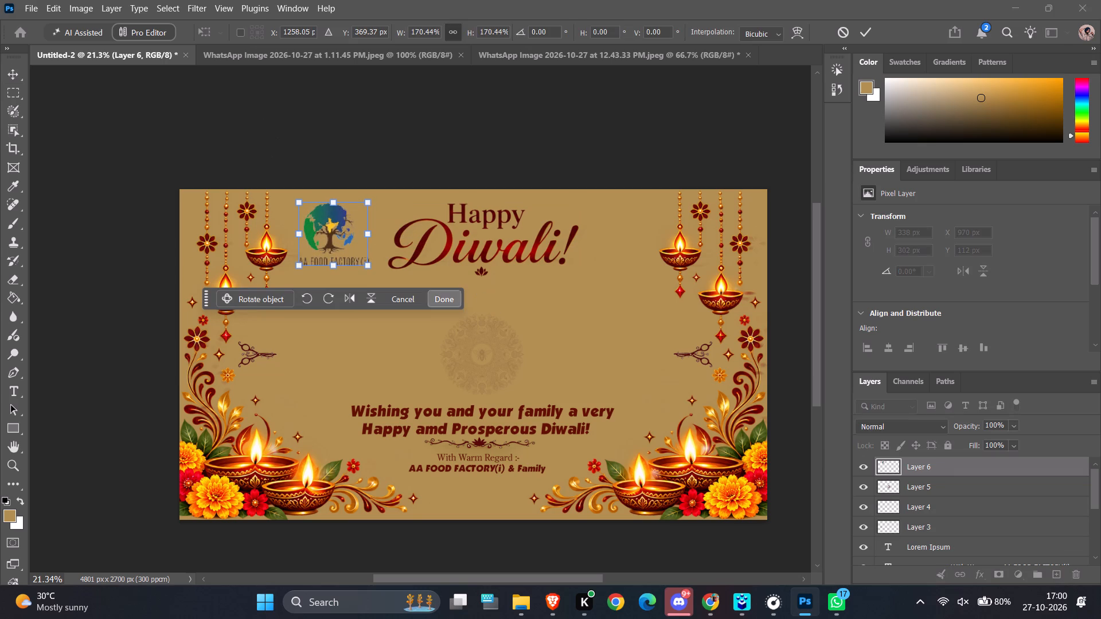
left_click_drag(327, 231, 334, 225)
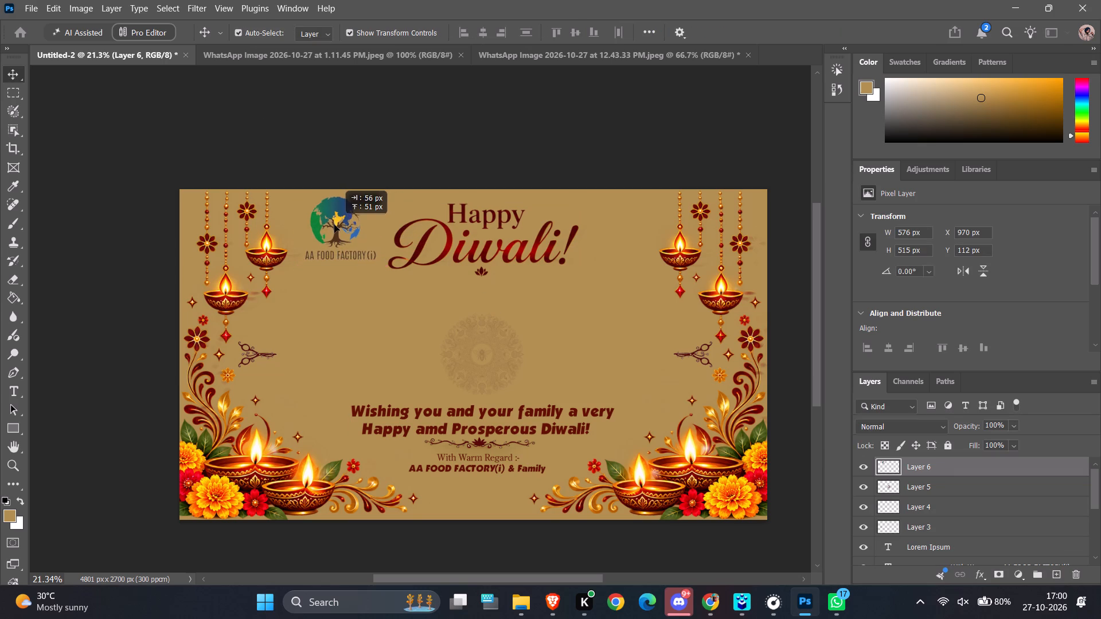
left_click_drag(334, 225, 334, 225)
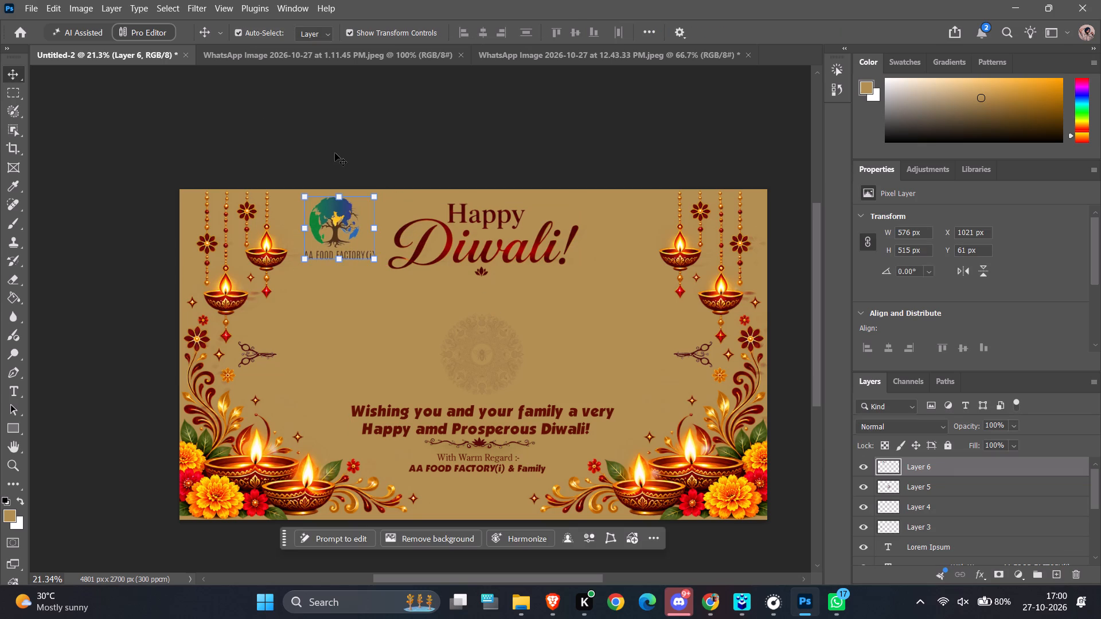
left_click(335, 153)
Duplicate the logo to the right side of the title, level with the original, at about X 3267, Y 61 px.
left_click(334, 220)
left_click_drag(334, 220, 335, 220, "alt")
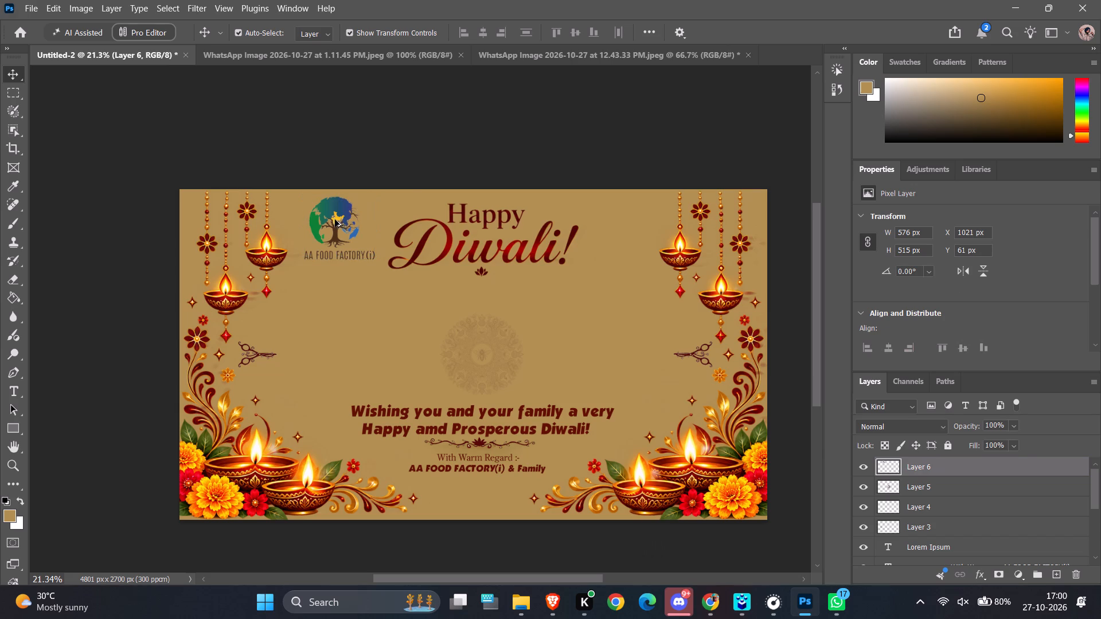
left_click_drag(335, 220, 619, 221, "alt")
left_click(640, 155)
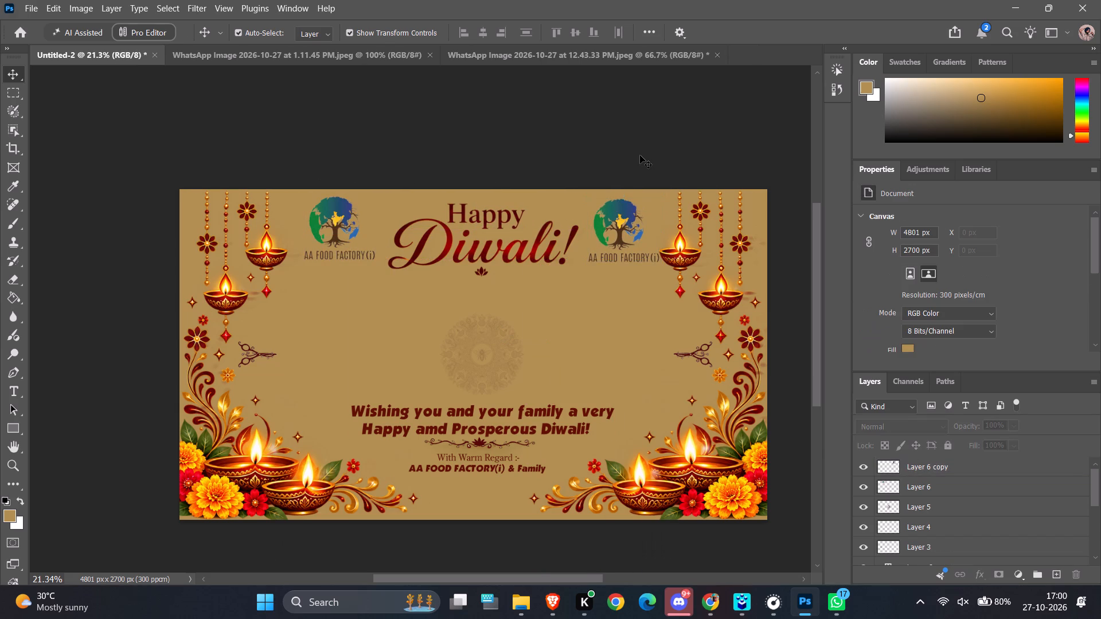
scroll(640, 155, "down", 6, "ctrl")
scroll(561, 261, "up", 5, "ctrl+alt")
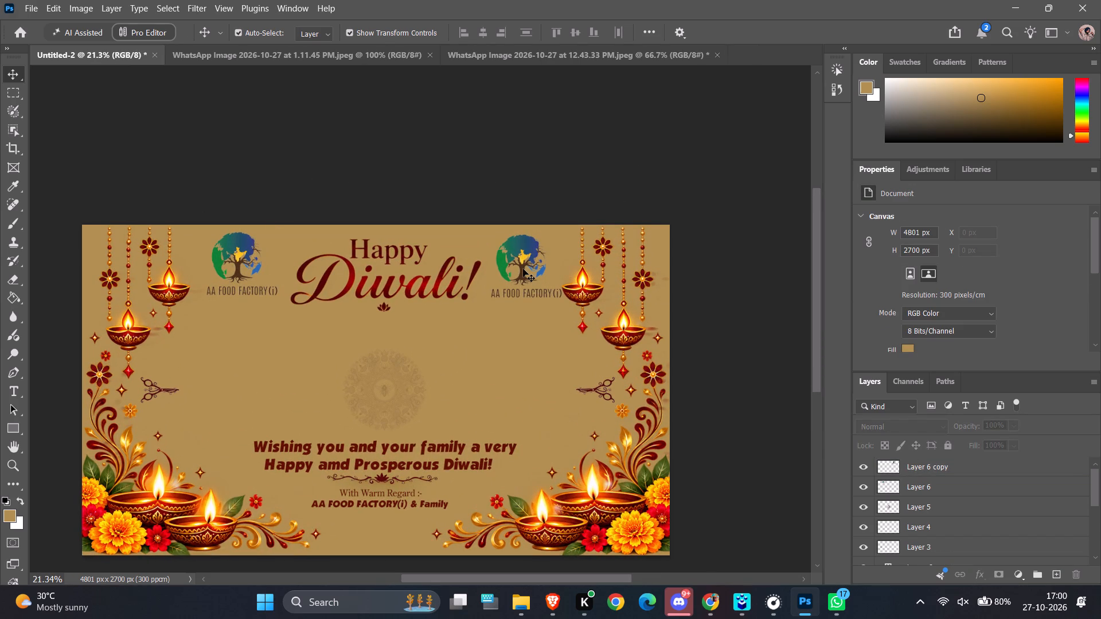
left_click_drag(523, 269, 521, 268)
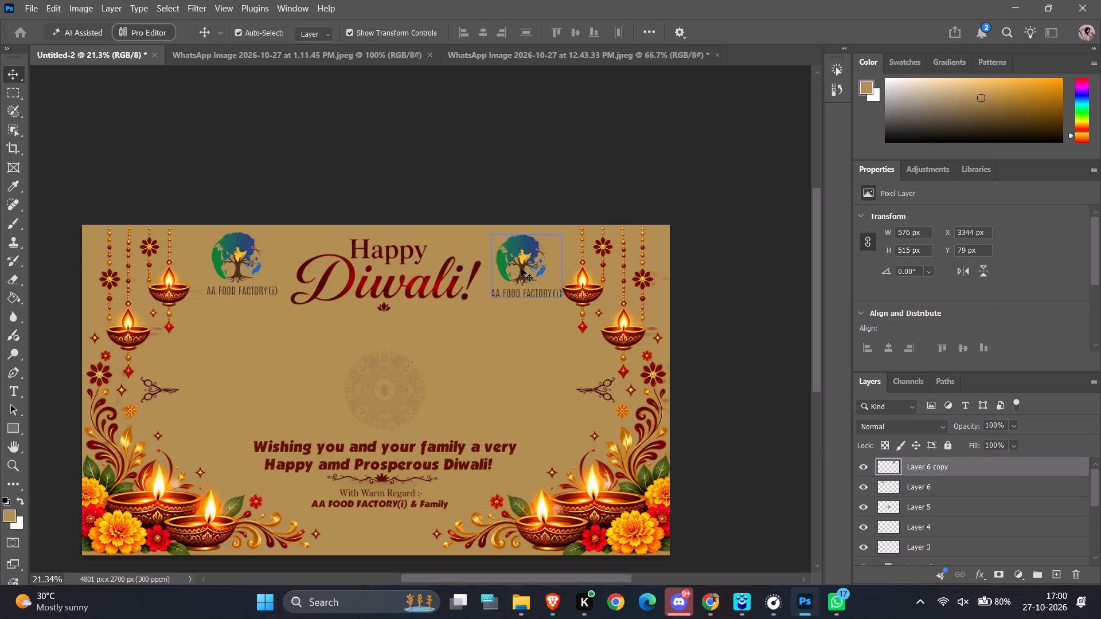
left_click_drag(521, 268, 519, 267)
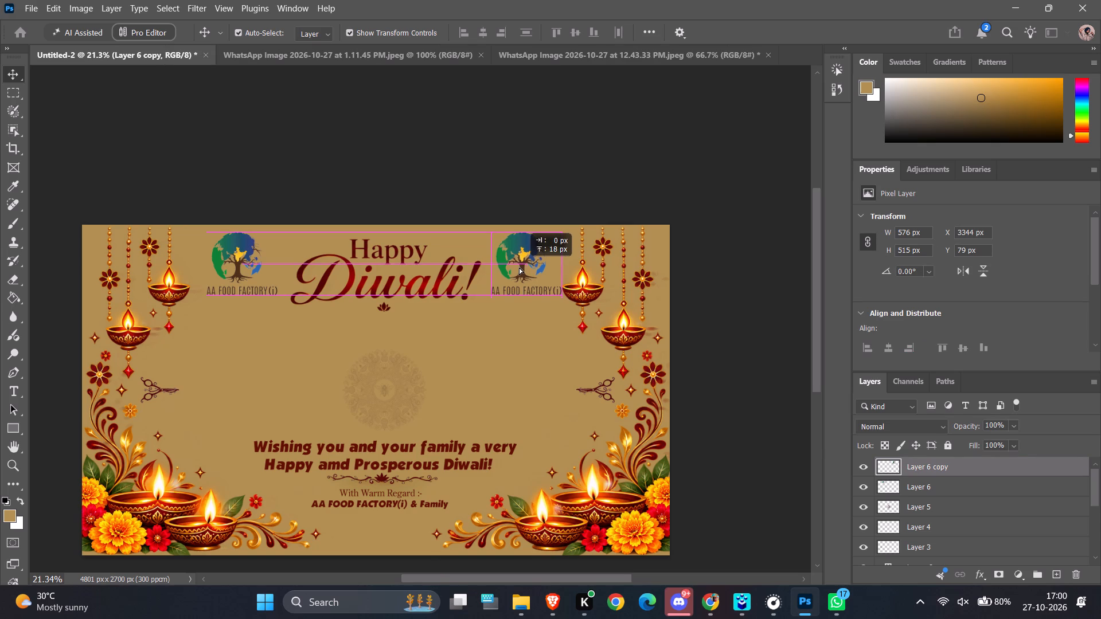
left_click_drag(519, 267, 516, 267)
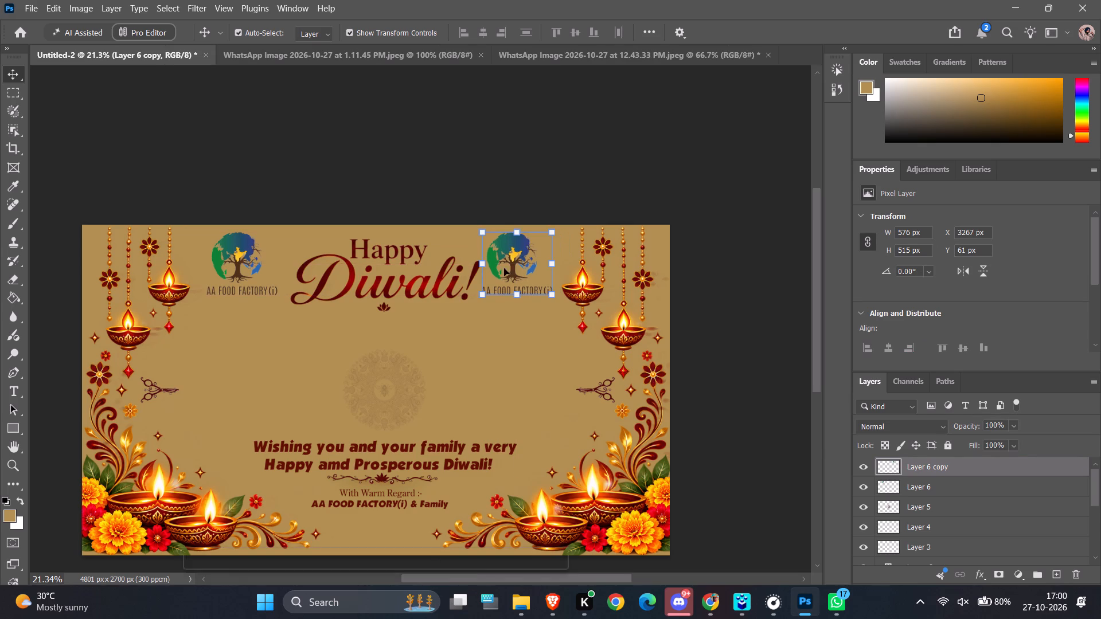
Nudge the Happy Diwali title layer left to X 1391 px, between the two logos, and deselect it.
left_click(353, 279)
key("Left")
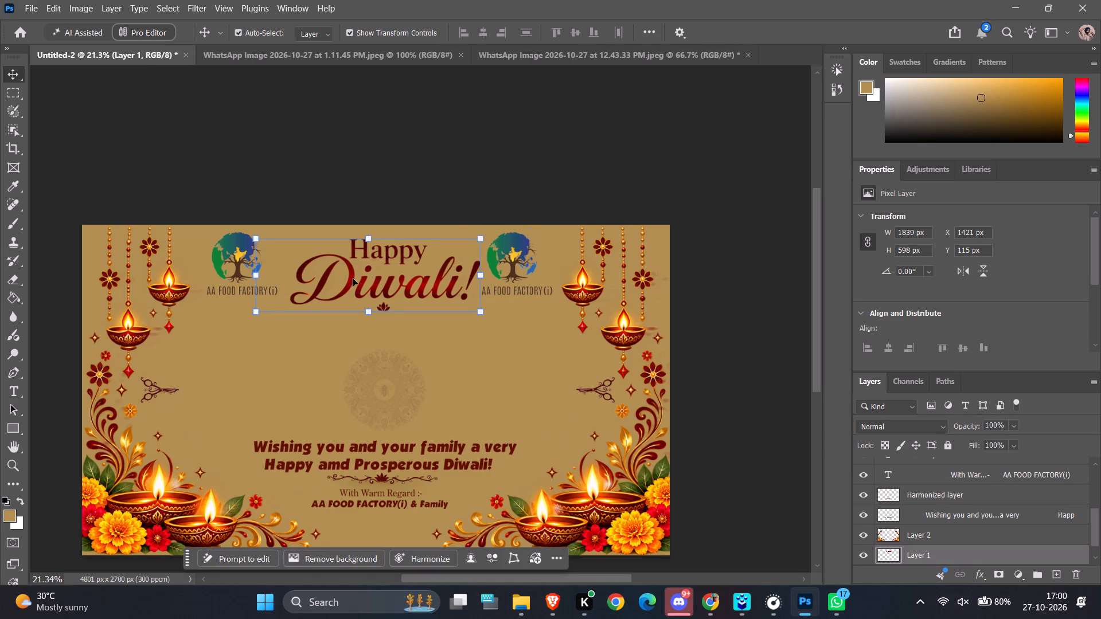
key("Left")
key("Left")
key("Left")
key("Left")
key("Left")
key("Left")
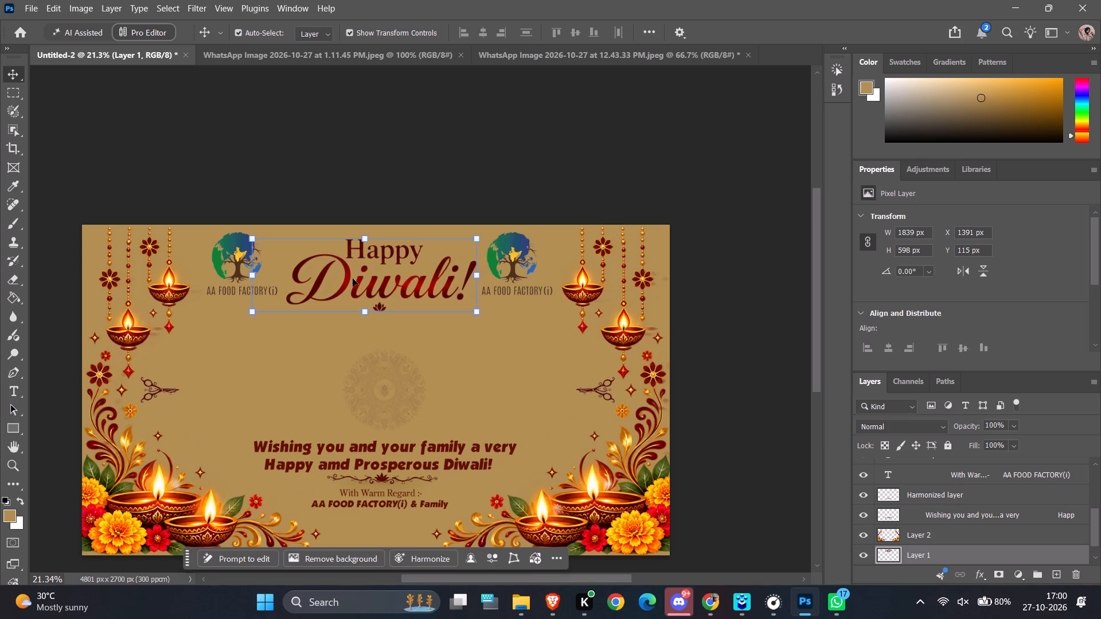
left_click(486, 190)
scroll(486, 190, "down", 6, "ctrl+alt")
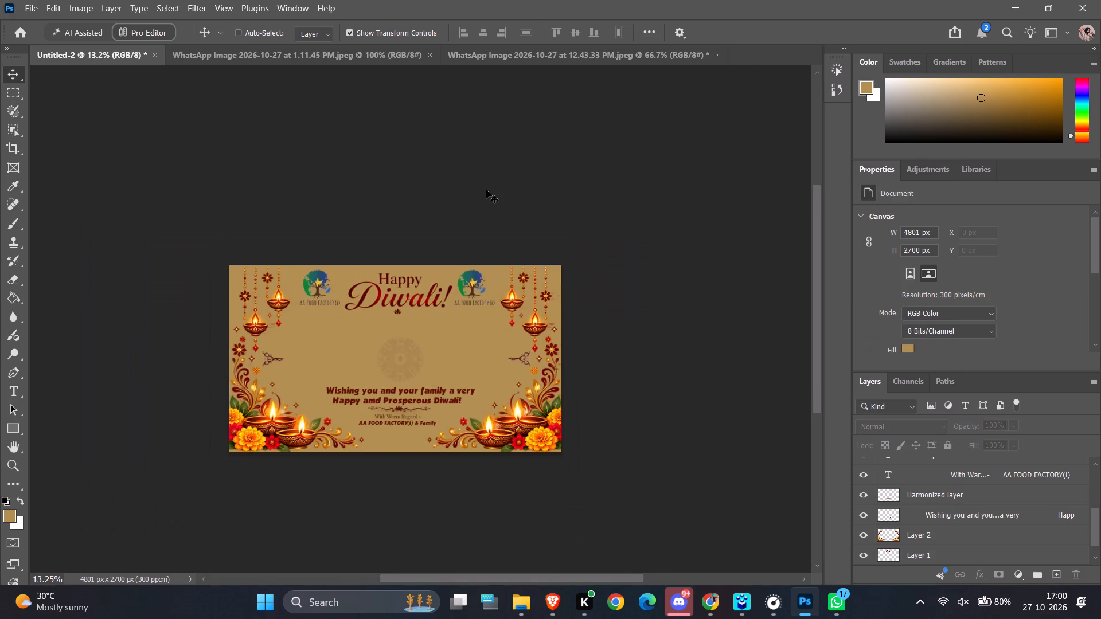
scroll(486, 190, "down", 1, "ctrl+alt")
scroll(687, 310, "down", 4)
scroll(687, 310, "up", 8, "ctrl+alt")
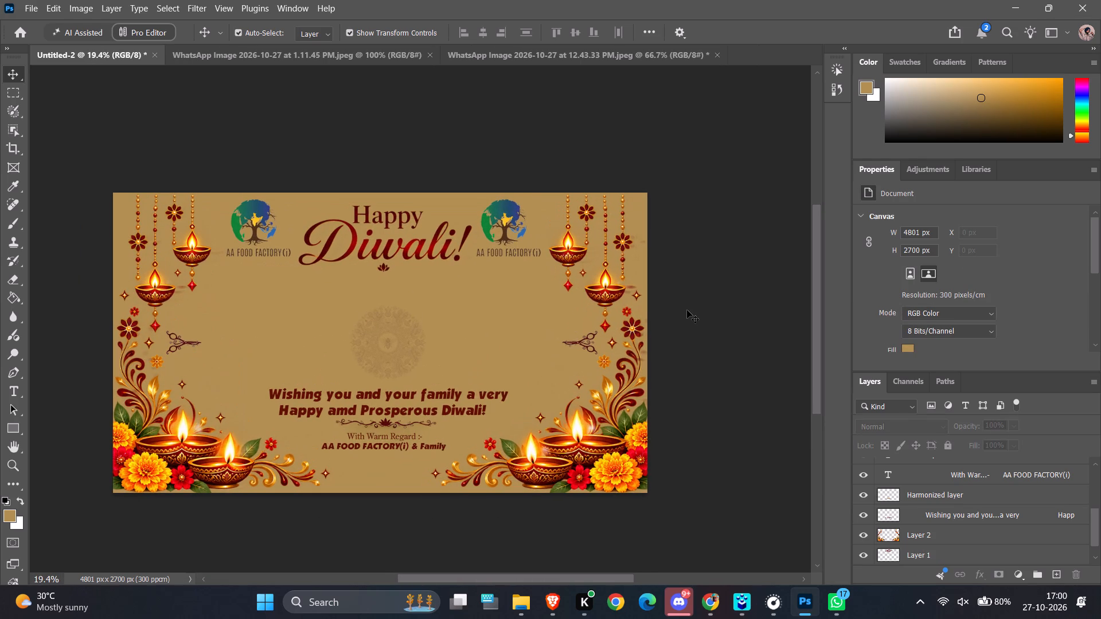
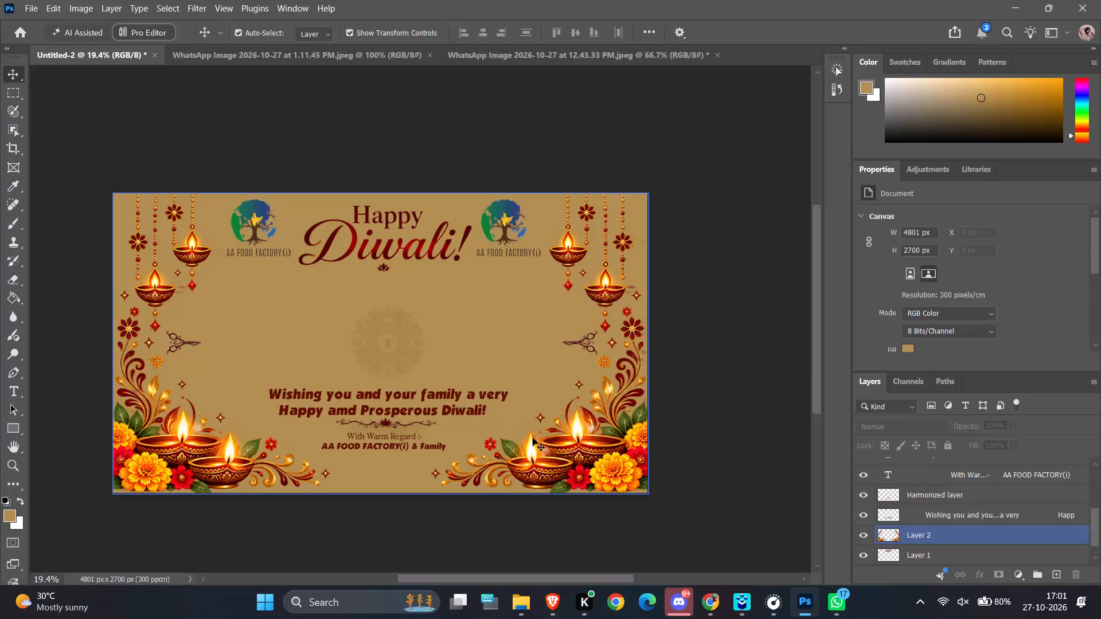
Fill the Background layer with the darker brown #a67c37 using the Paint Bucket, and deselect the layer.
scroll(853, 426, "down", 3)
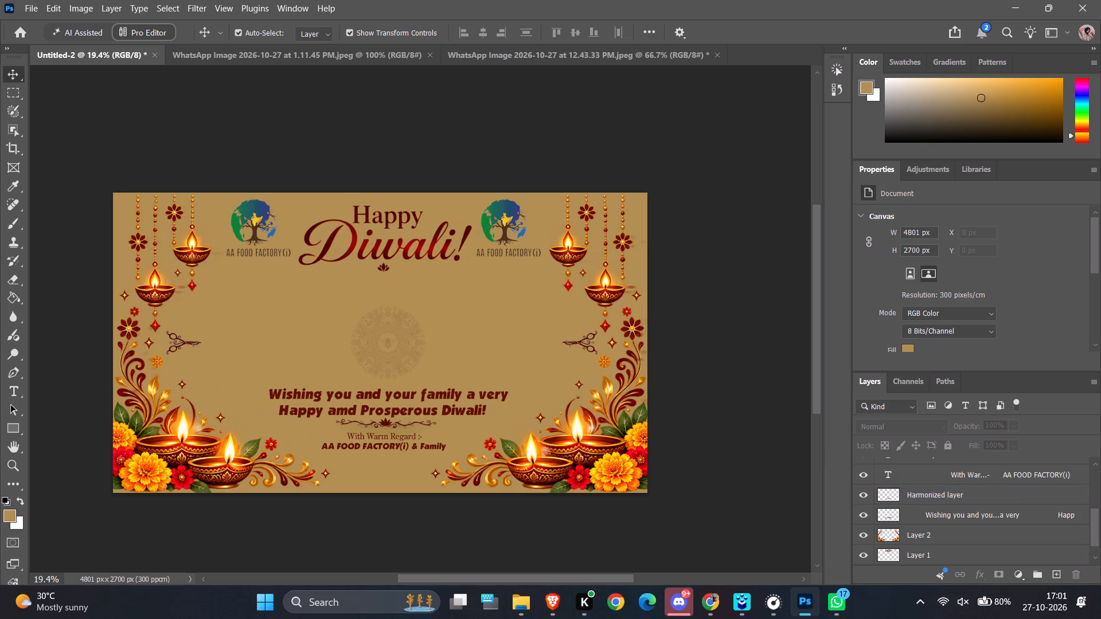
scroll(980, 536, "down", 10)
left_click(969, 554)
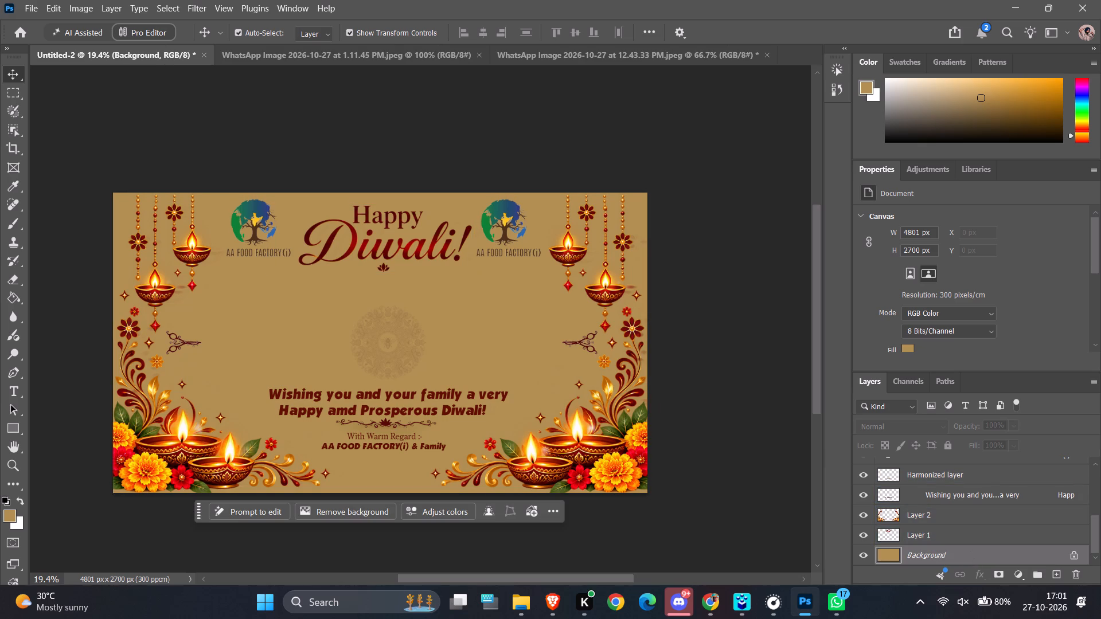
left_click(869, 86)
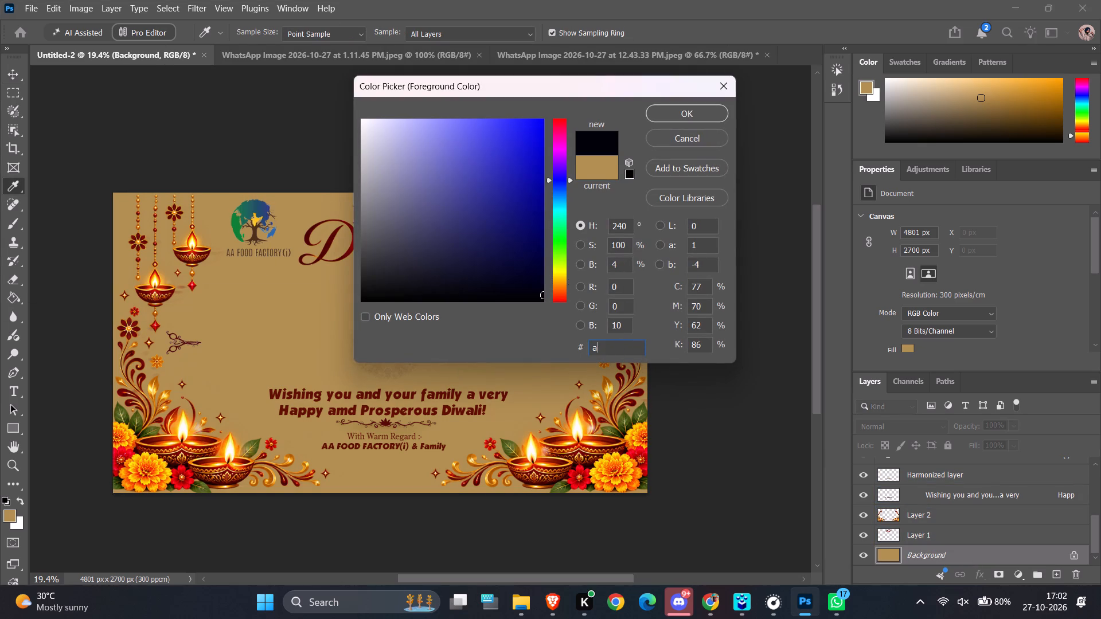
type("67")
key("c")
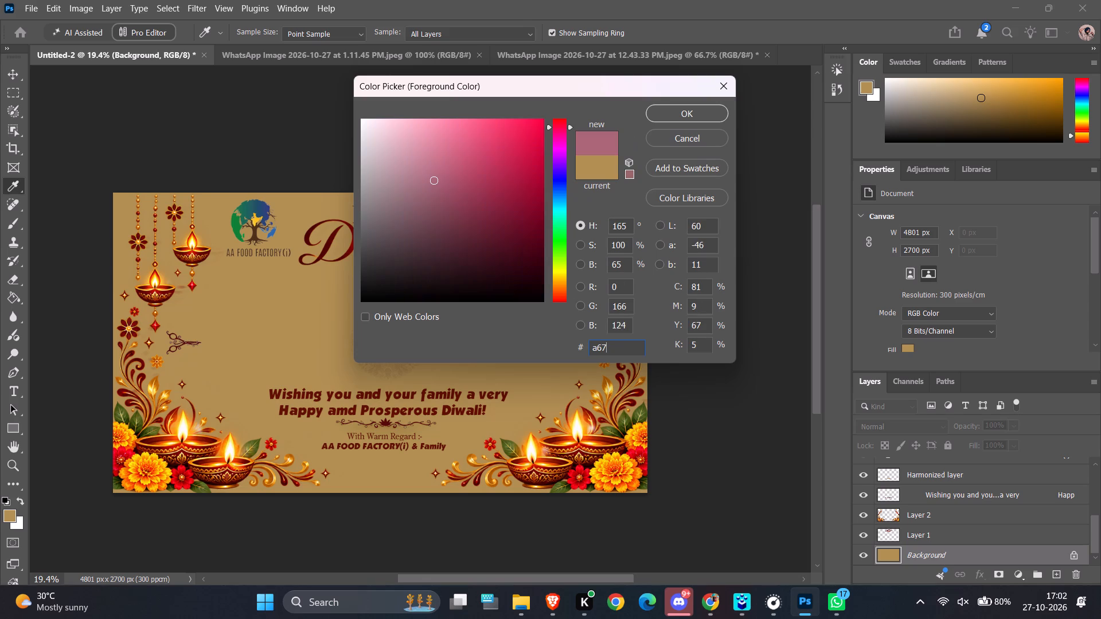
type("37")
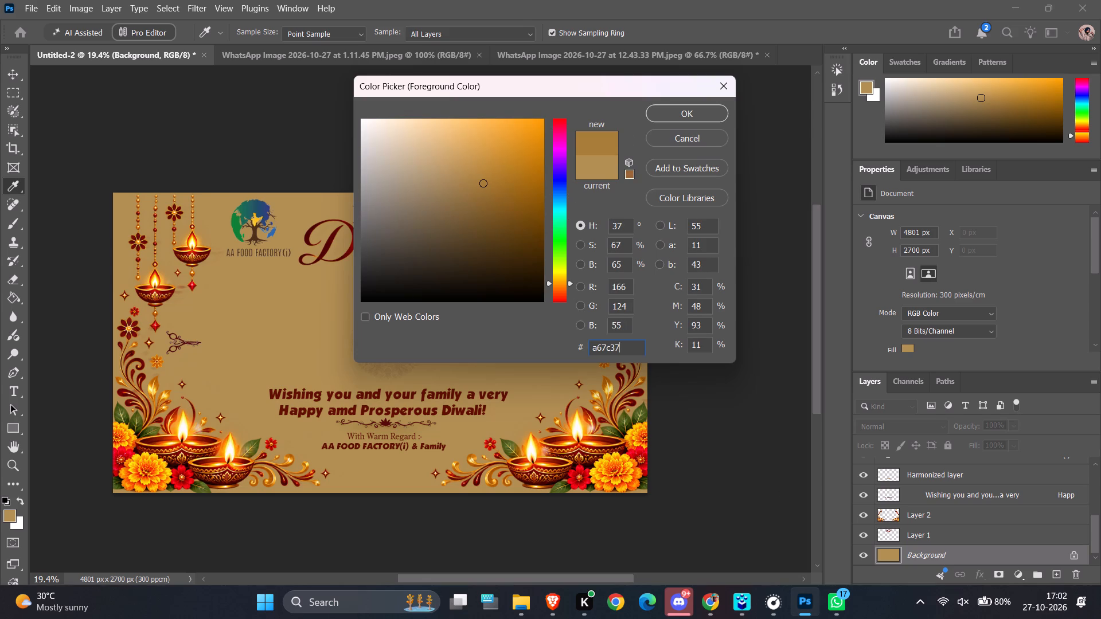
left_click(674, 116)
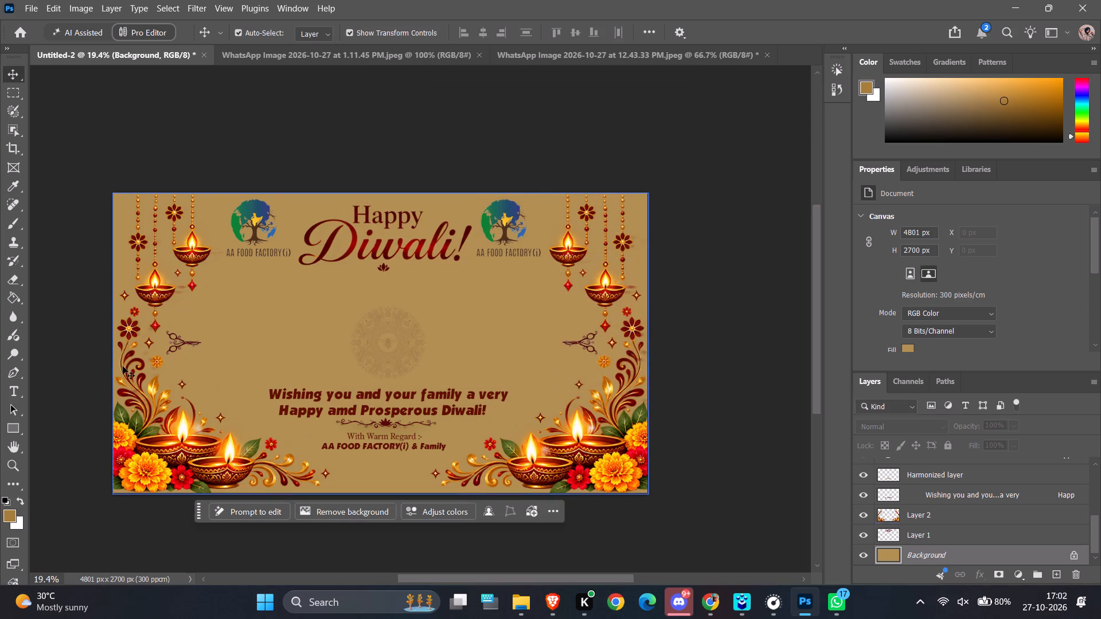
left_click(11, 297)
left_click(244, 322)
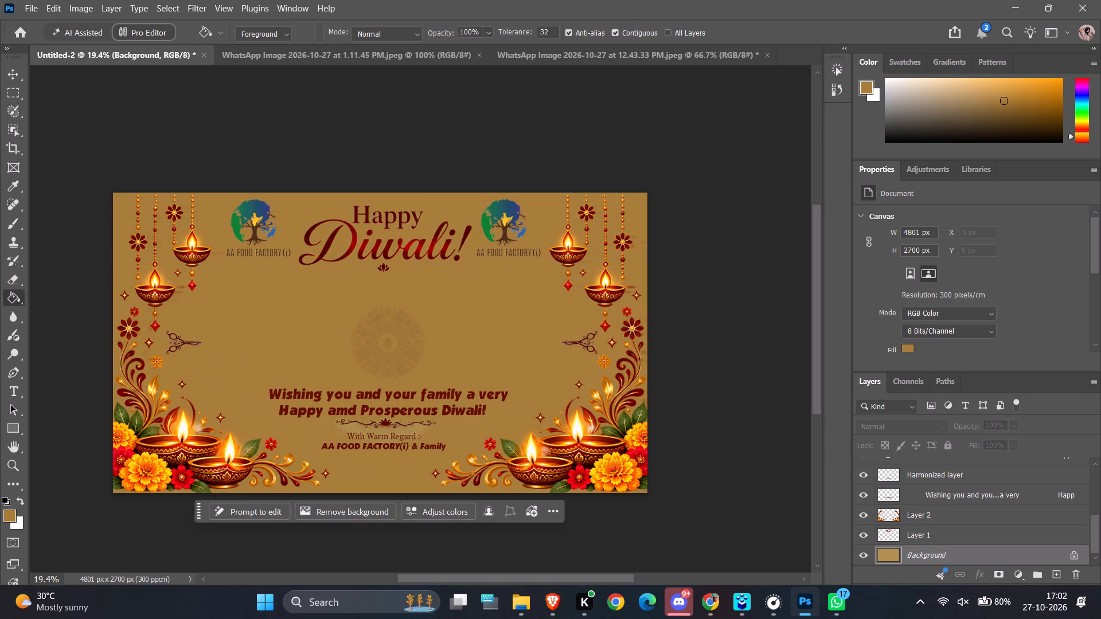
left_click(710, 277)
left_click(14, 73)
left_click(64, 136)
Delete the Harmonized layer holding the lotus divider ornament between the greeting and the sign-off.
scroll(64, 136, "down", 5)
scroll(774, 319, "down", 3)
scroll(650, 359, "up", 4, "ctrl")
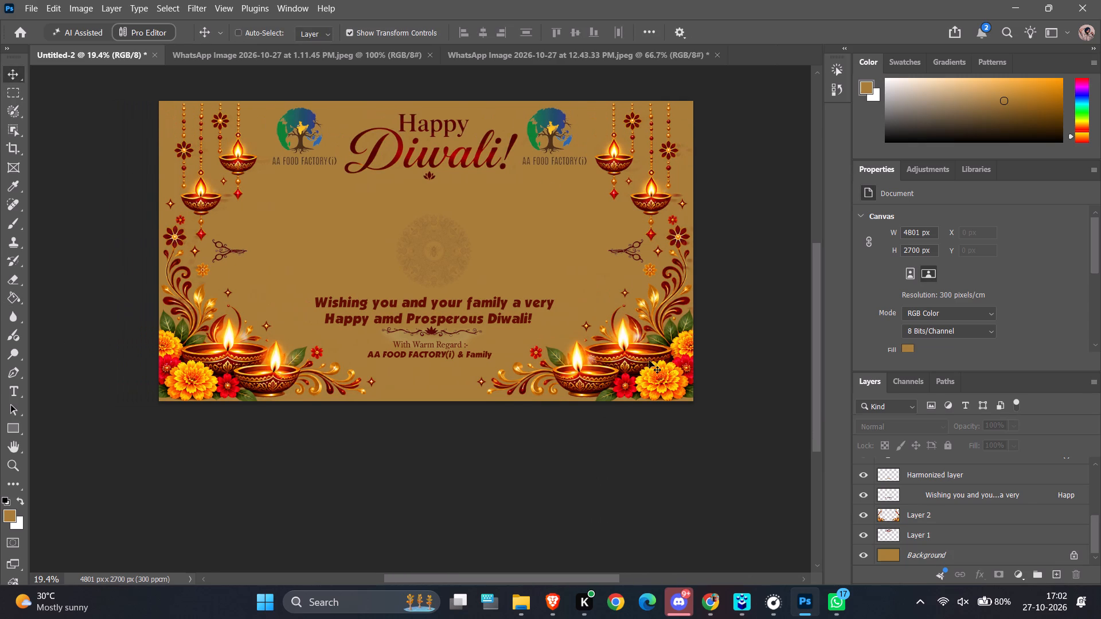
scroll(423, 415, "up", 6, "ctrl+alt")
scroll(407, 331, "up", 5, "ctrl+alt")
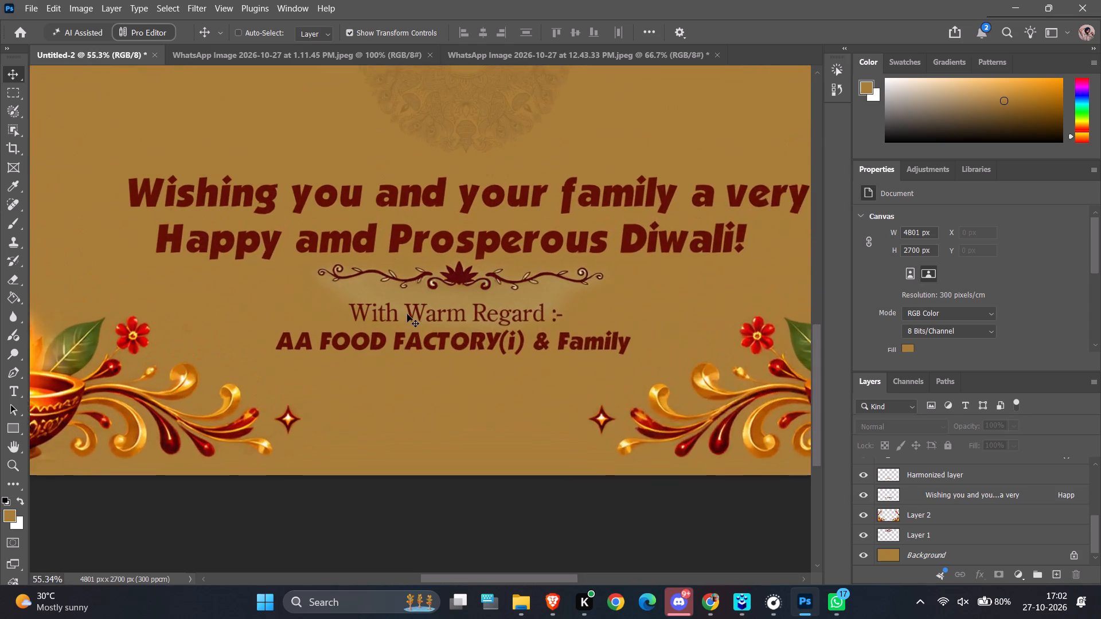
scroll(407, 314, "up", 4, "ctrl+alt")
scroll(646, 405, "down", 2, "ctrl+alt")
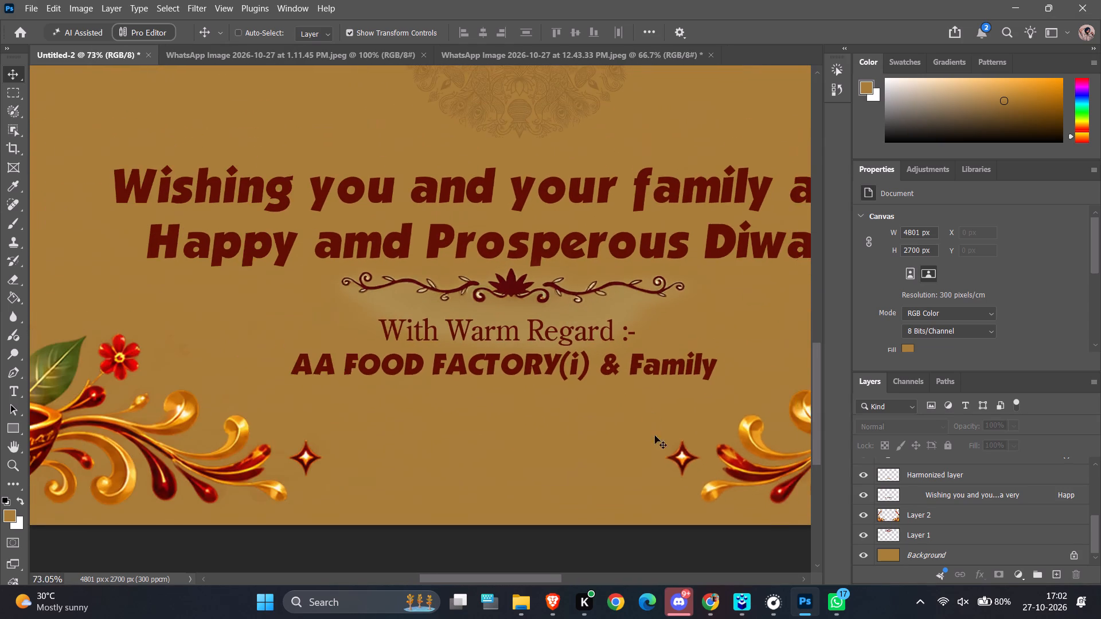
scroll(825, 480, "down", 2, "ctrl+alt")
left_click(975, 477)
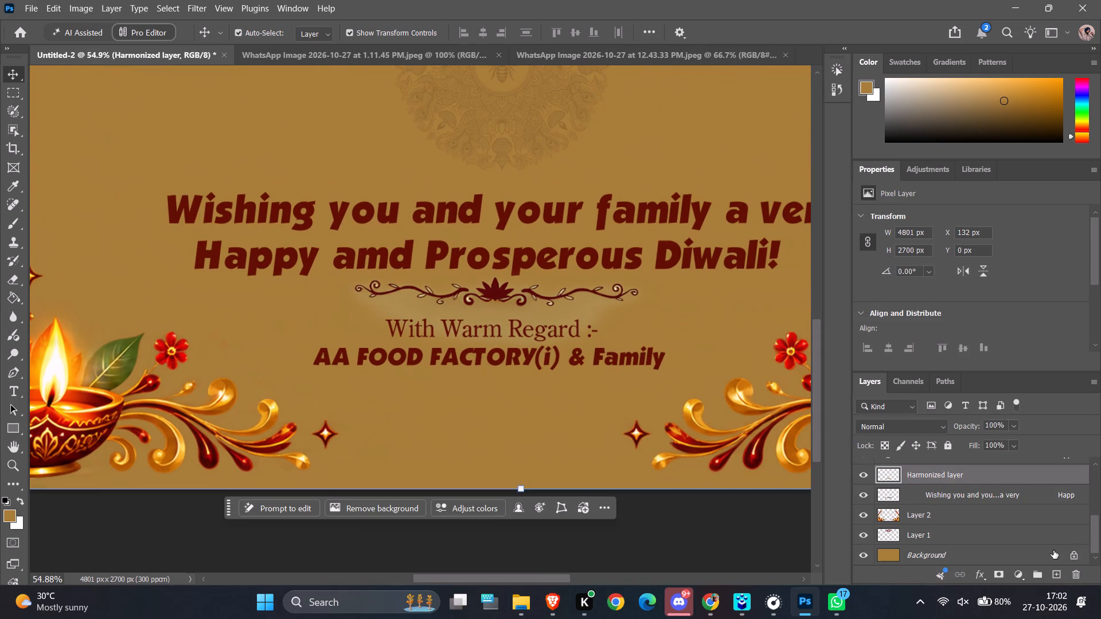
left_click(1076, 577)
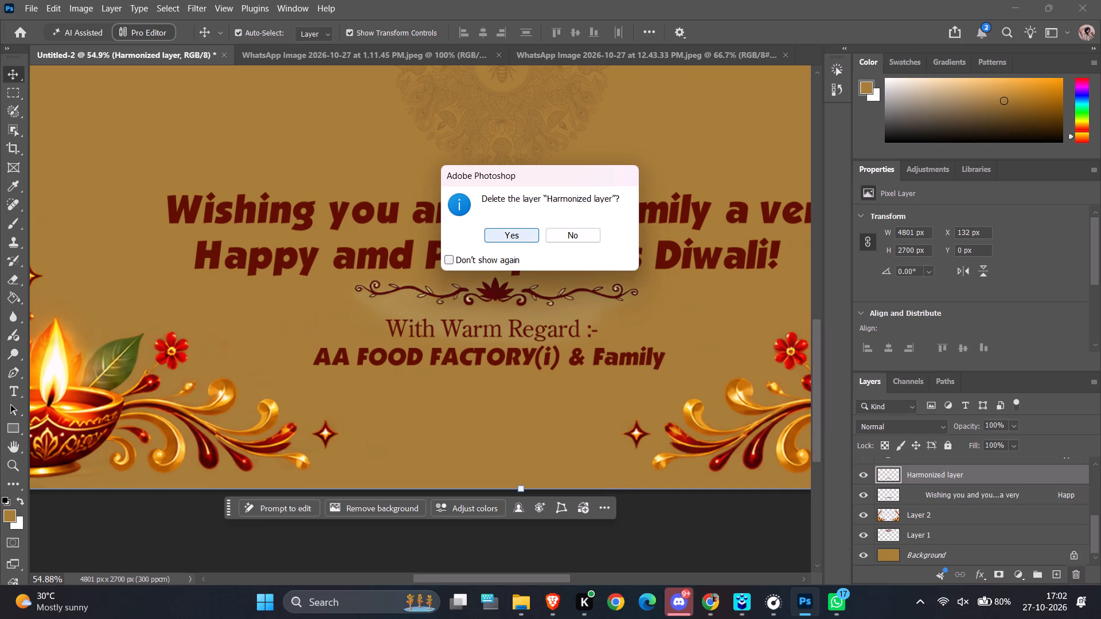
left_click(500, 238)
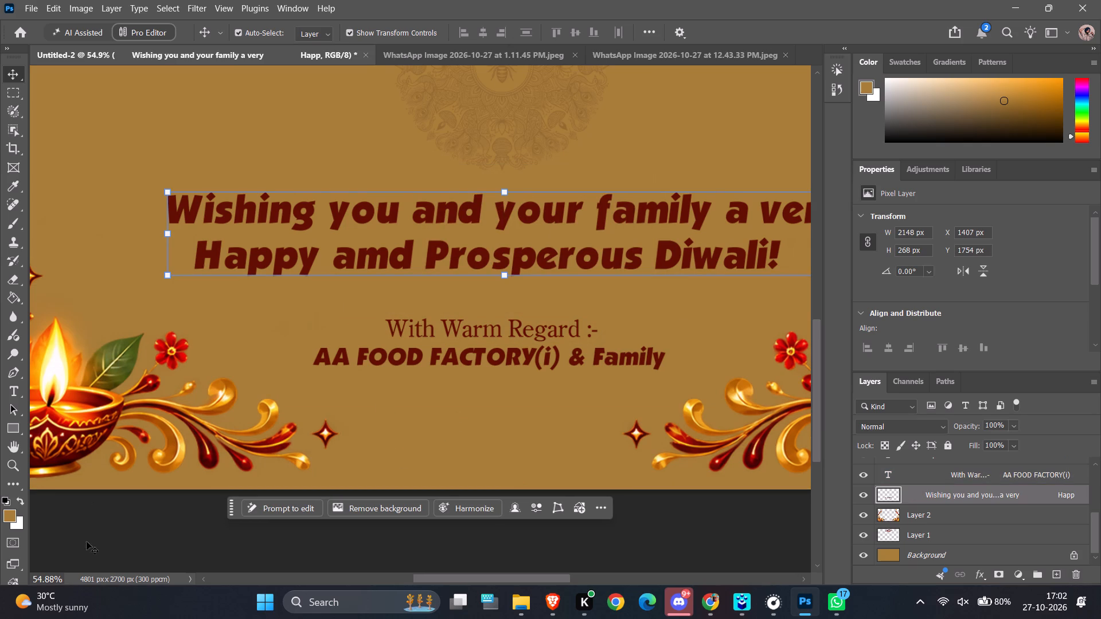
left_click(108, 523)
Examine the whole card up close, checking the greeting, sign-off, title, mandala and logo against the background.
scroll(108, 523, "down", 10, "ctrl+alt")
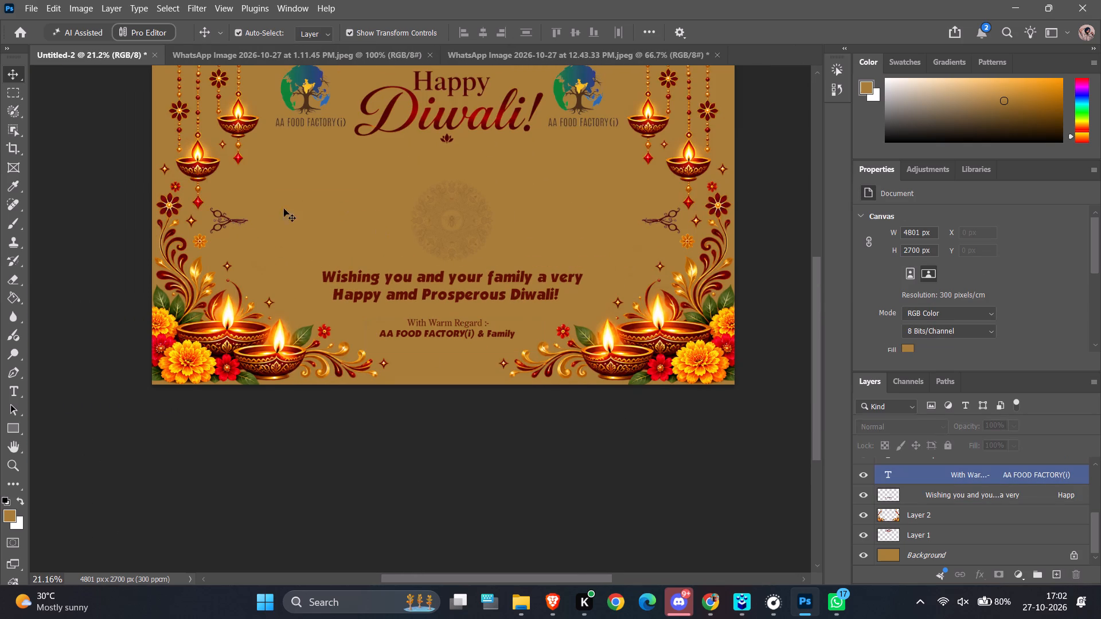
left_click(460, 457)
scroll(460, 457, "up", 8, "ctrl+alt")
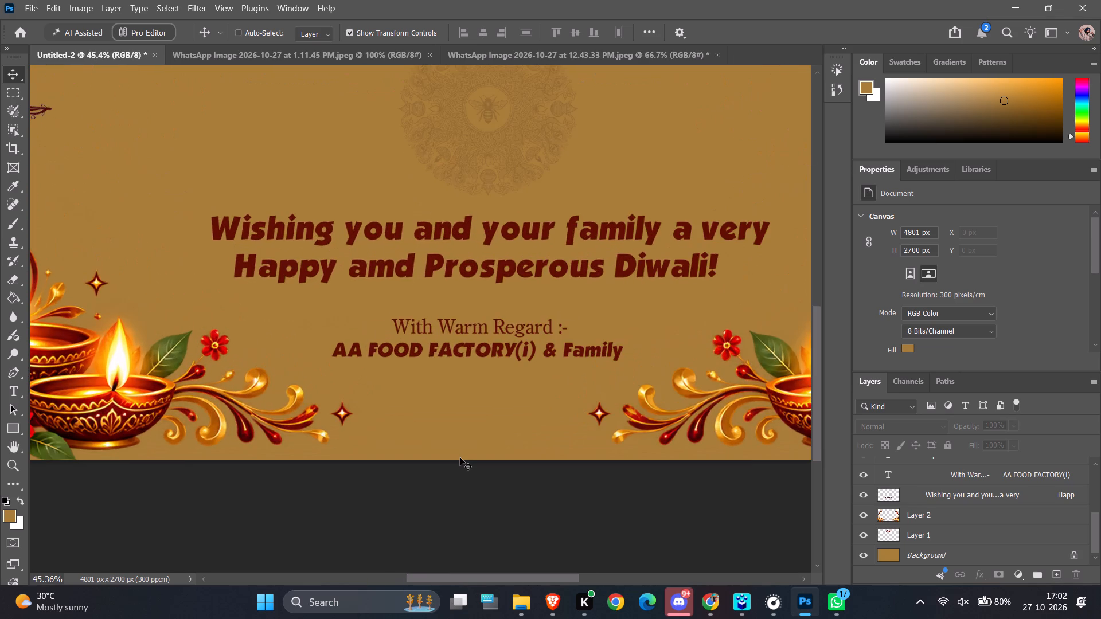
scroll(460, 457, "up", 2, "ctrl+alt")
scroll(460, 457, "down", 17, "ctrl+alt")
scroll(460, 457, "up", 3, "ctrl+alt")
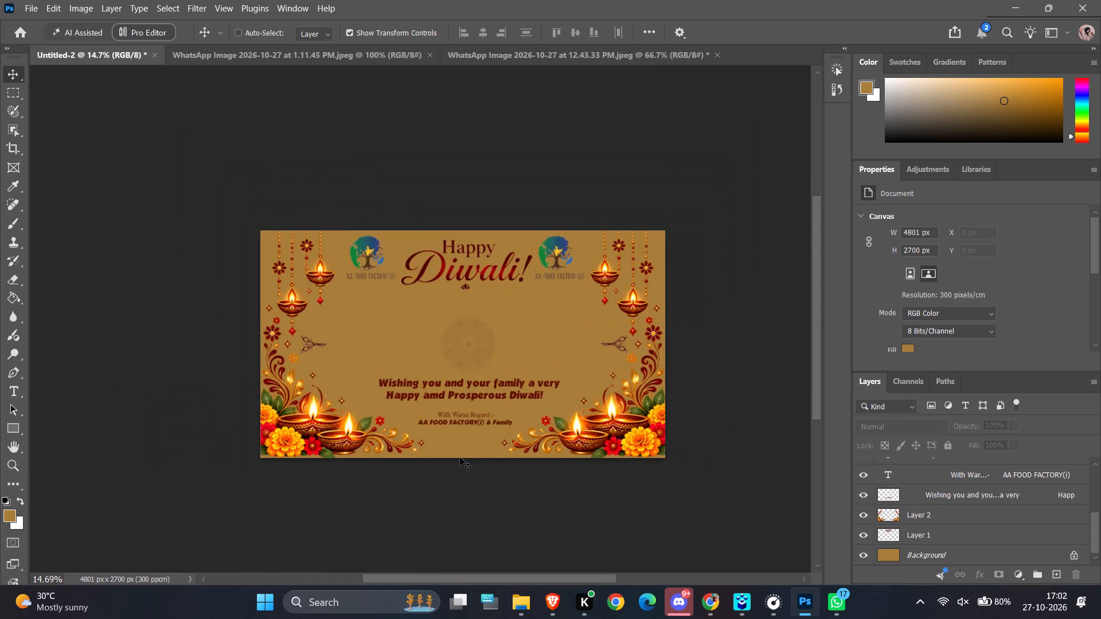
scroll(460, 457, "up", 4, "ctrl+alt")
scroll(681, 137, "up", 14, "ctrl+alt")
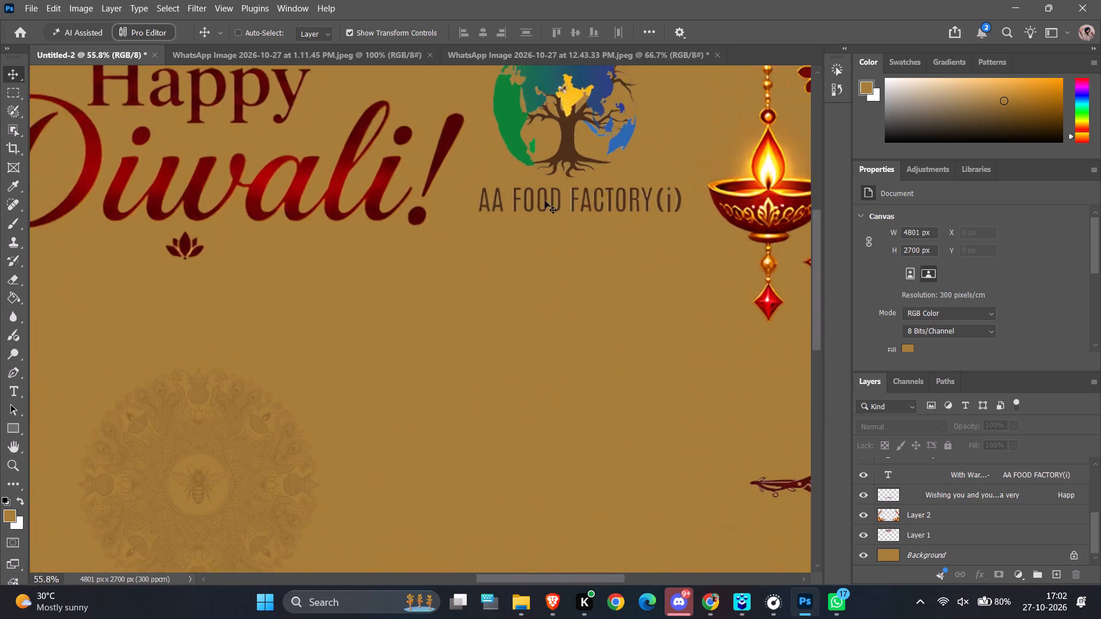
scroll(545, 201, "up", 12, "ctrl+alt")
scroll(545, 201, "down", 16, "ctrl+alt")
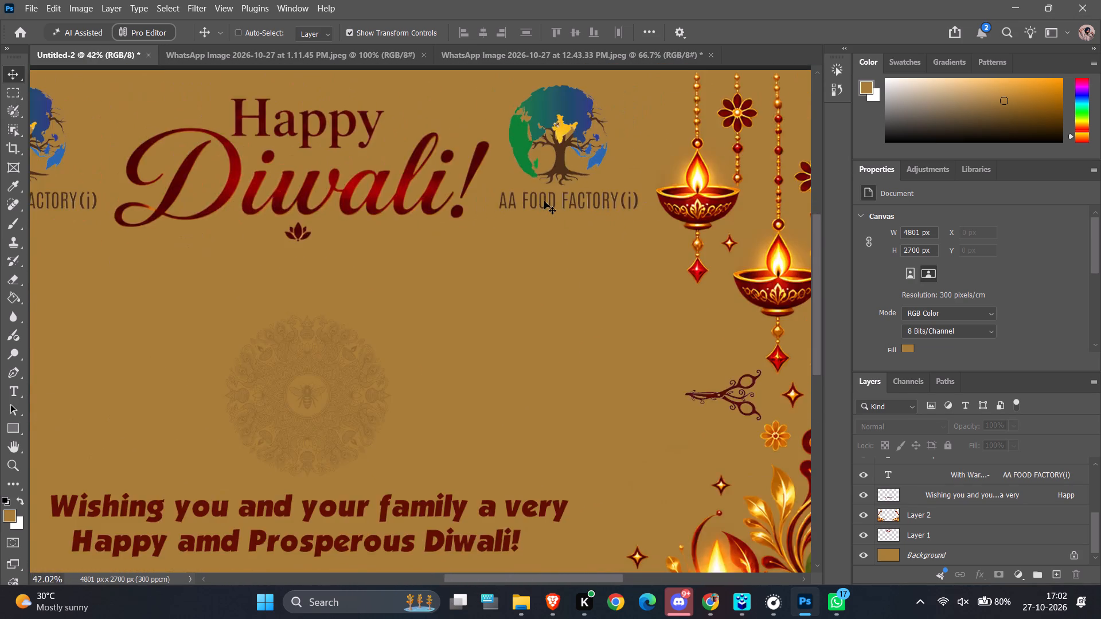
scroll(544, 201, "down", 13, "ctrl+alt")
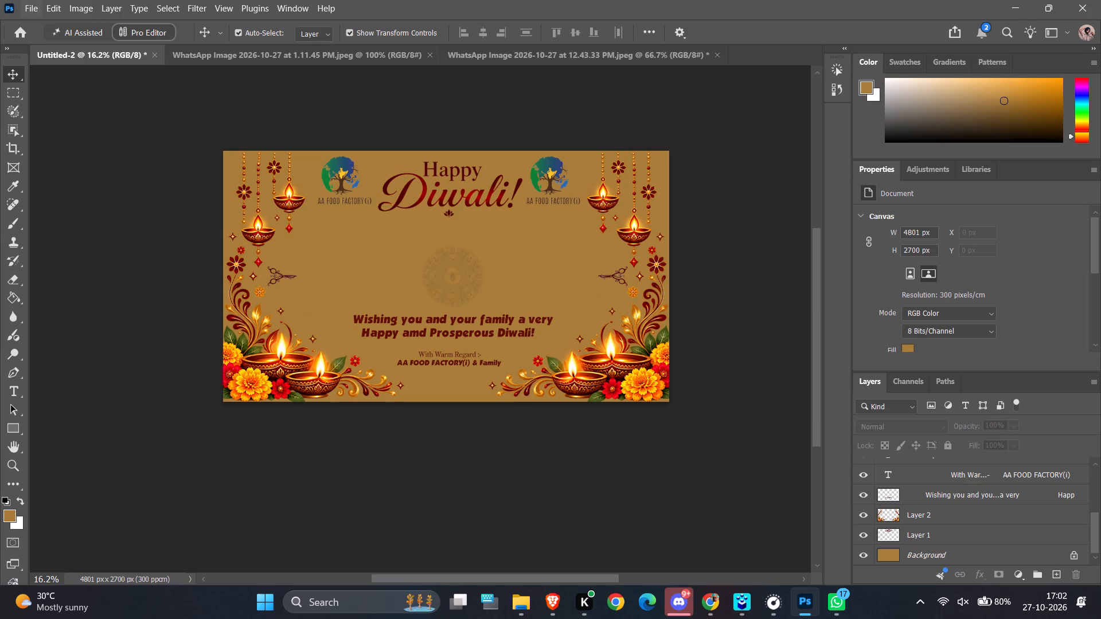
Save a JPEG copy of the card to the Desktop as Untitled-2 with quality 8 (High) and Baseline ("Standard") format.
left_click(26, 7)
left_click(96, 185)
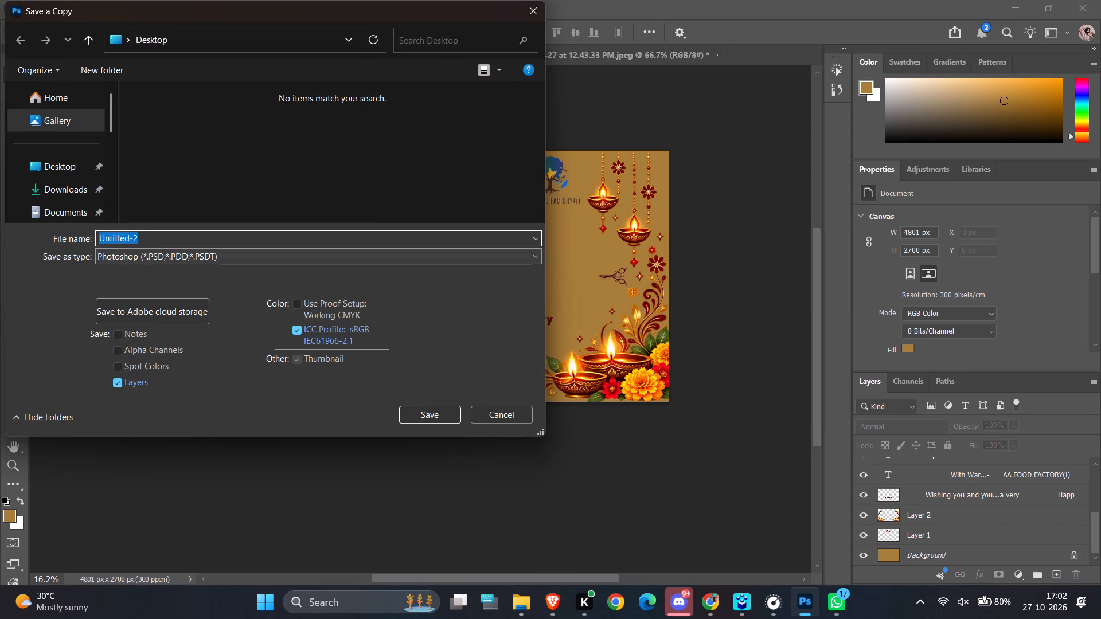
left_click(65, 160)
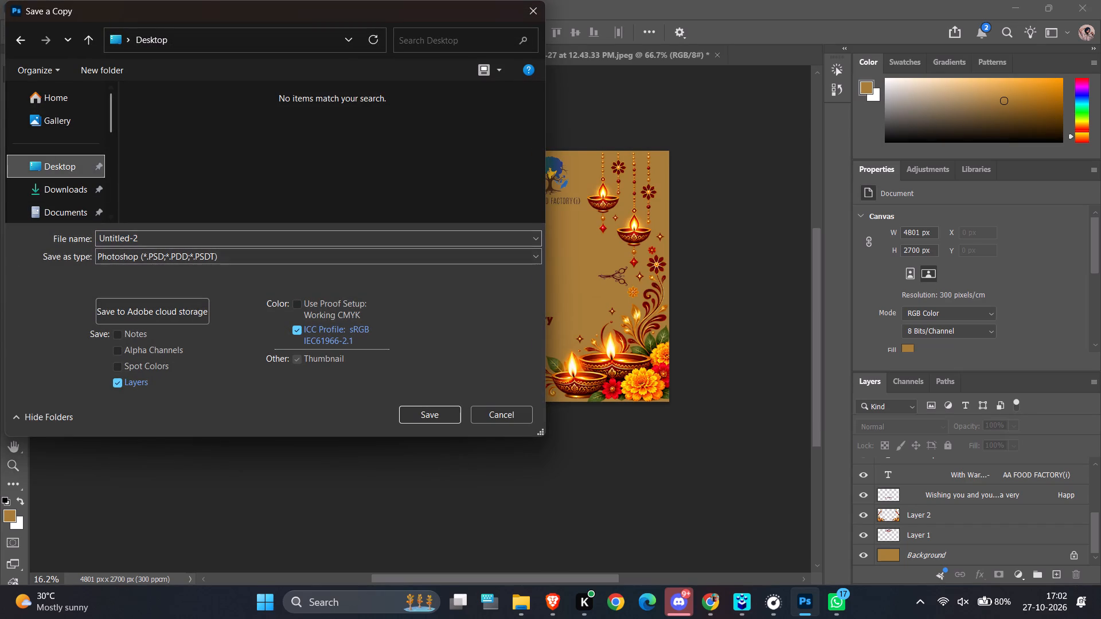
left_click(261, 256)
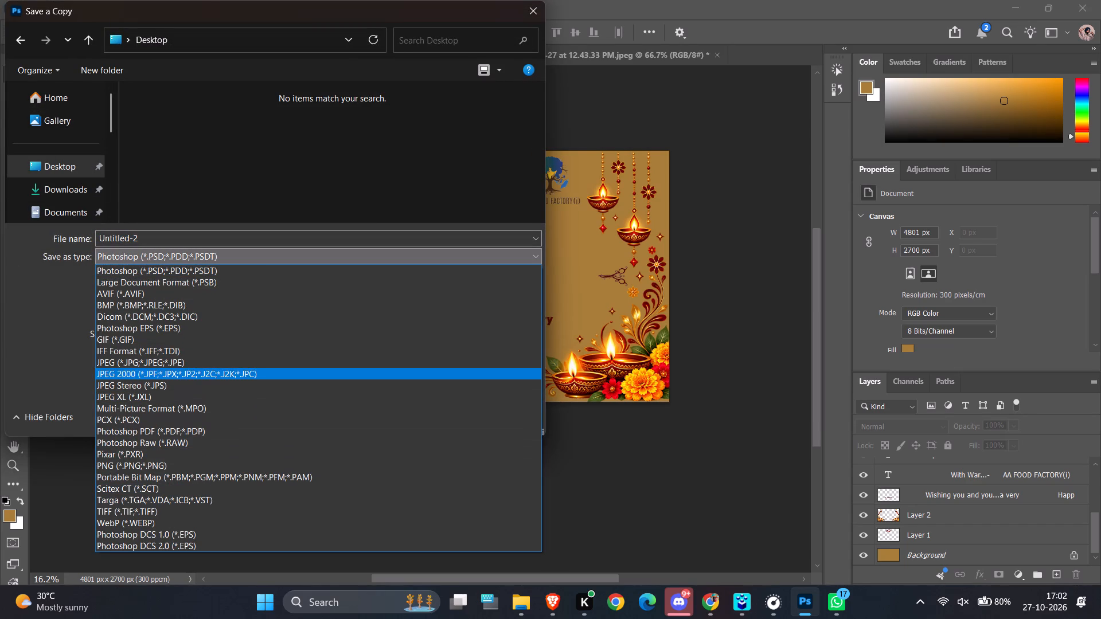
left_click(198, 363)
left_click(421, 414)
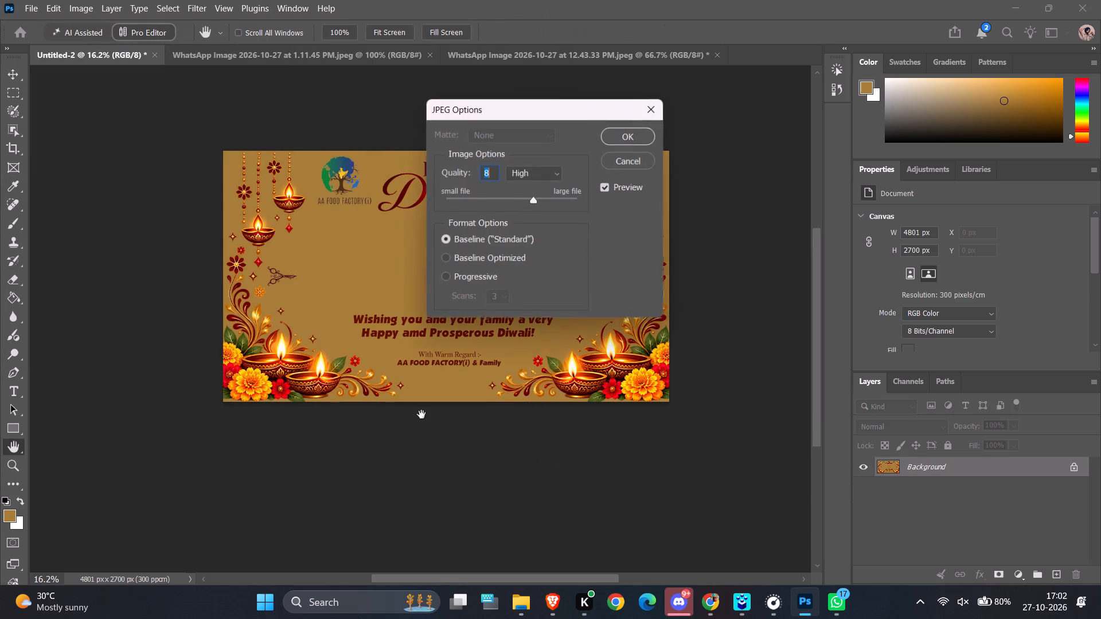
left_click(624, 135)
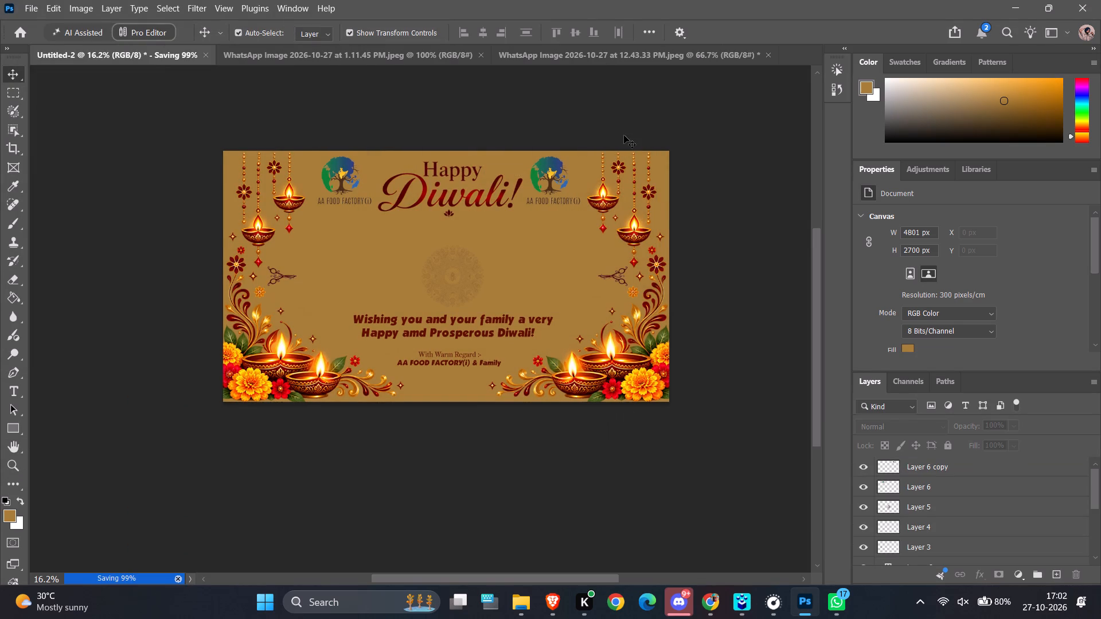
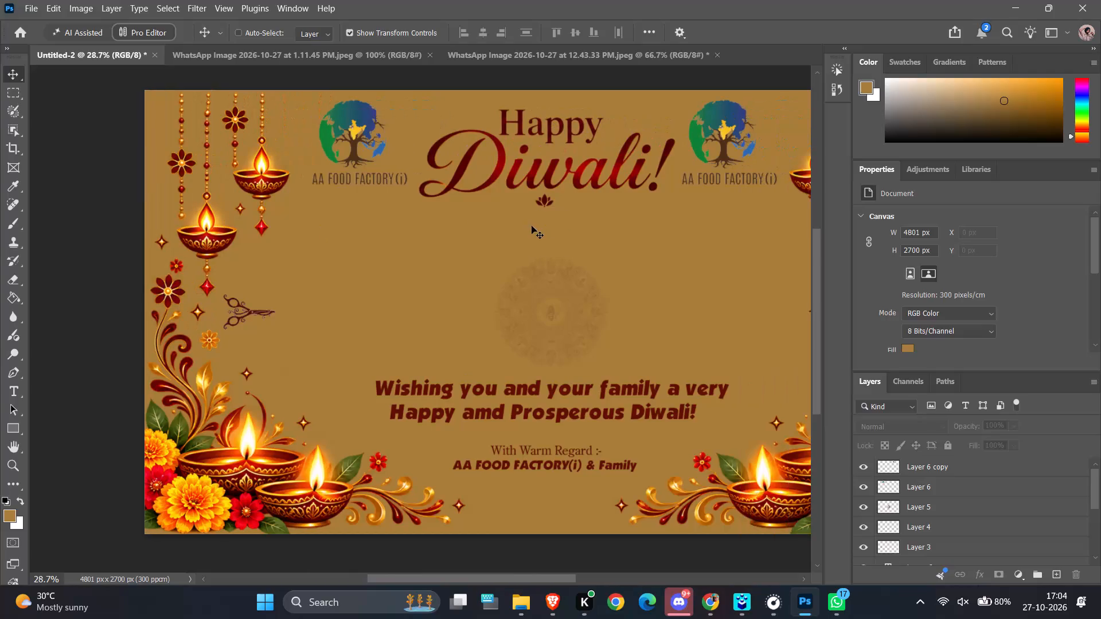
Delete the duplicate AA FOOD FACTORY(i) logo on the right side of the Happy Diwali title and deselect the layer.
left_click(666, 144)
key("Delete")
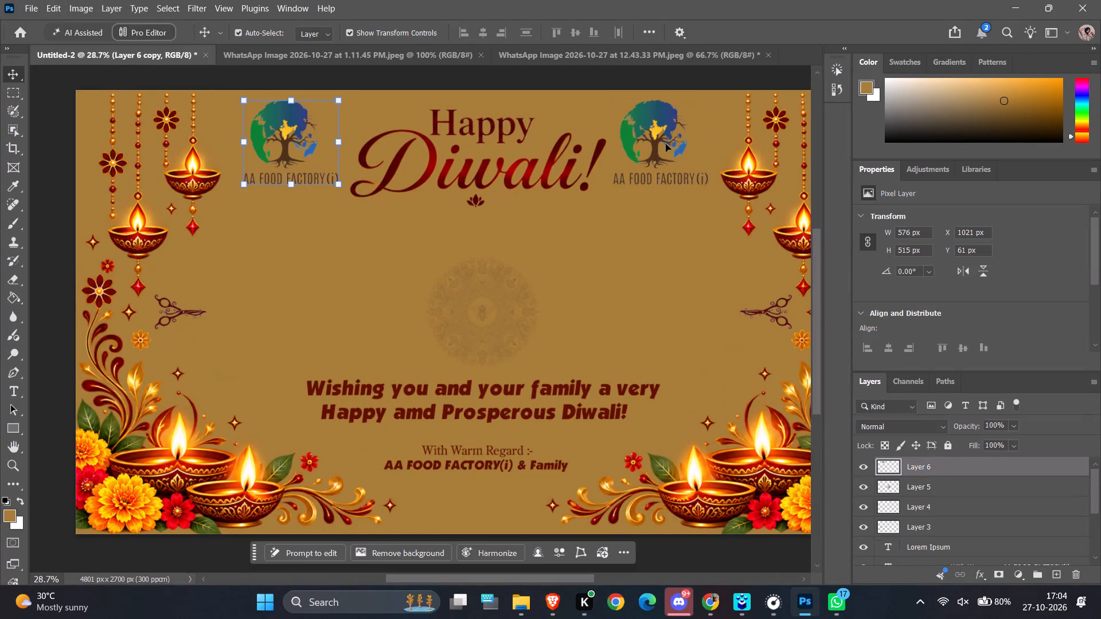
scroll(666, 144, "down", 7, "ctrl+alt")
left_click(227, 263)
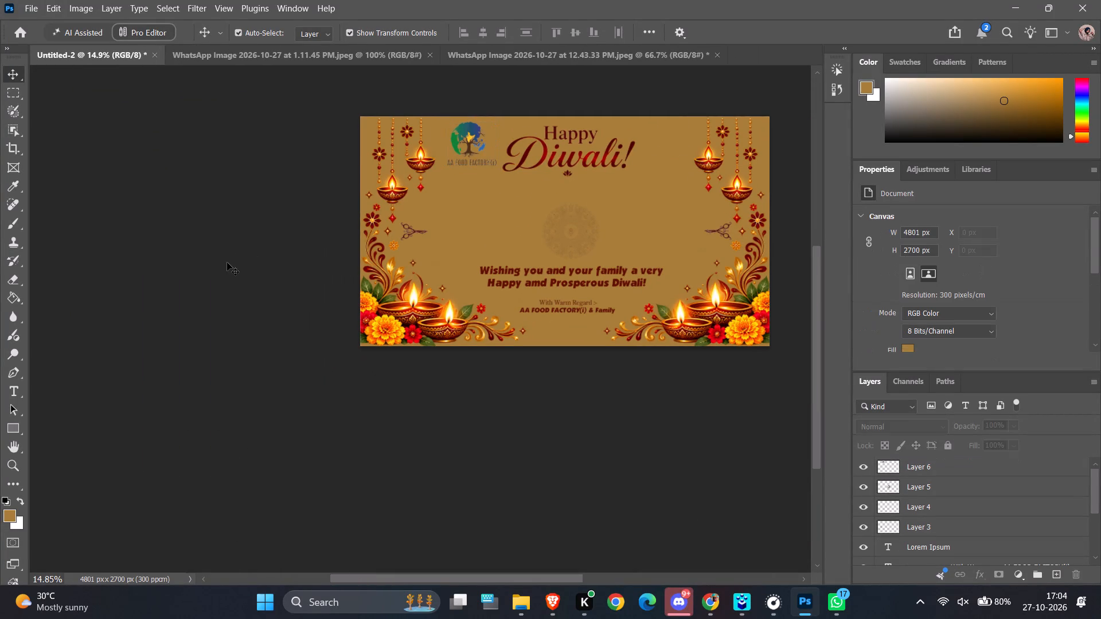
Inspect the faint bee mandala above the greeting up close and delete its layer from the card.
scroll(571, 244, "up", 1)
scroll(571, 244, "up", 7, "ctrl+alt")
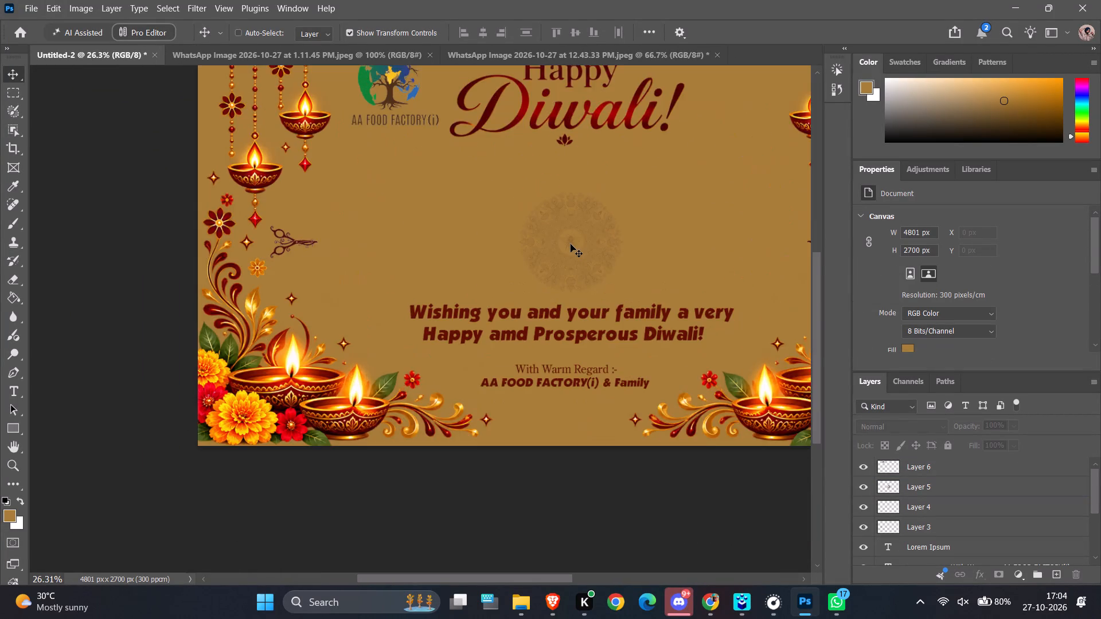
scroll(571, 244, "up", 5, "ctrl+alt")
scroll(571, 244, "up", 16, "ctrl+alt")
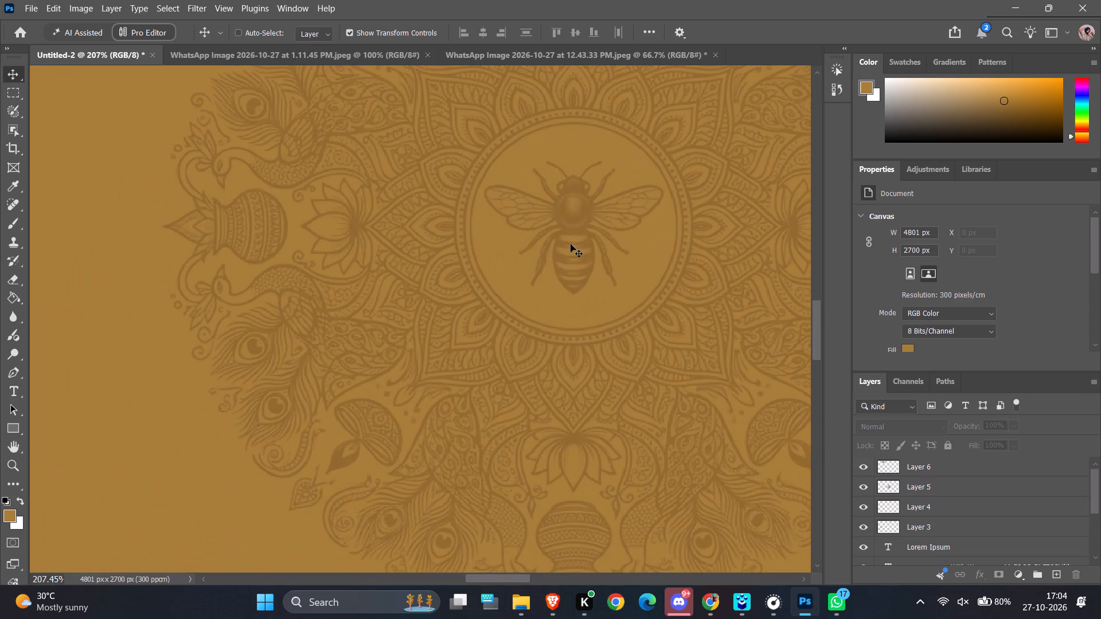
scroll(571, 244, "down", 18, "ctrl+alt")
scroll(571, 244, "up", 8, "ctrl+alt")
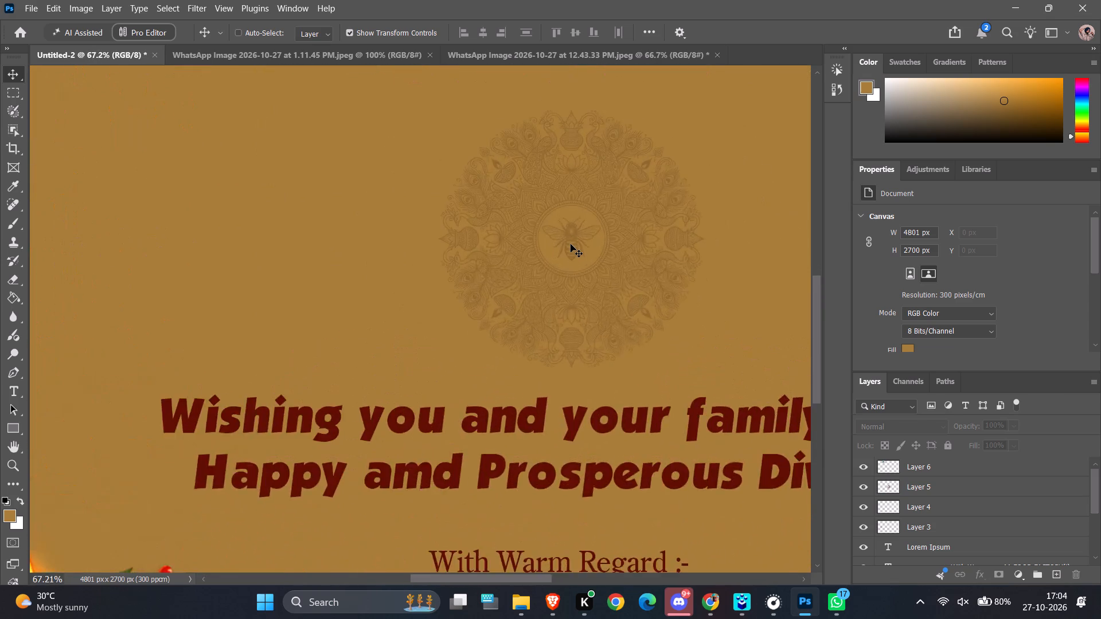
scroll(571, 244, "up", 17, "ctrl+alt")
scroll(571, 244, "up", 6, "ctrl+alt")
scroll(571, 244, "down", 12, "ctrl+alt")
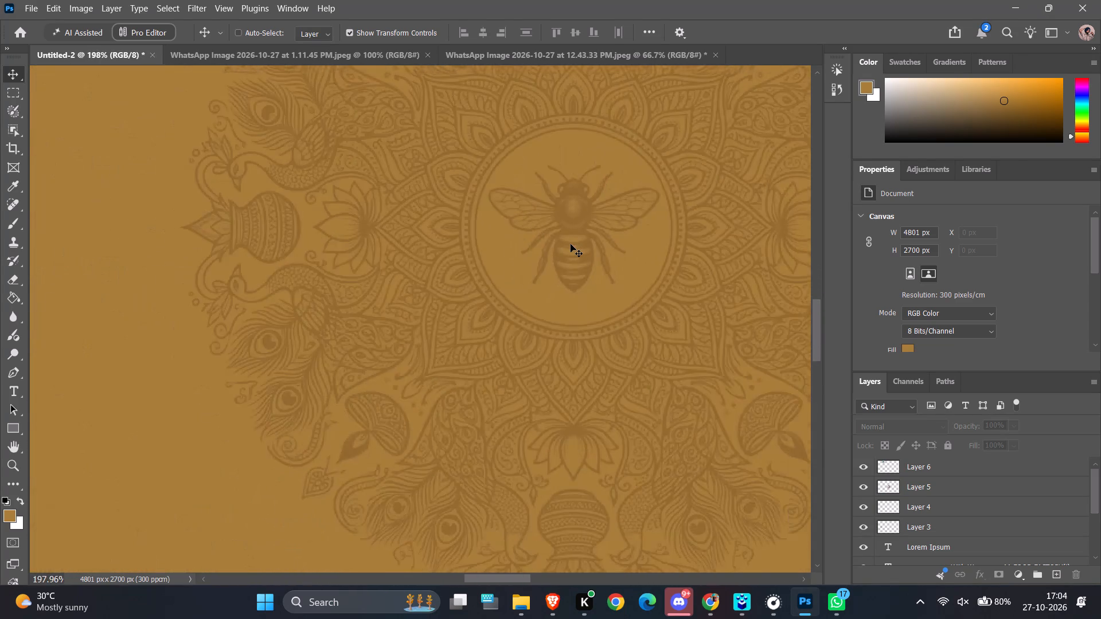
scroll(571, 244, "down", 20, "ctrl+alt")
scroll(571, 244, "down", 7, "ctrl+alt")
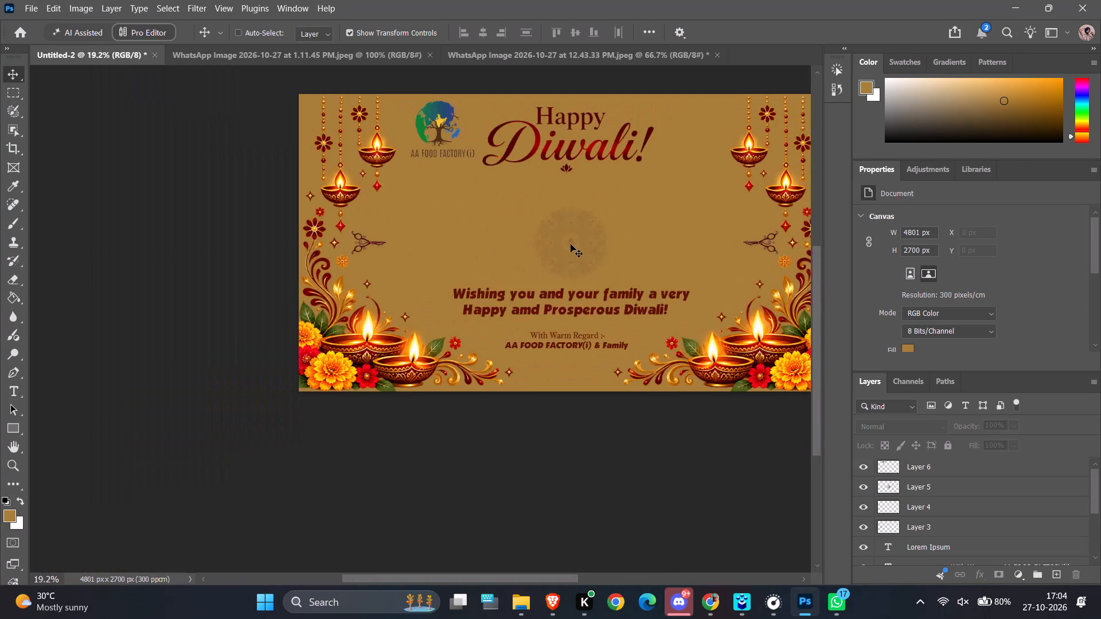
scroll(571, 244, "up", 4, "ctrl+alt")
left_click(571, 244)
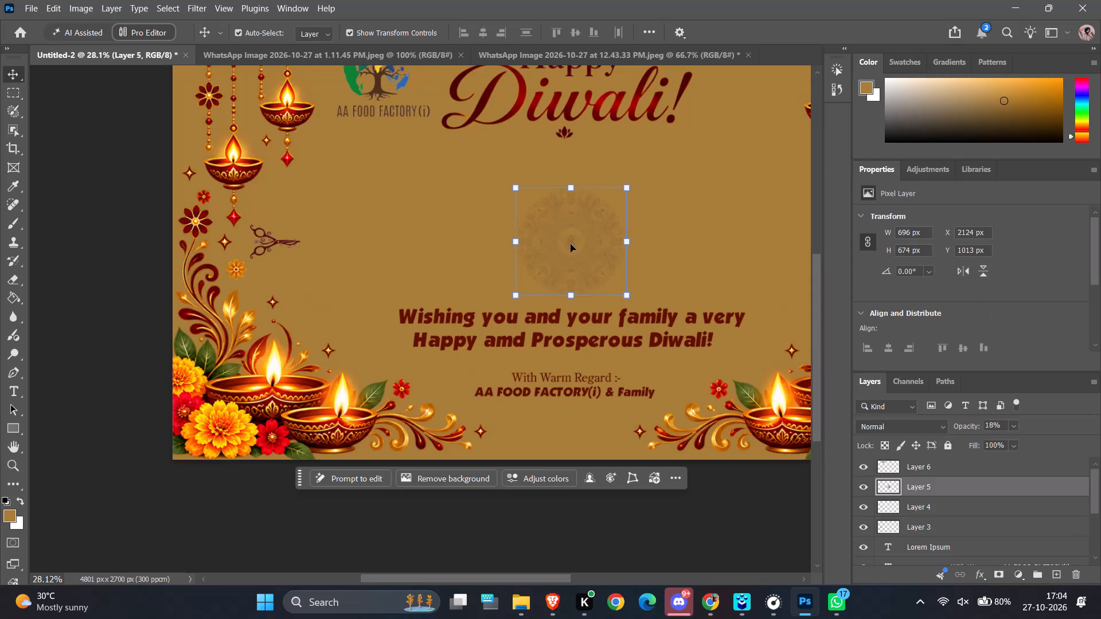
key("Delete")
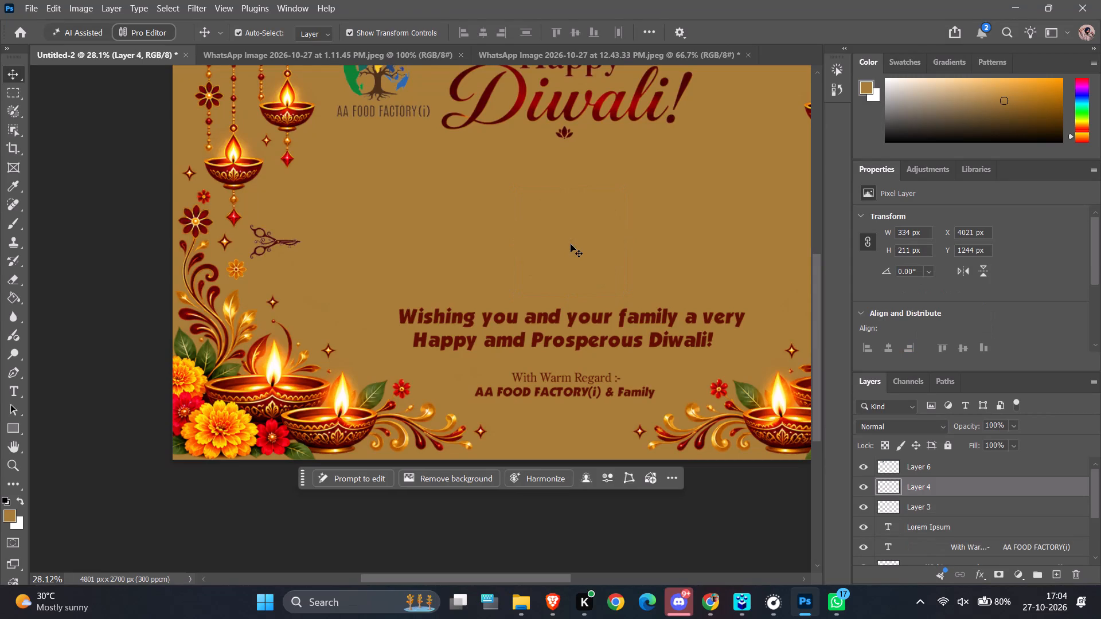
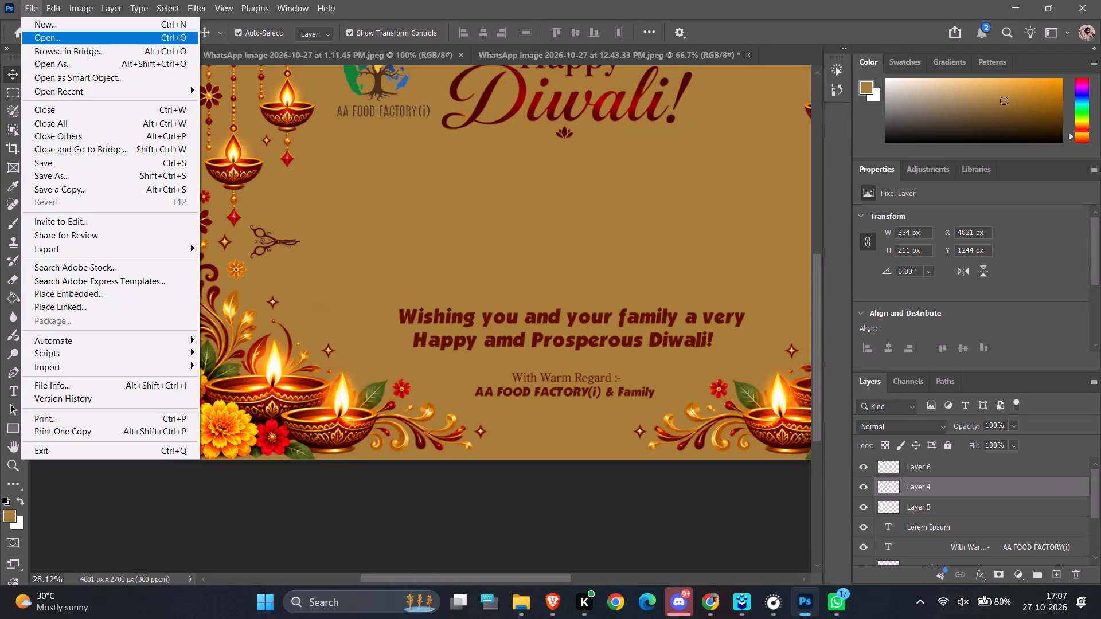
Open the scissors ornament image WhatsApp Image 2026-10-27 at 5.05.10 PM.jpeg from the Desktop.
left_click(69, 39)
scroll(287, 190, "down", 9)
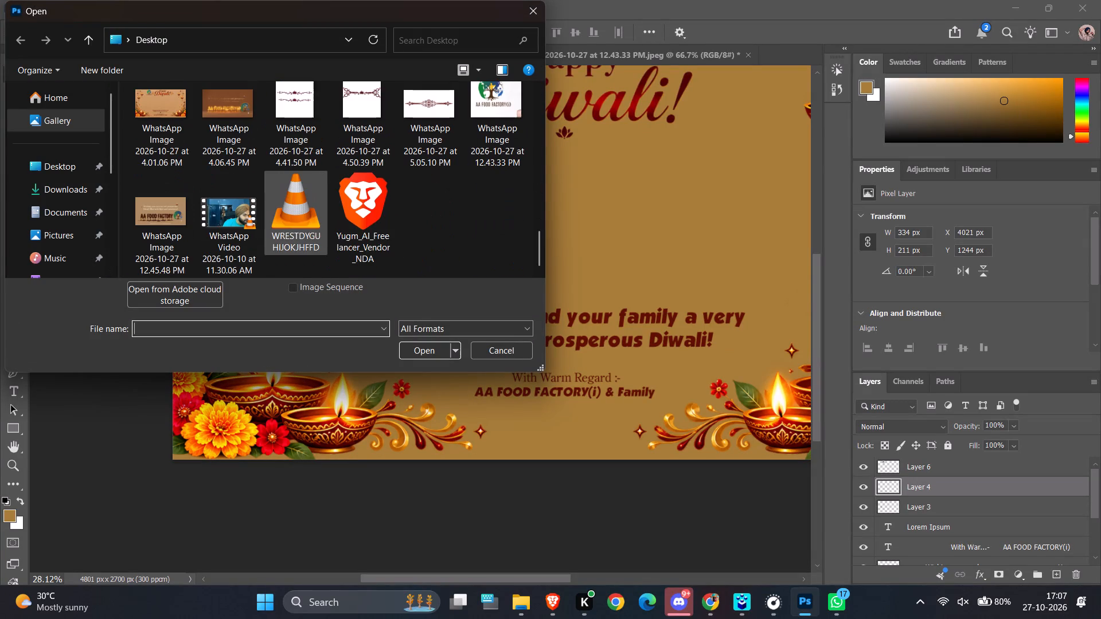
left_click(431, 108)
left_click(431, 350)
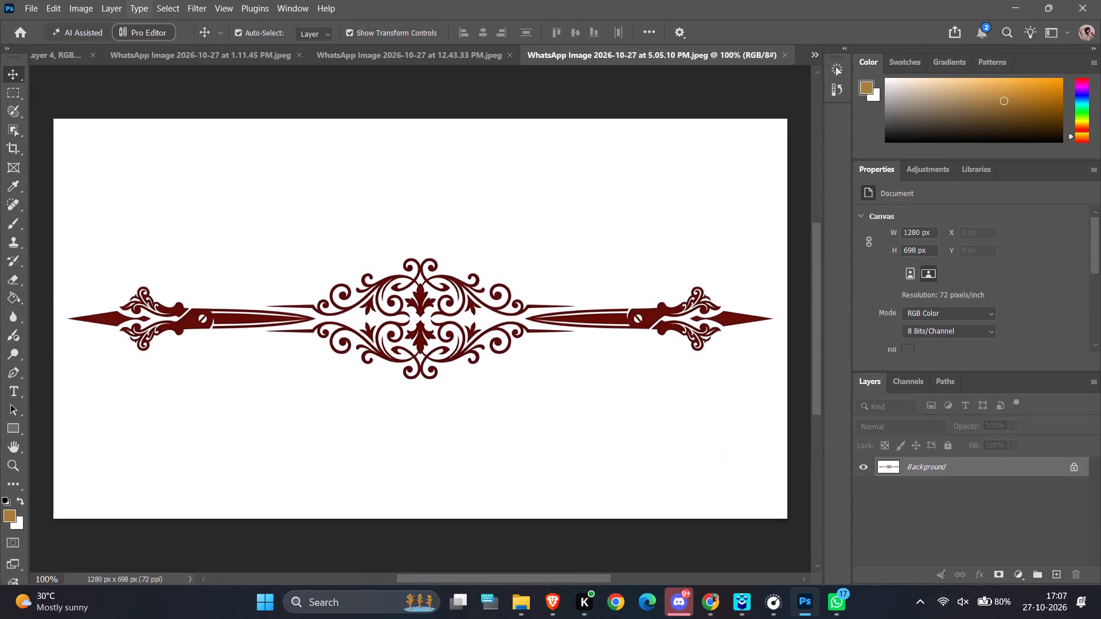
Select the ornament as the subject and move it onto the Diwali card, centred above the greeting between the two scissors.
left_click(173, 5)
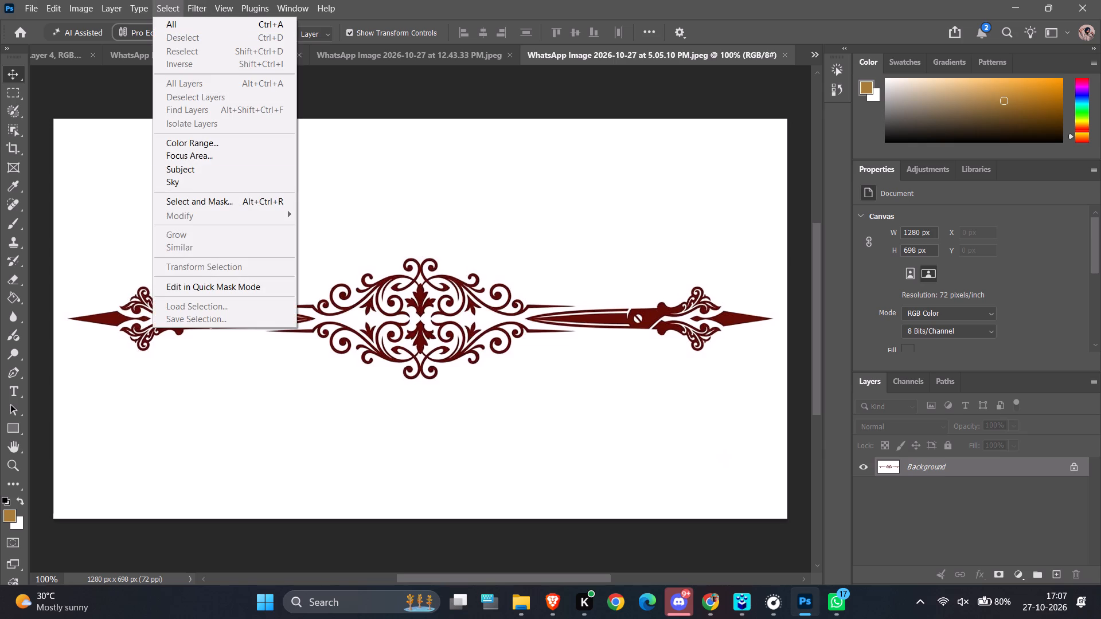
left_click(205, 166)
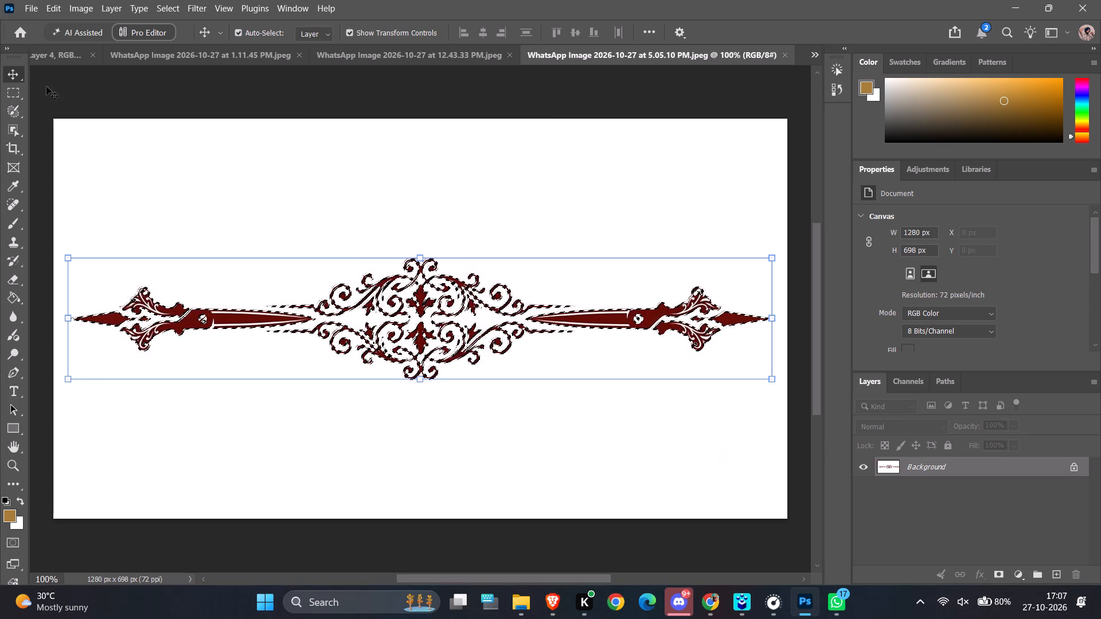
left_click_drag(419, 300, 251, 34)
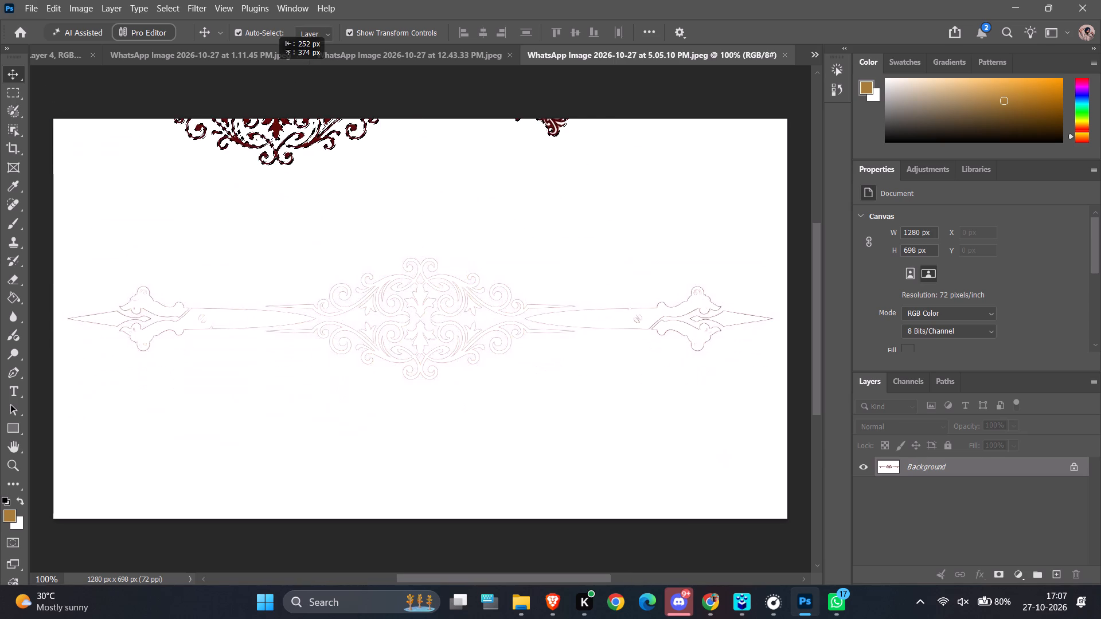
left_click_drag(251, 34, 437, 261)
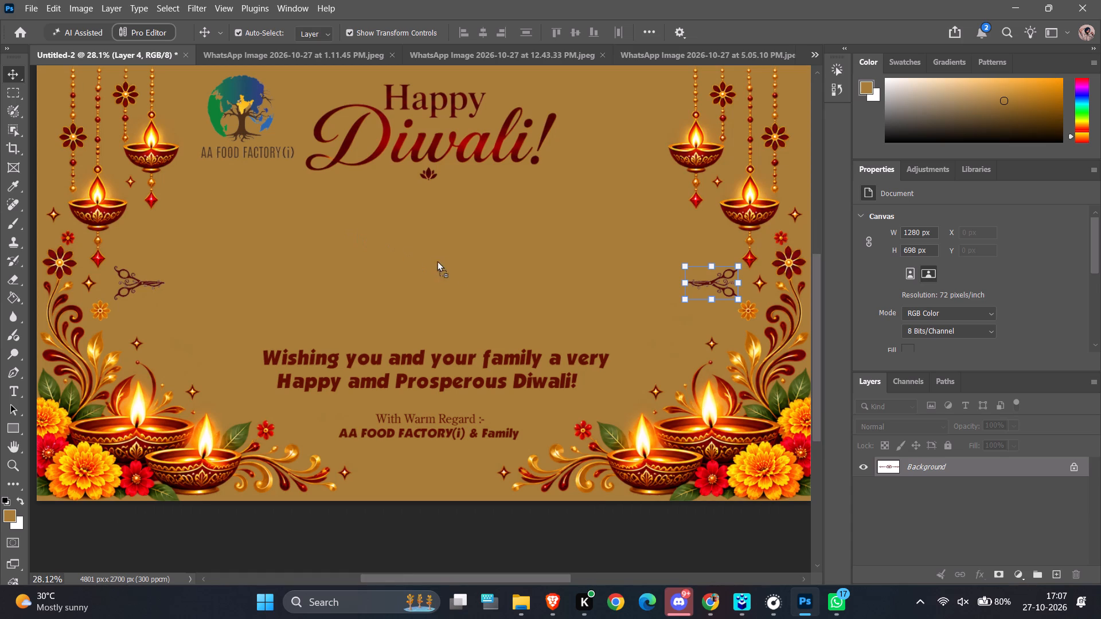
left_click_drag(437, 261, 462, 283)
left_click_drag(462, 283, 434, 277)
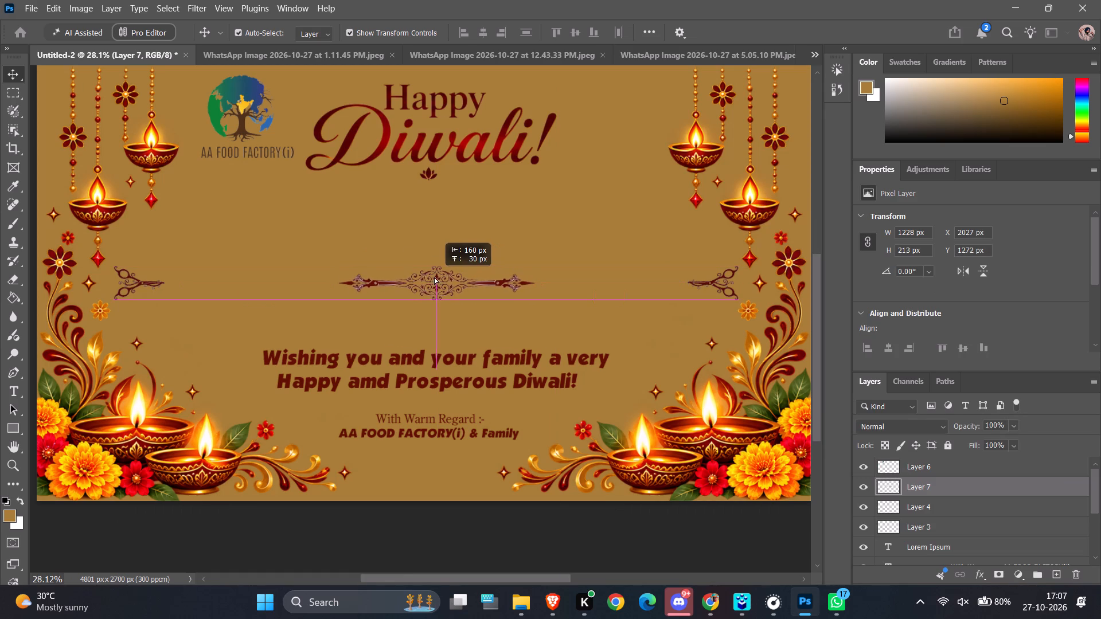
left_click_drag(434, 277, 434, 276)
left_click(316, 237)
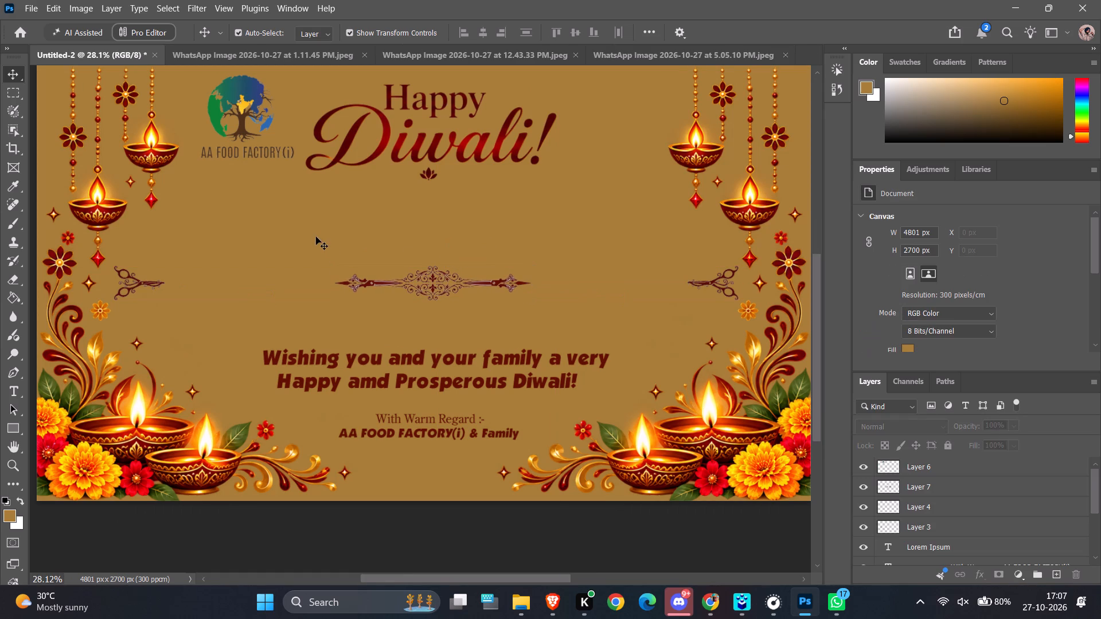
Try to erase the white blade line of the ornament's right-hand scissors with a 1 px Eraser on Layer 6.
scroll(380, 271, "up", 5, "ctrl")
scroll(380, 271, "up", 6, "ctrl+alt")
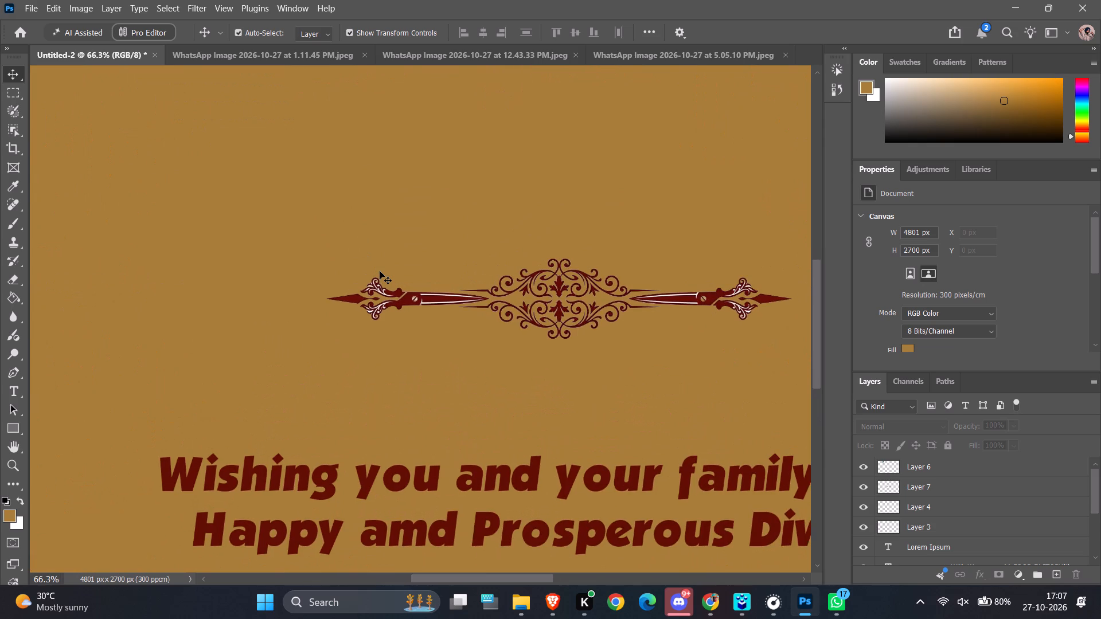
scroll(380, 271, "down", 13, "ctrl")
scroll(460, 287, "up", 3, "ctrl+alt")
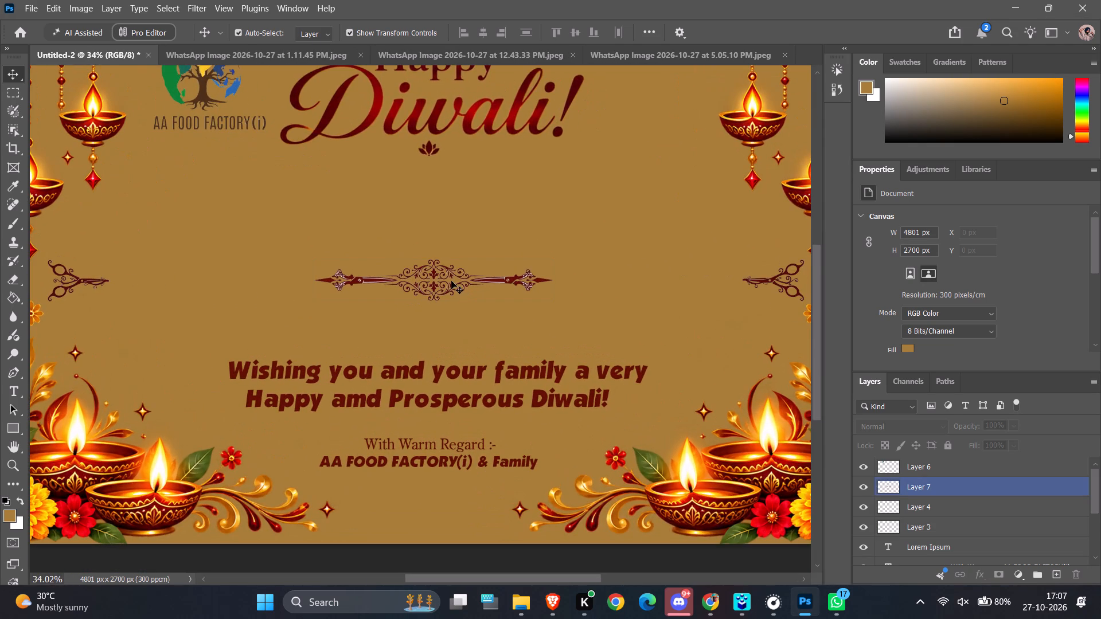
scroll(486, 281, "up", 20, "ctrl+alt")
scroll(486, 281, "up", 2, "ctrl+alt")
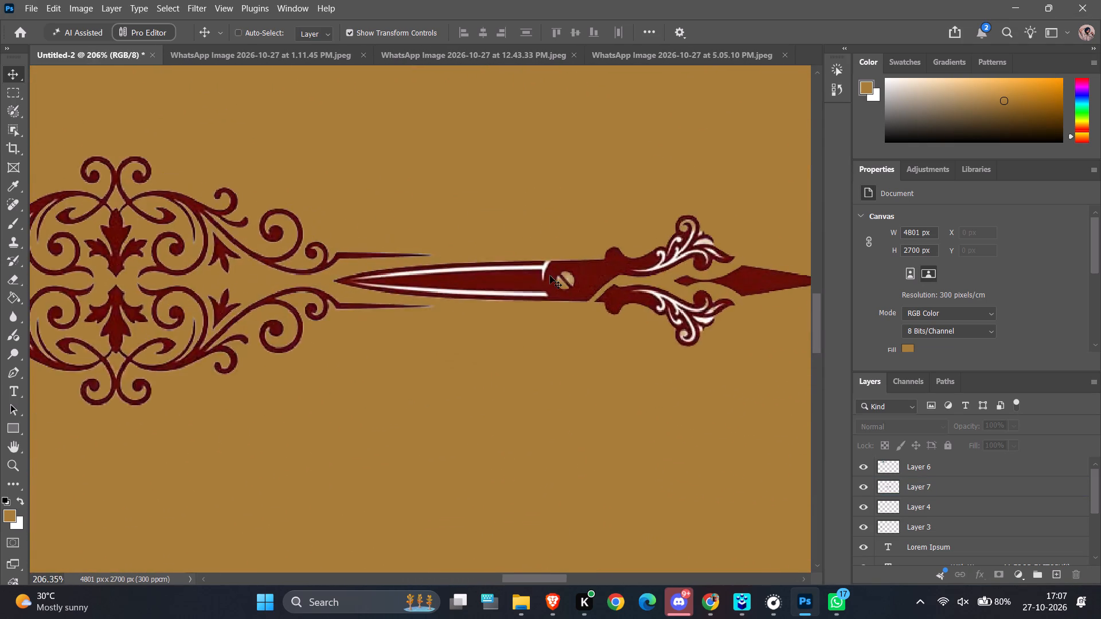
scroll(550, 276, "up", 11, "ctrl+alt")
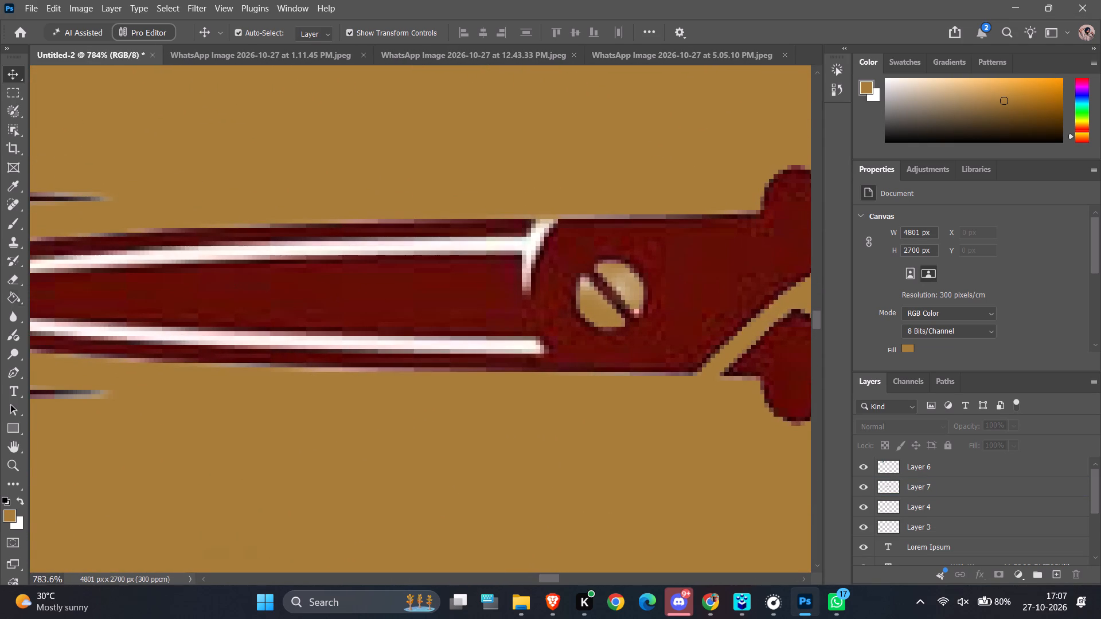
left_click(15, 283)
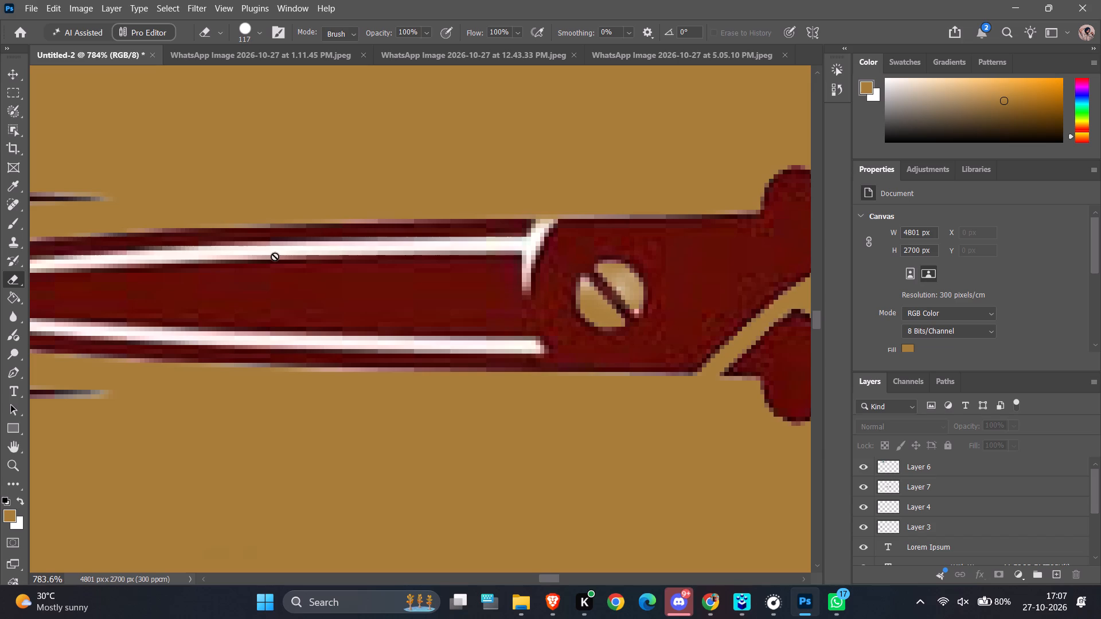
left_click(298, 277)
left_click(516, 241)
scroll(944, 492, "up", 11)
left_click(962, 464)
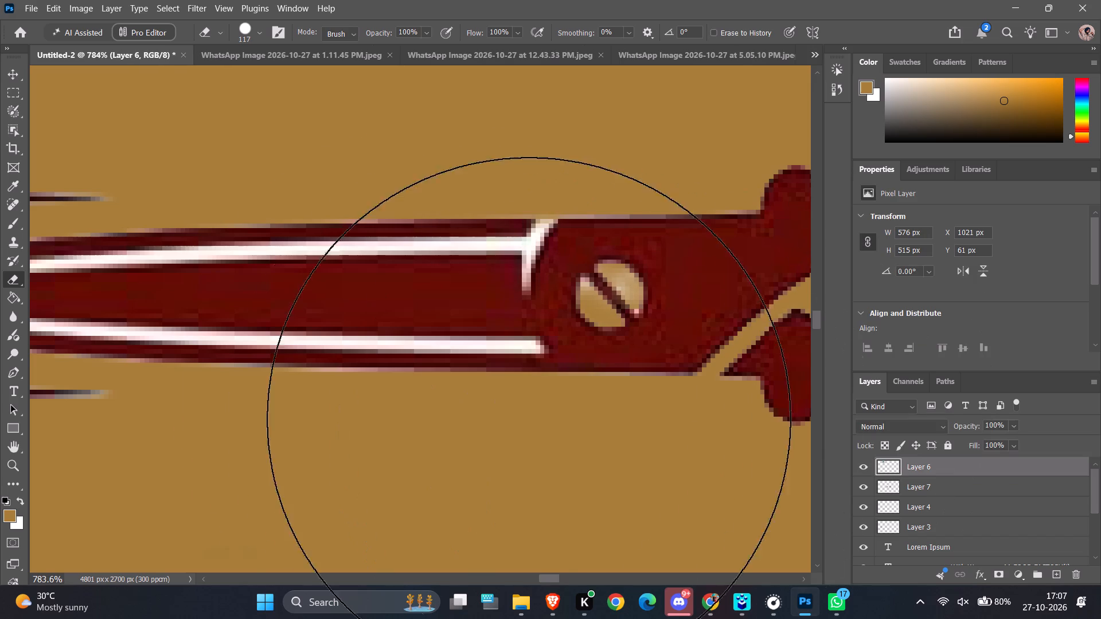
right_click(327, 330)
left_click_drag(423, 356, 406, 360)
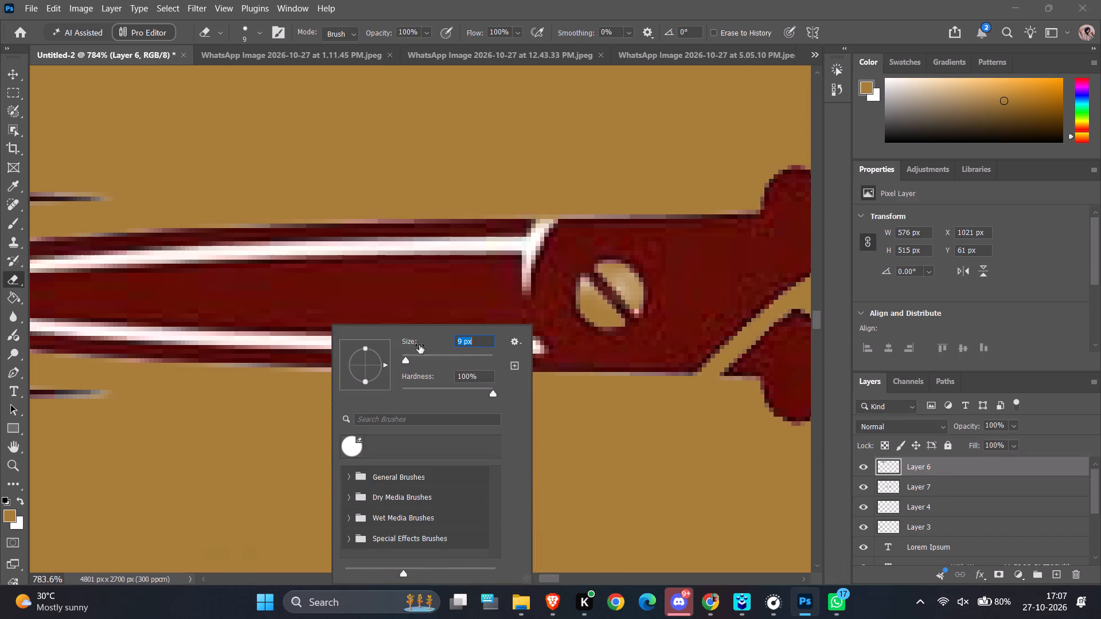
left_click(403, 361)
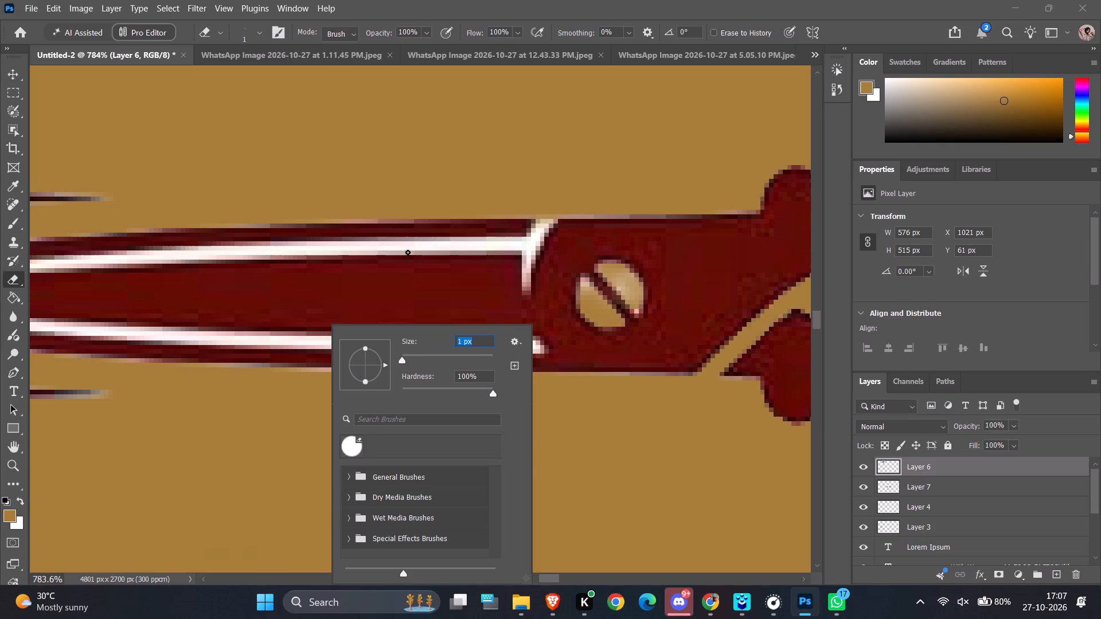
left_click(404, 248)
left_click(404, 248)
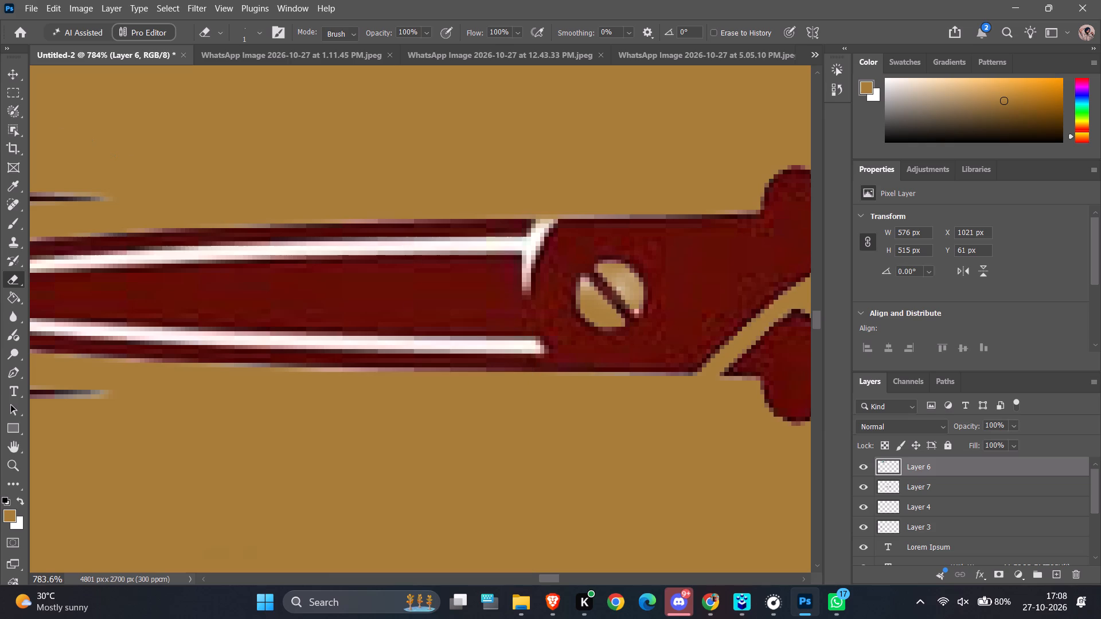
Select the ornament's Layer 7 and erase the white lines along the right-hand scissor blades with the Magic Eraser.
left_click(10, 74)
left_click(479, 322)
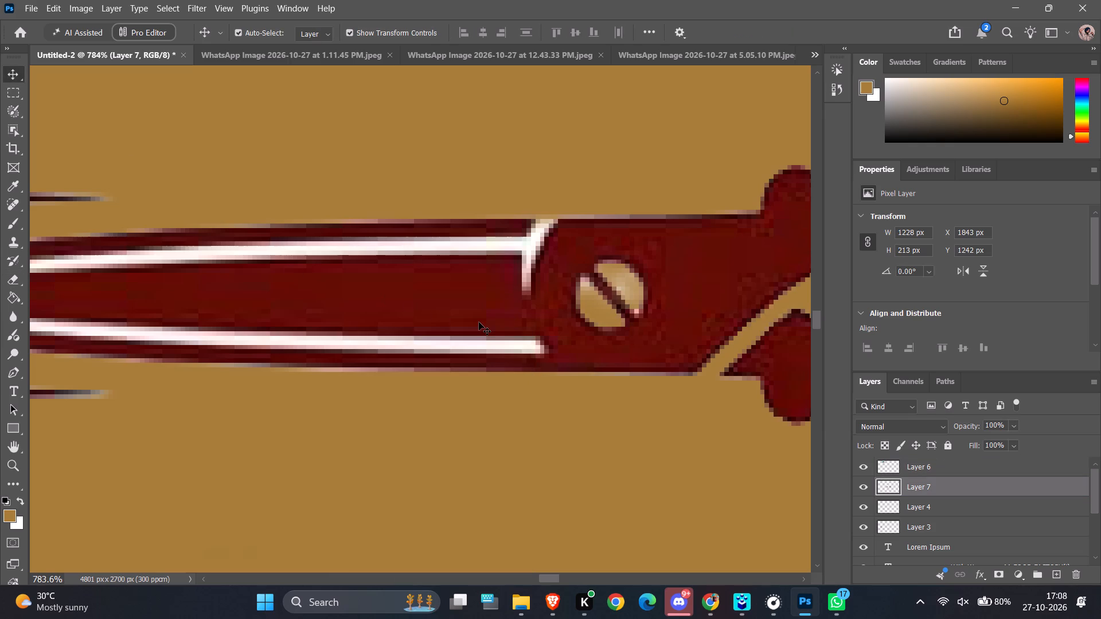
double_click(479, 322)
left_click(11, 275)
left_click(368, 246)
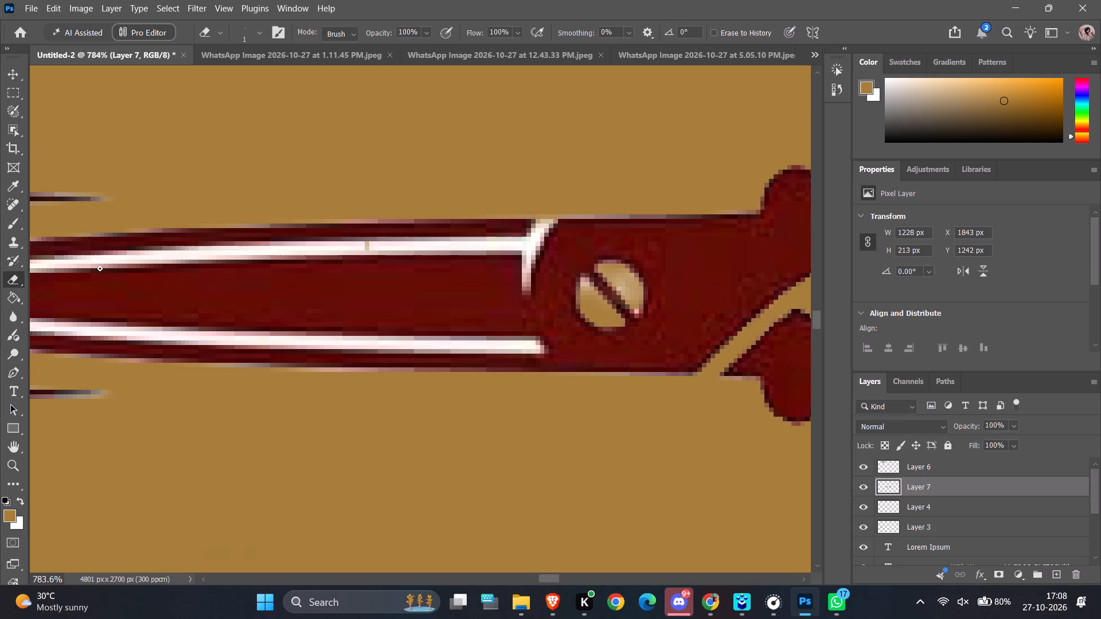
right_click(13, 280)
left_click(67, 310)
left_click(283, 250)
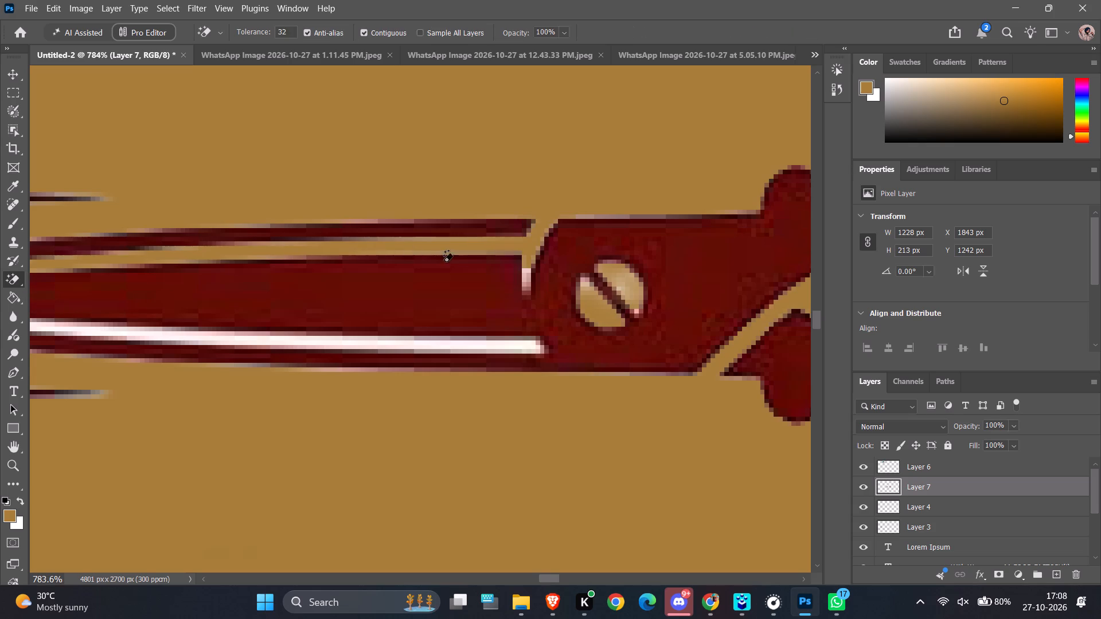
left_click(524, 273)
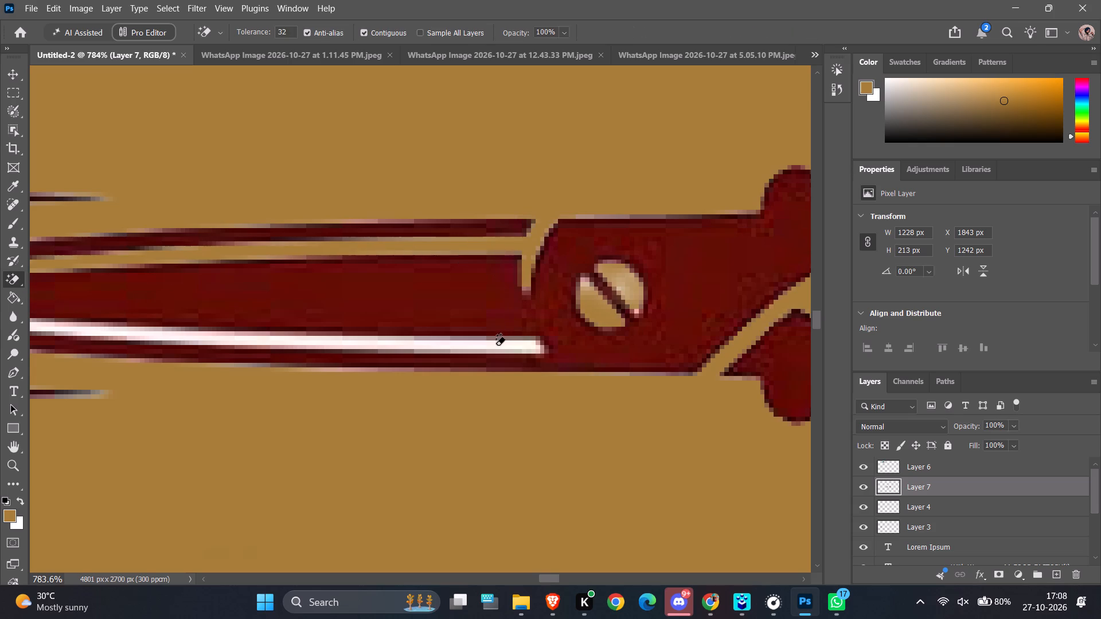
left_click(482, 345)
Erase the white filigree lines and curls in the upper handle of the ornament's right-hand scissors with the Magic Eraser.
scroll(391, 345, "down", 11, "ctrl+alt")
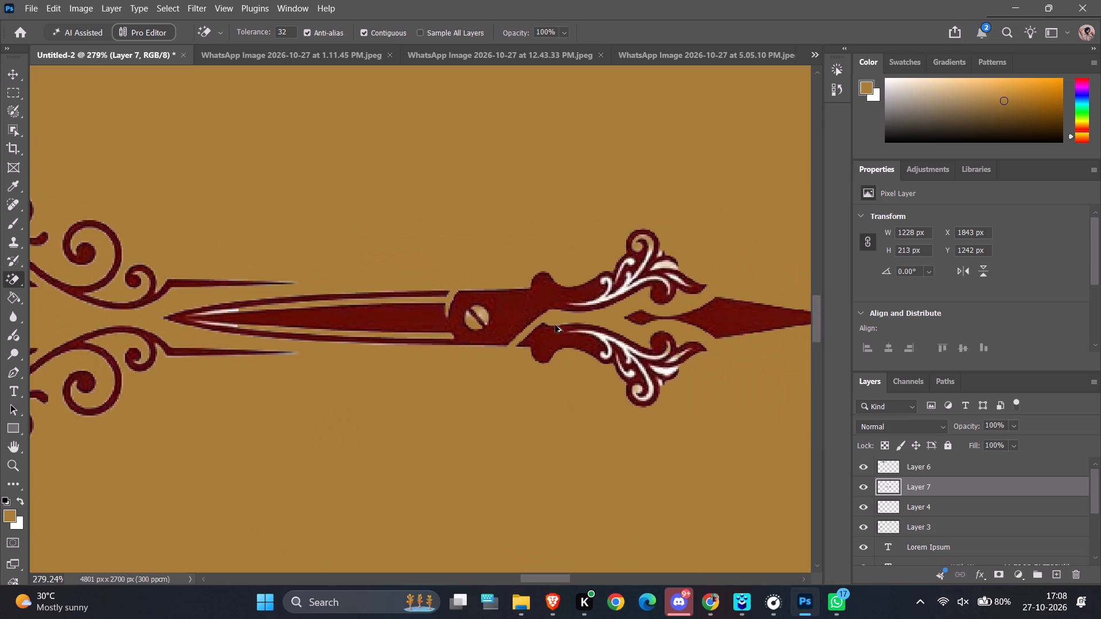
scroll(555, 319, "up", 18, "ctrl+alt")
left_click(582, 257)
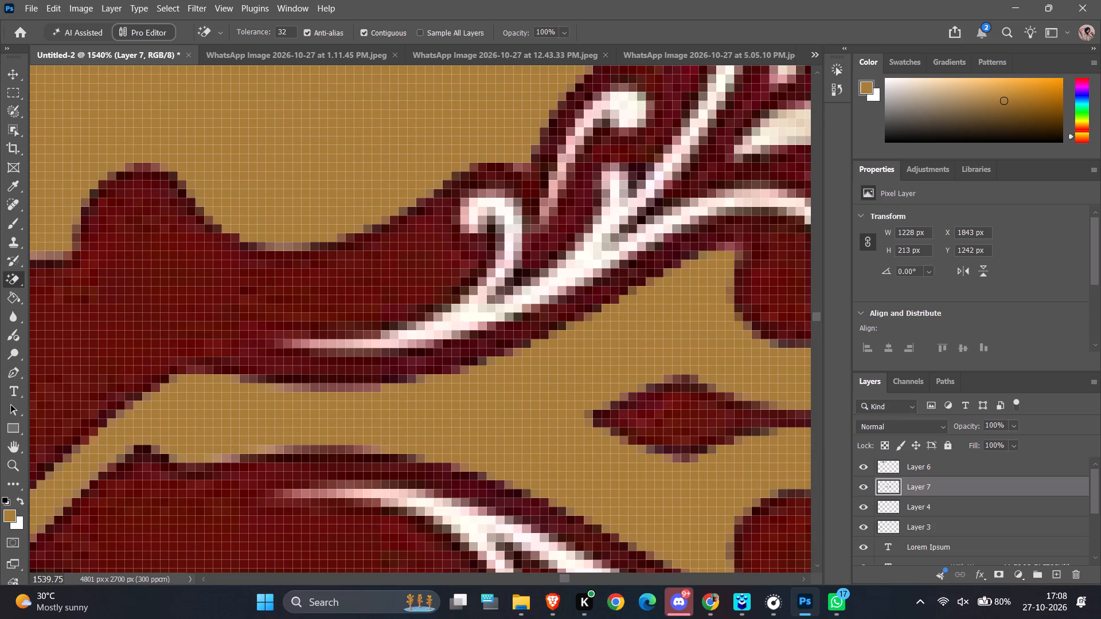
left_click(475, 311)
left_click(508, 242)
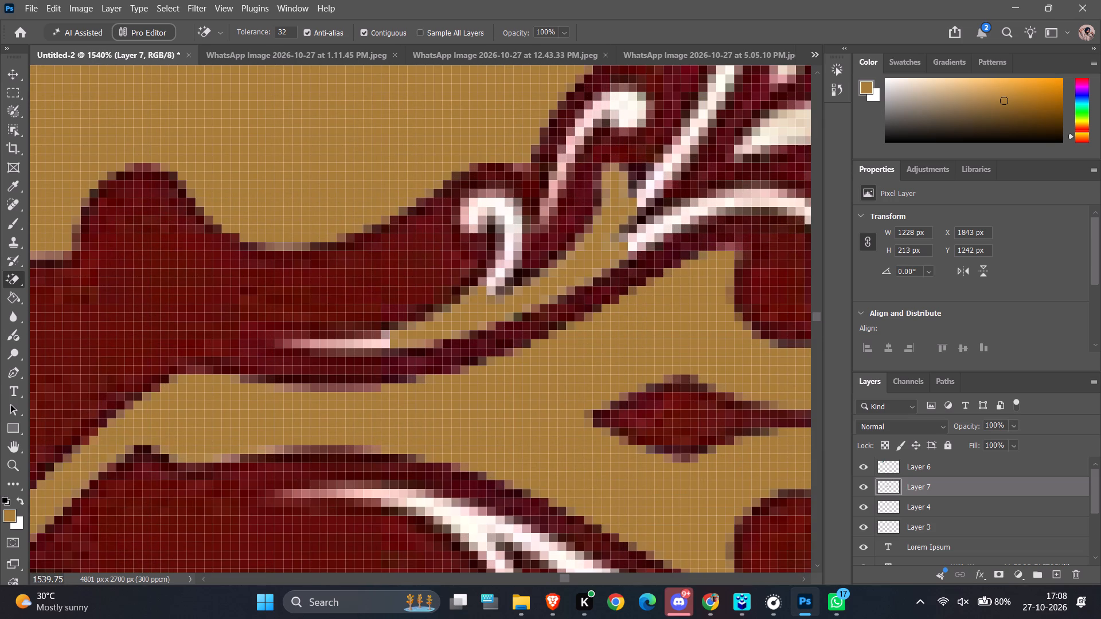
left_click(471, 220)
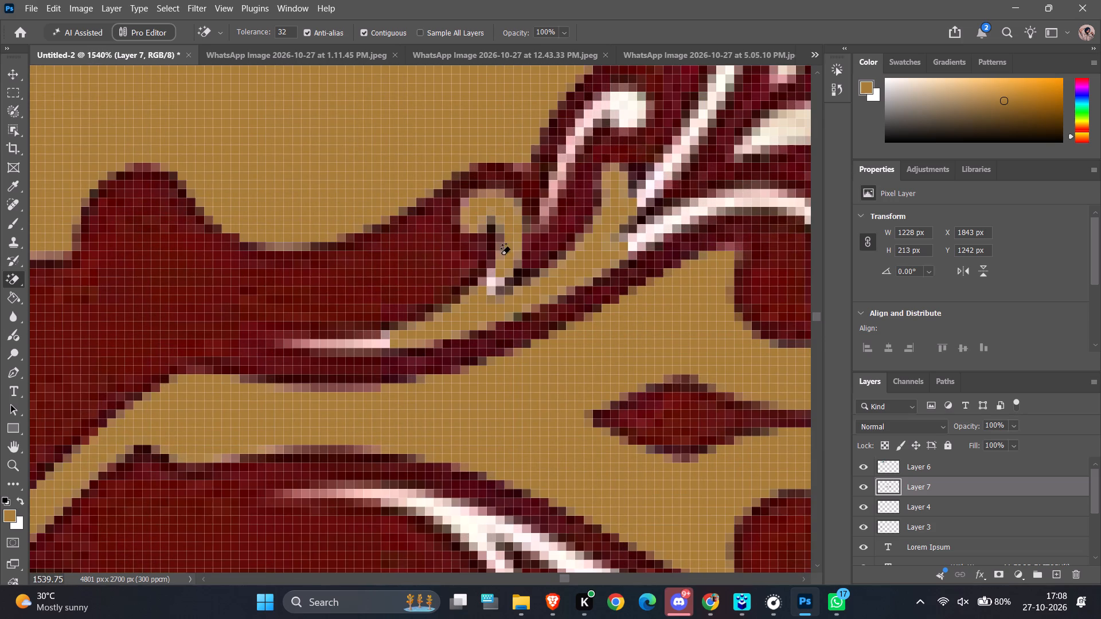
left_click(495, 279)
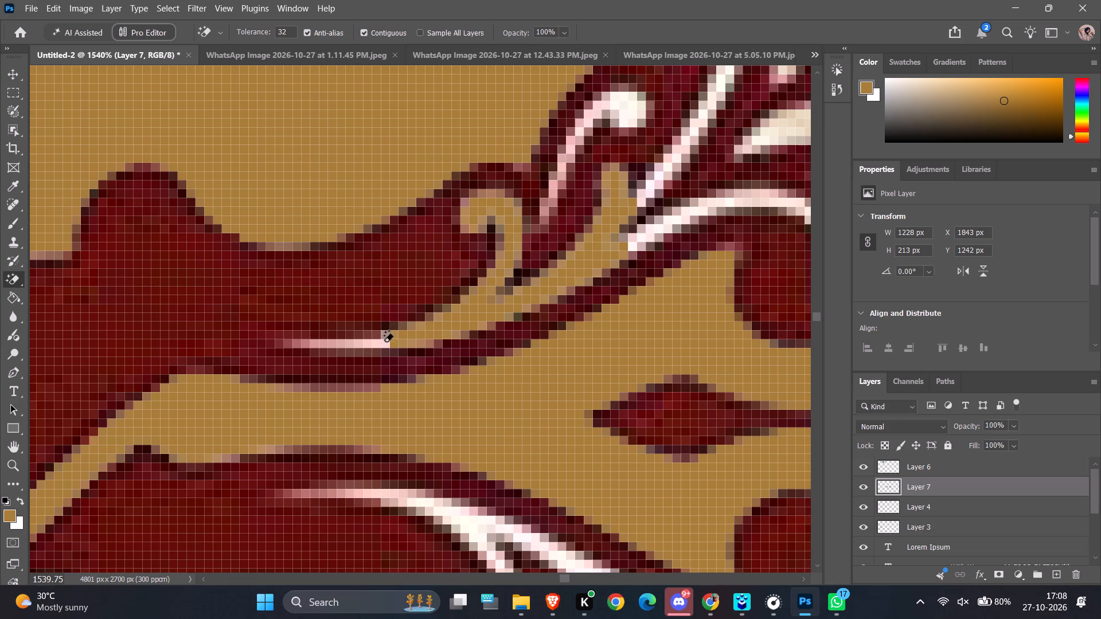
left_click(384, 342)
left_click(622, 104)
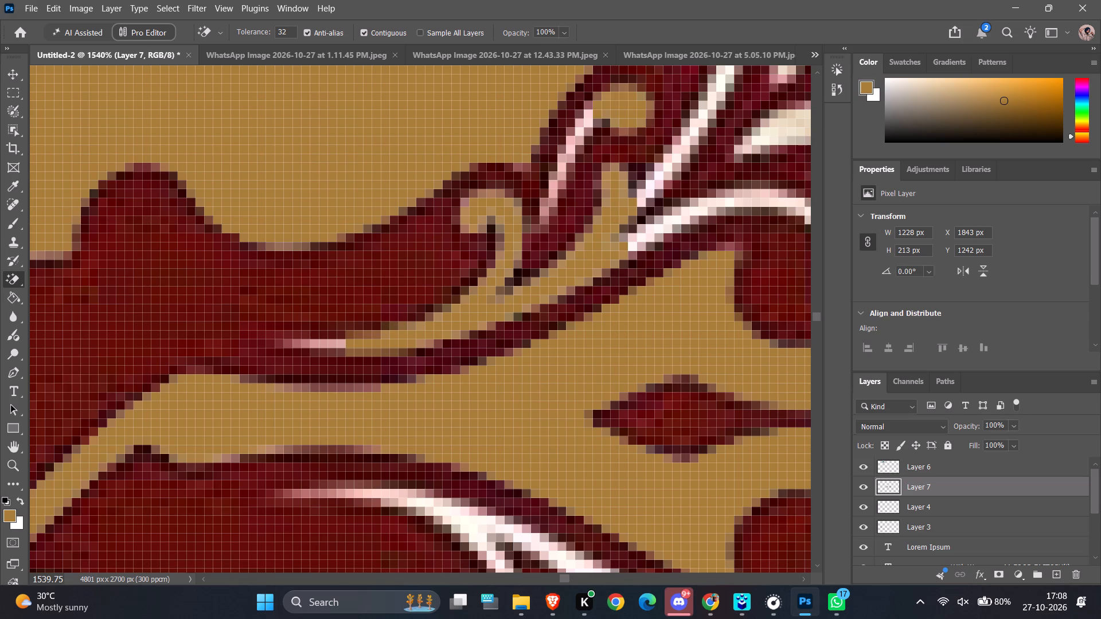
left_click(577, 131)
left_click(556, 171)
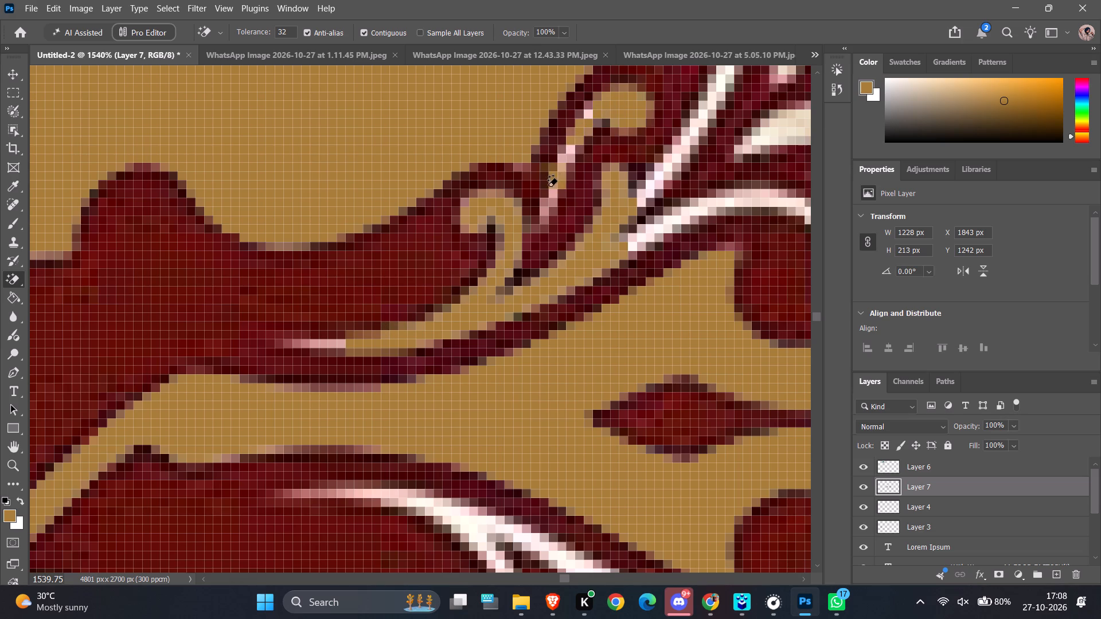
left_click(667, 163)
Erase the white stem line and first curl in the lower handle of the ornament's right-hand scissors with the Magic Eraser.
scroll(667, 163, "down", 7, "ctrl+alt")
scroll(618, 198, "down", 3, "ctrl+alt")
scroll(618, 198, "up", 3, "ctrl+alt")
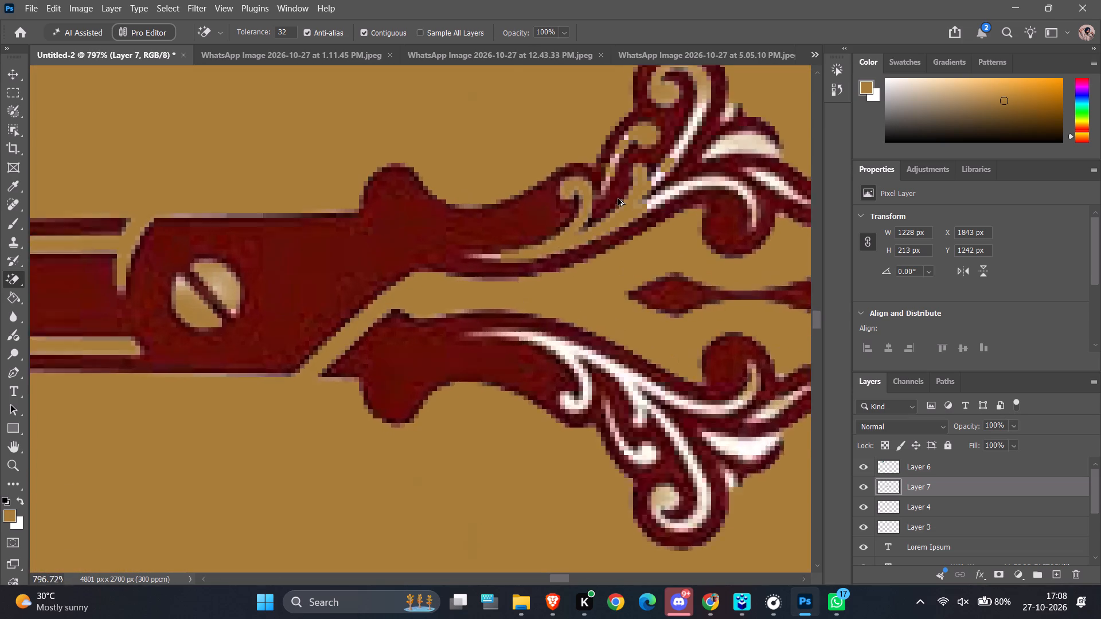
scroll(618, 198, "up", 2, "ctrl+alt")
left_click(503, 362)
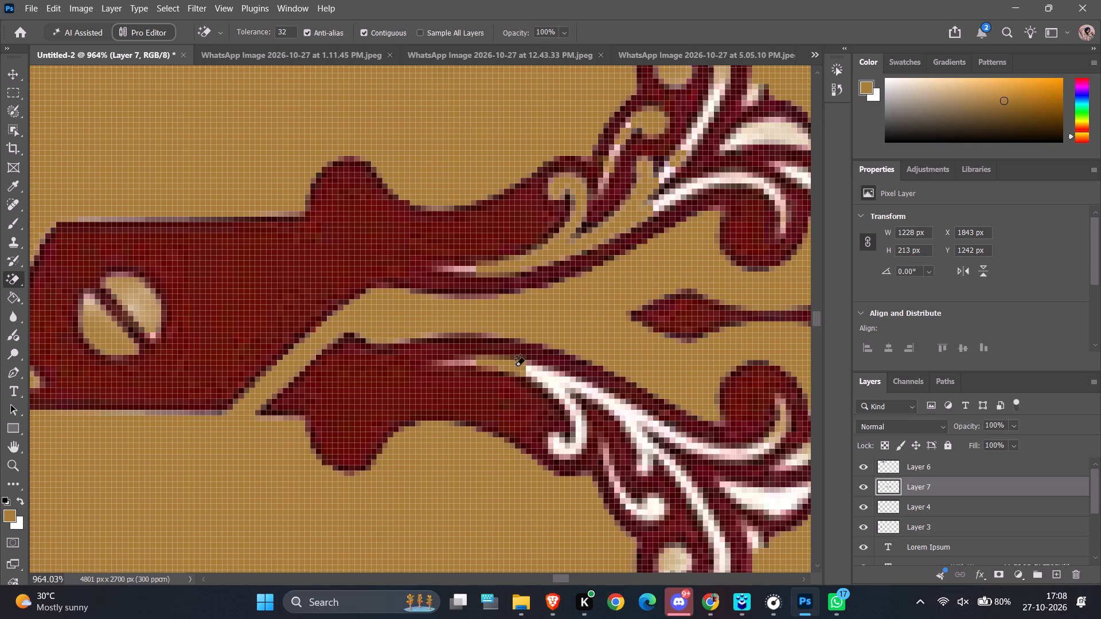
left_click(538, 383)
key("ctrl+z")
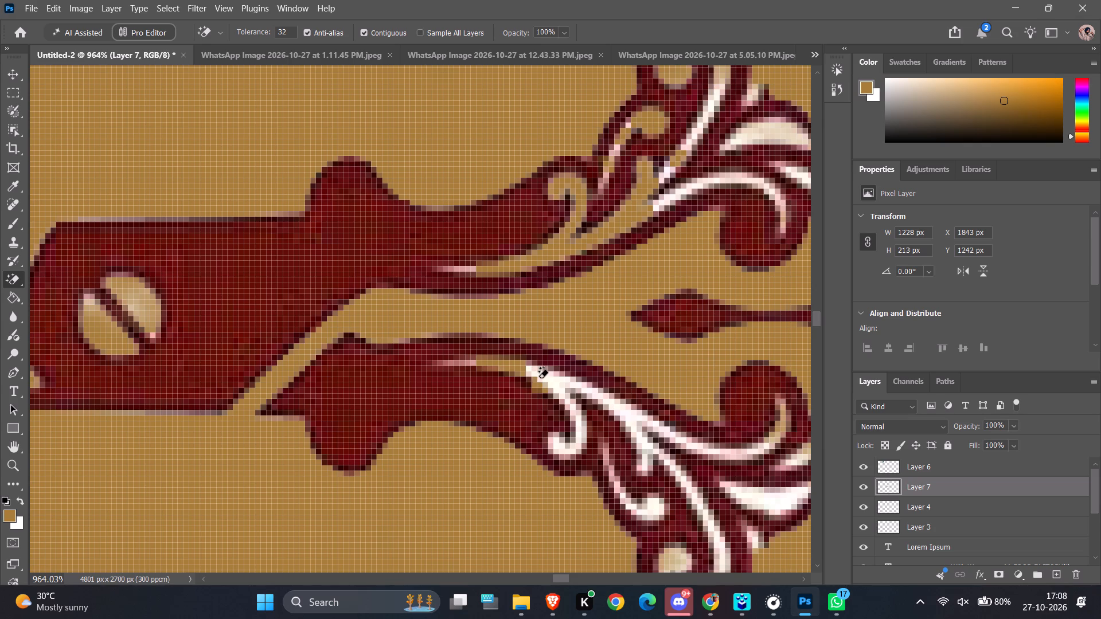
left_click(539, 378)
left_click(575, 418)
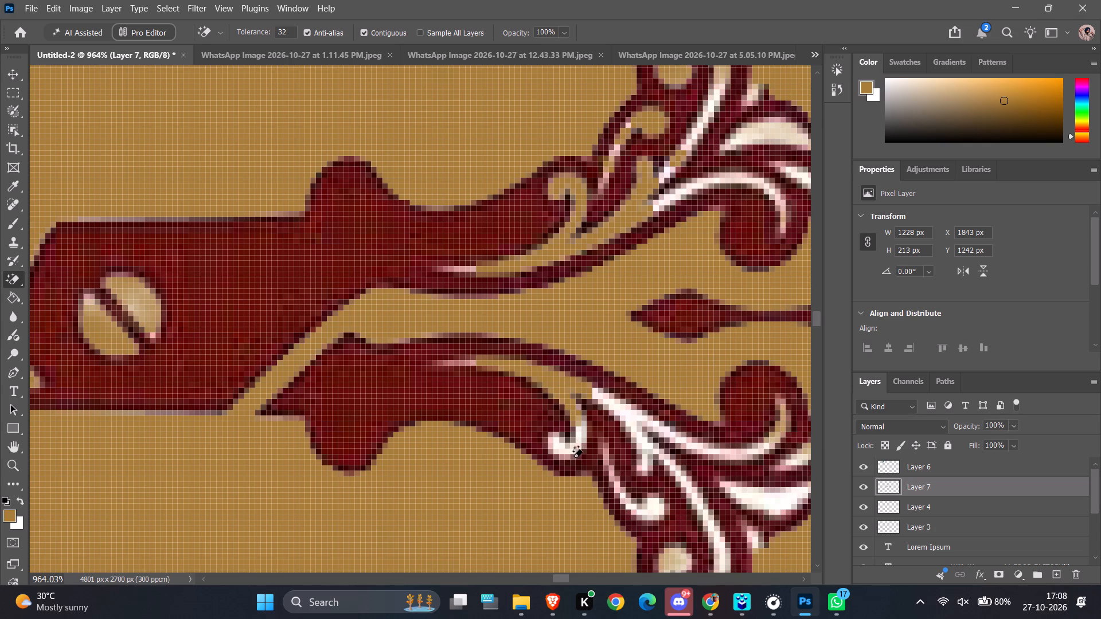
left_click(569, 451)
left_click(610, 401)
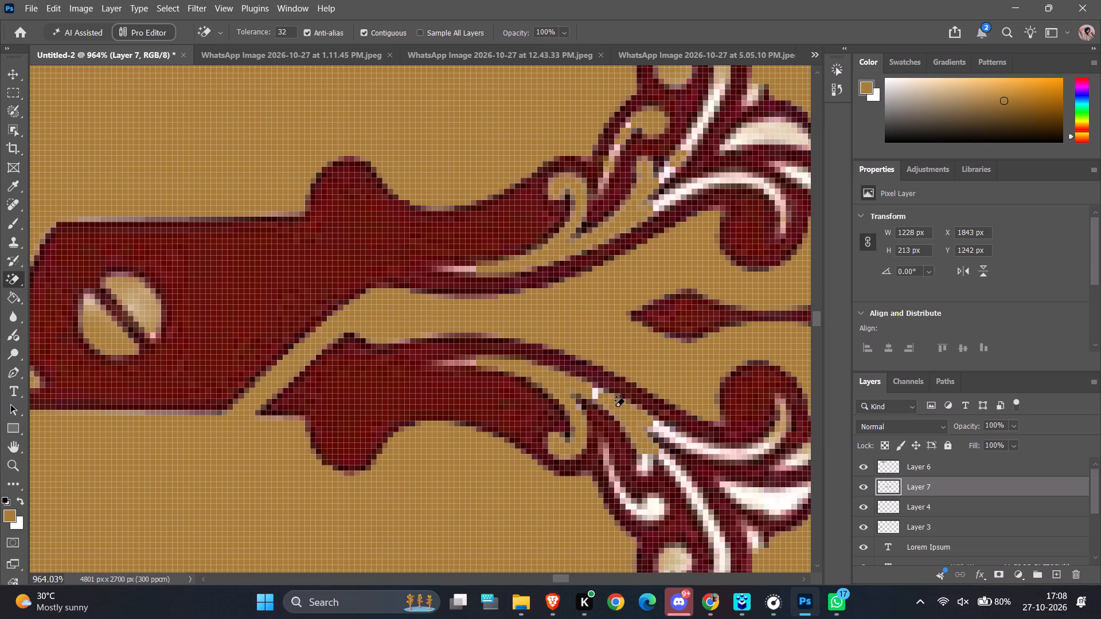
left_click(595, 392)
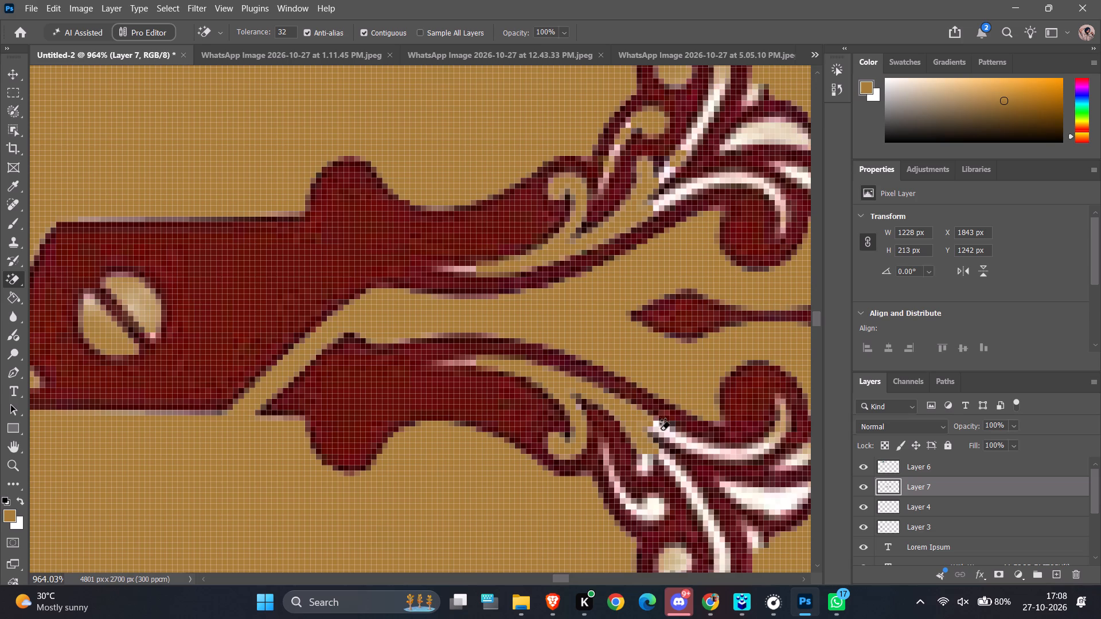
left_click(661, 430)
Erase the remaining white pixels in the upper handle's small curl and along the long line leading into its spiral.
scroll(661, 429, "down", 6, "ctrl+alt")
scroll(671, 461, "up", 4, "ctrl+alt")
scroll(671, 461, "down", 5, "ctrl+alt")
scroll(692, 299, "up", 3, "ctrl+alt")
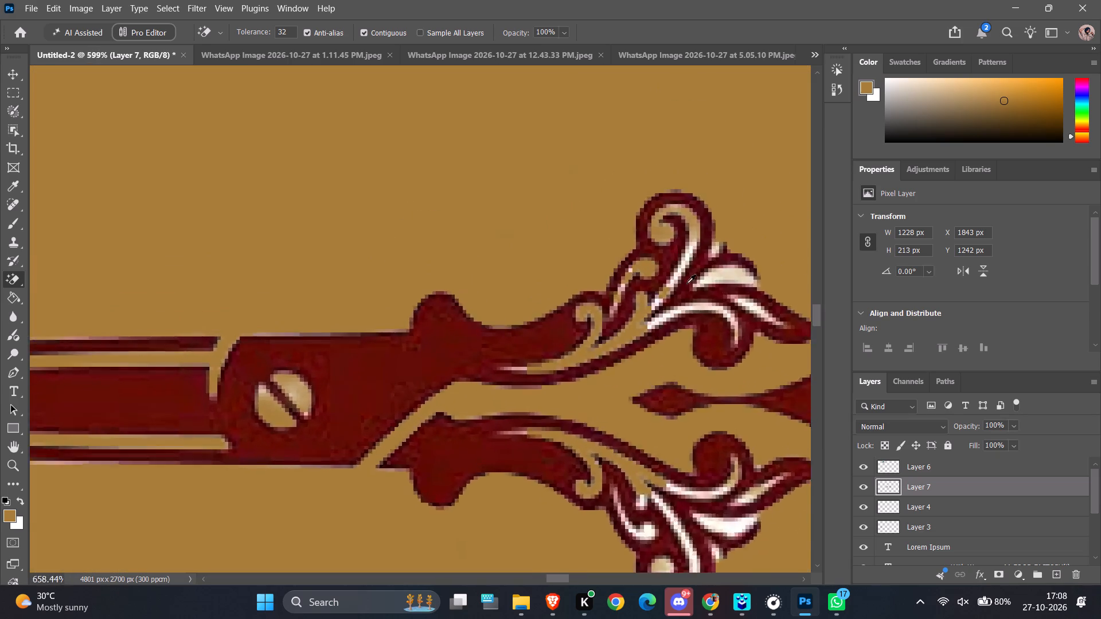
scroll(687, 283, "up", 17, "ctrl+alt")
left_click(501, 246)
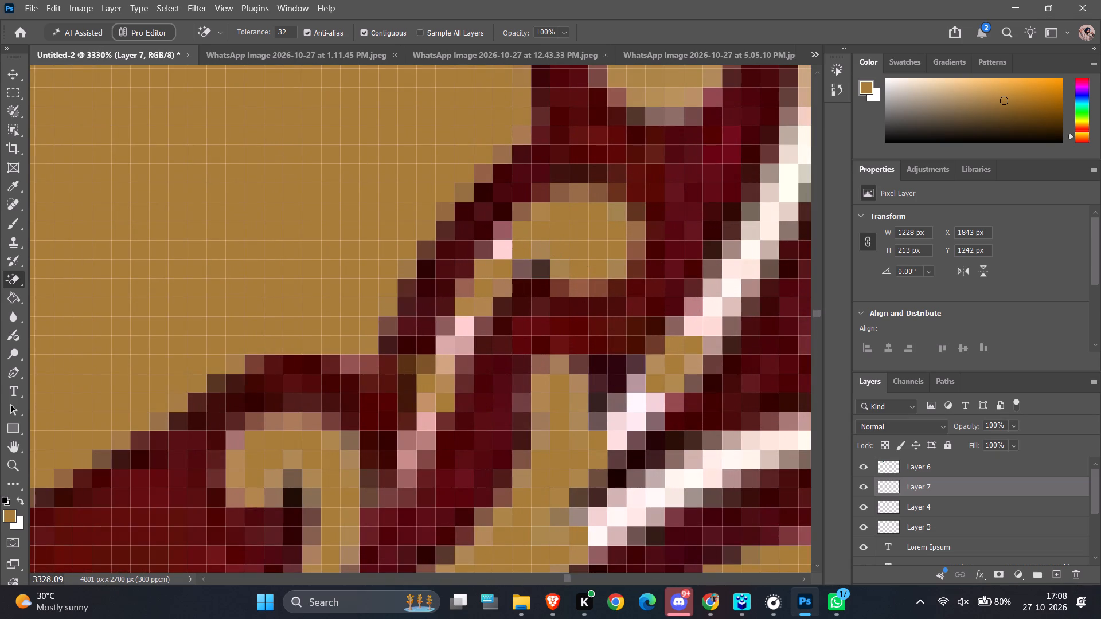
left_click(463, 331)
scroll(450, 347, "down", 3, "ctrl+alt")
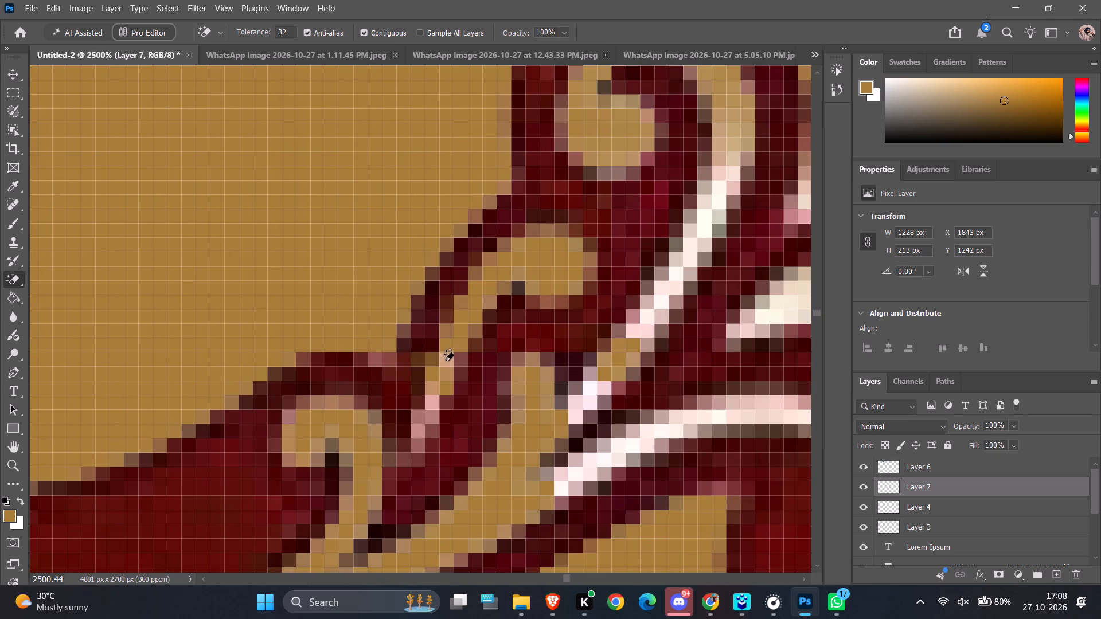
left_click(445, 361)
left_click(434, 403)
left_click(649, 311)
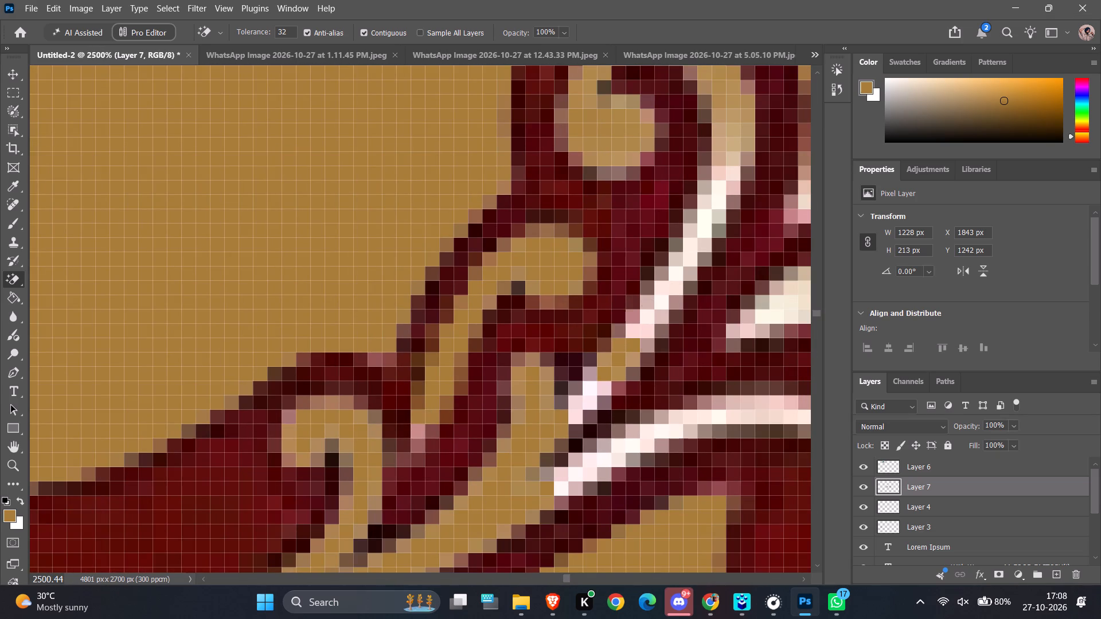
left_click(591, 389)
left_click(673, 263)
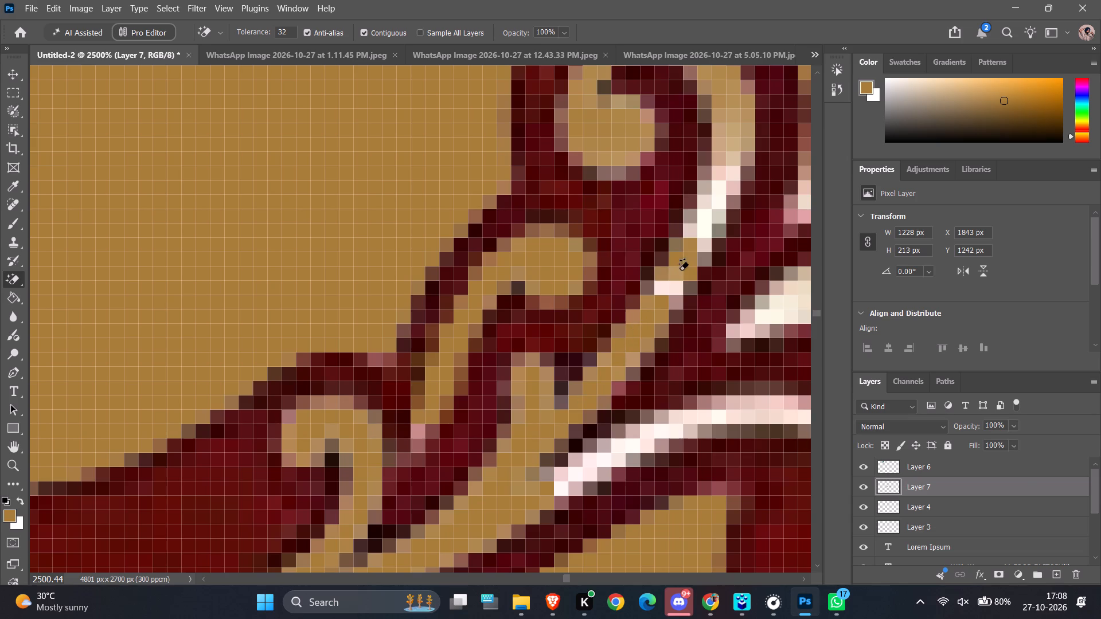
left_click_drag(670, 287, 663, 303)
left_click_drag(670, 292, 682, 267)
left_click(704, 210)
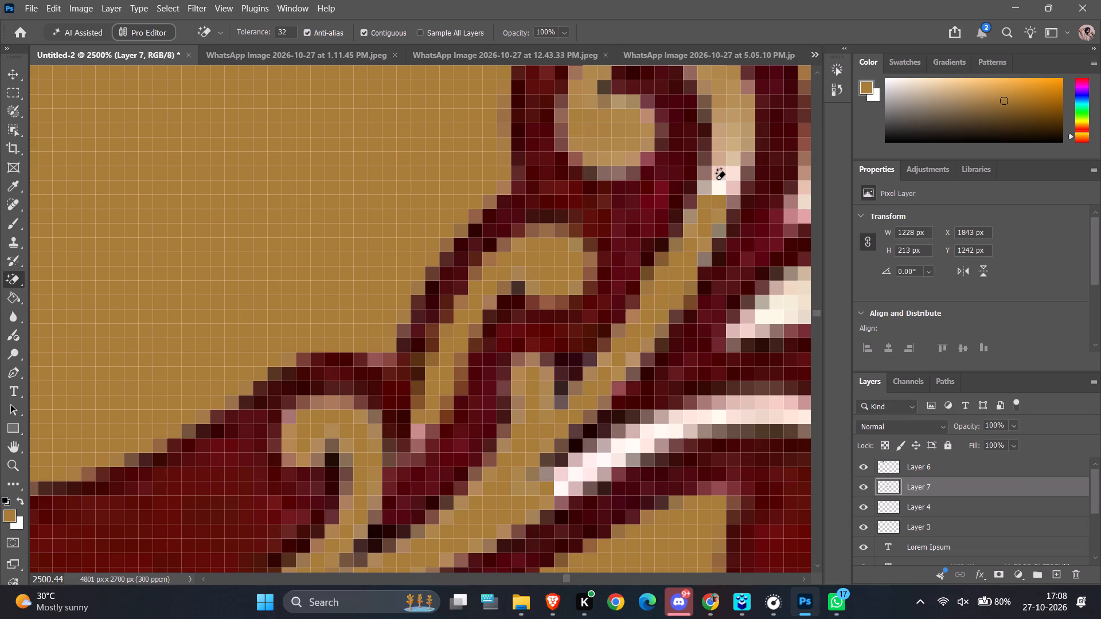
left_click(719, 173)
left_click_drag(720, 173, 721, 202)
Erase the white leaf shapes and the curved line running into the round inner lobe of the upper handle.
scroll(720, 207, "down", 15, "ctrl+alt")
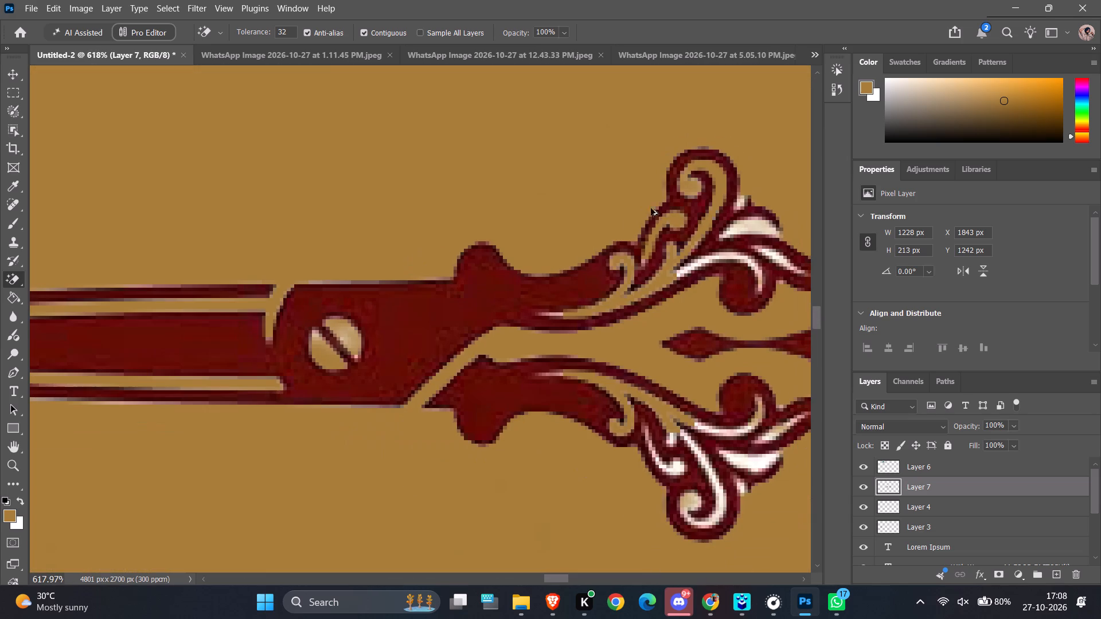
scroll(872, 213, "up", 16, "ctrl+alt")
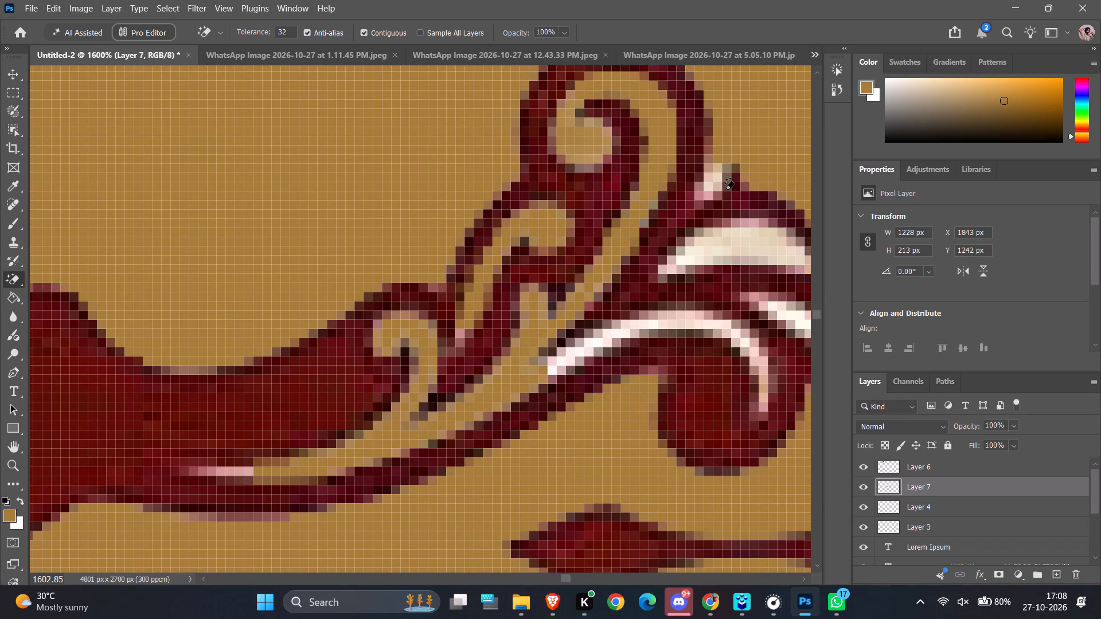
left_click(710, 175)
left_click(707, 195)
left_click(741, 252)
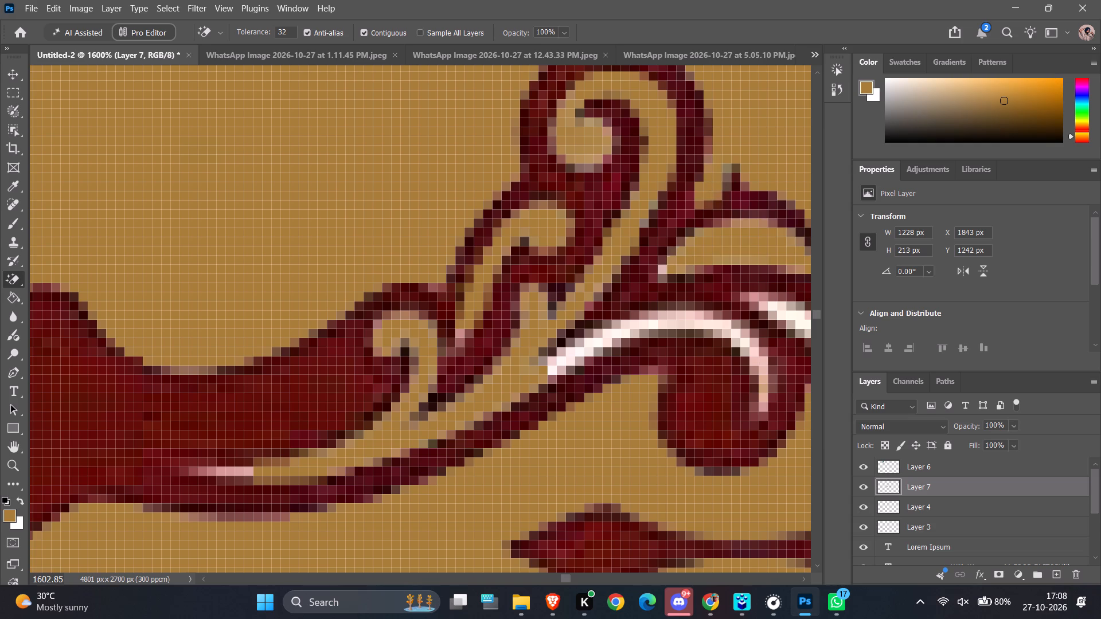
left_click(664, 269)
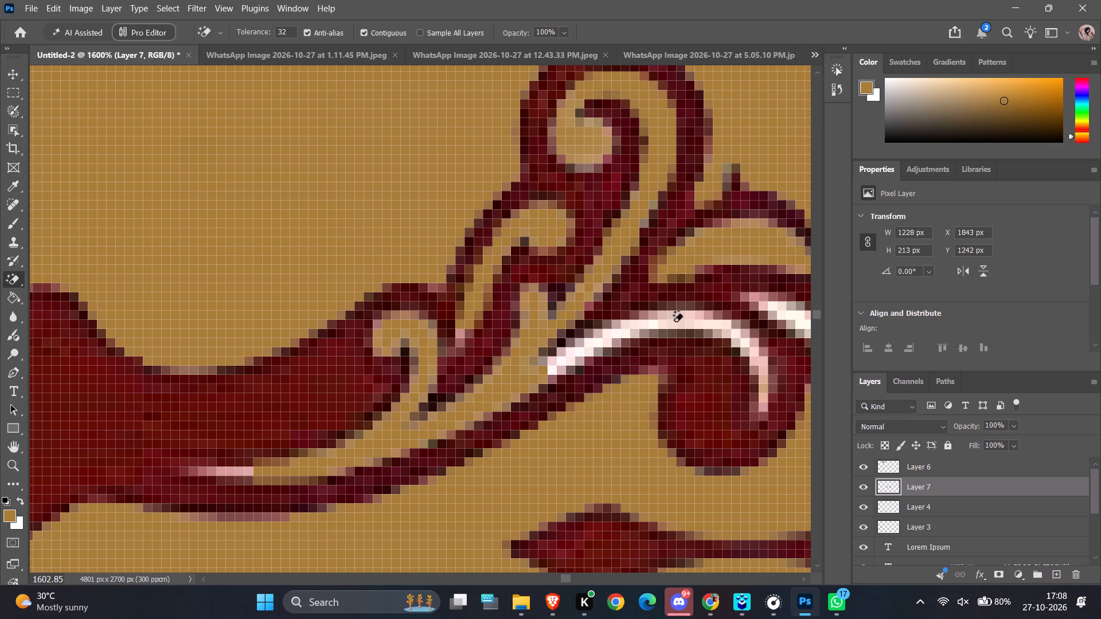
left_click(674, 322)
left_click(624, 332)
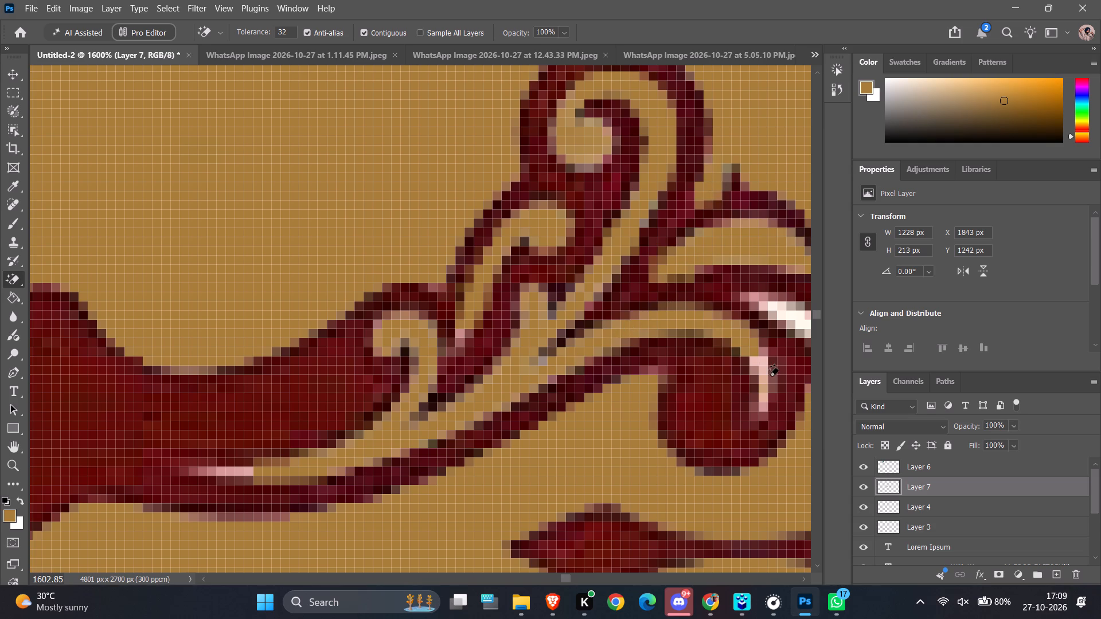
left_click(763, 373)
scroll(757, 365, "down", 6, "ctrl")
left_click(745, 322)
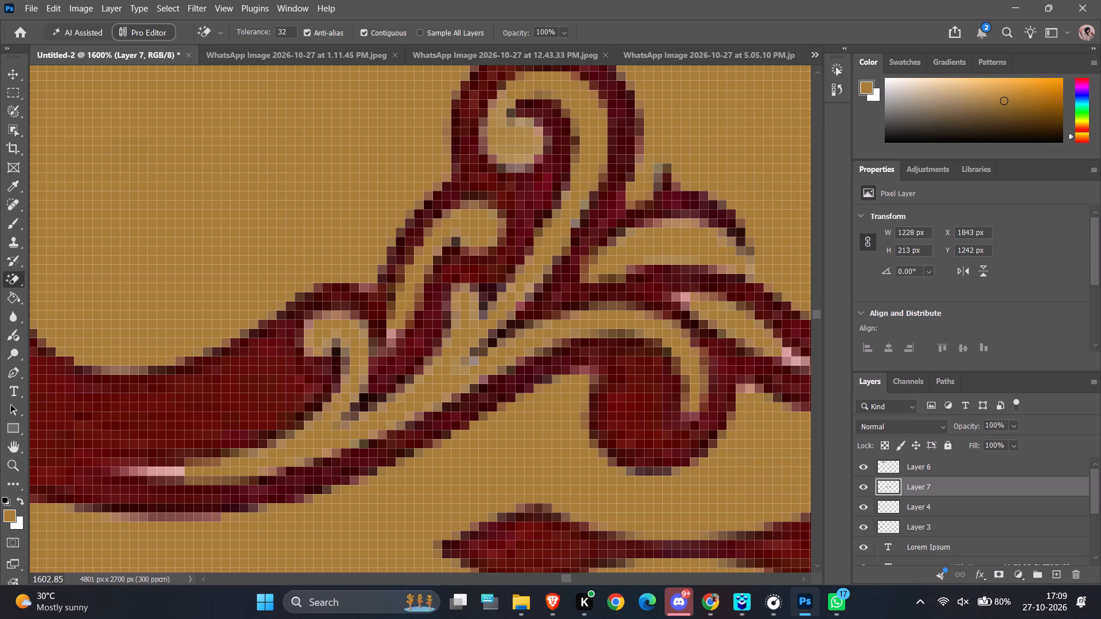
Erase the leftover pale pixels at the start of the upper handle's stem line and at the tip of its pointed leaf.
scroll(747, 322, "down", 13, "ctrl")
scroll(443, 293, "down", 4, "ctrl+alt")
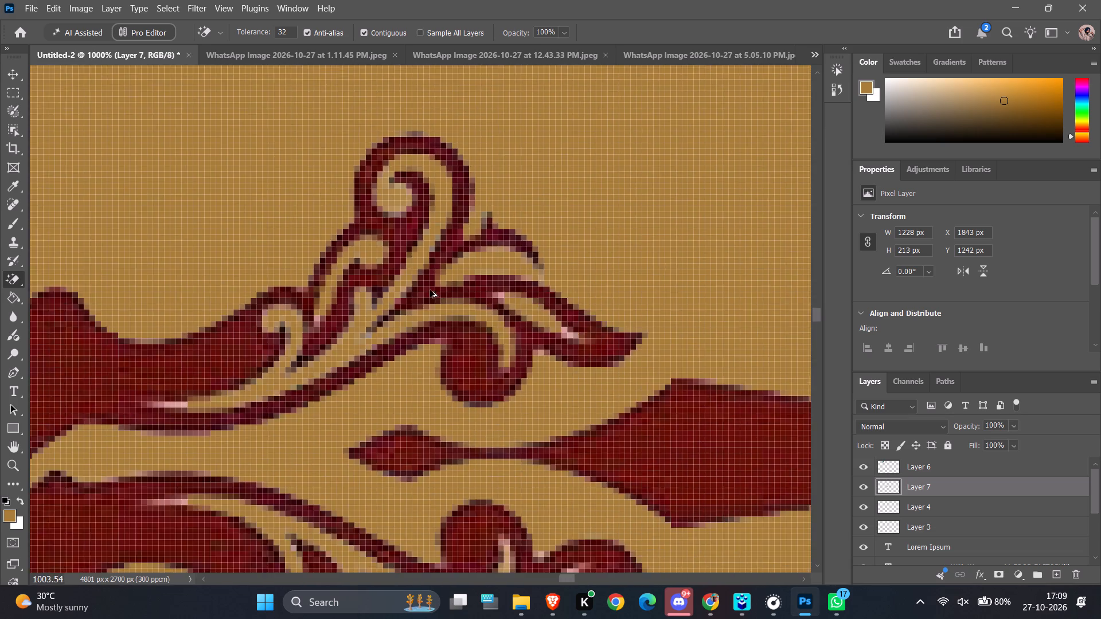
scroll(430, 290, "down", 7, "ctrl+alt")
scroll(223, 335, "down", 1, "ctrl+alt")
scroll(208, 357, "up", 19, "ctrl+alt")
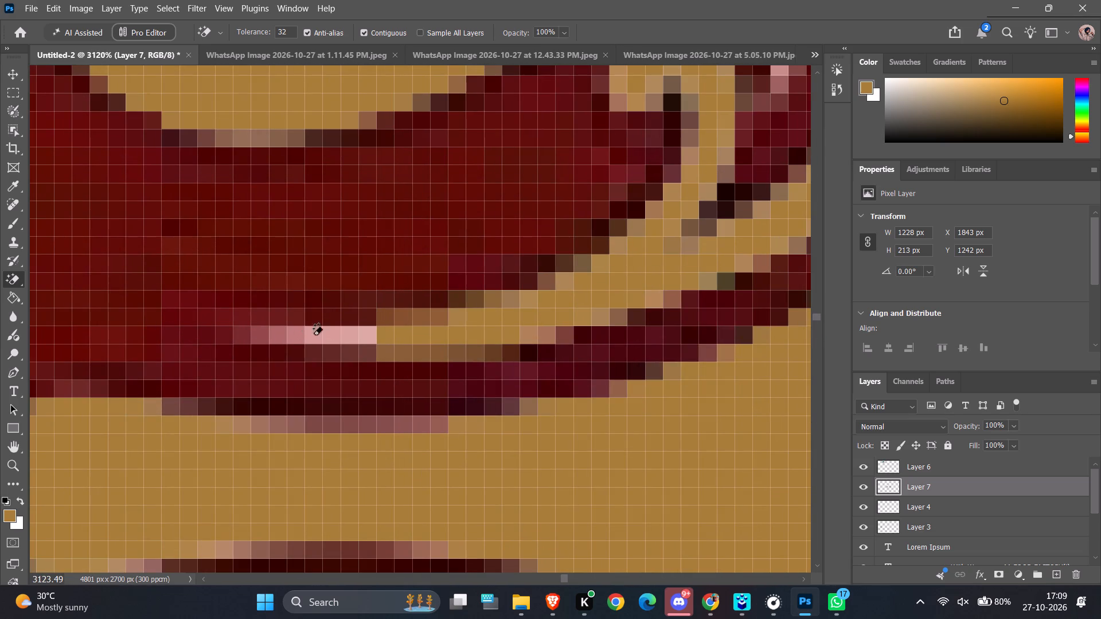
left_click(327, 335)
scroll(393, 337, "down", 18, "ctrl+alt")
scroll(533, 514, "up", 4)
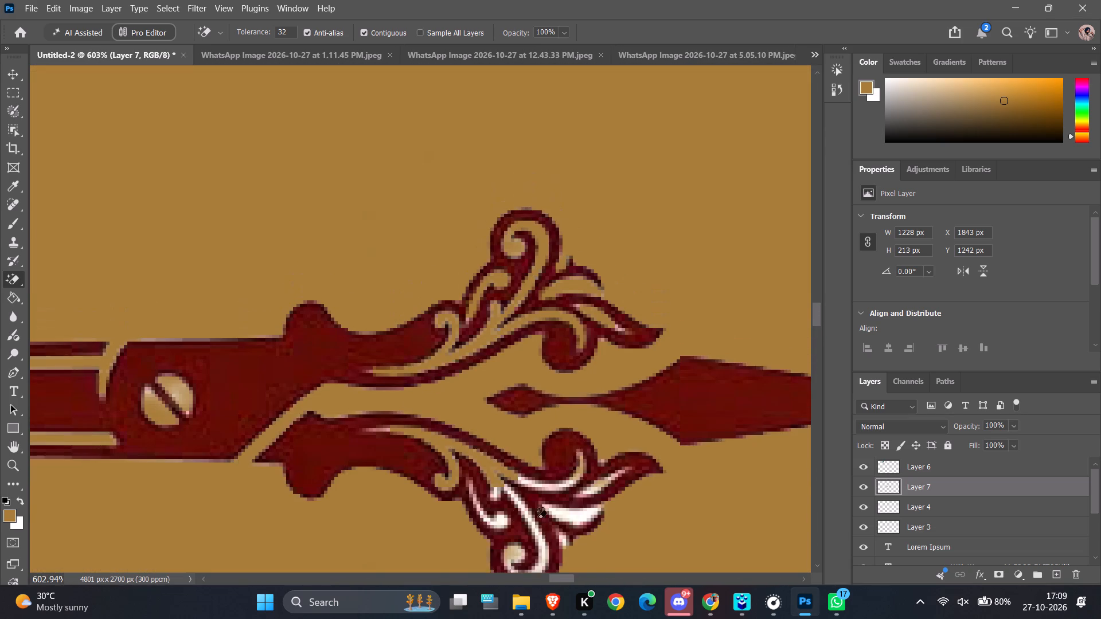
scroll(538, 518, "up", 4)
scroll(538, 518, "down", 7)
scroll(607, 356, "up", 4)
scroll(629, 343, "up", 12, "ctrl+alt")
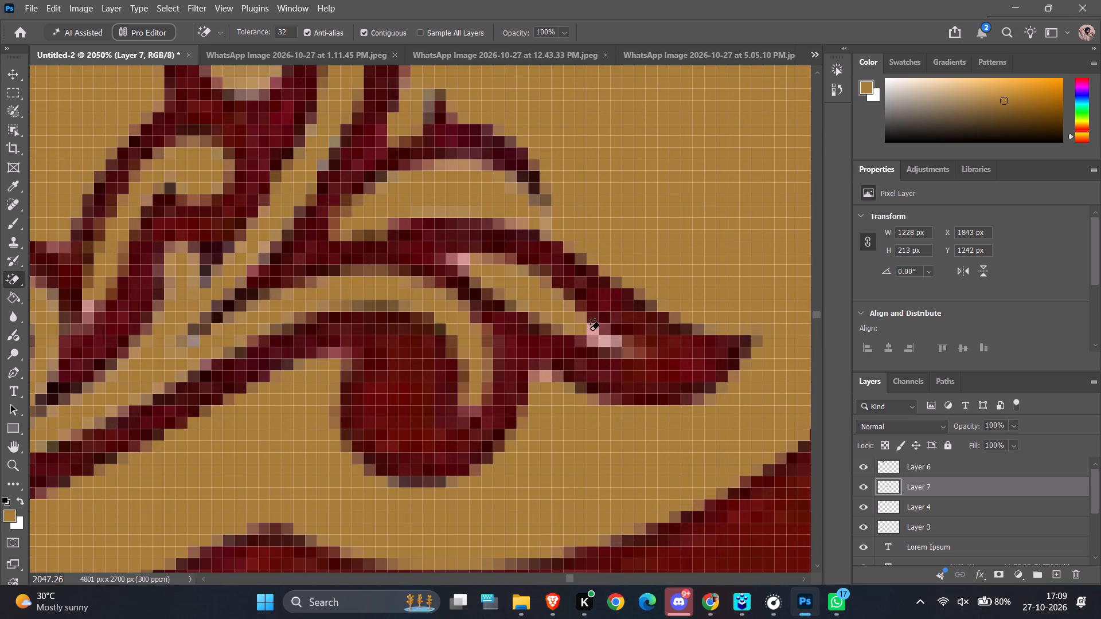
left_click(590, 330)
left_click(608, 339)
scroll(608, 339, "down", 20, "ctrl+alt")
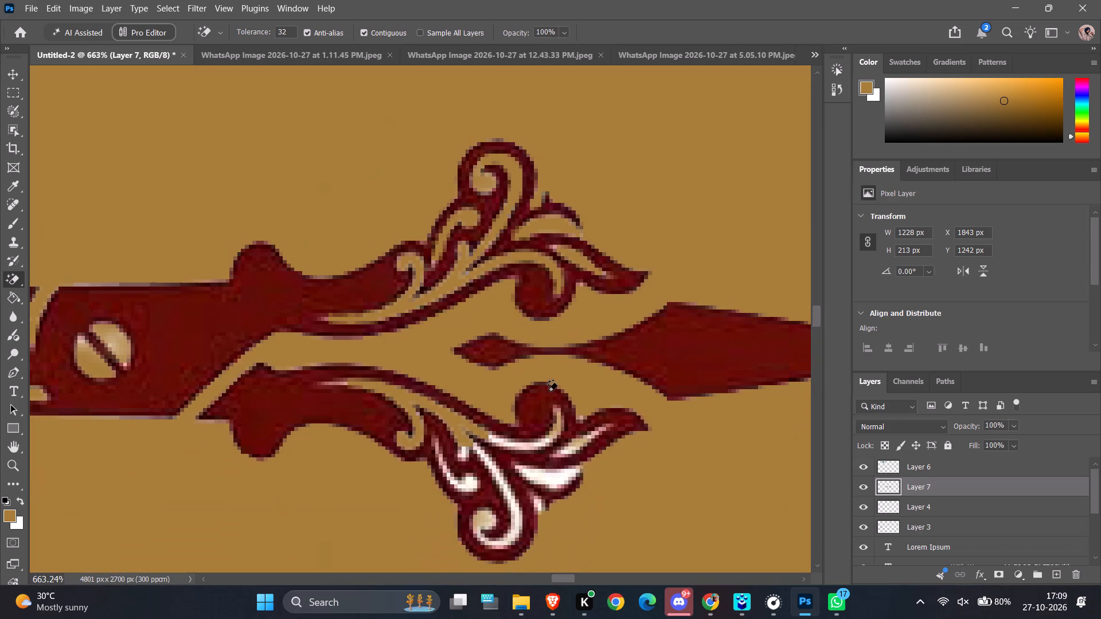
Erase the white curved line below the lower handle's round inner lobe and the large white leaf beneath it.
scroll(548, 391, "down", 3, "ctrl+alt")
scroll(540, 409, "up", 13, "ctrl+alt")
left_click(516, 340)
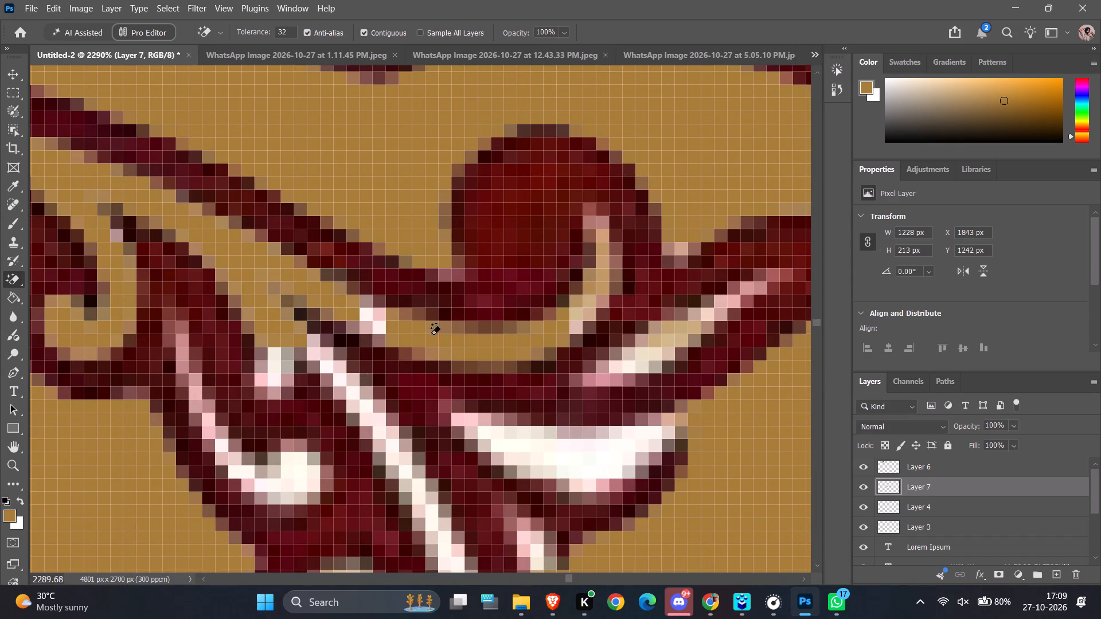
left_click(359, 321)
left_click(365, 318)
left_click(378, 322)
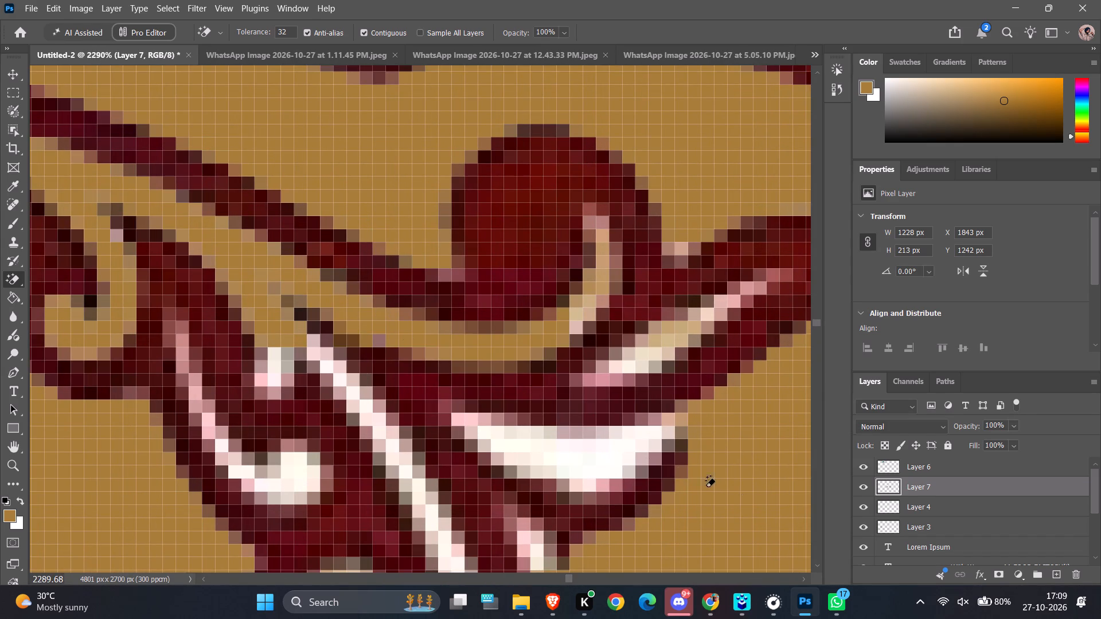
double_click(600, 455)
left_click(462, 421)
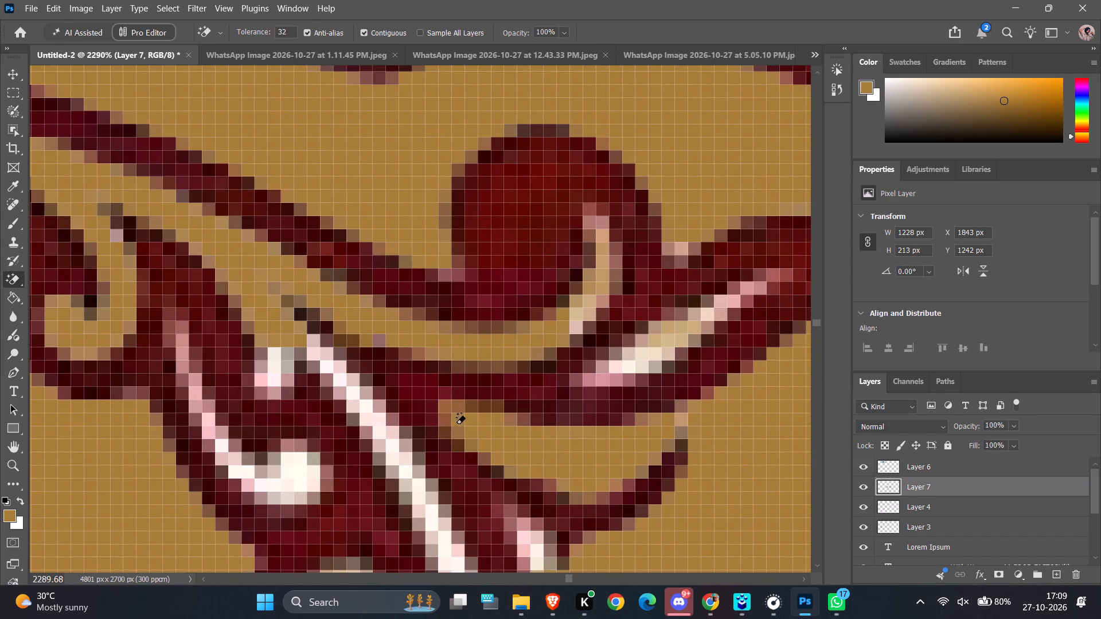
Erase the long white line and the spiral it winds into at the bottom of the lower handle.
left_click(330, 363)
left_click_drag(314, 348, 319, 355)
left_click_drag(319, 355, 370, 417)
left_click(370, 417)
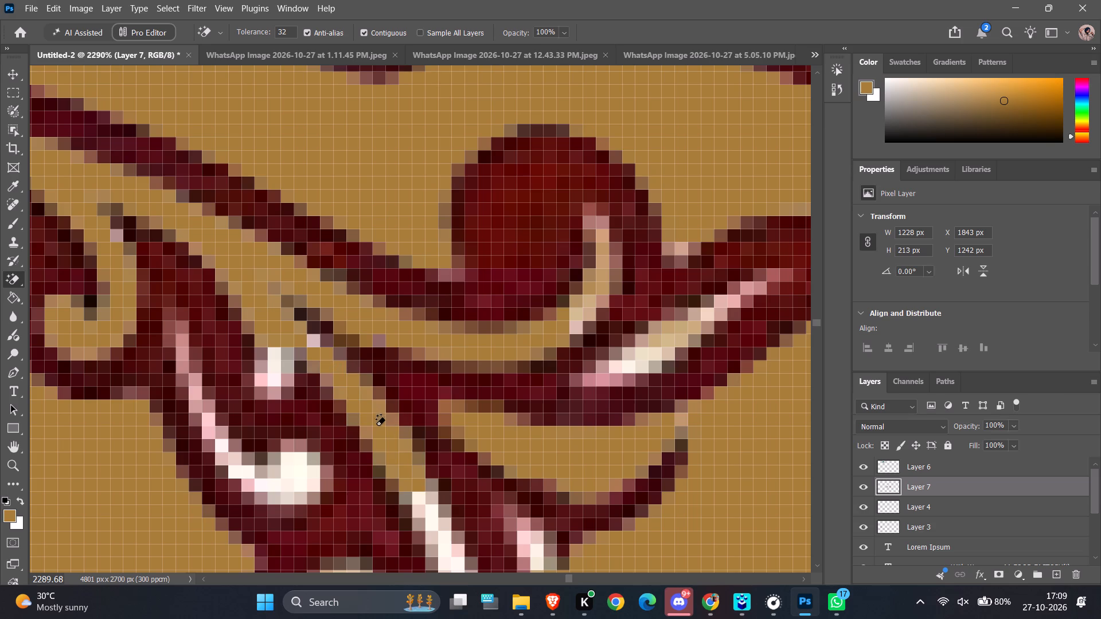
scroll(416, 483, "down", 12)
left_click_drag(430, 365, 454, 432)
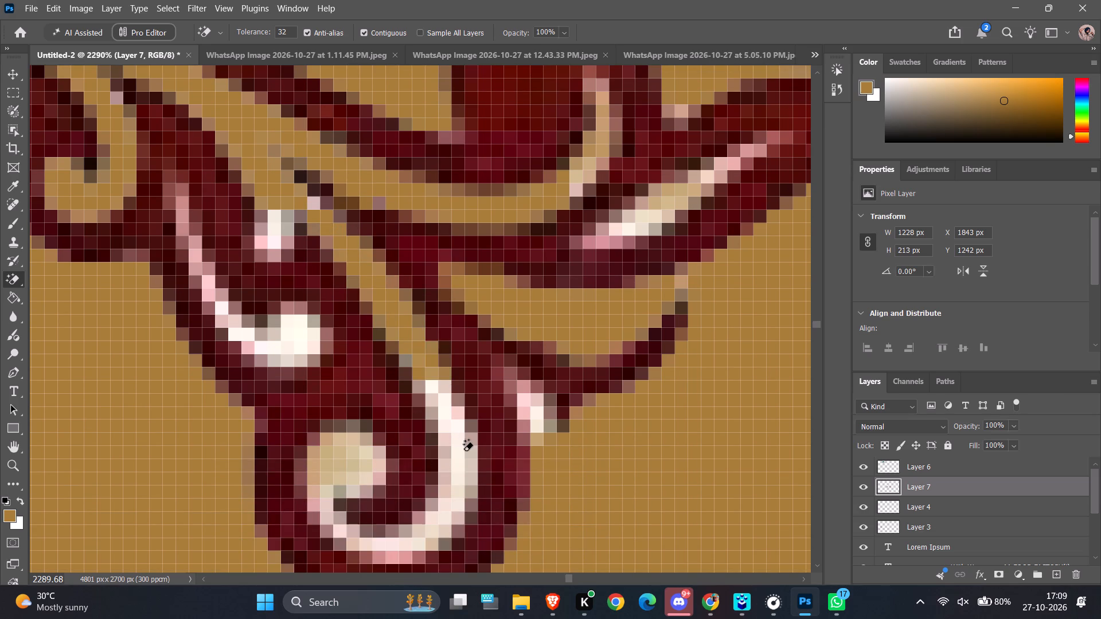
left_click(464, 450)
left_click(447, 421)
left_click_drag(339, 533, 333, 524)
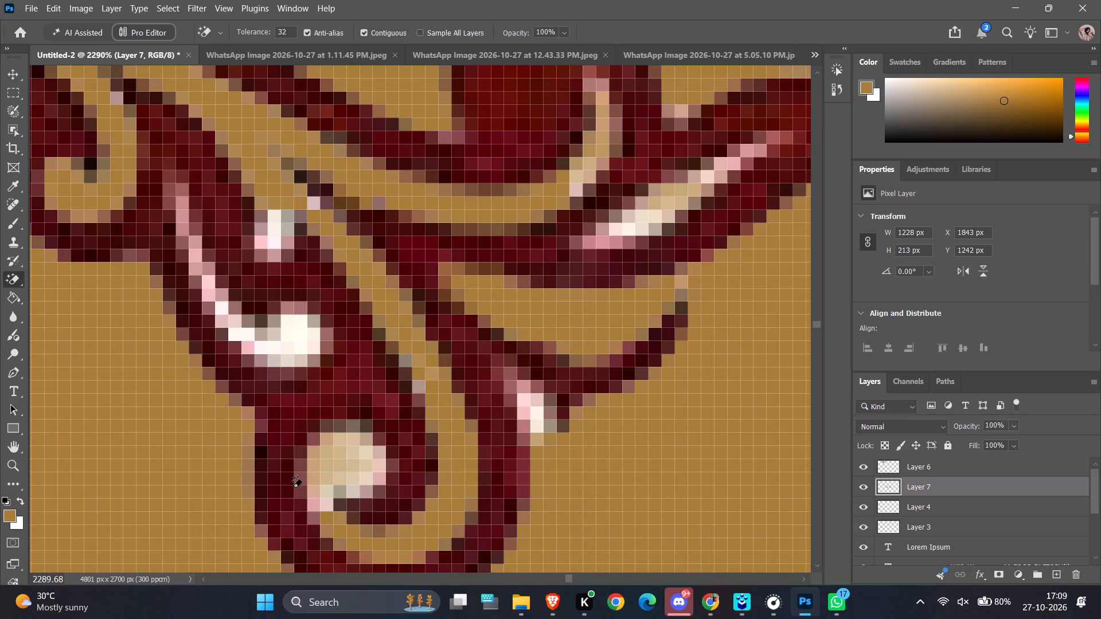
left_click(312, 475)
left_click(344, 475)
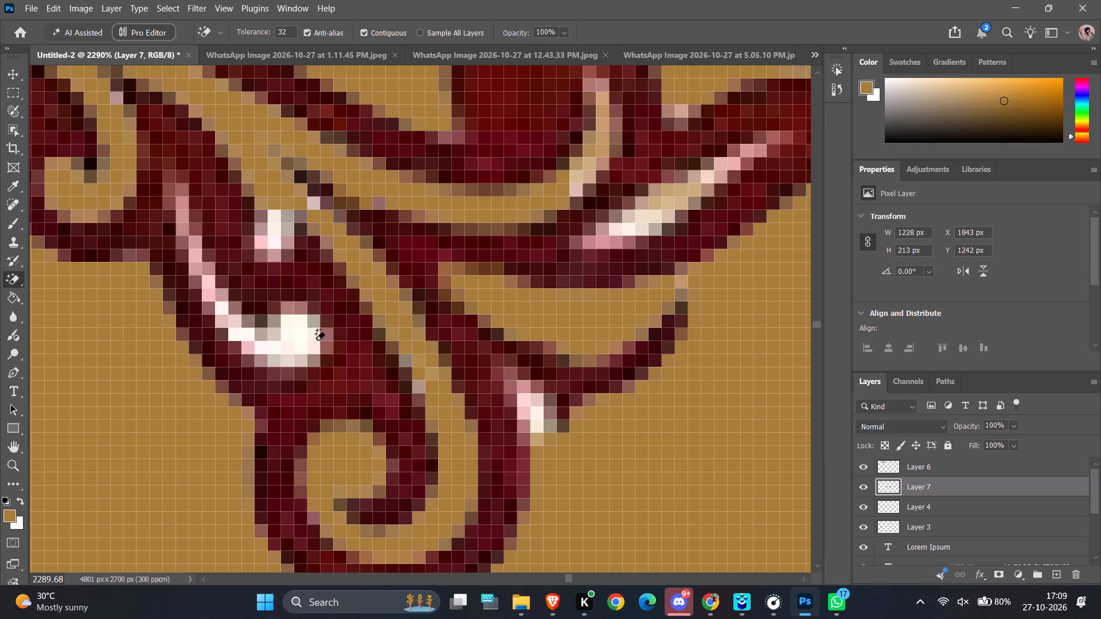
Erase the white small curl and the short white spur beside it in the lower handle, undoing any erasure of the red body.
left_click(296, 331)
left_click(289, 350)
left_click_drag(241, 339, 237, 330)
left_click_drag(229, 319, 225, 311)
left_click_drag(217, 296, 216, 295)
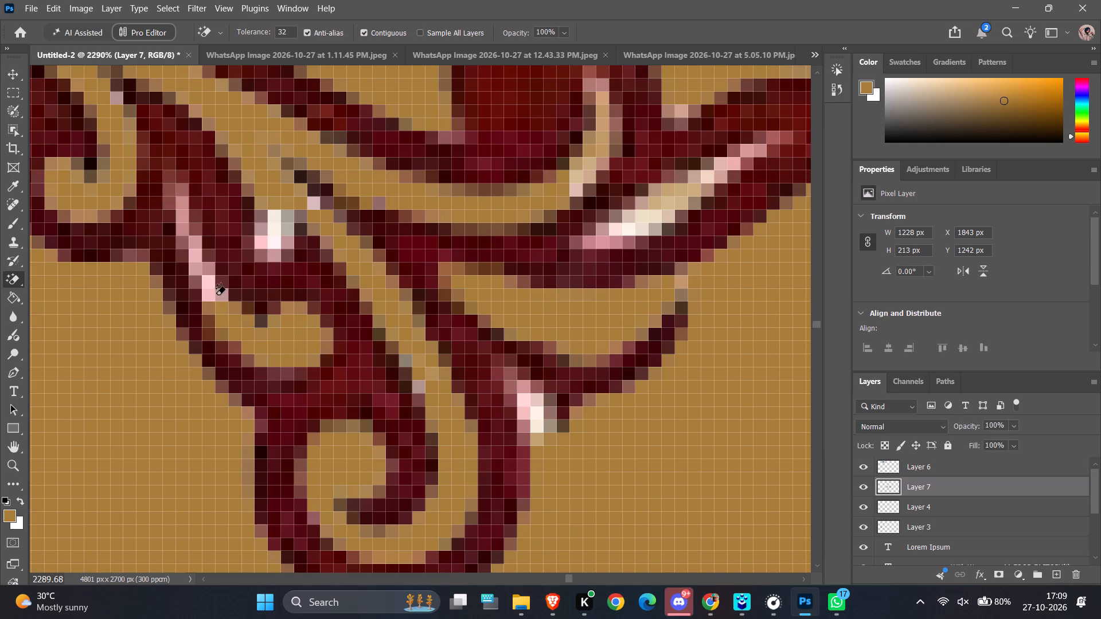
left_click_drag(216, 295, 213, 289)
left_click_drag(200, 269, 197, 264)
left_click(186, 246)
left_click(175, 210)
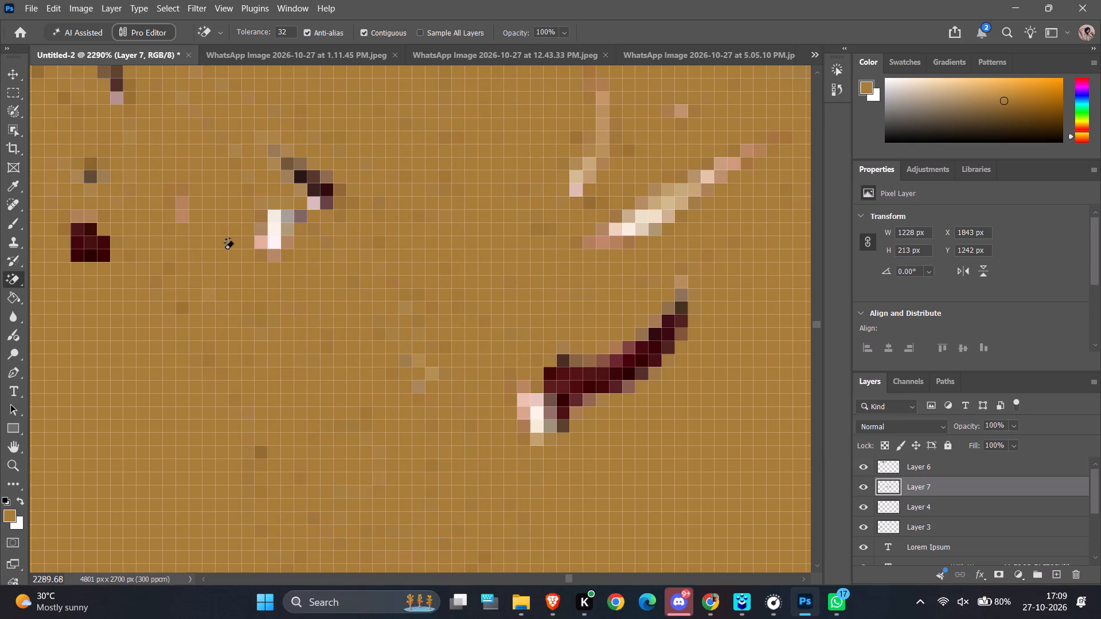
key("ctrl+z")
left_click(276, 228)
left_click(276, 237)
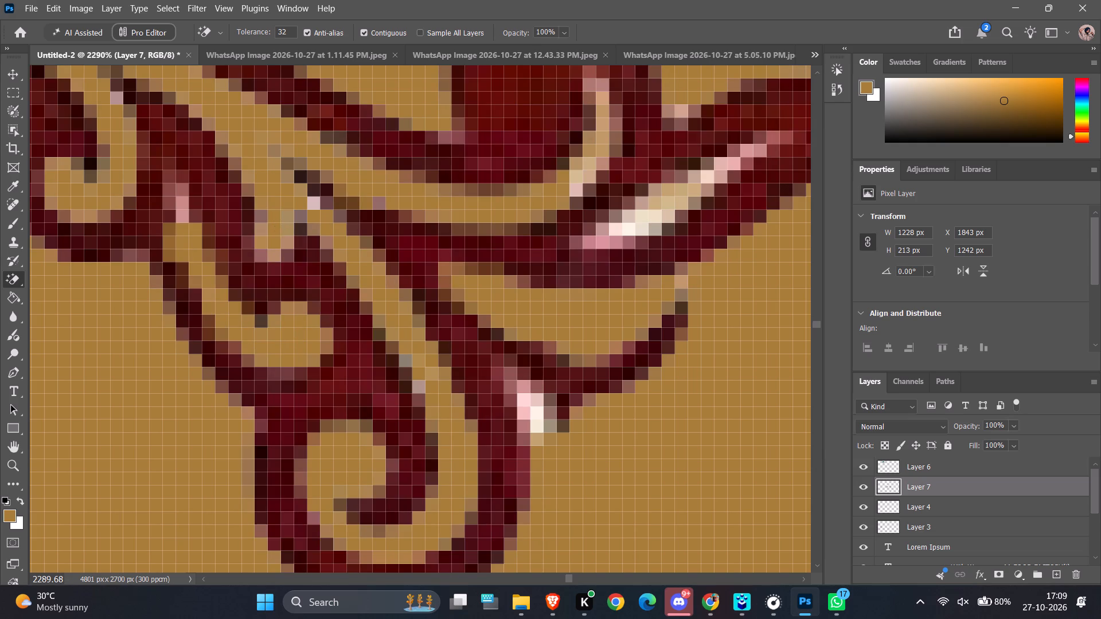
Erase the white notch beside the right scissors' lower handle spiral, the white streak in its pointed leaf and the pale end of the curved line.
scroll(276, 237, "down", 6, "ctrl+alt")
scroll(522, 269, "up", 4, "ctrl+alt")
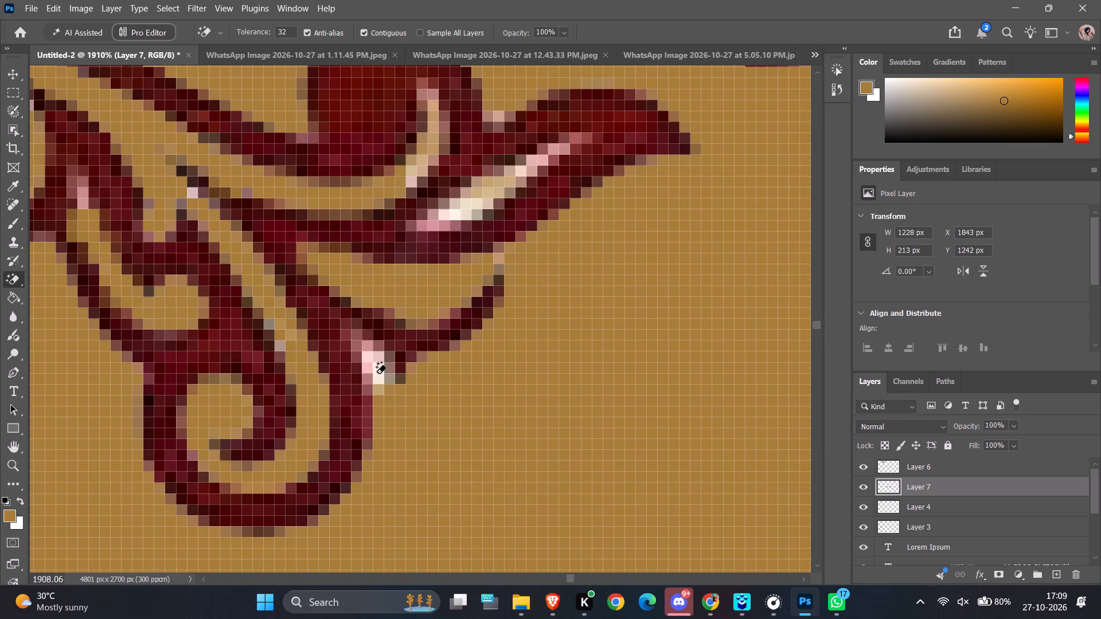
left_click(377, 373)
left_click(455, 207)
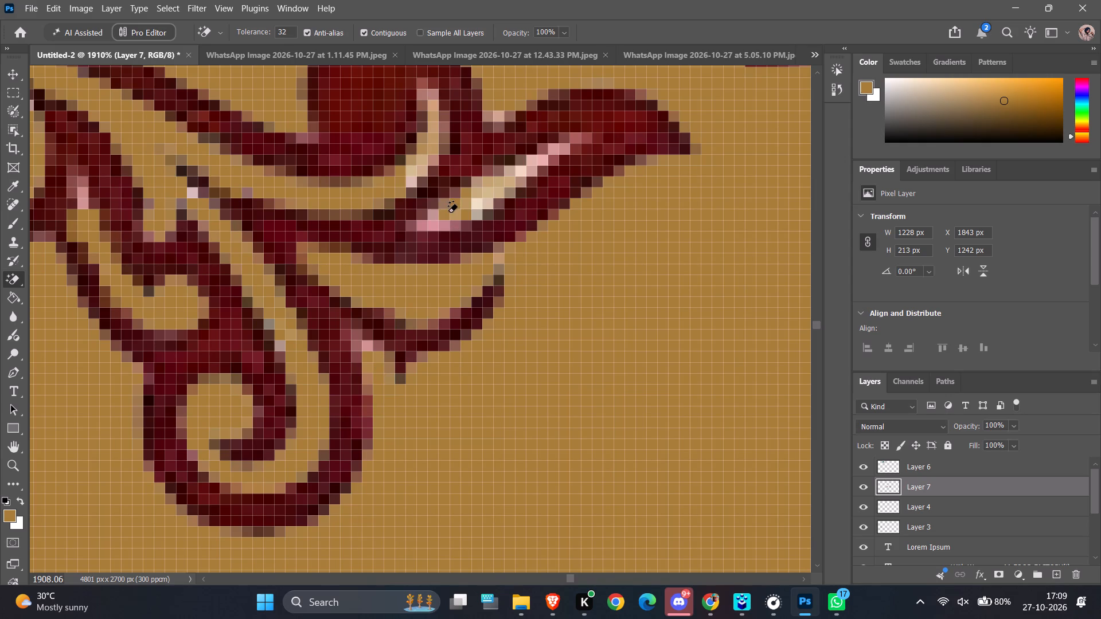
left_click(448, 212)
left_click(488, 203)
left_click(501, 186)
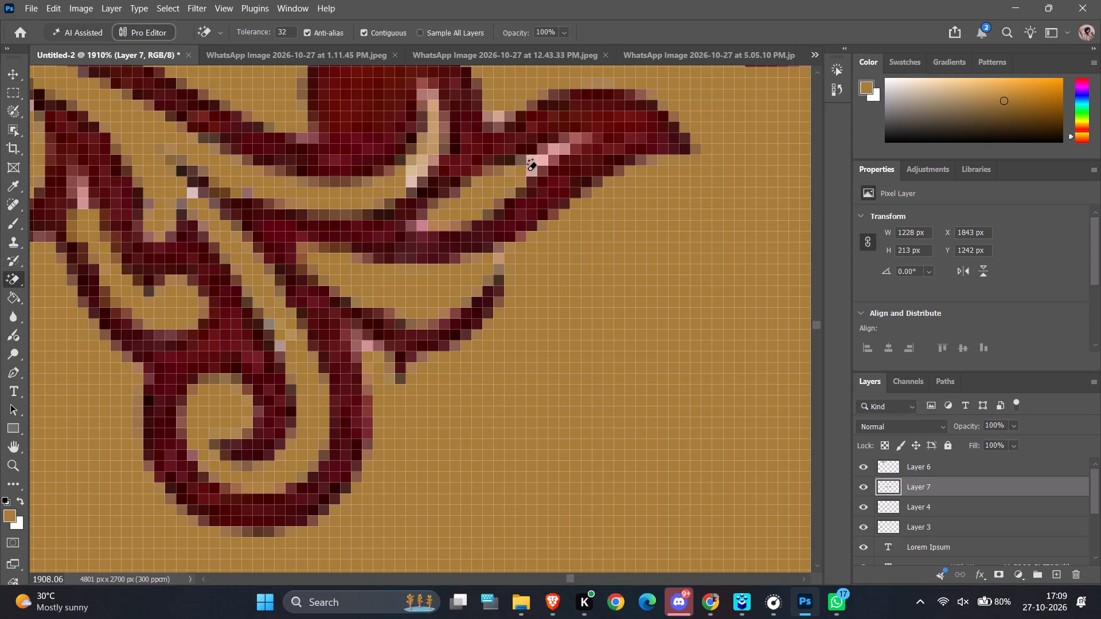
left_click(532, 165)
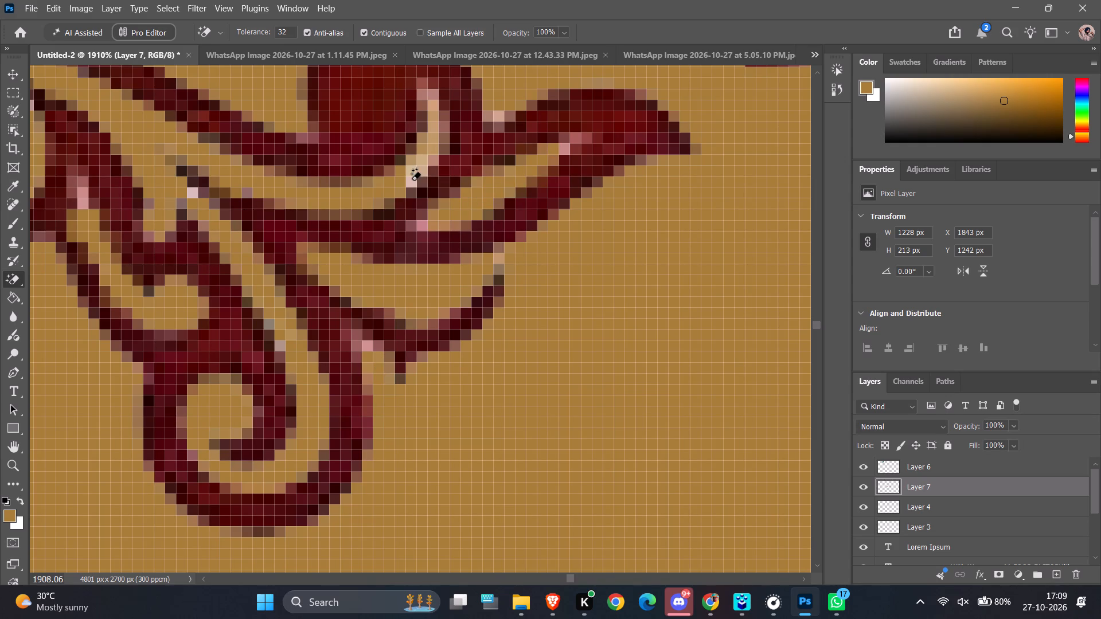
left_click(412, 180)
Erase the remaining white ends of both blade lines near the tip of the right scissors.
scroll(421, 165, "down", 20, "ctrl+alt")
scroll(421, 165, "down", 6, "ctrl+alt")
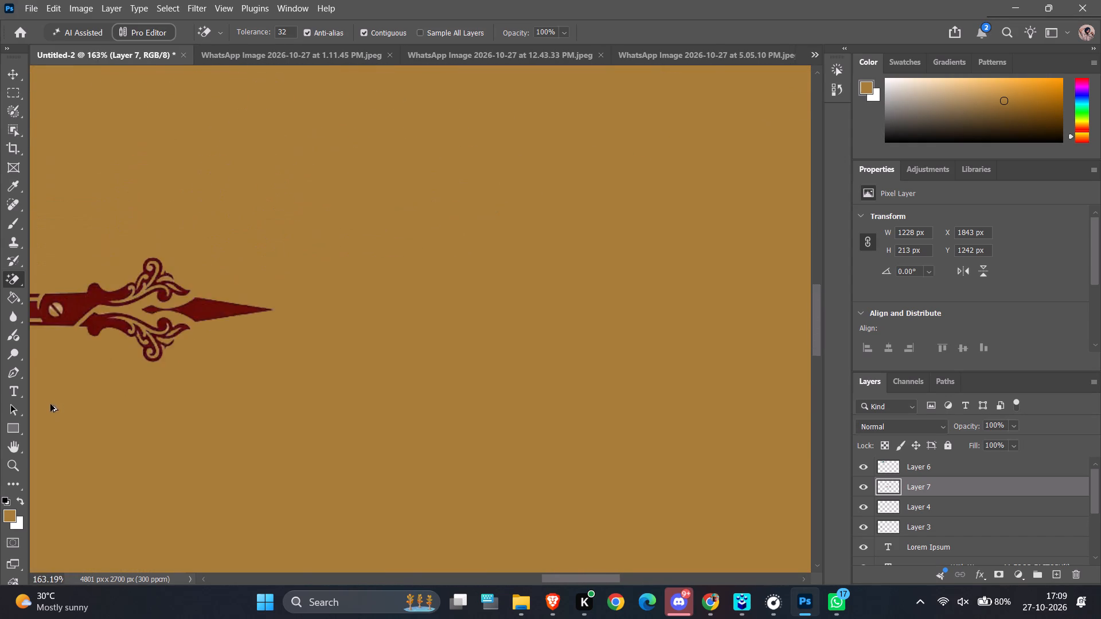
scroll(50, 404, "down", 8, "ctrl+alt")
scroll(40, 395, "up", 20, "ctrl")
scroll(40, 395, "up", 15, "ctrl")
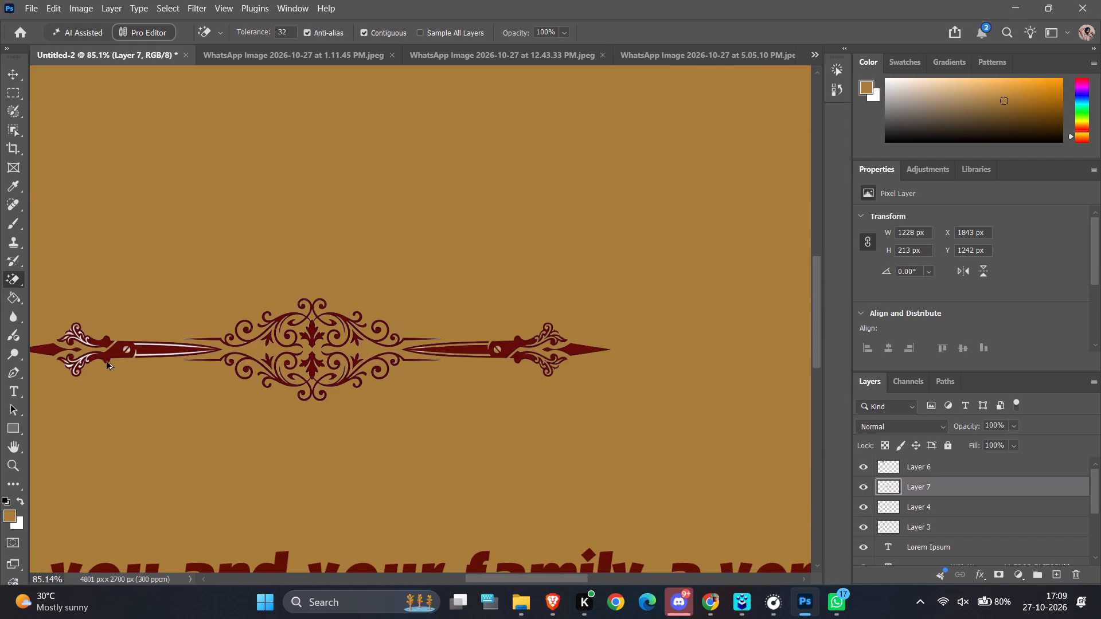
scroll(107, 362, "up", 20, "ctrl")
scroll(107, 362, "up", 19, "ctrl")
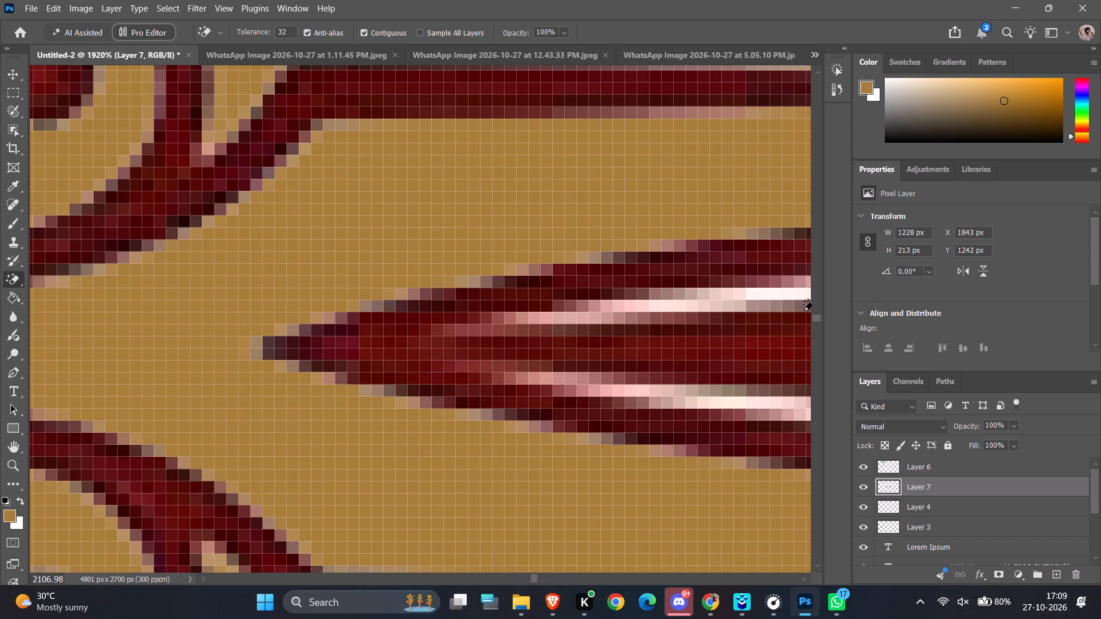
scroll(697, 308, "down", 6, "ctrl")
left_click(743, 293)
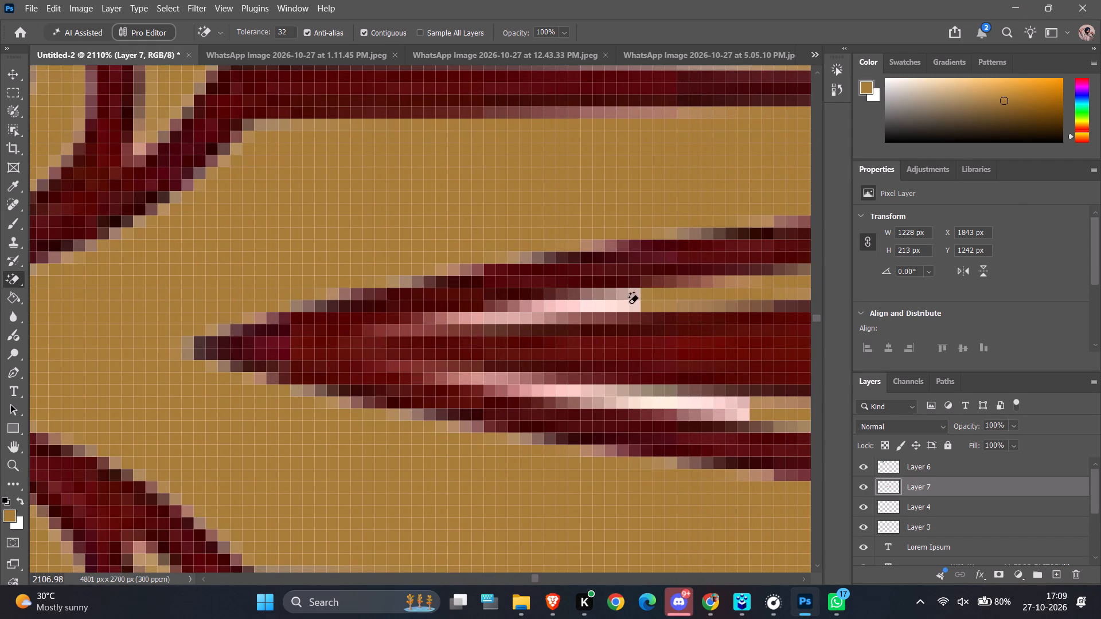
left_click(629, 303)
left_click(523, 312)
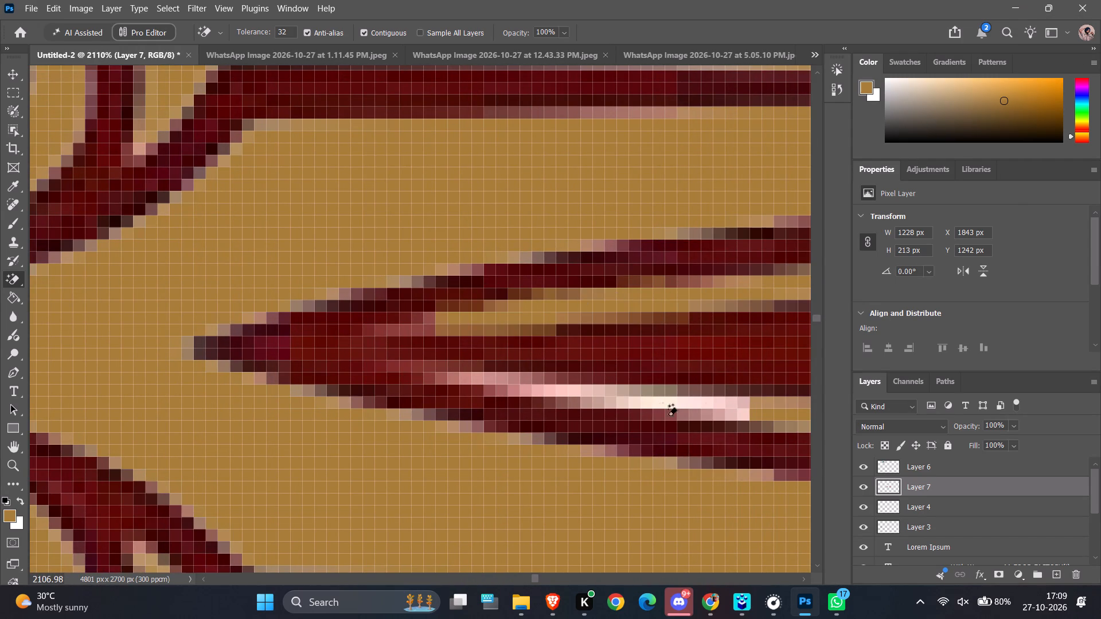
left_click(724, 409)
left_click(671, 407)
left_click(580, 390)
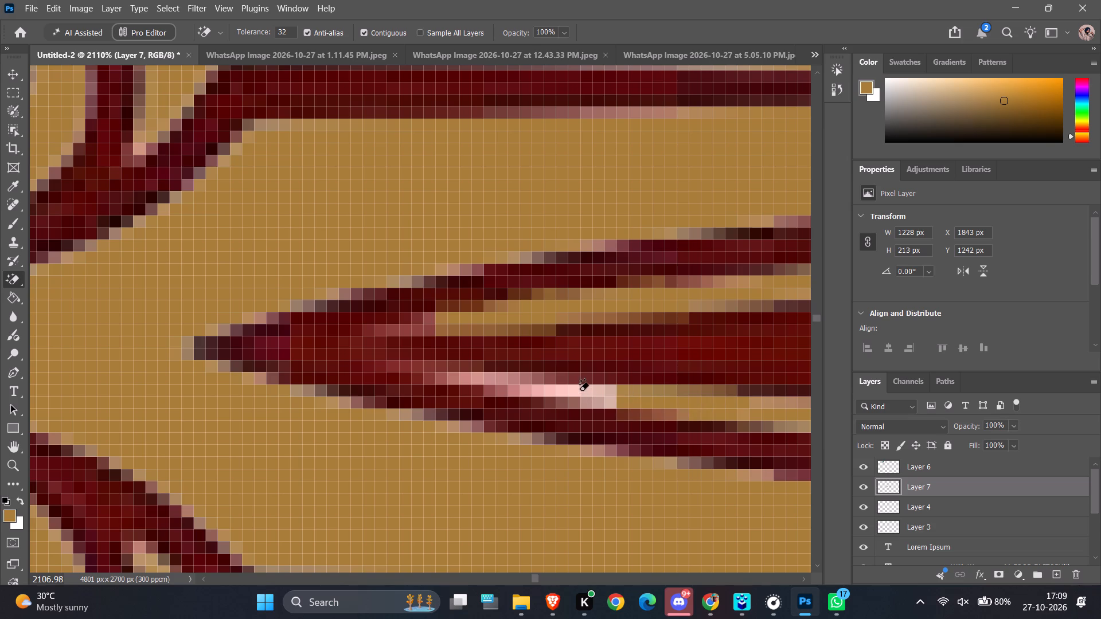
left_click(486, 378)
Erase the two pale halves of the pivot screw on the left scissors.
scroll(486, 378, "down", 20, "ctrl+alt")
scroll(486, 378, "down", 2, "ctrl+alt")
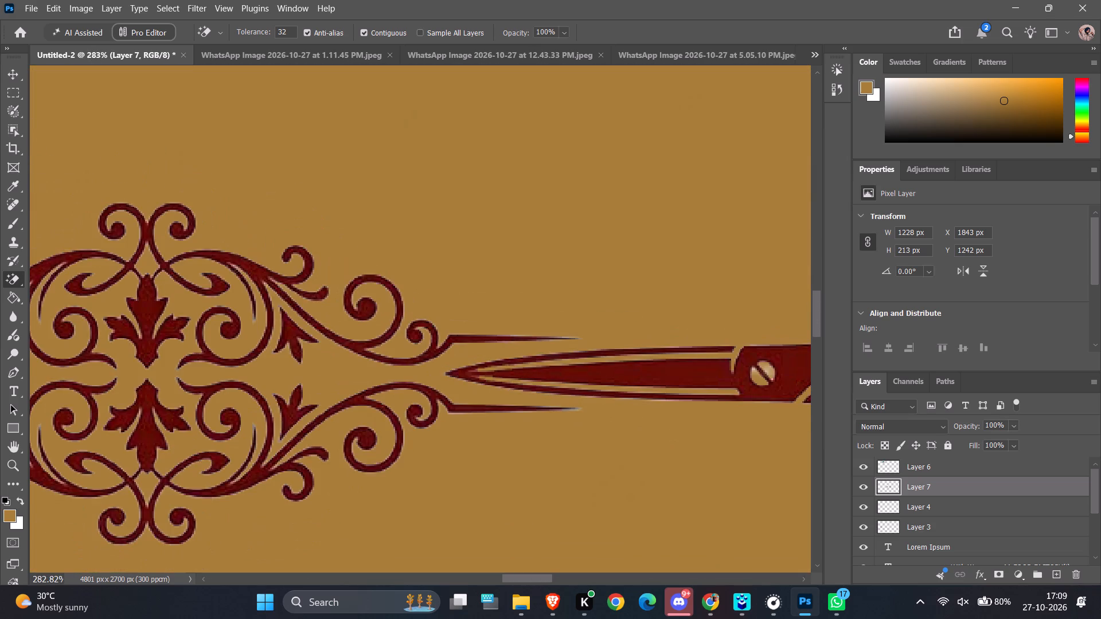
scroll(0, 438, "down", 6, "ctrl+alt")
scroll(98, 403, "up", 20, "ctrl")
scroll(98, 403, "up", 8, "ctrl")
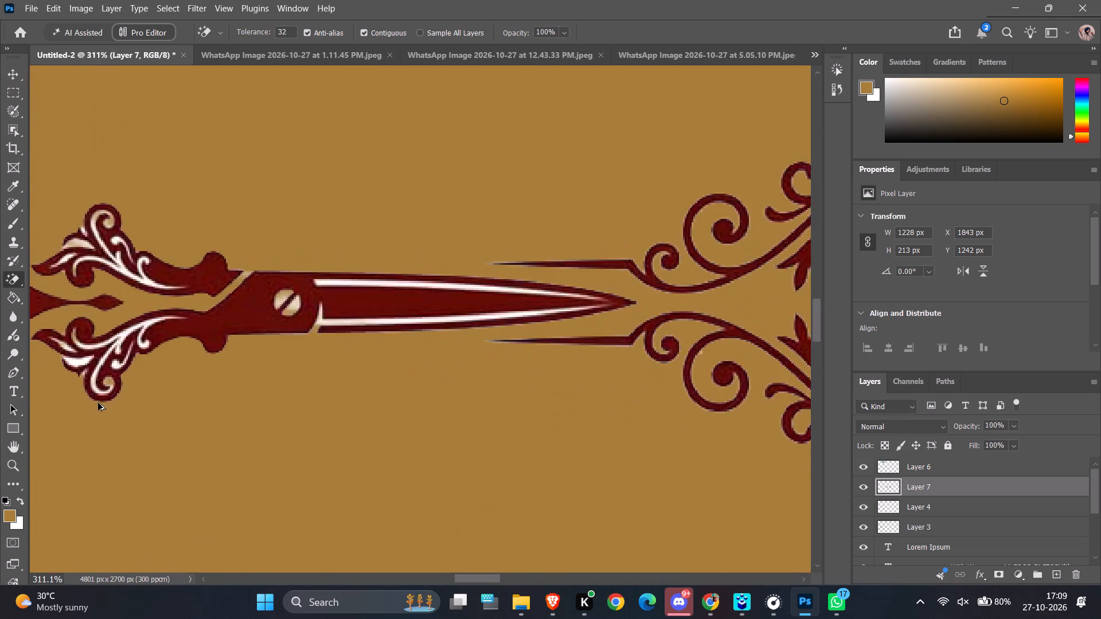
scroll(98, 403, "up", 20, "ctrl")
scroll(775, 338, "up", 7, "ctrl+alt")
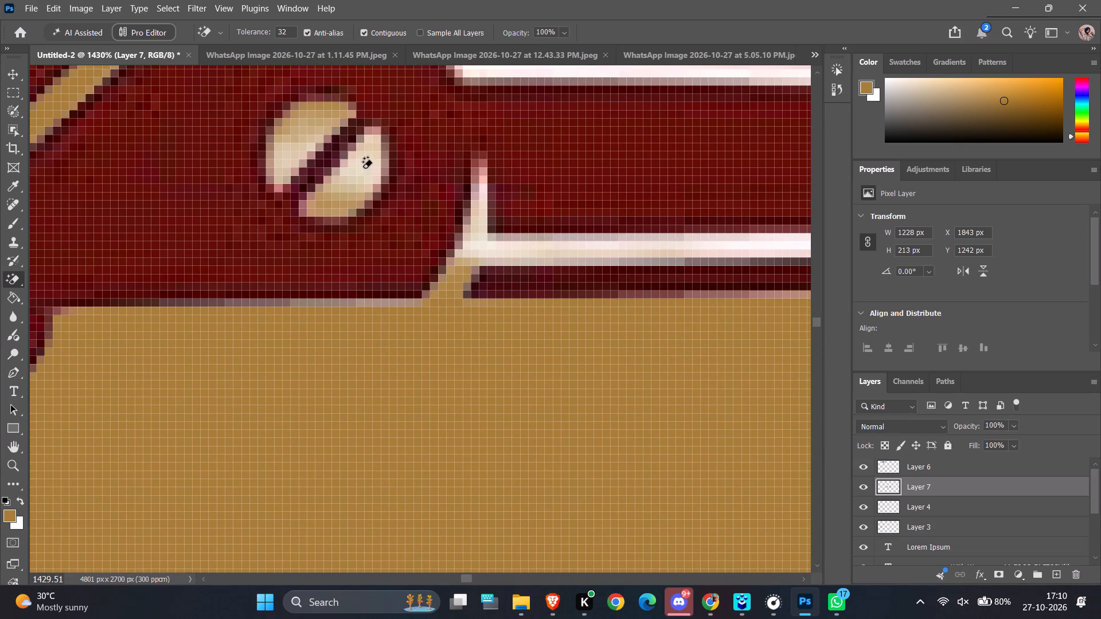
left_click(363, 168)
left_click(303, 151)
Erase the long white lines along the lower and upper edges of the left scissors' blade.
left_click(488, 247)
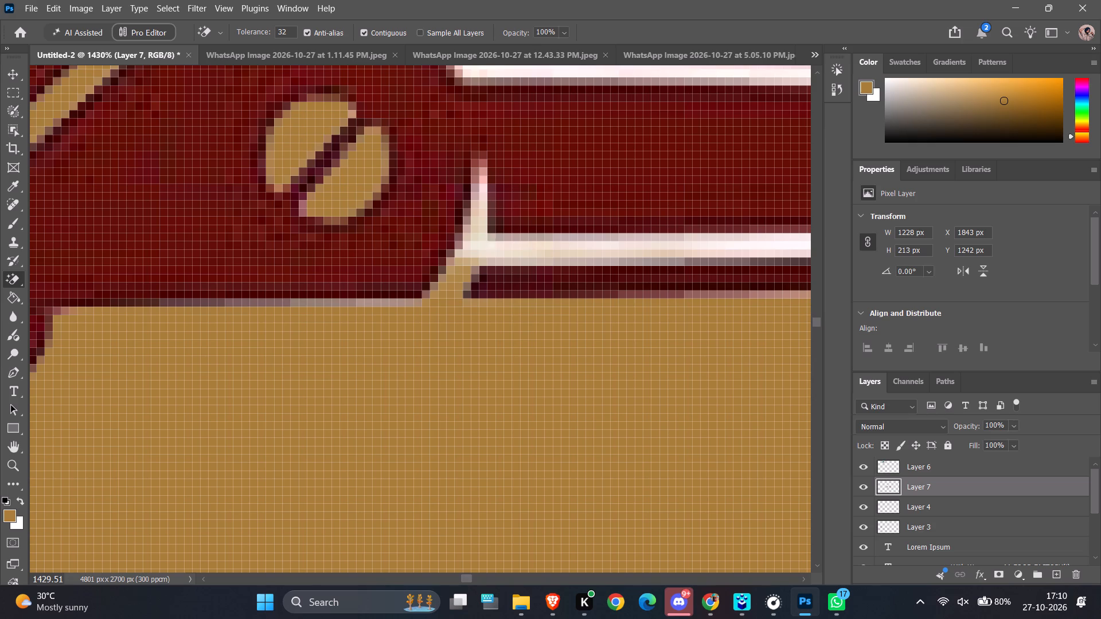
scroll(488, 247, "down", 7, "ctrl")
scroll(488, 247, "down", 15, "ctrl+alt")
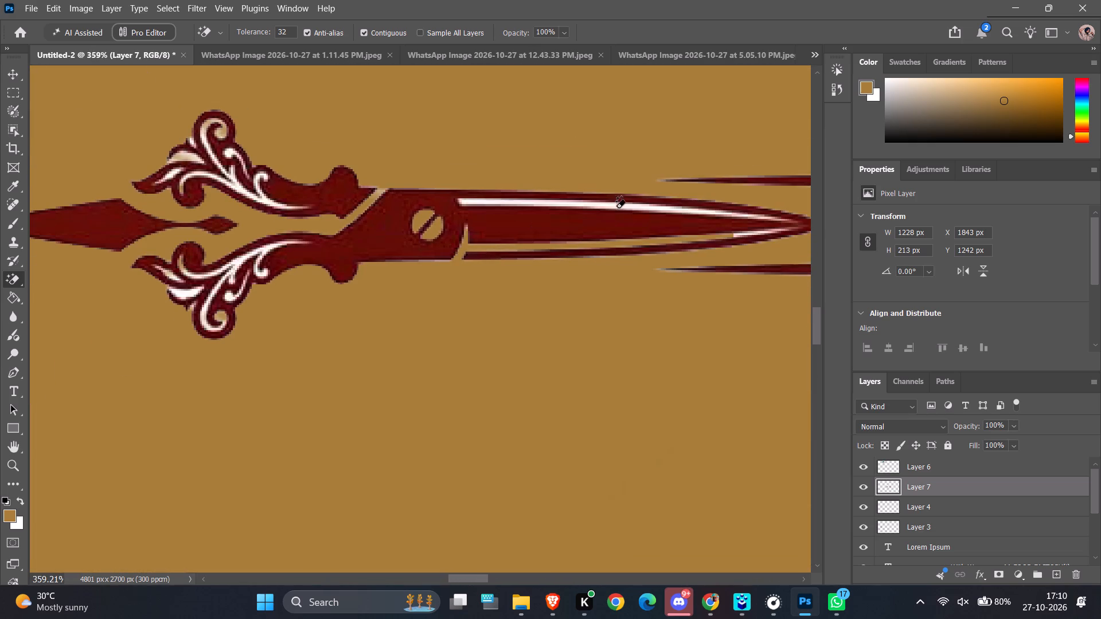
left_click(618, 204)
scroll(618, 204, "up", 18, "ctrl")
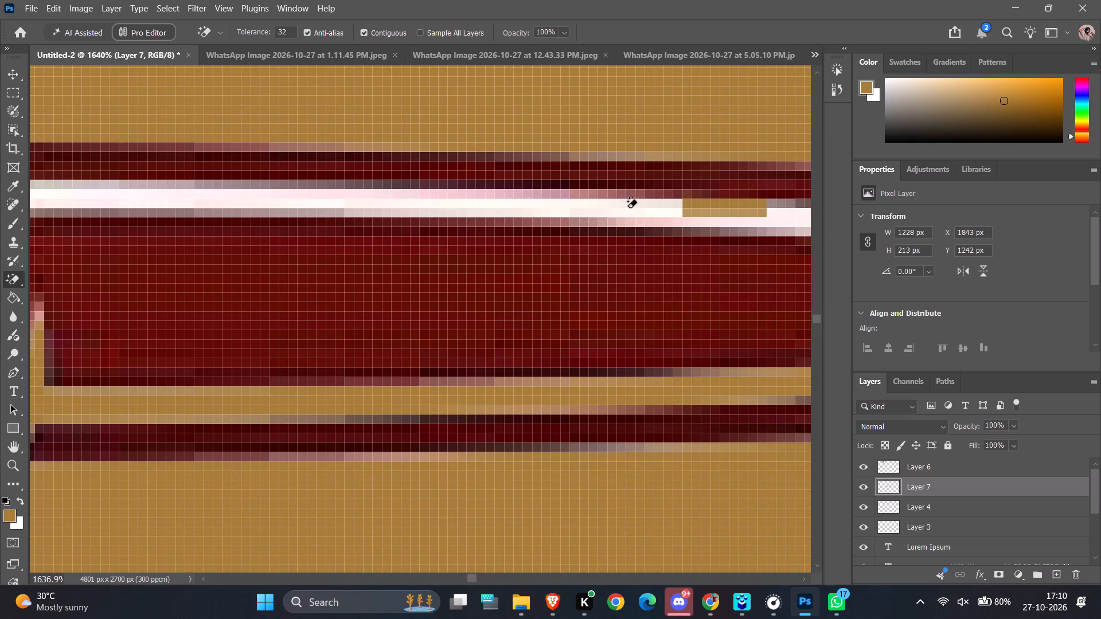
left_click(629, 208)
scroll(654, 214, "down", 20, "ctrl")
scroll(654, 214, "down", 6, "ctrl")
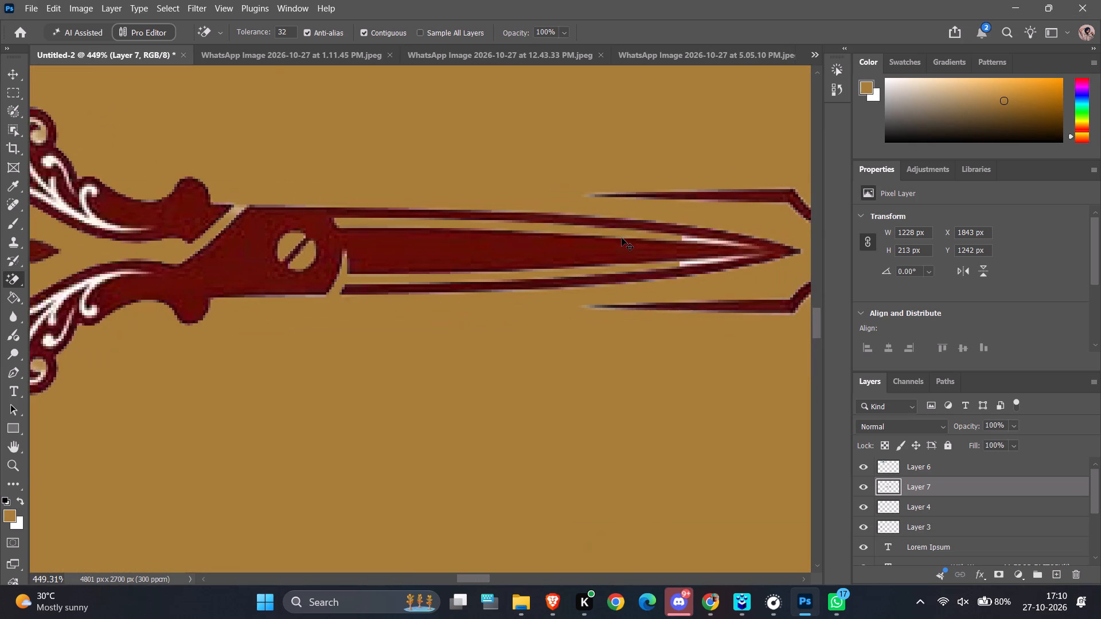
Erase the leftover white and pink ends of both blade lines near the left scissors' tip.
scroll(622, 238, "down", 12, "ctrl")
scroll(647, 249, "up", 13, "ctrl+alt")
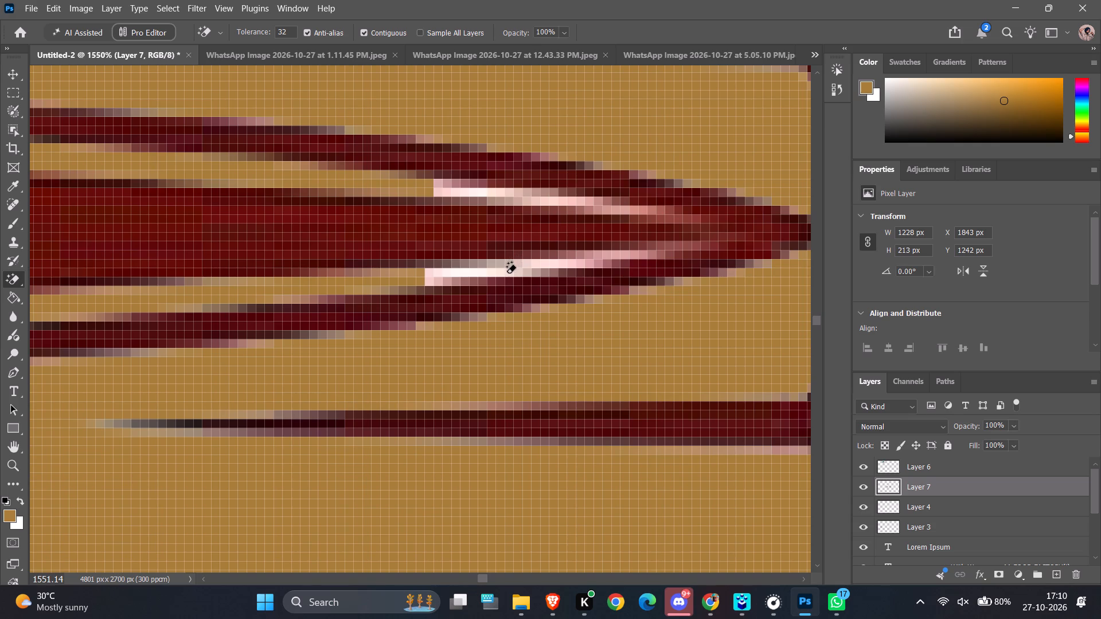
left_click(506, 273)
left_click(448, 273)
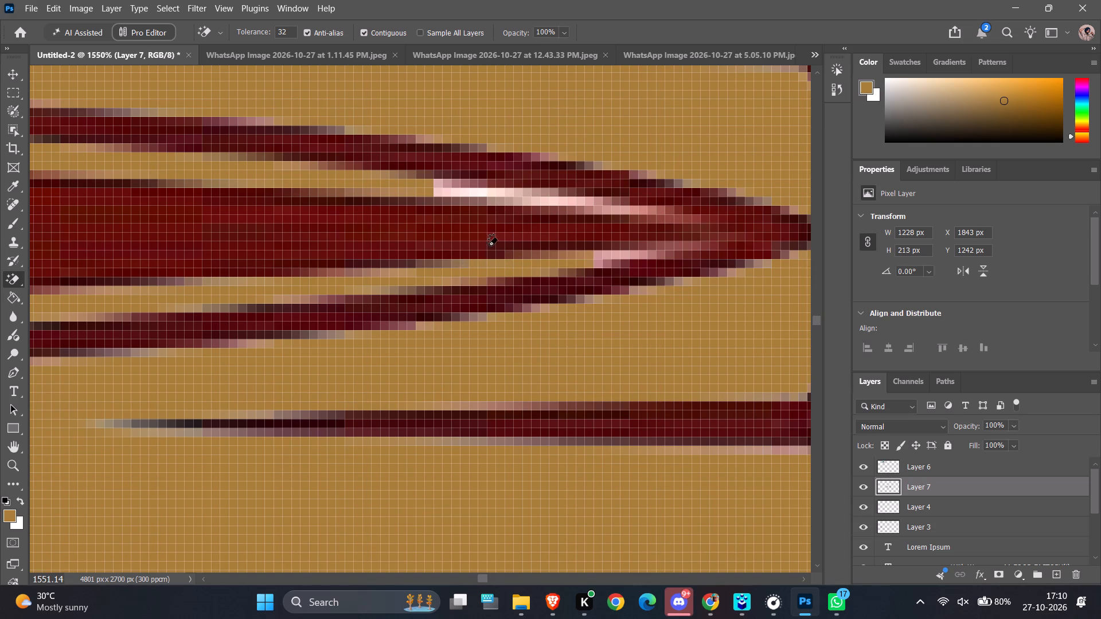
left_click(501, 193)
left_click(557, 201)
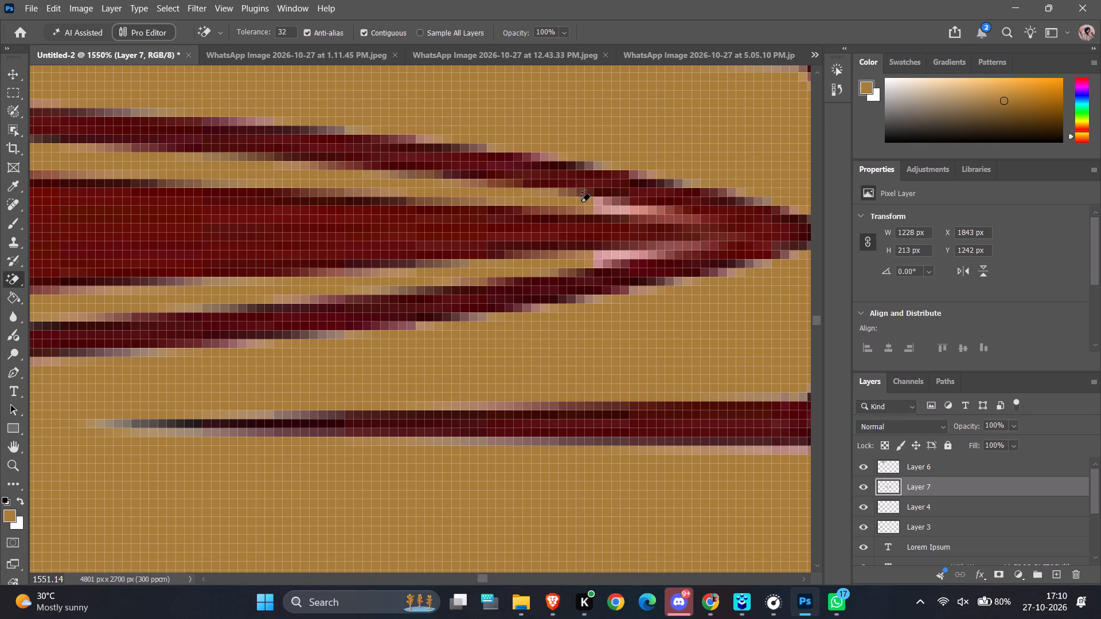
left_click(612, 254)
left_click(614, 211)
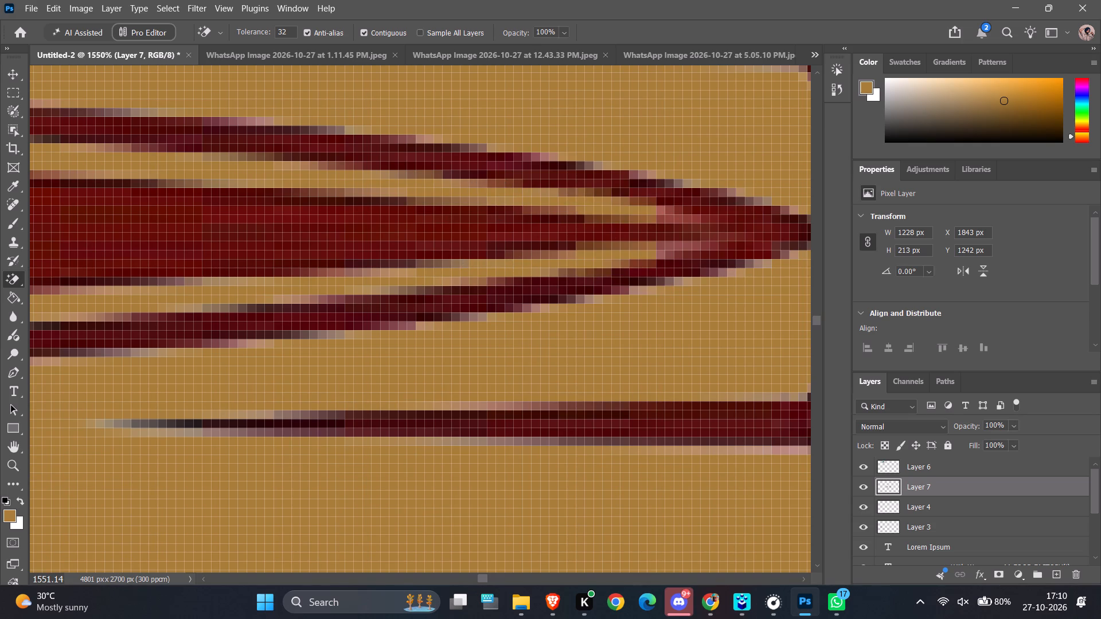
Erase the pale pixels at the upper end of the left scissors' diagonal gap and along the handle edge beside it.
scroll(614, 211, "down", 12, "ctrl+alt")
scroll(108, 335, "down", 7, "ctrl")
scroll(103, 321, "up", 17, "ctrl")
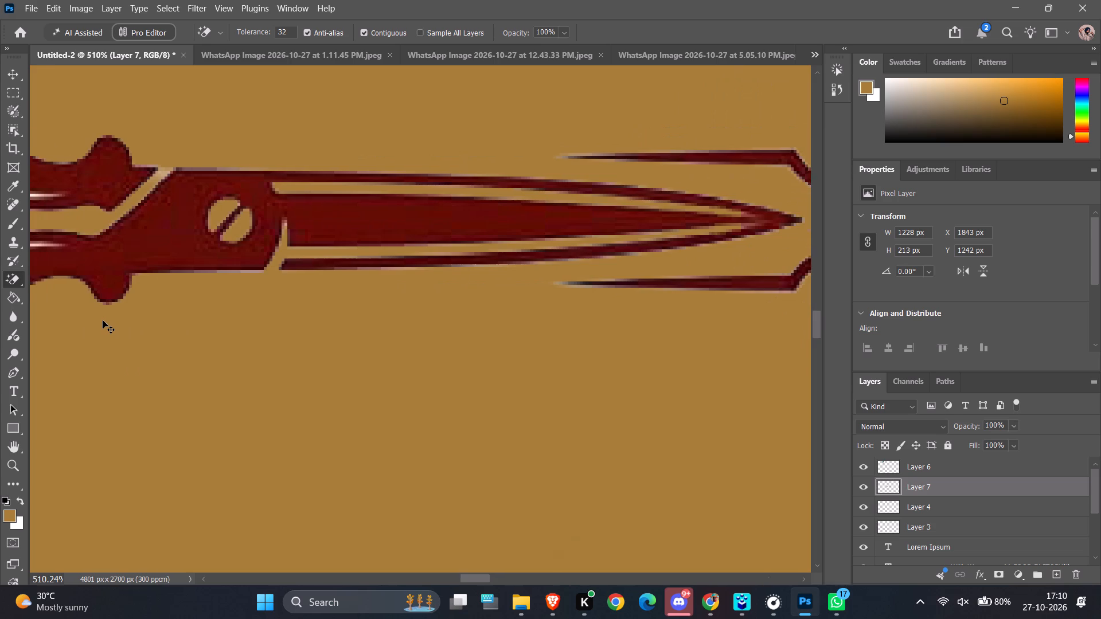
scroll(103, 320, "up", 20, "ctrl")
scroll(103, 320, "up", 16, "ctrl")
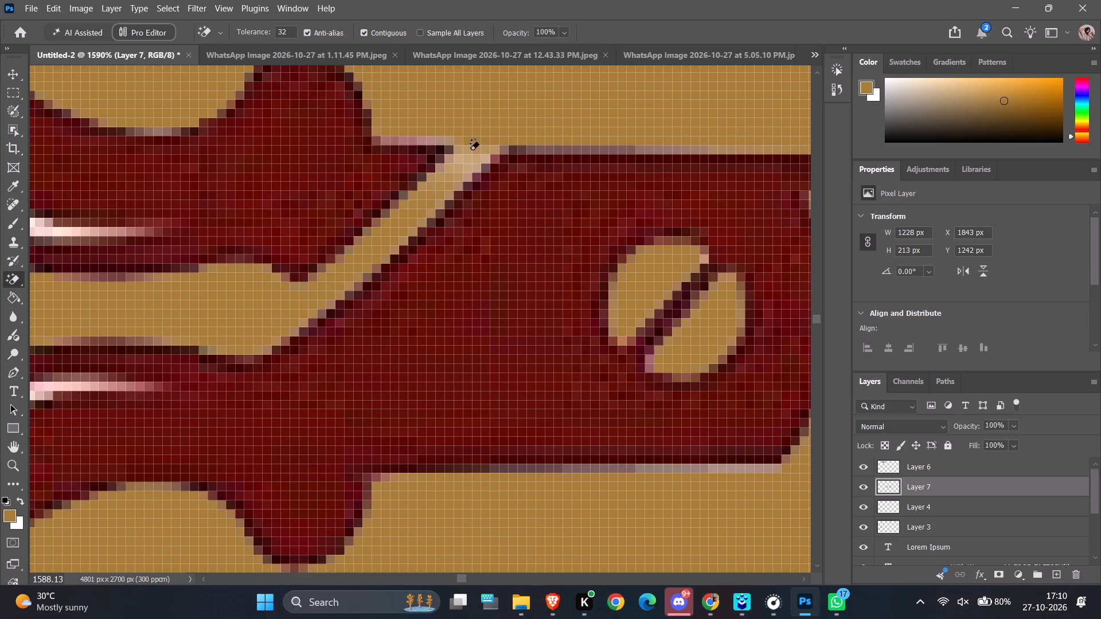
left_click(470, 150)
left_click(442, 136)
Erase the white spiral line at the bottom of the left scissors' lower handle, including its inner end.
scroll(442, 136, "down", 10, "ctrl+alt")
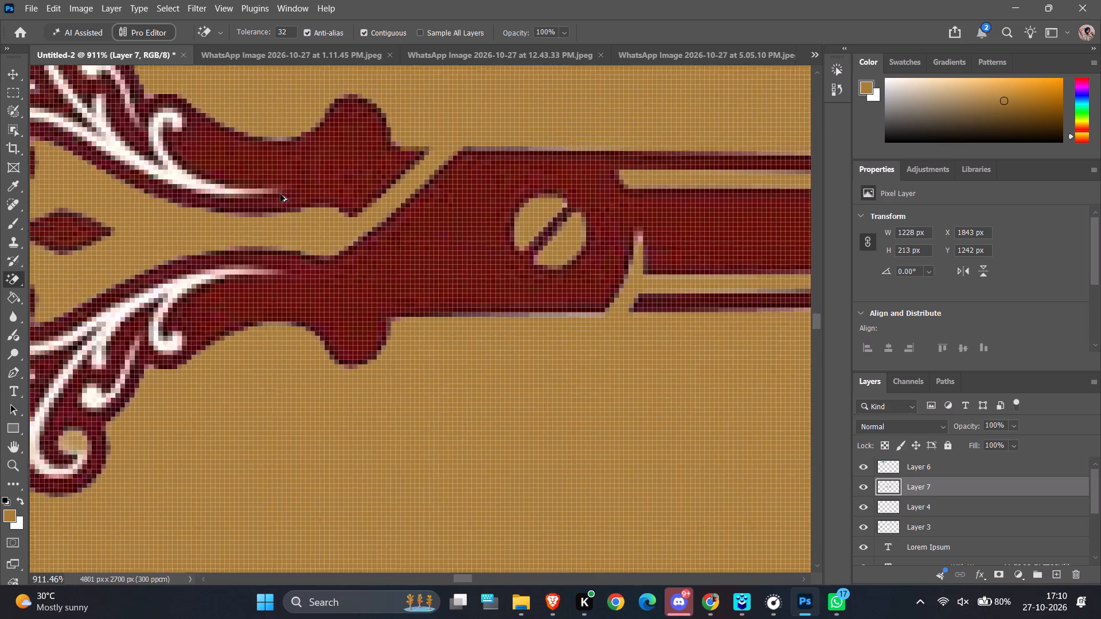
scroll(280, 194, "down", 2, "ctrl+alt")
scroll(198, 250, "up", 15, "ctrl")
left_click(150, 352)
scroll(150, 352, "up", 6, "ctrl+alt")
left_click(257, 513)
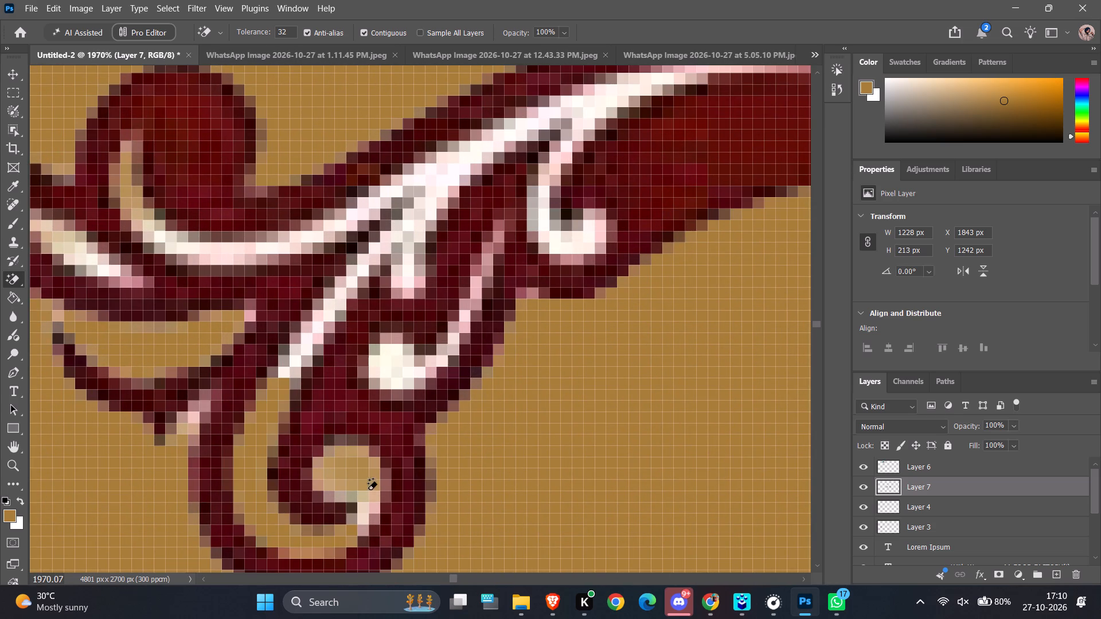
left_click(368, 489)
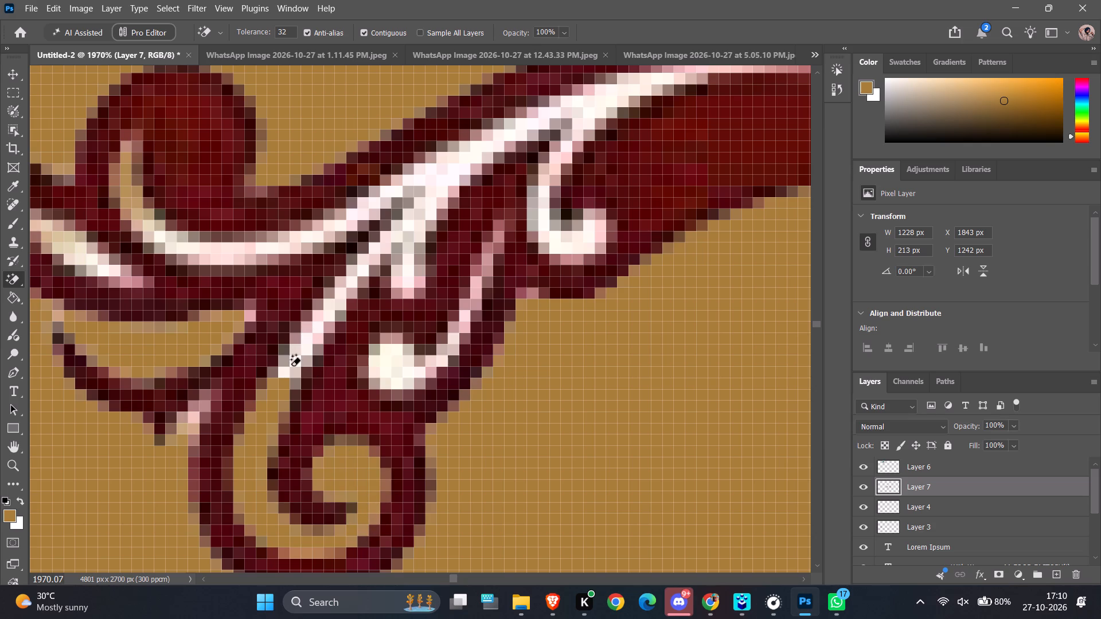
Erase the white main stem line running up from the left scissors' lower spiral, and the short white spur branching off it.
left_click(291, 366)
left_click(325, 322)
left_click(348, 288)
left_click(314, 332)
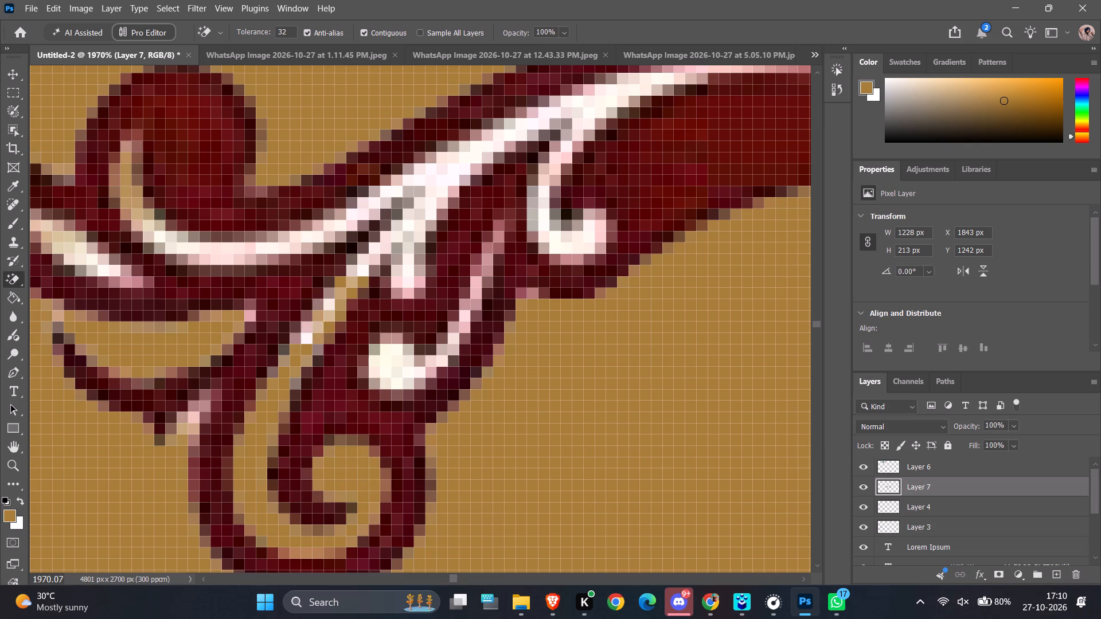
left_click(377, 253)
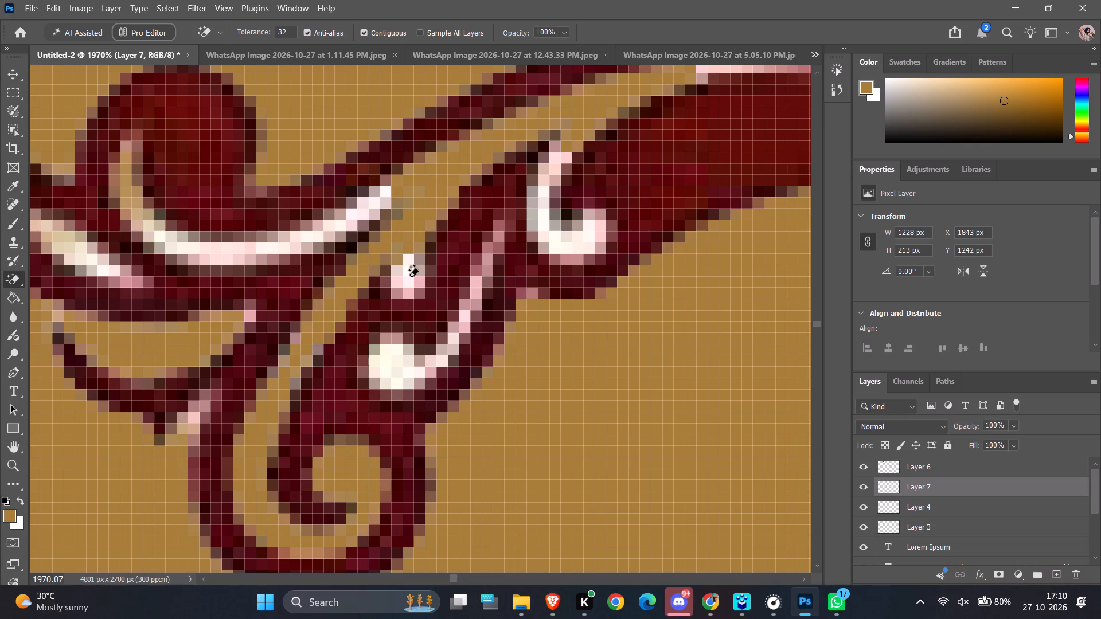
left_click(409, 276)
Erase the round white dot above the left scissors' lower spiral and the thin white tail rising from it.
left_click(396, 371)
left_click(387, 346)
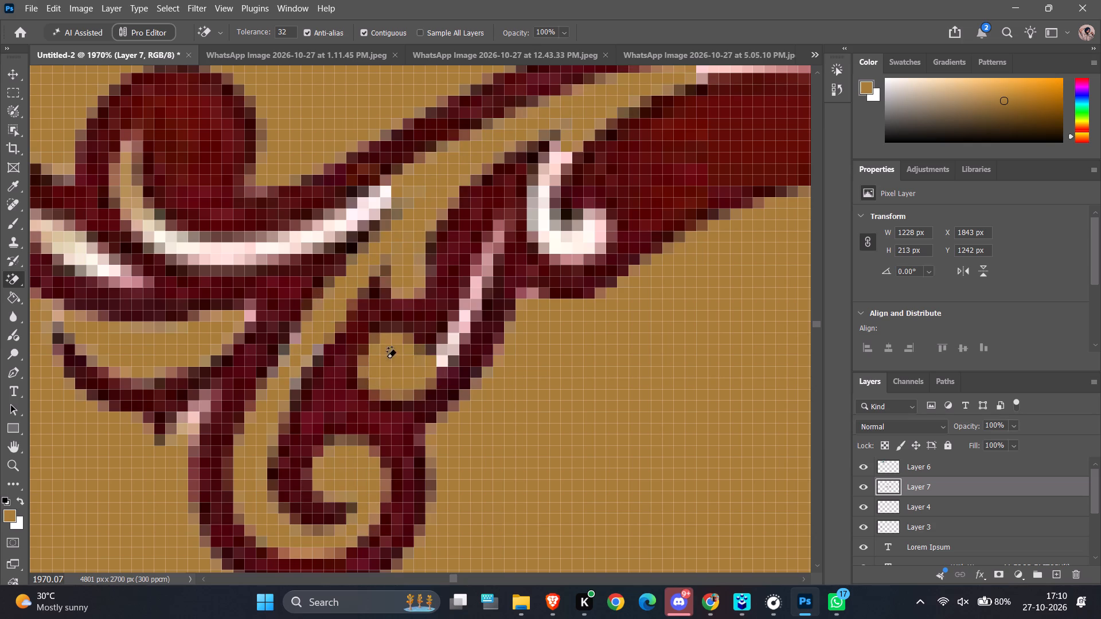
left_click(438, 352)
left_click(465, 323)
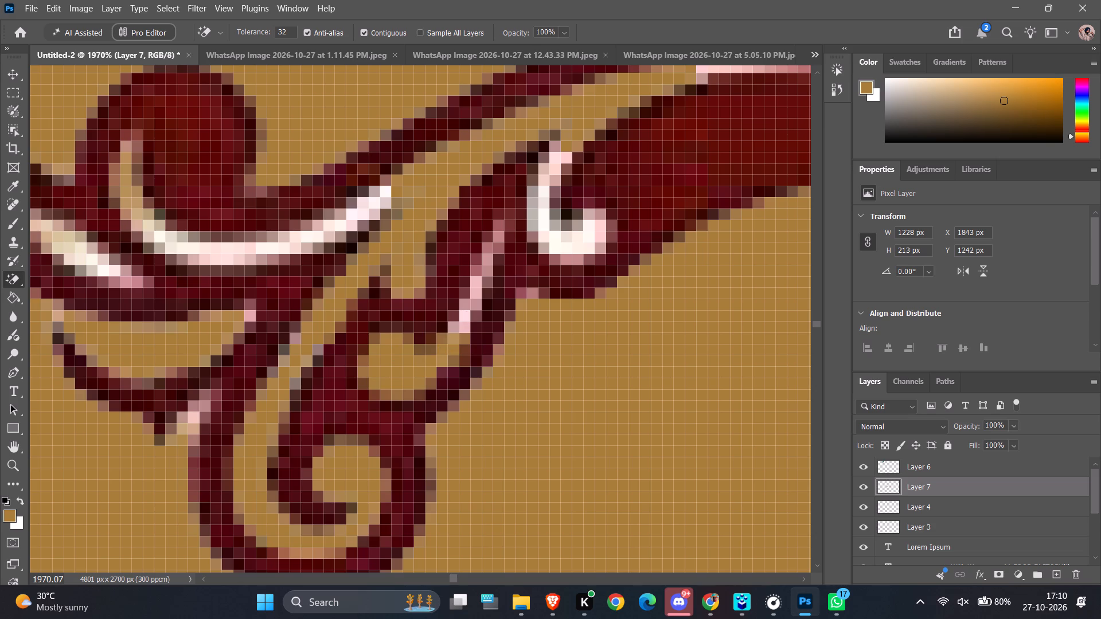
left_click(468, 299)
left_click(479, 281)
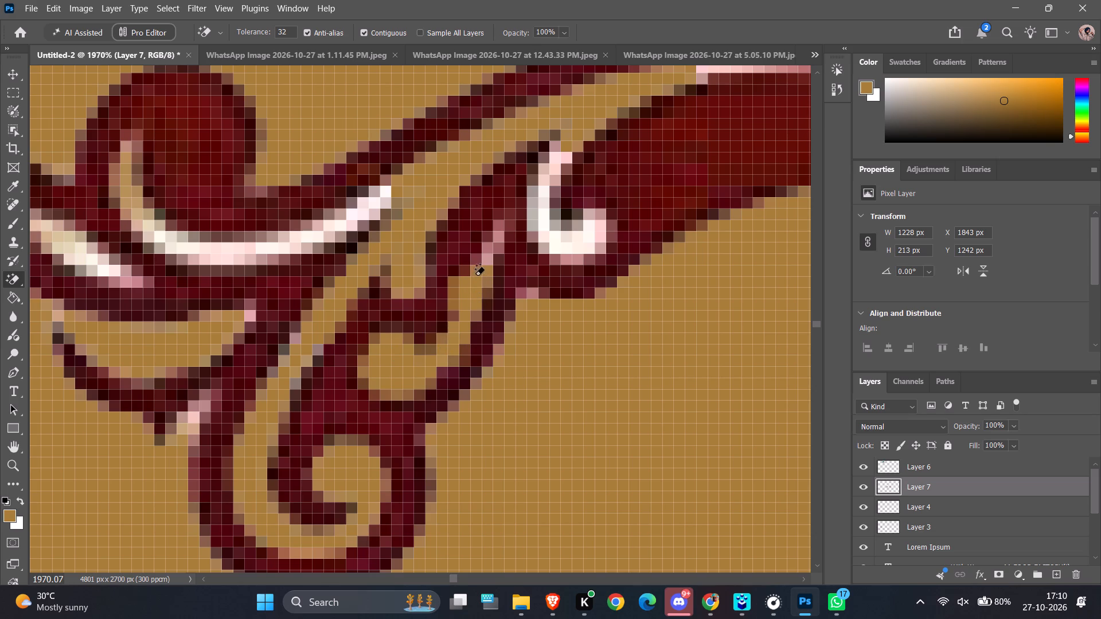
left_click(485, 260)
Erase the small white hook-shaped curl in the left scissors' lower handle and the pale tapered end of the main stem line.
scroll(445, 301, "down", 11, "ctrl+alt")
scroll(486, 297, "up", 4, "ctrl+alt")
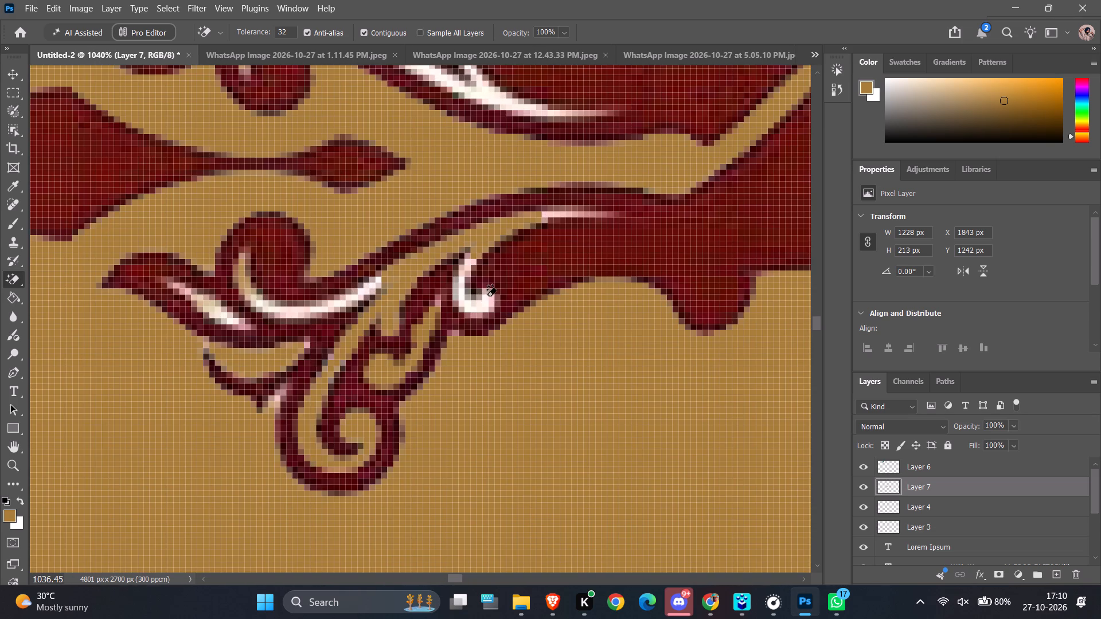
left_click(485, 306)
left_click(467, 260)
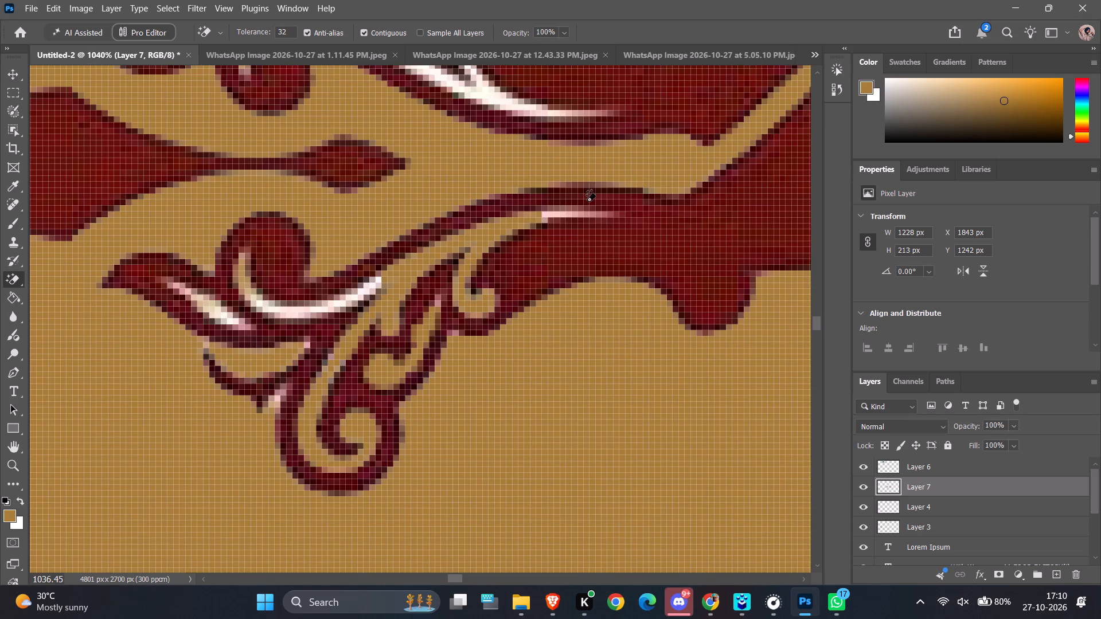
left_click(578, 215)
left_click(550, 217)
Erase the white curved branch line that sweeps into the curl of the left scissors' lower handle, including its leftover pale pixels.
left_click(370, 288)
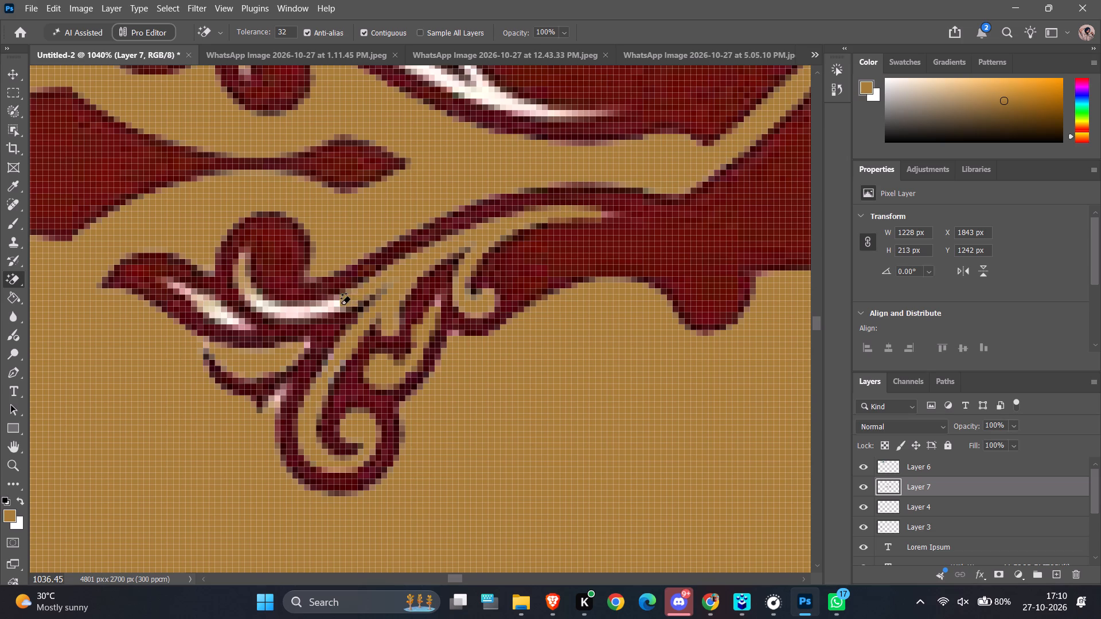
left_click(341, 304)
left_click(328, 308)
left_click(249, 292)
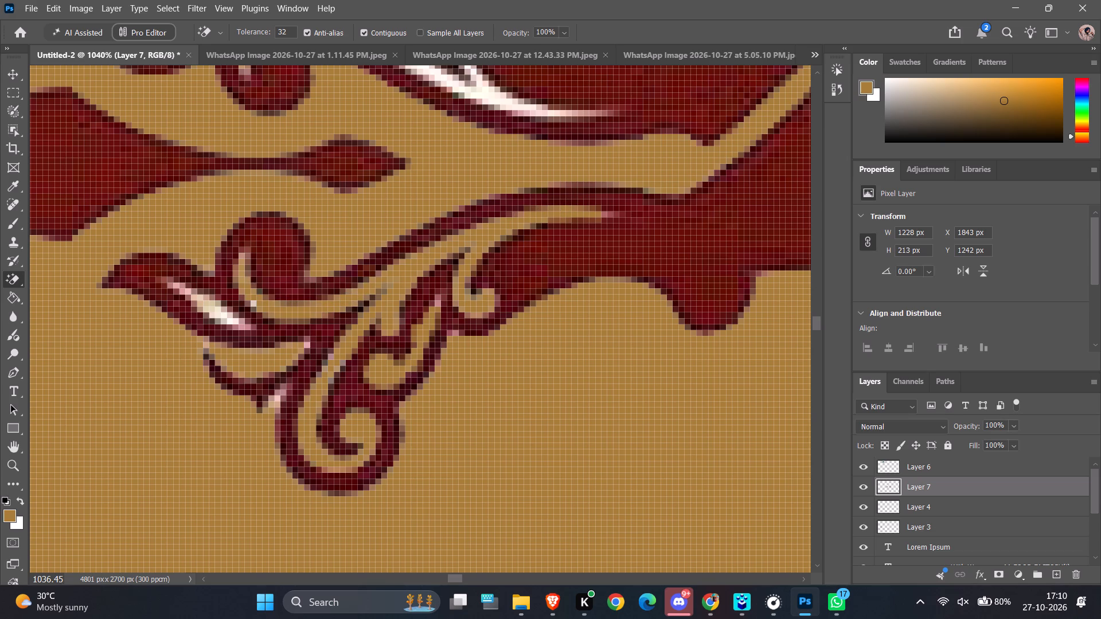
left_click(242, 265)
left_click(255, 303)
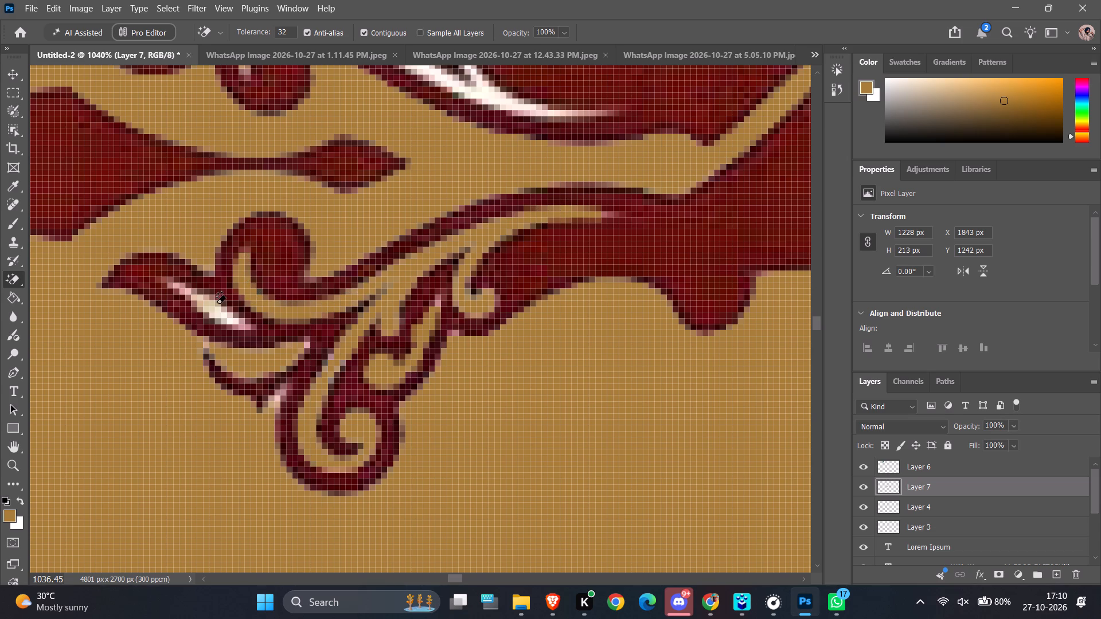
Erase the white highlight in the pointed leaf of the left scissors' lower handle and the pale spot beside the spiral.
left_click(217, 303)
left_click(197, 293)
left_click(208, 304)
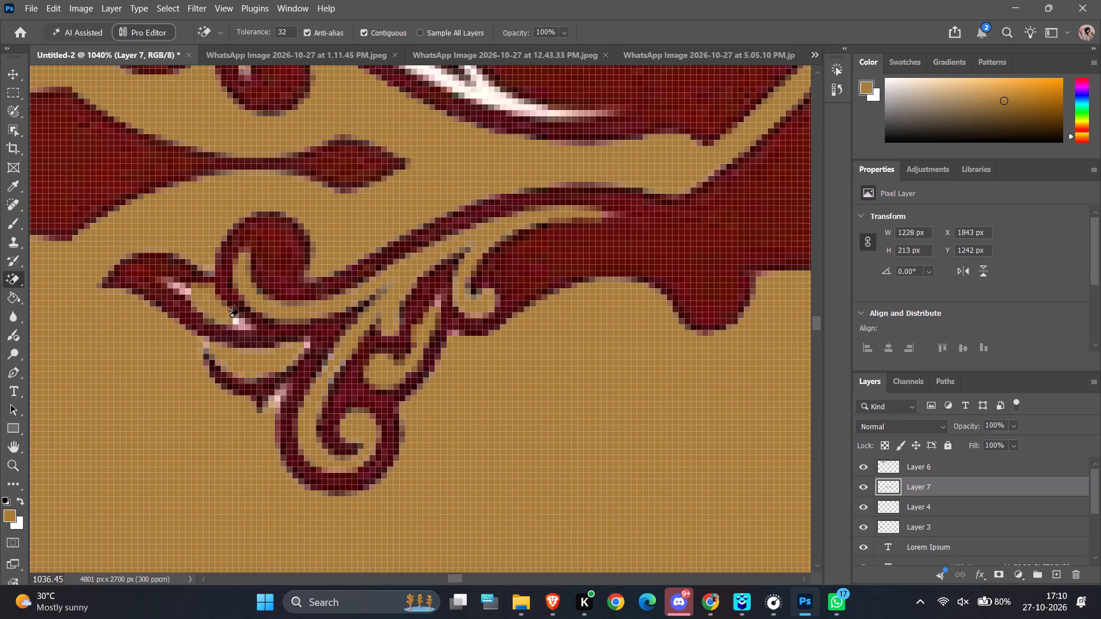
left_click(233, 323)
left_click(275, 403)
left_click(181, 289)
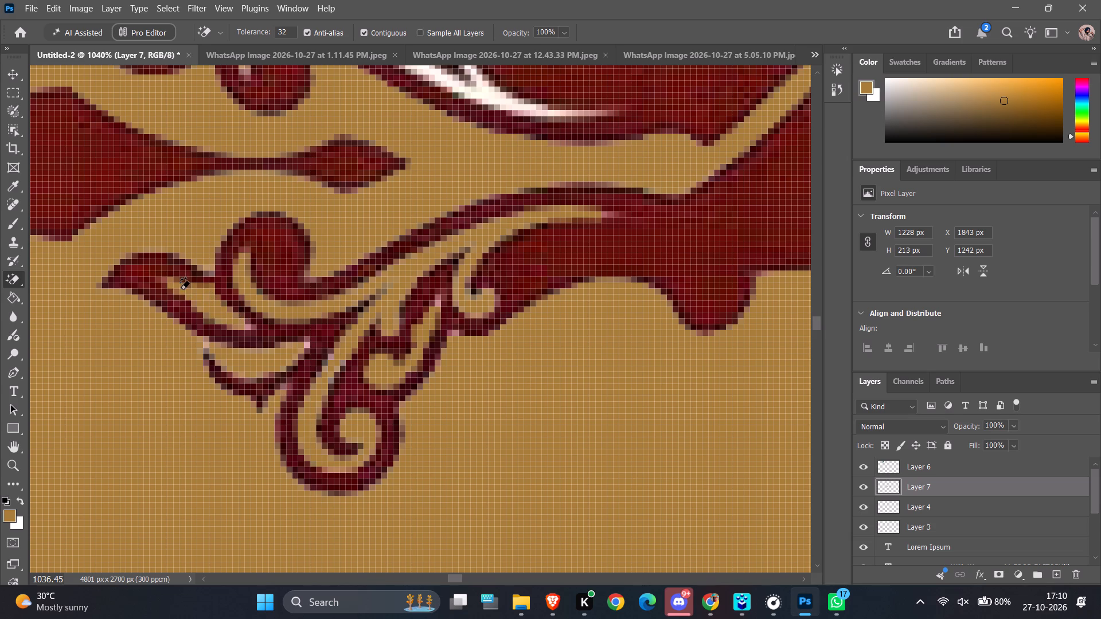
Erase the broad pale leaf shape and the narrow white highlight in the pointed leaf of the left scissors' upper handle.
scroll(512, 249, "up", 20)
scroll(512, 249, "up", 2)
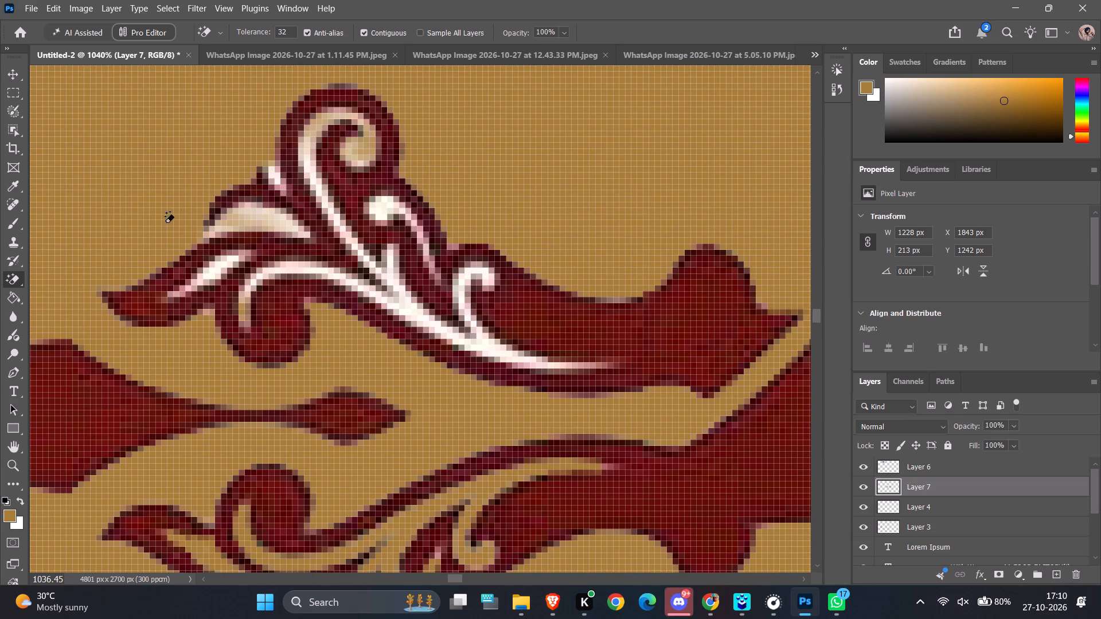
left_click(263, 224)
left_click(205, 234)
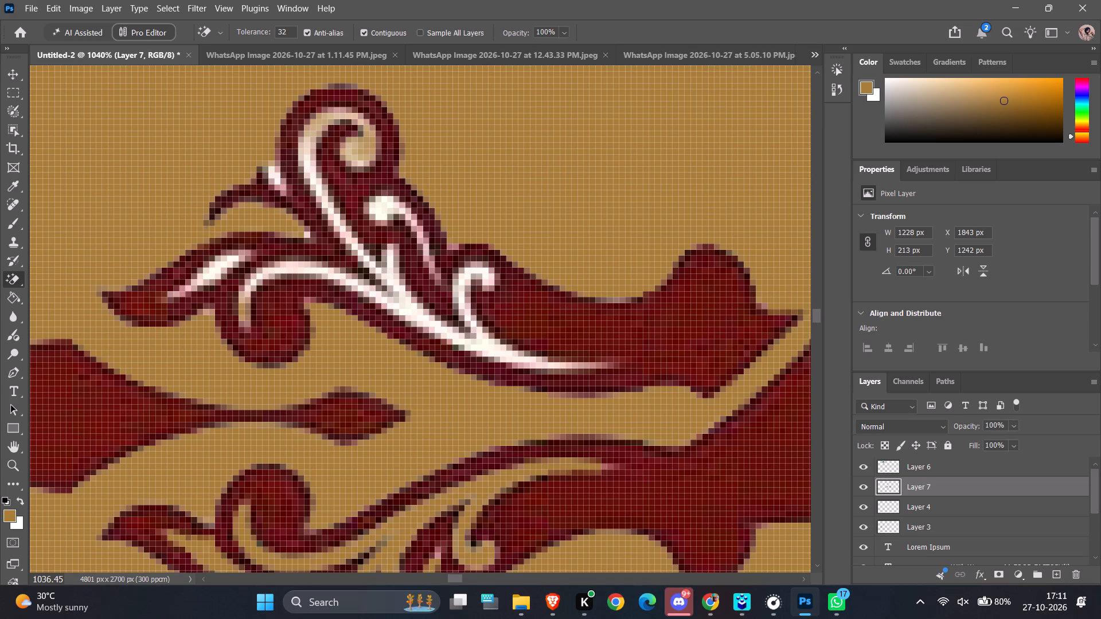
scroll(218, 267, "up", 6, "ctrl+alt")
left_click(218, 267)
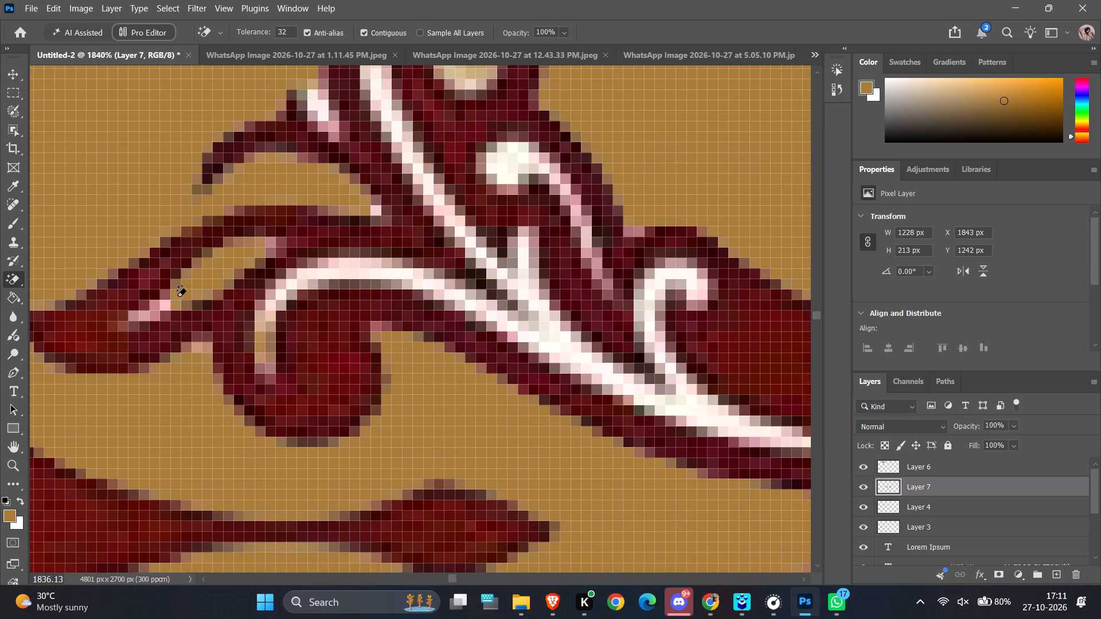
left_click(166, 304)
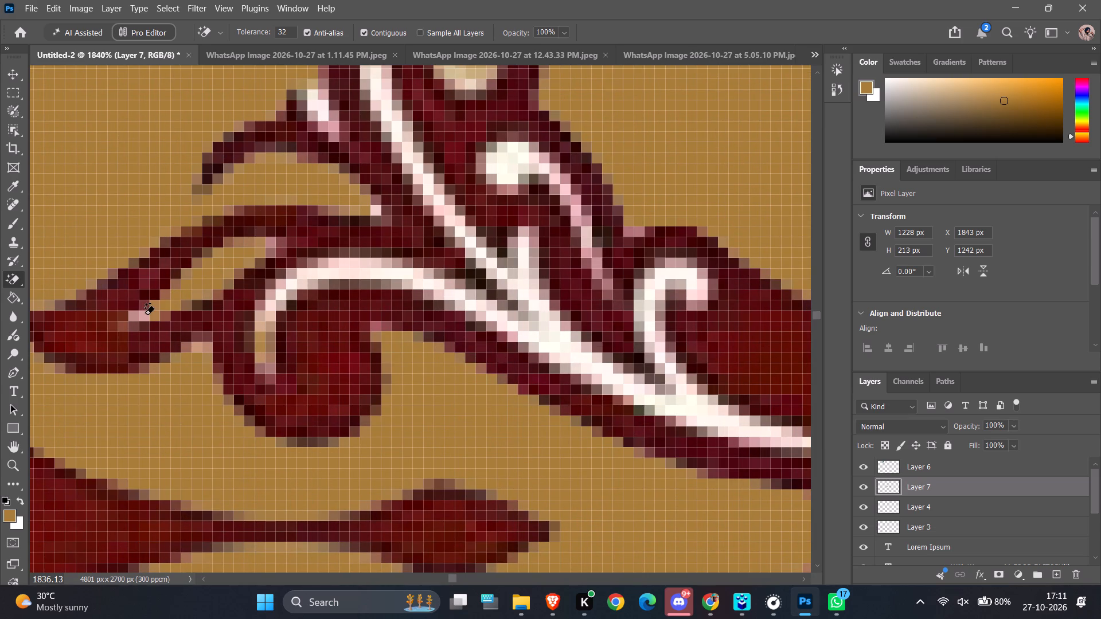
left_click(145, 314)
Erase the white curl line and the main stem it joins in the left scissors' upper handle.
left_click(262, 328)
left_click(263, 365)
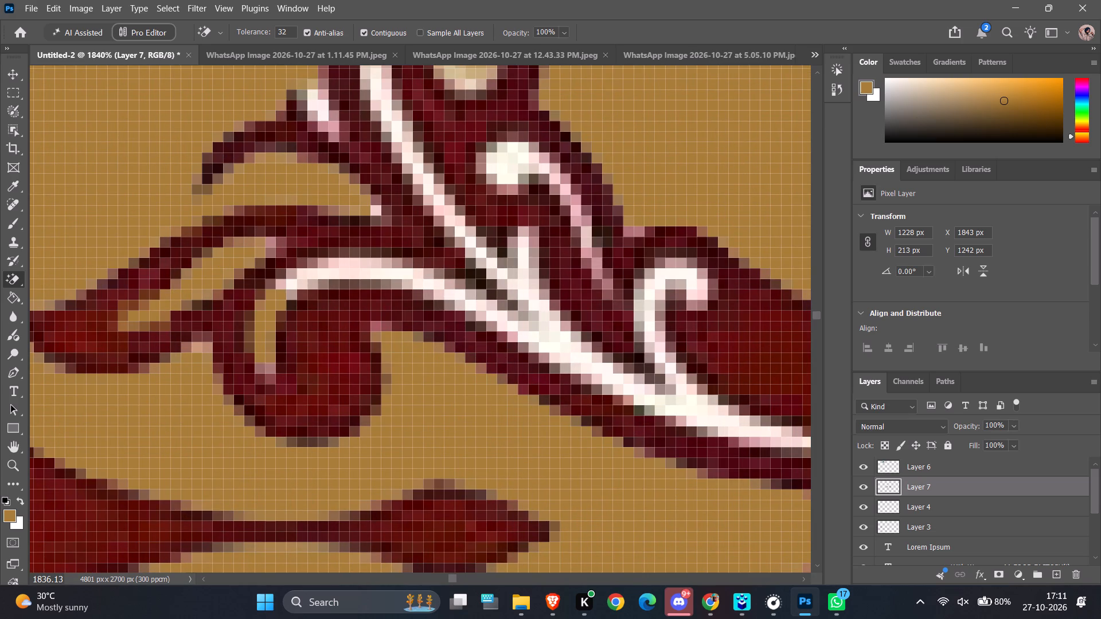
left_click(298, 280)
left_click(283, 285)
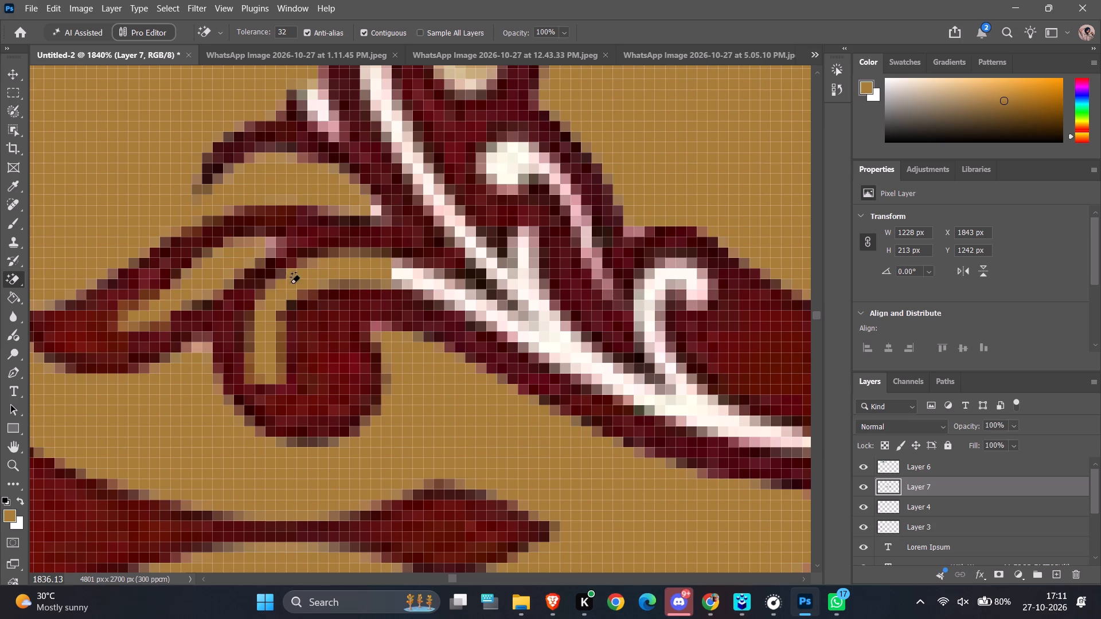
left_click(418, 269)
left_click(478, 250)
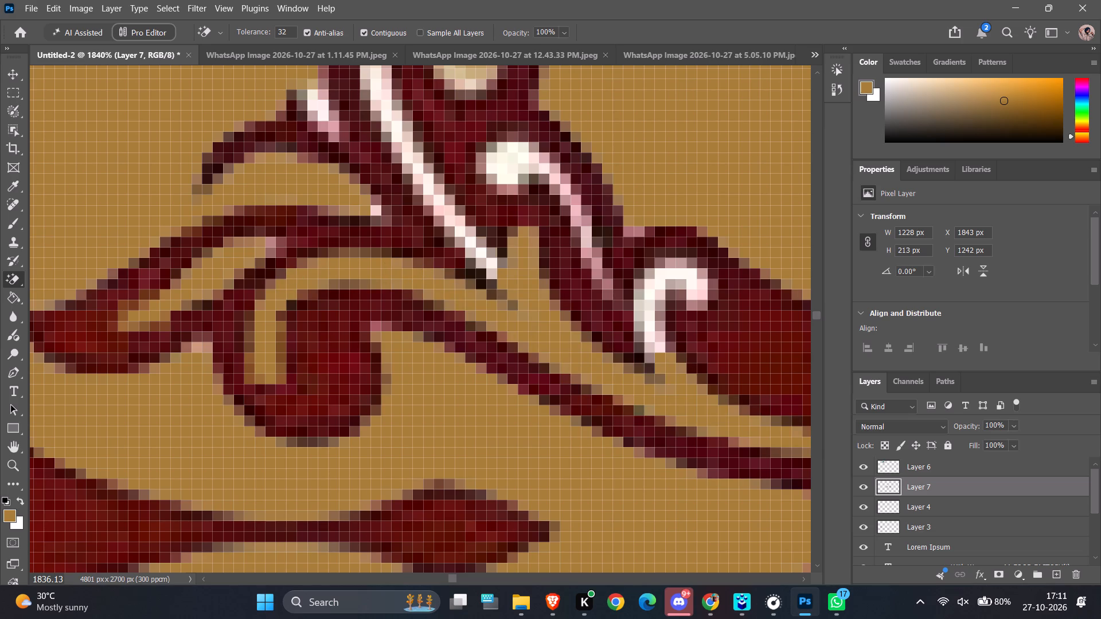
Erase the white spiral line of the left scissors' upper handle, including its inner end, and the small pale spur beside it.
left_click(450, 210)
left_click(403, 139)
scroll(403, 139, "down", 6, "ctrl+alt")
scroll(403, 139, "up", 10, "ctrl")
left_click(368, 226)
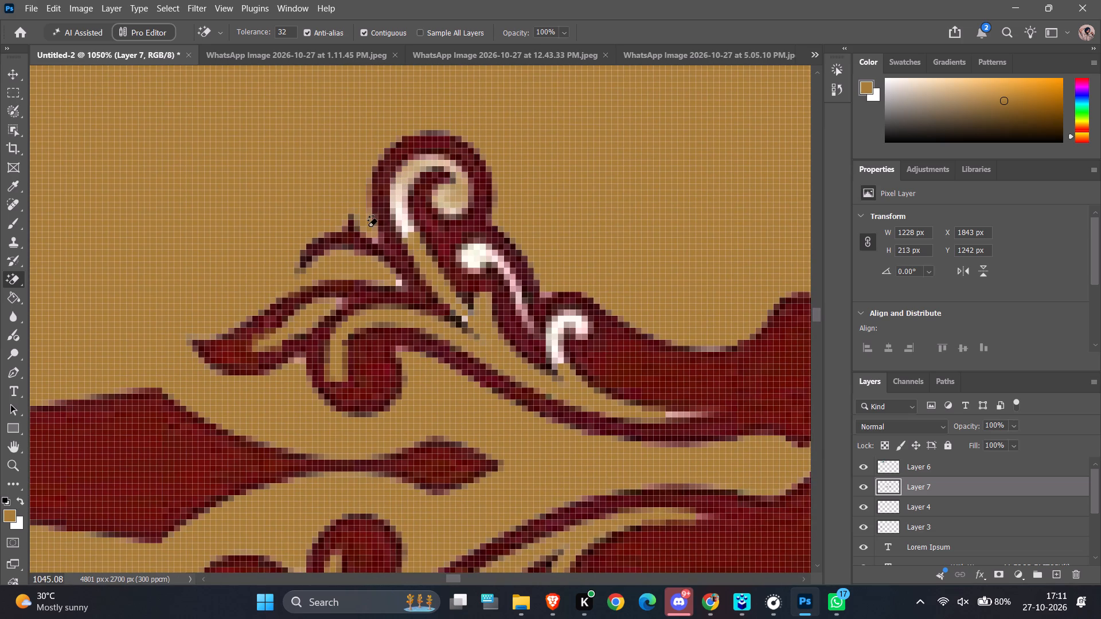
left_click(401, 225)
left_click(411, 236)
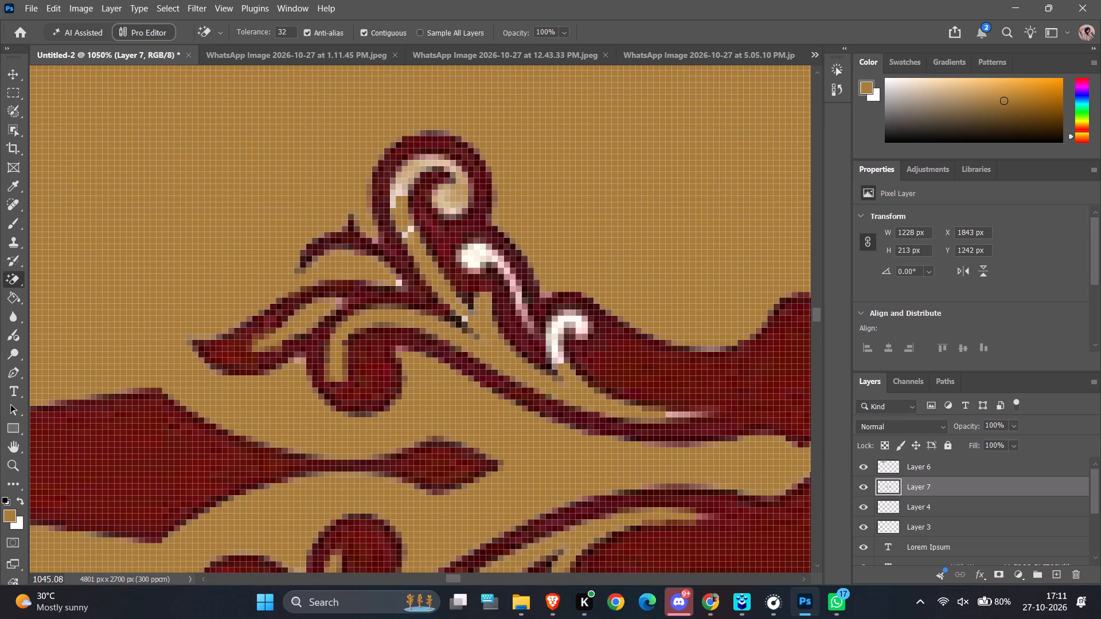
left_click(408, 230)
left_click(396, 195)
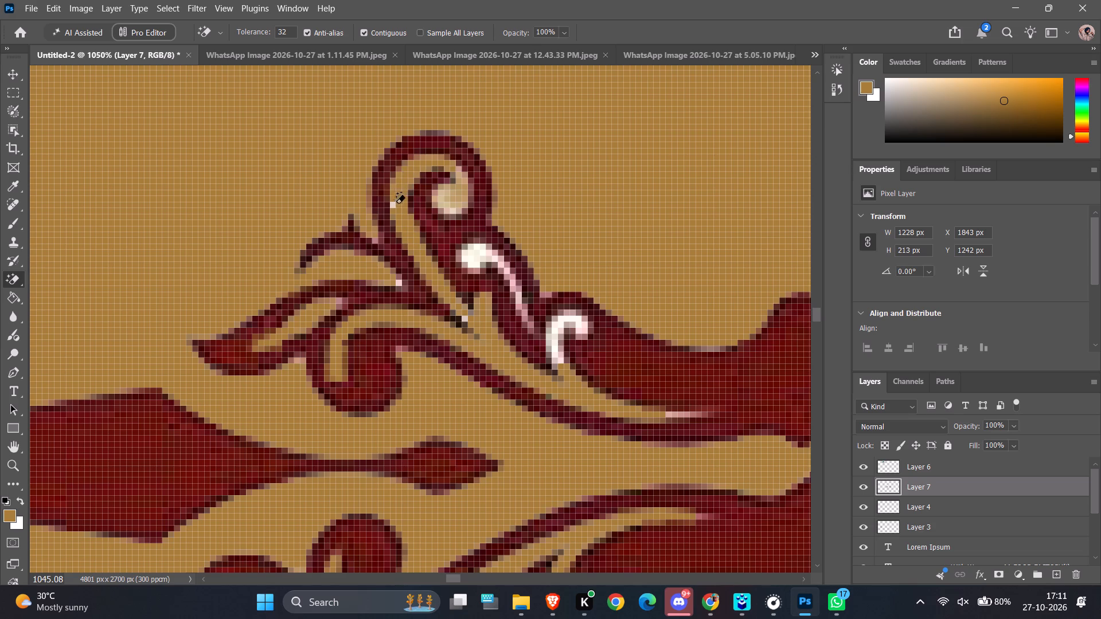
left_click(393, 207)
left_click(447, 202)
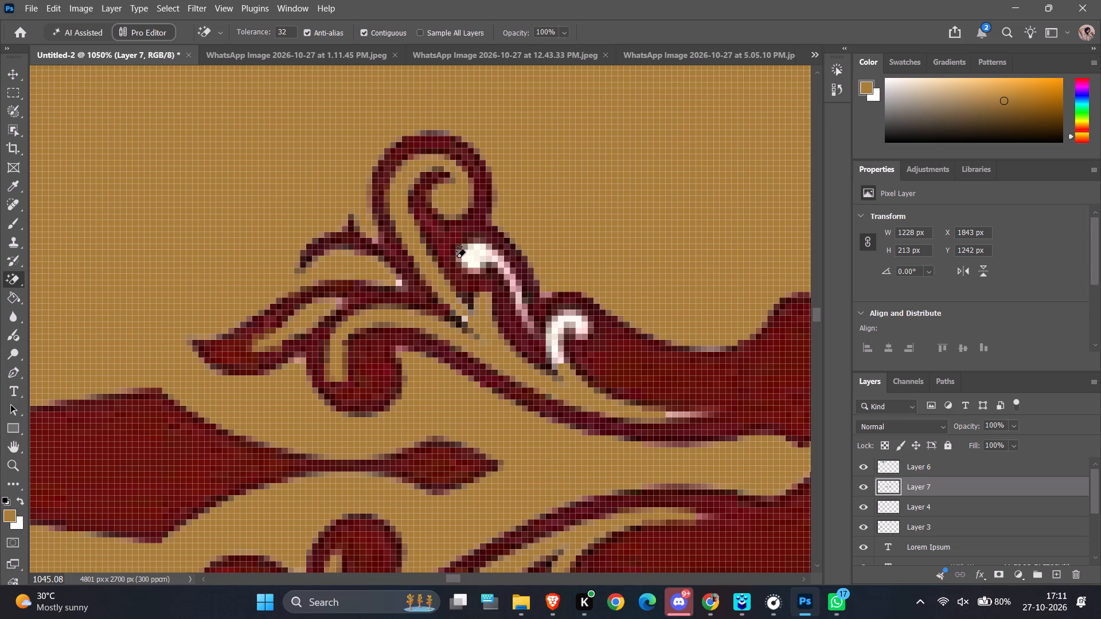
Erase the round white dot below the left scissors' upper spiral and the thin pale tail descending from it.
left_click(469, 257)
left_click(500, 265)
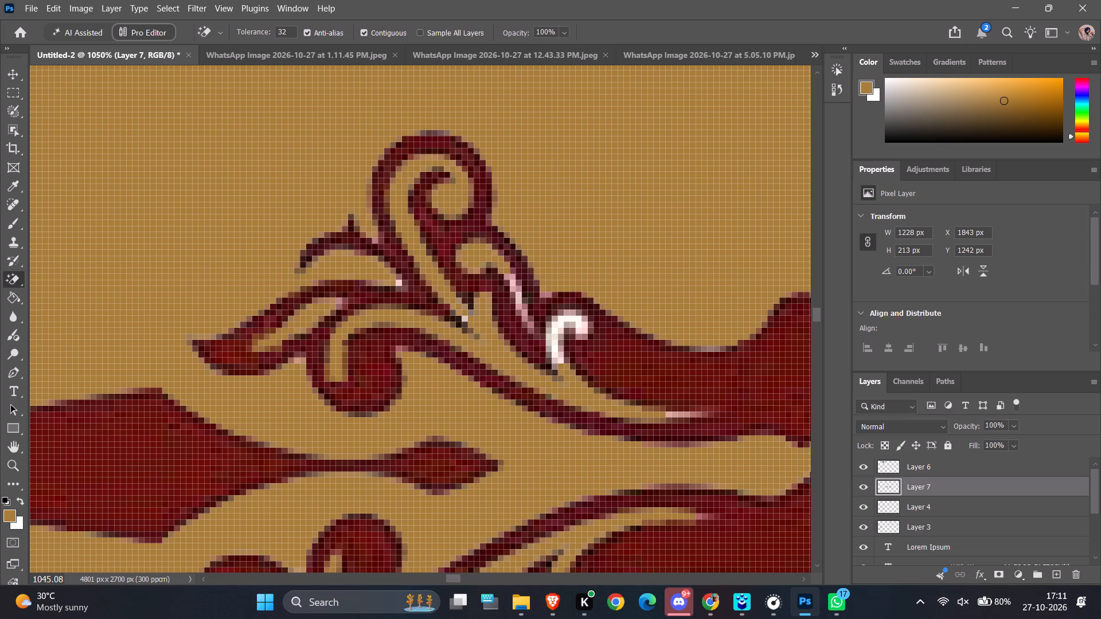
scroll(520, 321, "up", 6, "ctrl+alt")
left_click(507, 254)
left_click(522, 289)
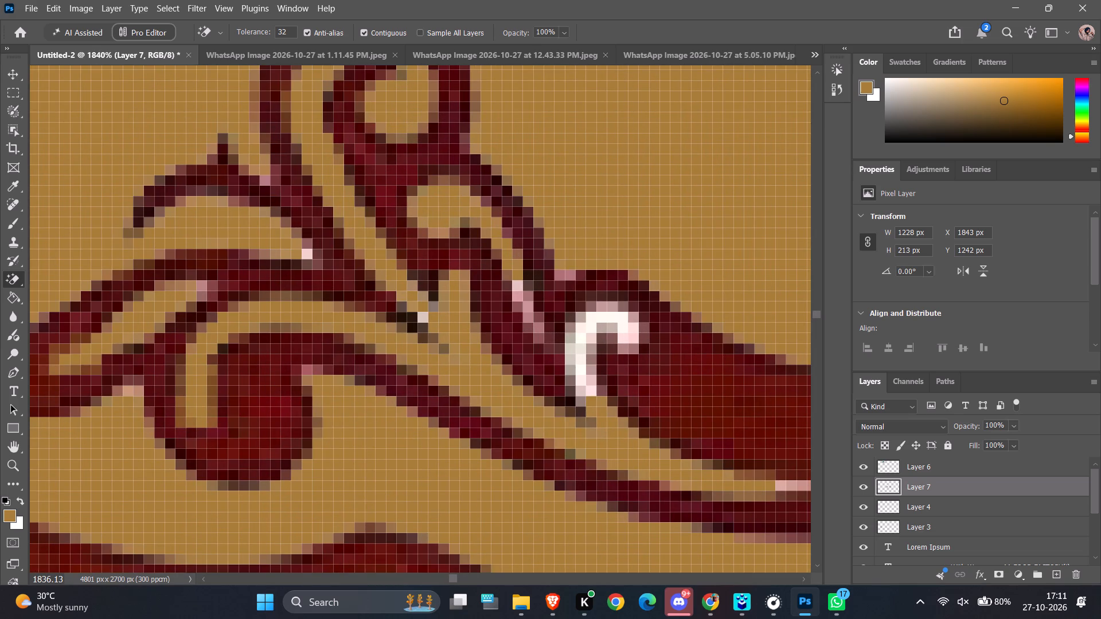
left_click(537, 324)
left_click(523, 300)
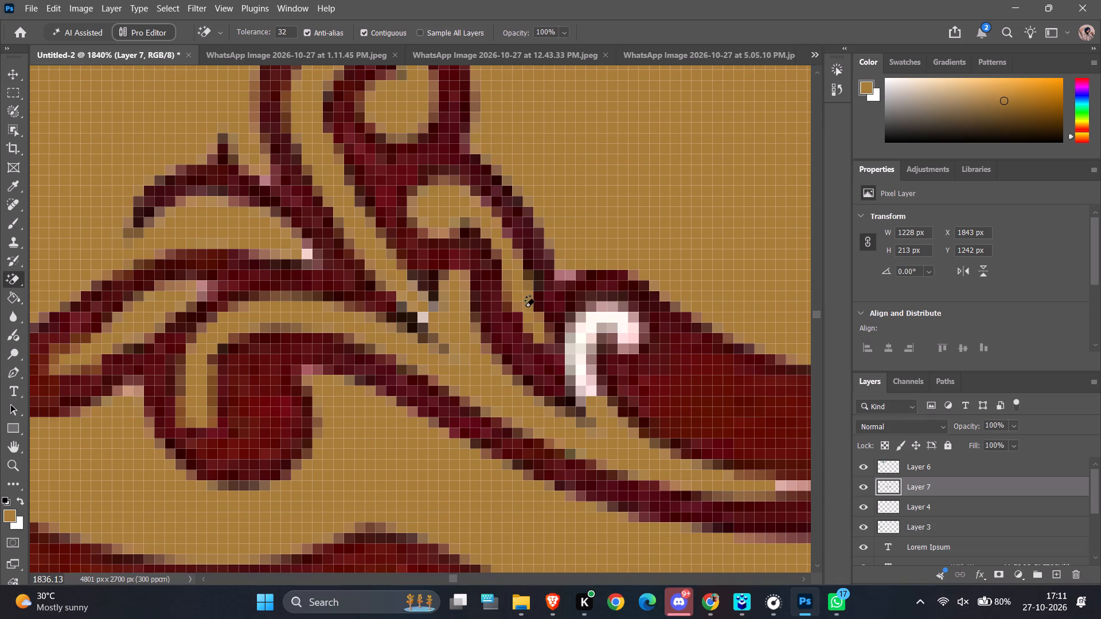
Erase the small white hook-shaped curl in the left scissors' upper handle and the pale tapered end of the main stem line.
left_click(595, 380)
left_click(576, 353)
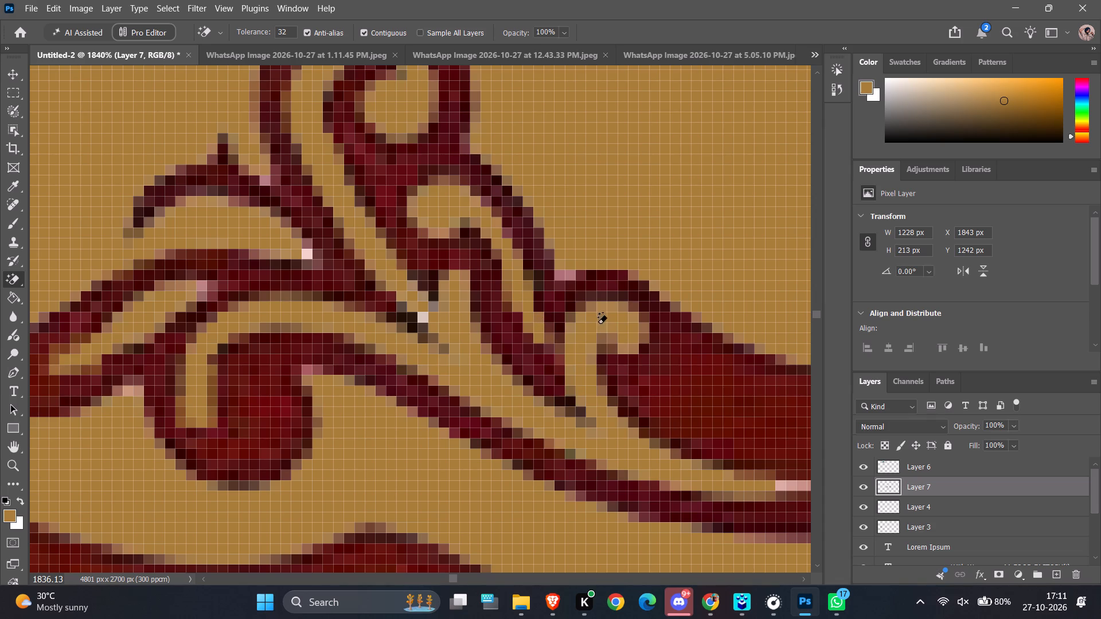
scroll(599, 325, "down", 10, "ctrl+alt")
scroll(733, 409, "up", 6, "ctrl+alt")
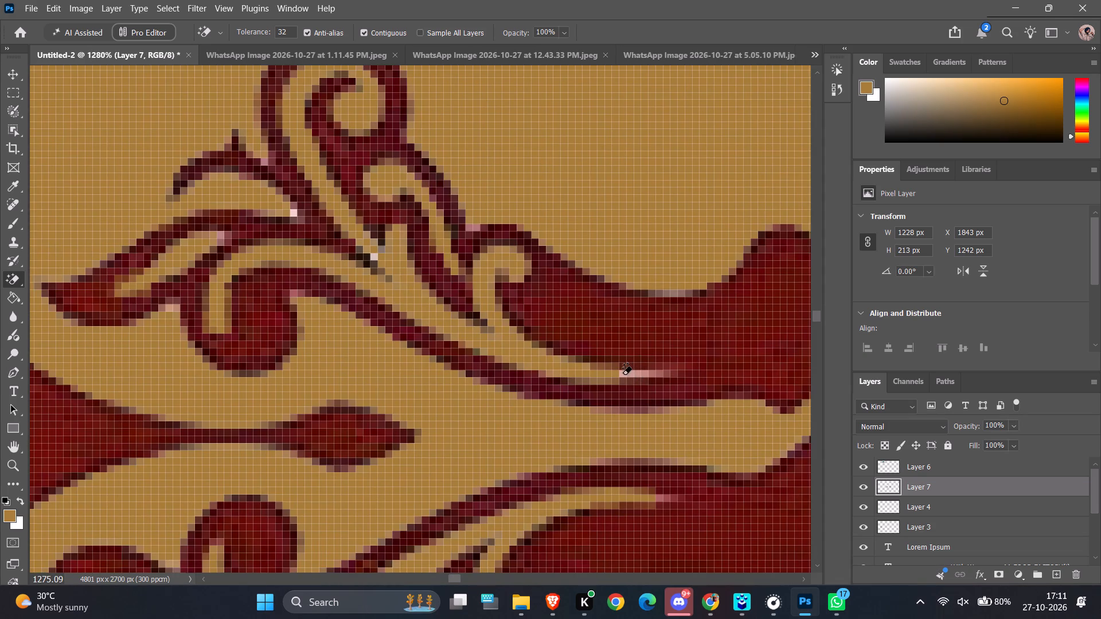
left_click(623, 374)
Erase the stray white pixels left at the leaf corner and the stem junction of the left scissors' upper handle.
scroll(623, 374, "down", 20, "ctrl+alt")
scroll(623, 374, "down", 1, "ctrl+alt")
scroll(583, 367, "up", 19, "ctrl+alt")
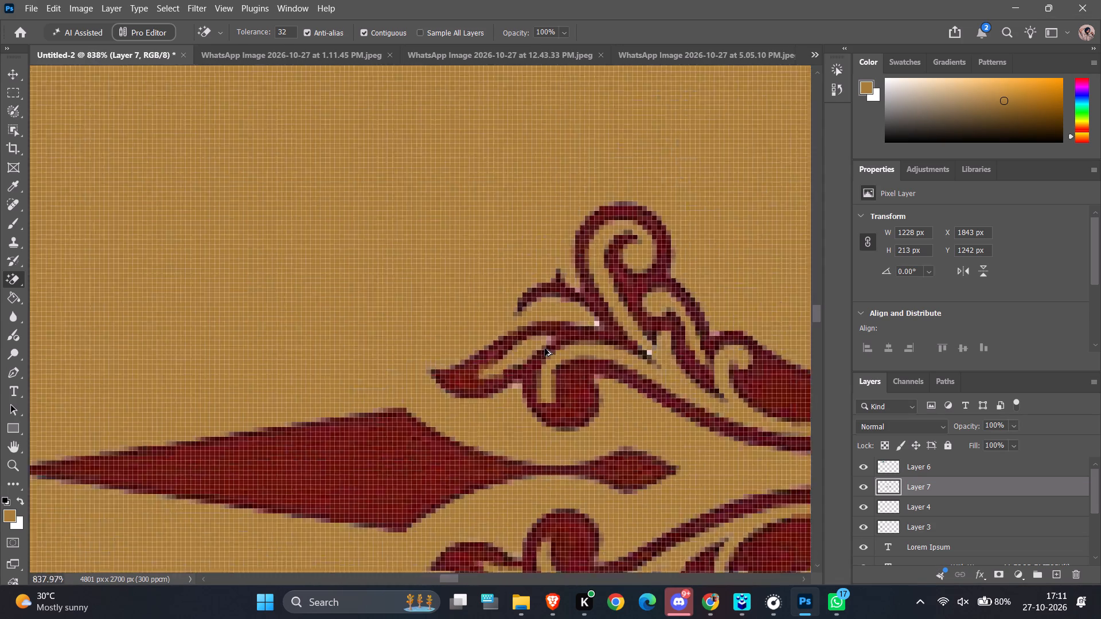
scroll(545, 348, "up", 3, "ctrl+alt")
left_click(634, 304)
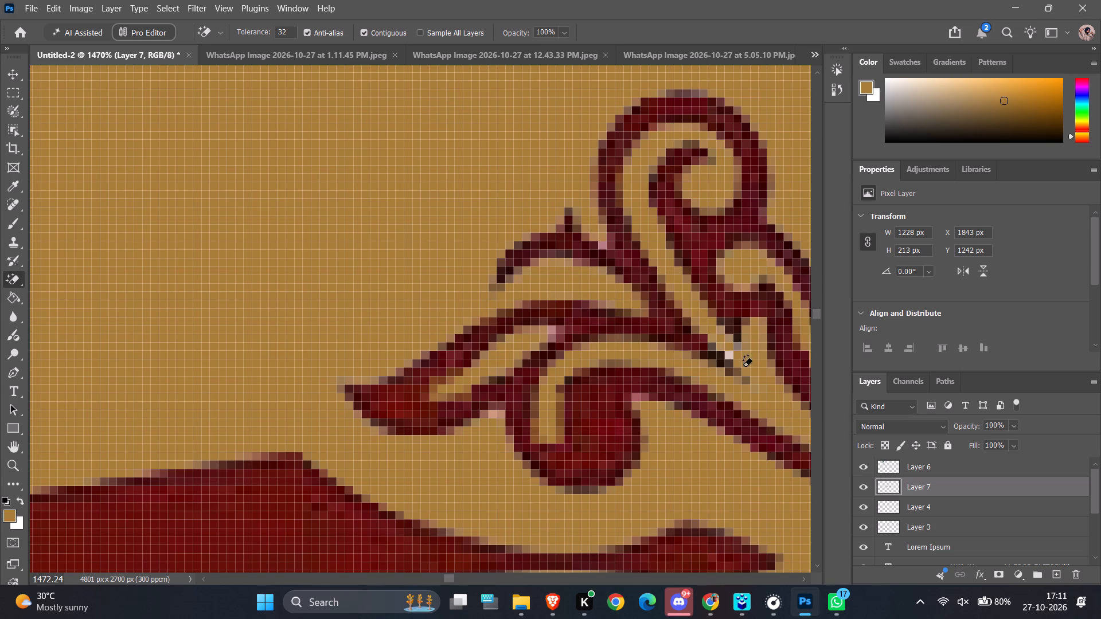
left_click(732, 358)
Set the opacity of the central scissors ornament's layer, Layer 7, to 28% and deselect it.
scroll(728, 356, "down", 20, "ctrl+alt")
scroll(728, 356, "down", 7, "ctrl+alt")
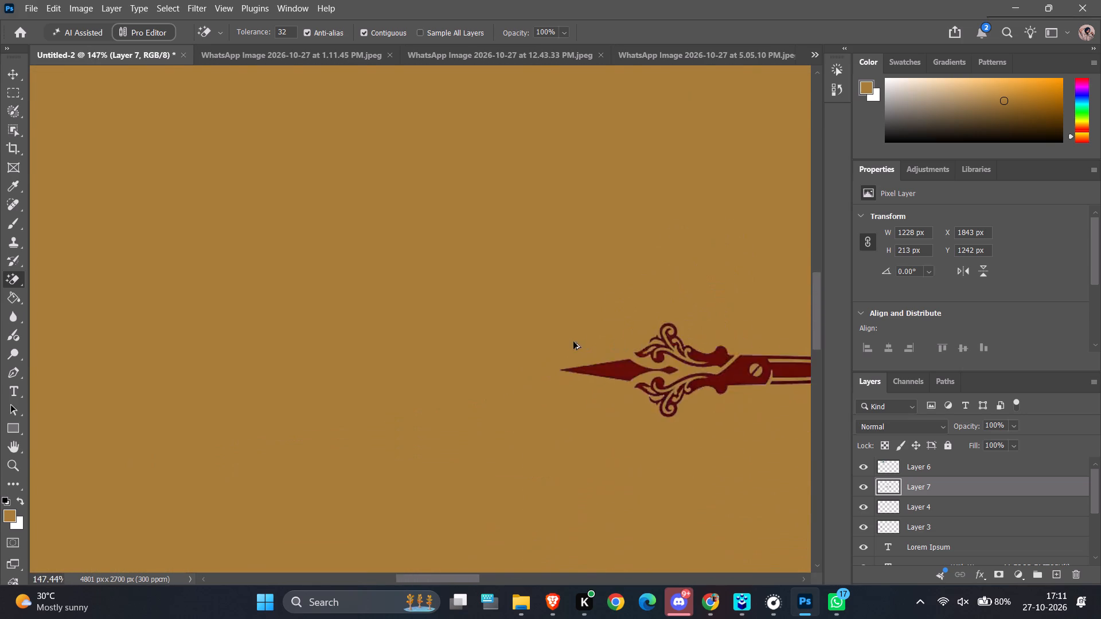
scroll(573, 342, "down", 9, "ctrl+alt")
scroll(564, 346, "down", 19, "ctrl")
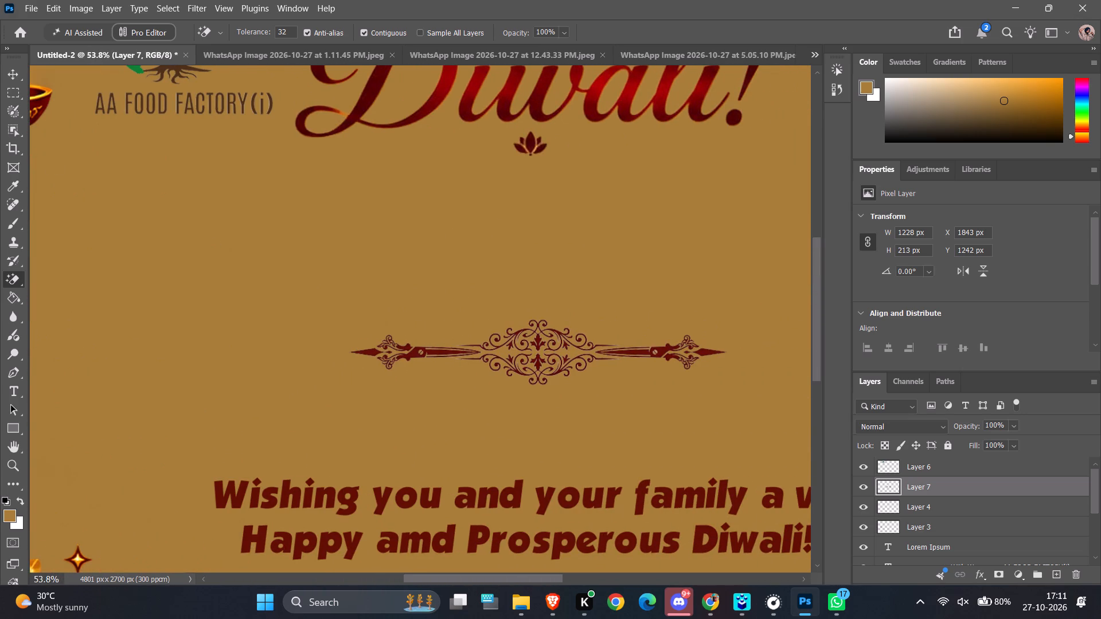
left_click(8, 76)
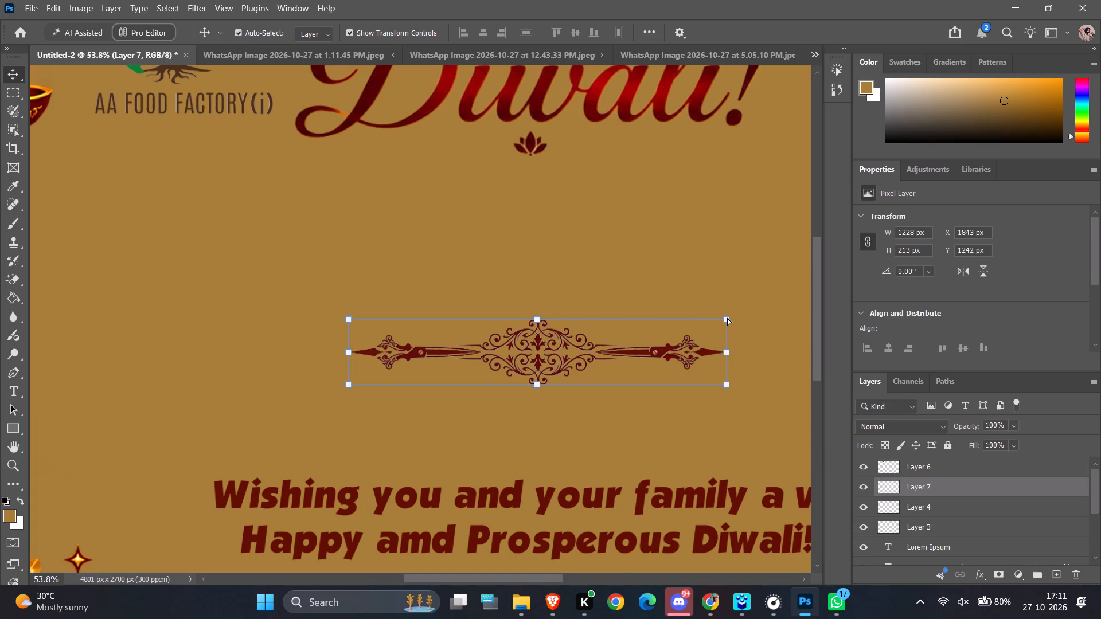
scroll(727, 318, "down", 20, "ctrl+alt")
scroll(727, 318, "down", 1, "ctrl+alt")
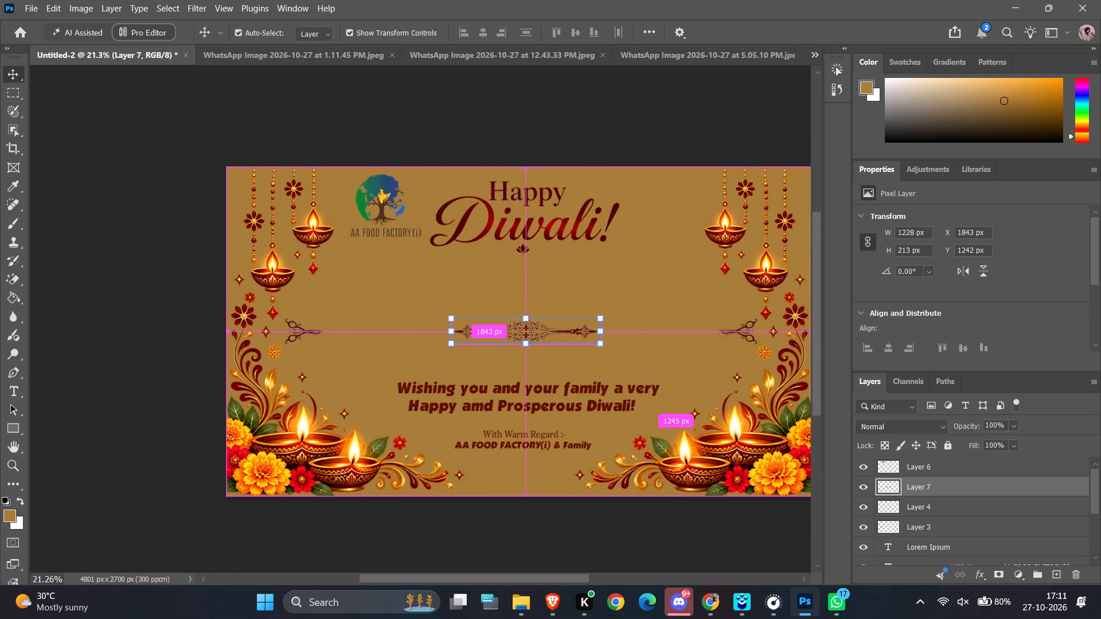
left_click(522, 334)
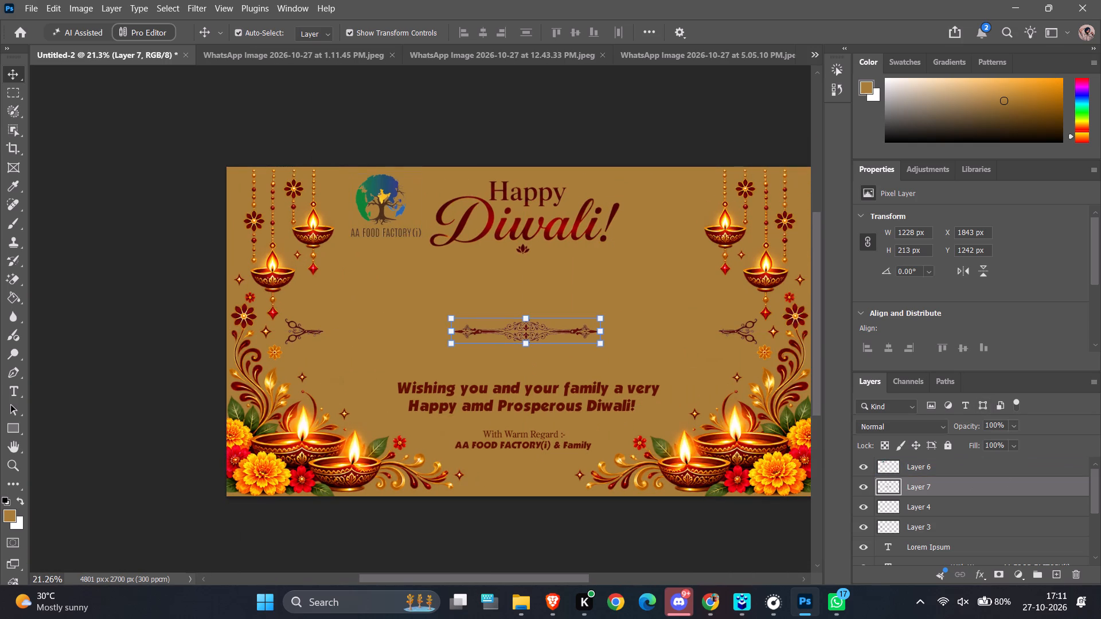
left_click(1013, 428)
left_click_drag(1030, 441, 978, 453)
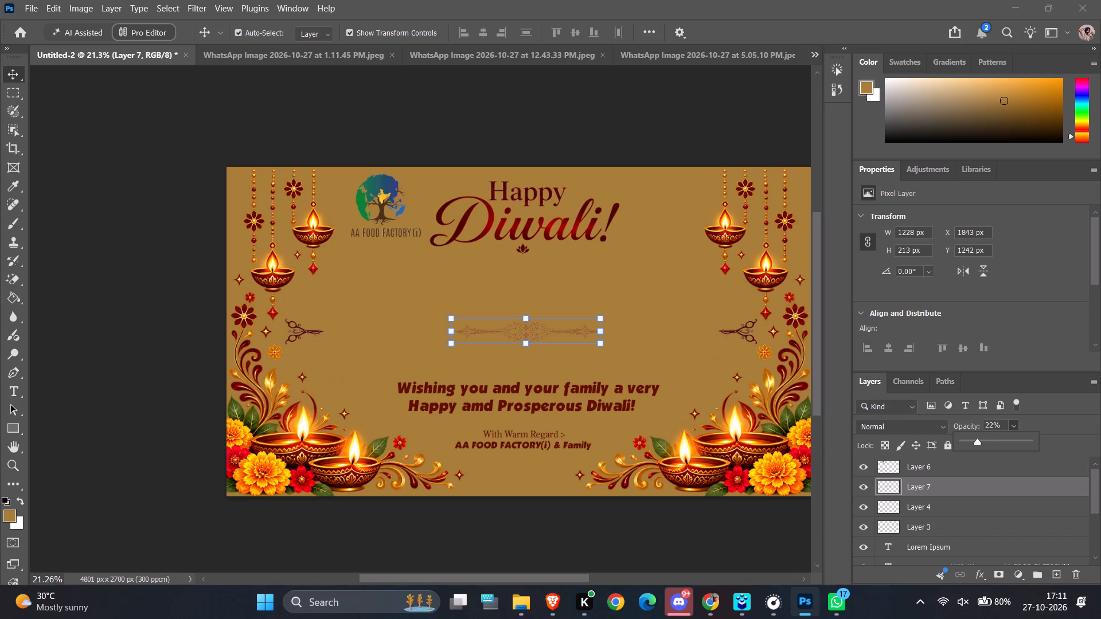
left_click_drag(978, 453, 989, 457)
left_click_drag(989, 457, 982, 468)
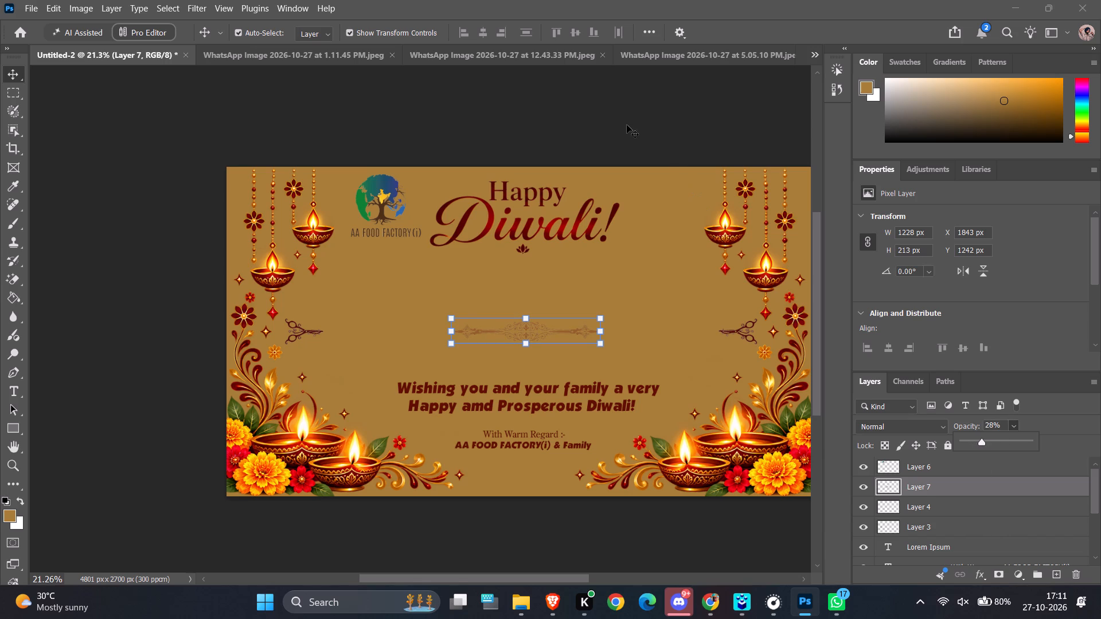
left_click(627, 125)
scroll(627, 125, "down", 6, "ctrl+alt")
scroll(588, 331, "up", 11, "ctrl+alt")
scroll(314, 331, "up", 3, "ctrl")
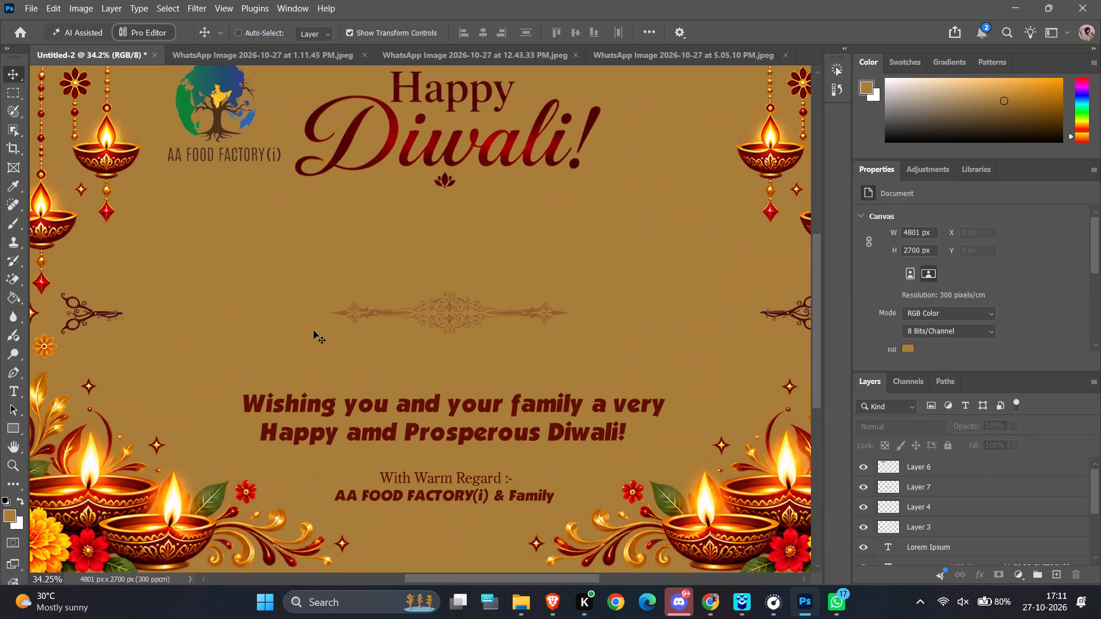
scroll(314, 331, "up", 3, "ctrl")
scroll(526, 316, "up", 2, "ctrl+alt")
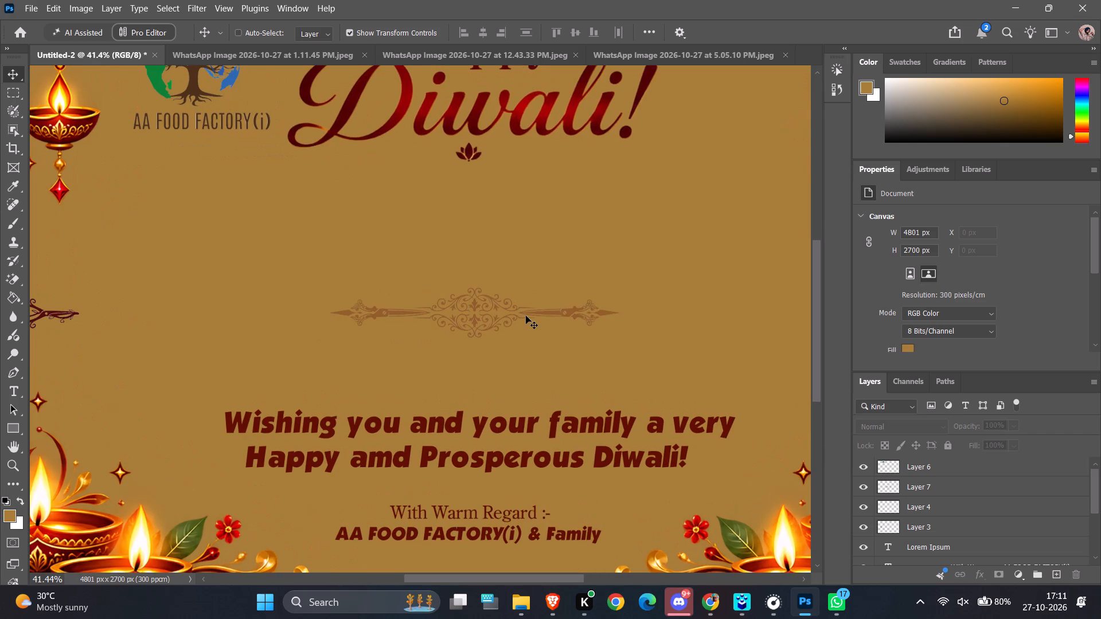
Undo the opacity reduction on the central scissors ornament.
key("ctrl+z")
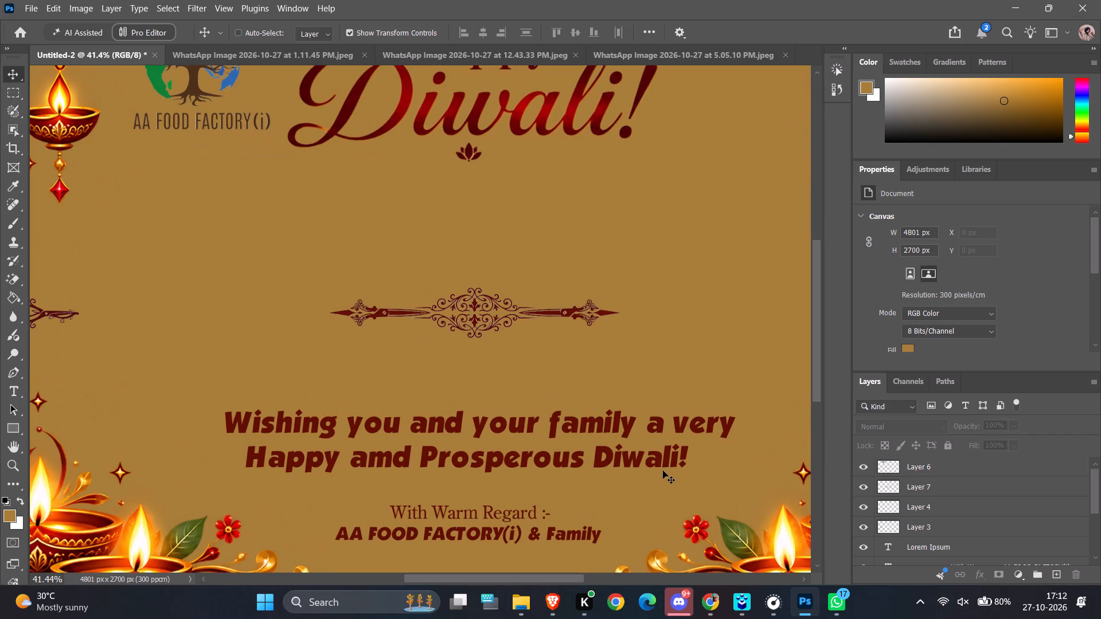
Save a JPEG copy of the whole card to the Desktop under the file name "n vvcx bngfvfbn".
scroll(663, 471, "down", 10, "ctrl+alt")
scroll(108, 362, "down", 5)
scroll(160, 332, "down", 6, "ctrl")
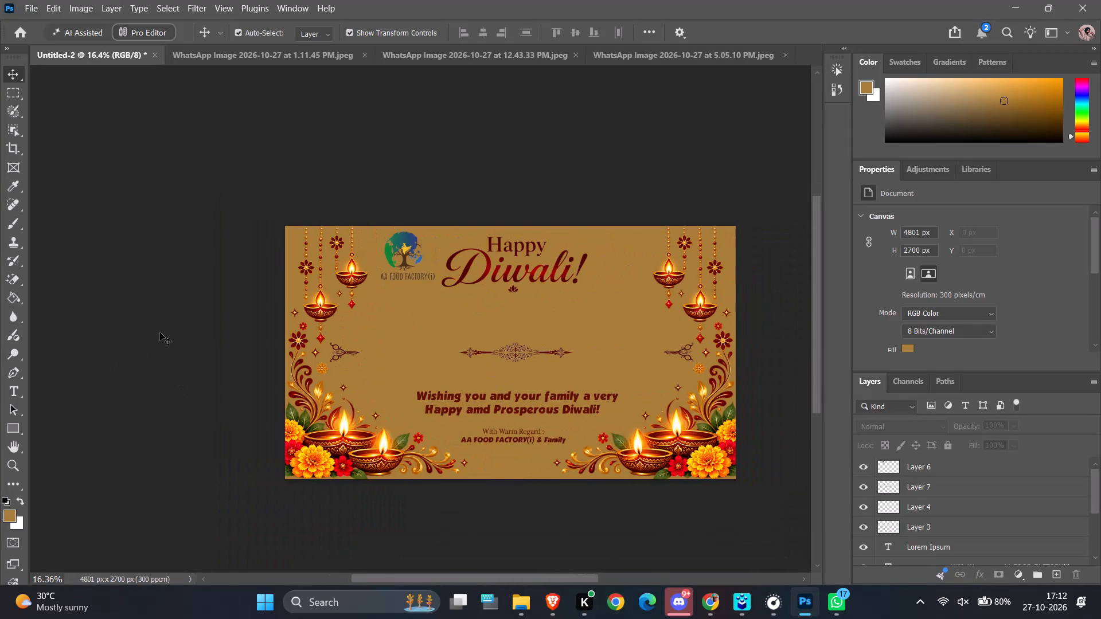
left_click(39, 11)
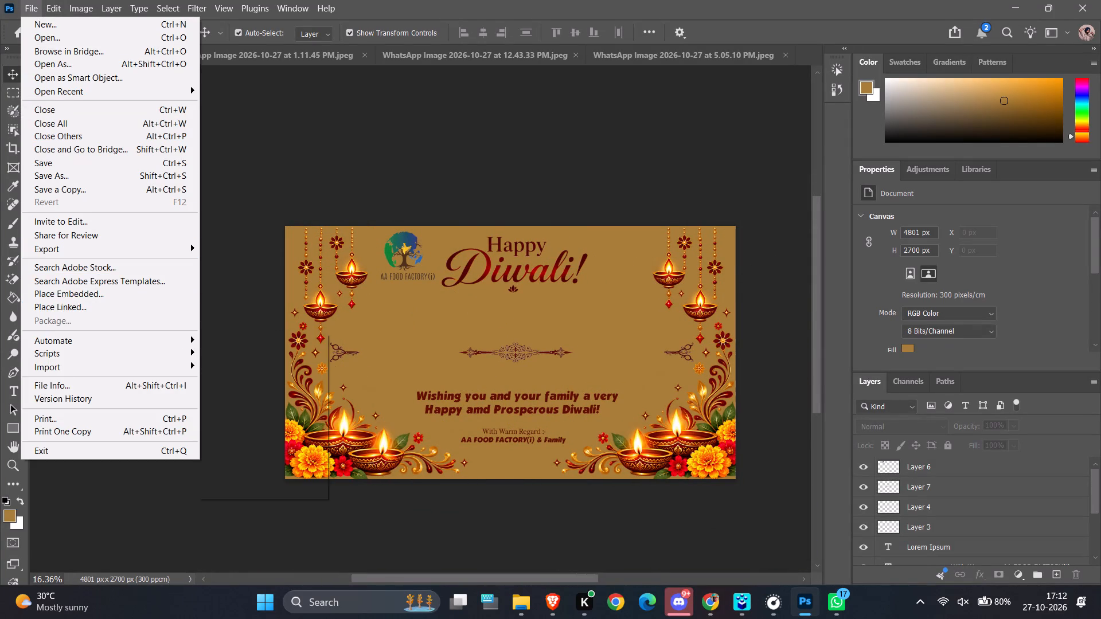
left_click(81, 189)
left_click(183, 254)
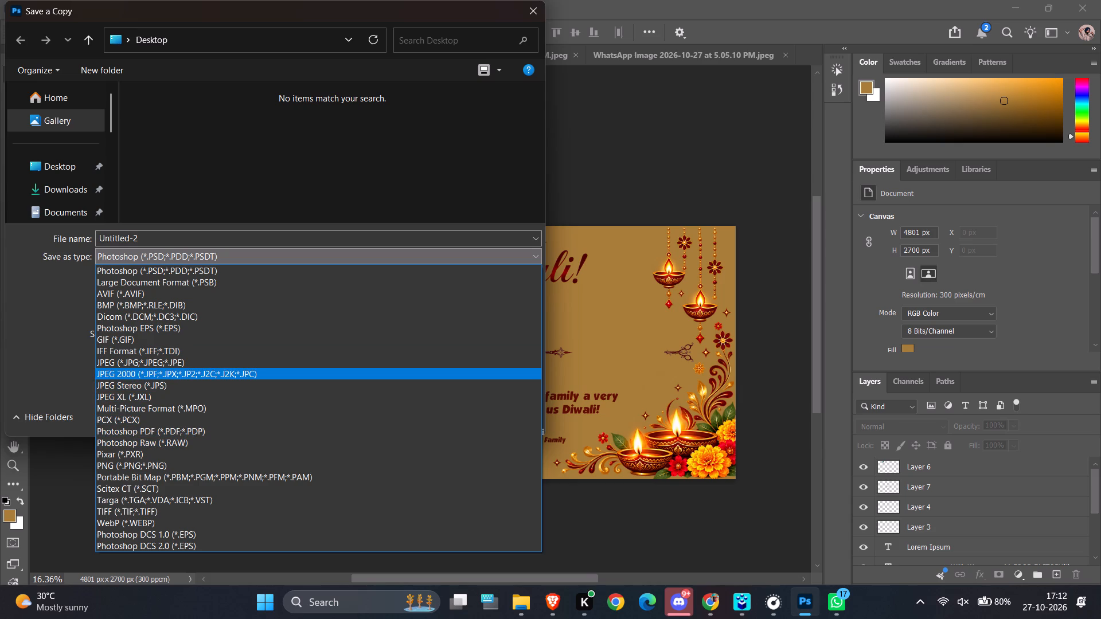
left_click(192, 364)
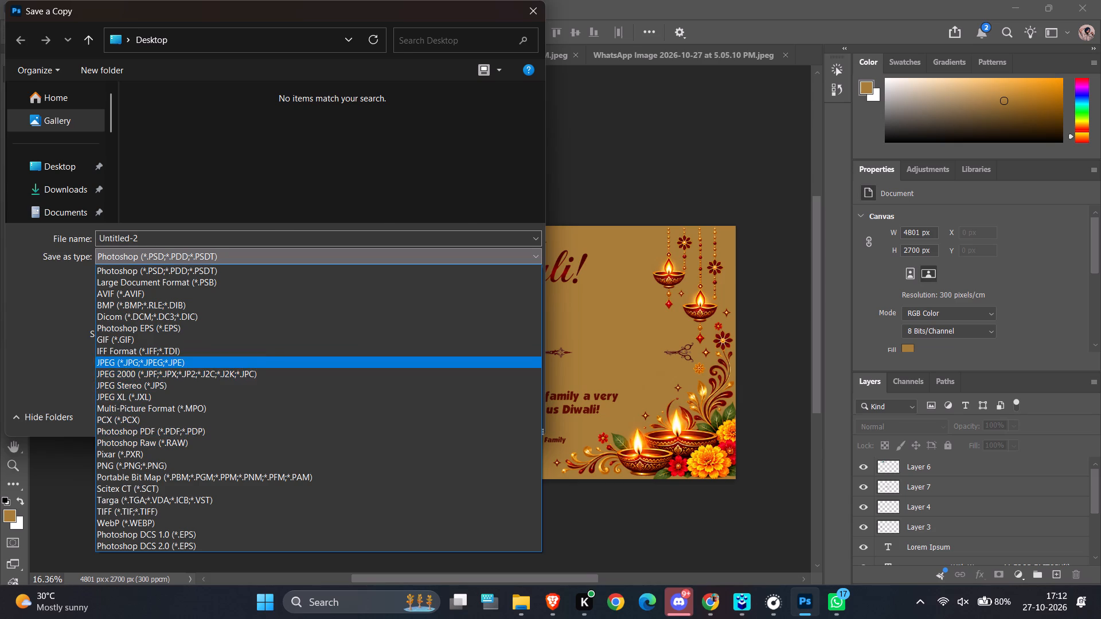
left_click(170, 232)
type("n vvc")
key("x")
key("super+v")
key("space")
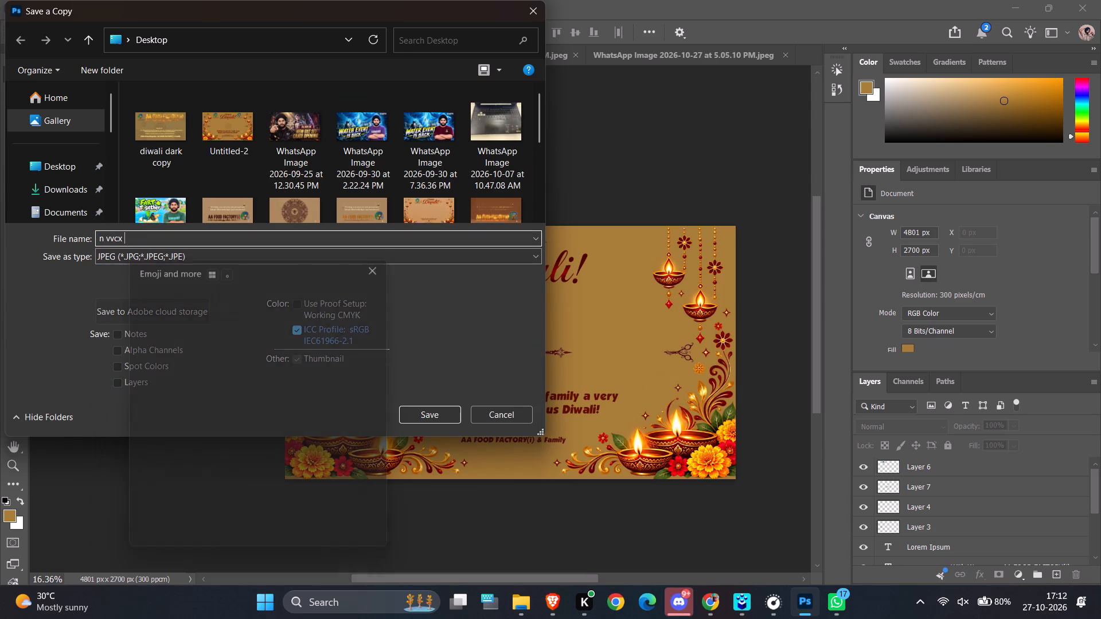
left_click(424, 239)
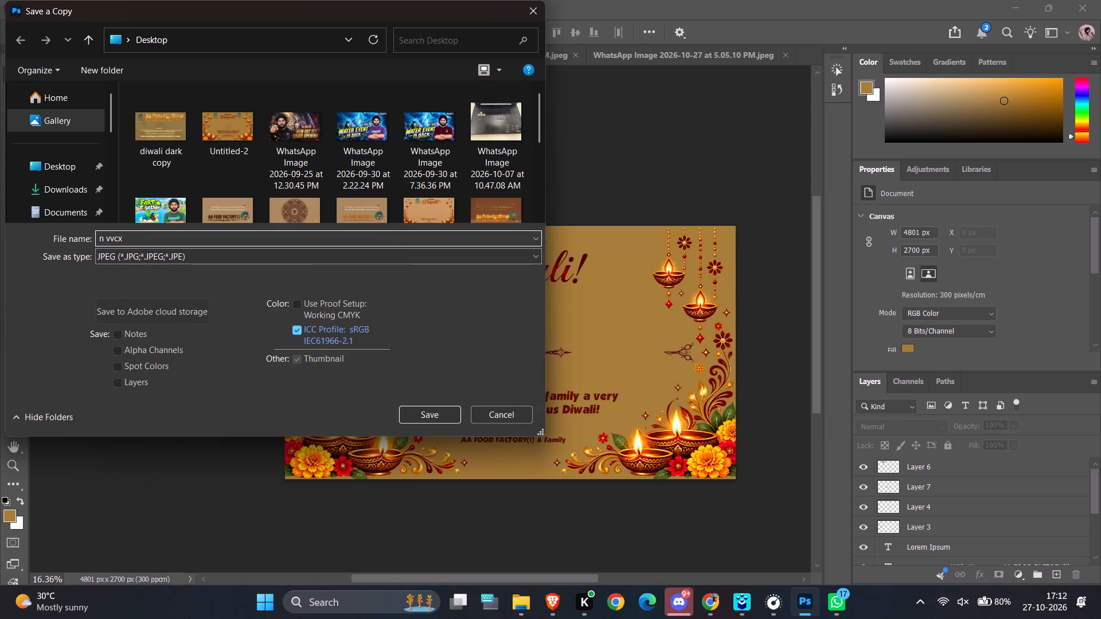
type("bngfv")
type("fbn")
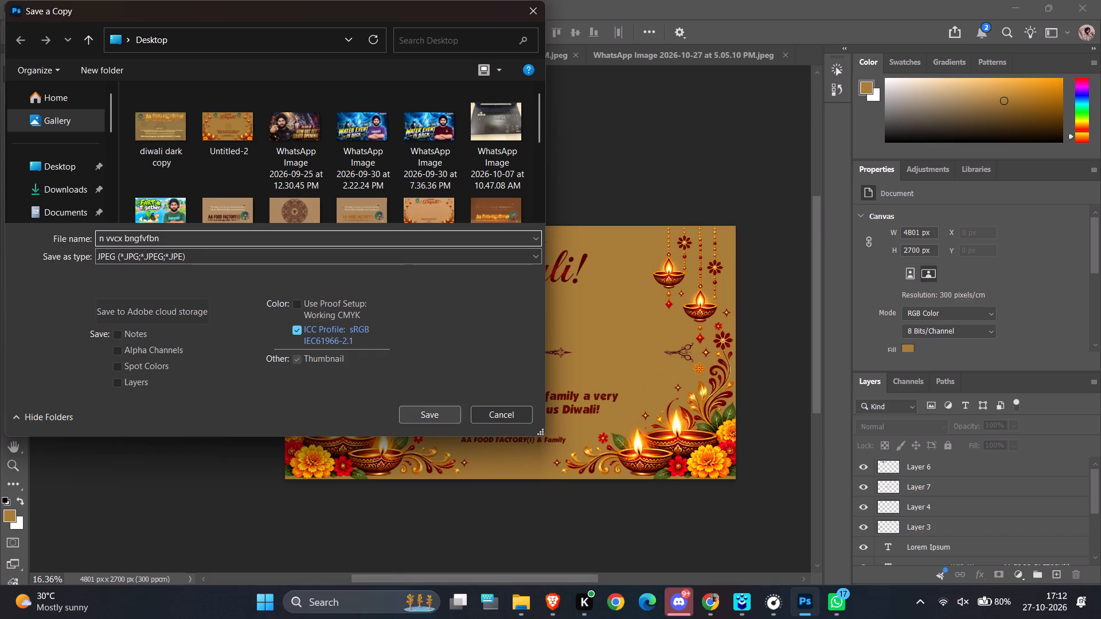
left_click(434, 413)
left_click(631, 134)
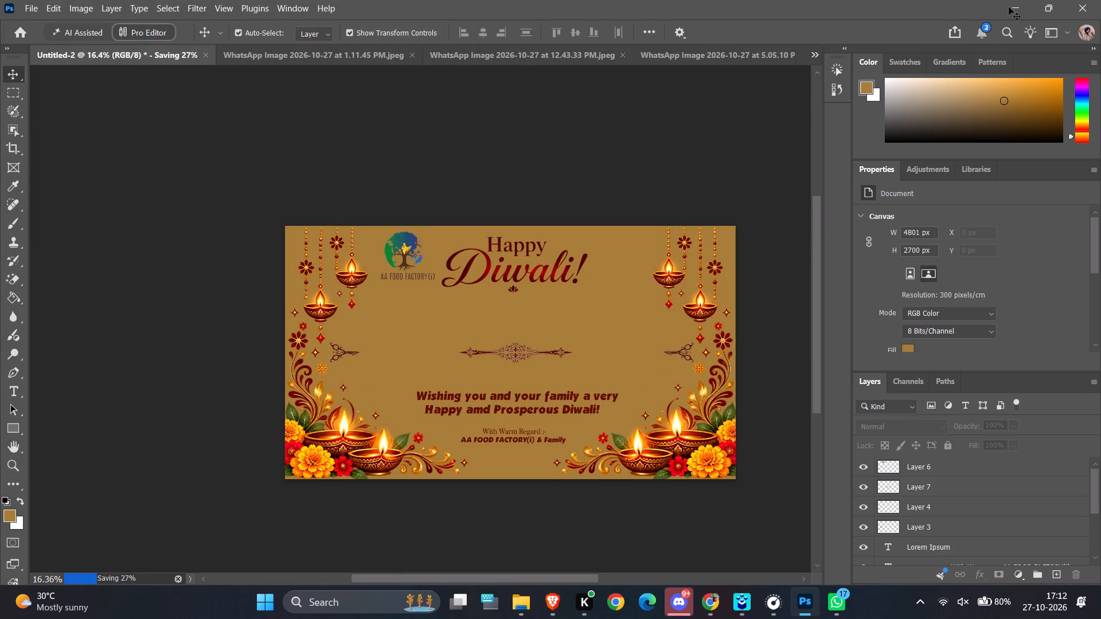
left_click(1017, 3)
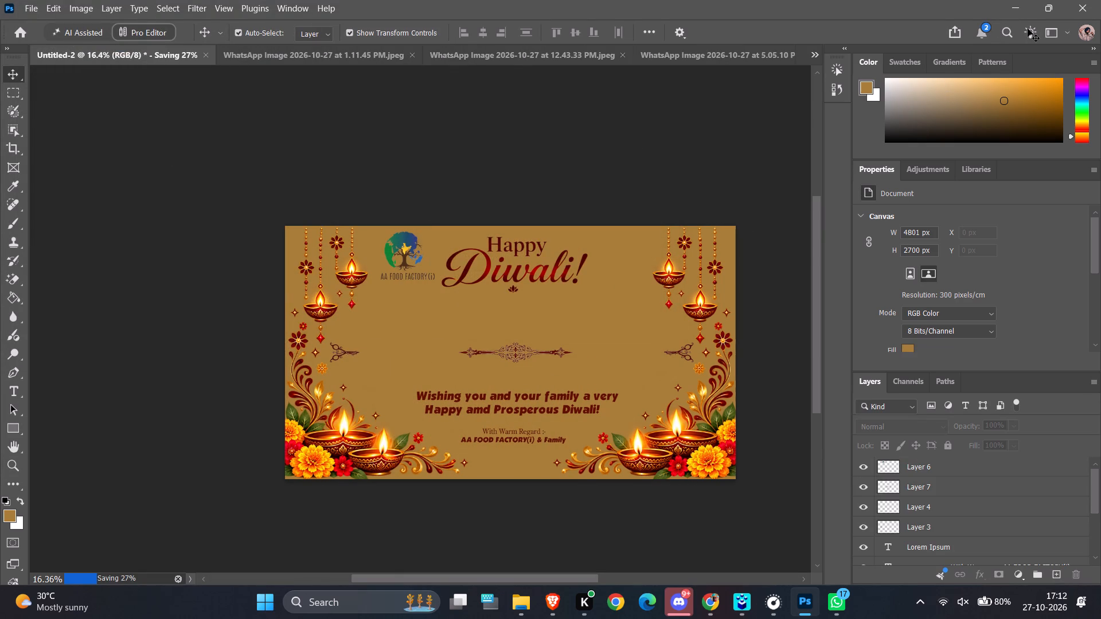
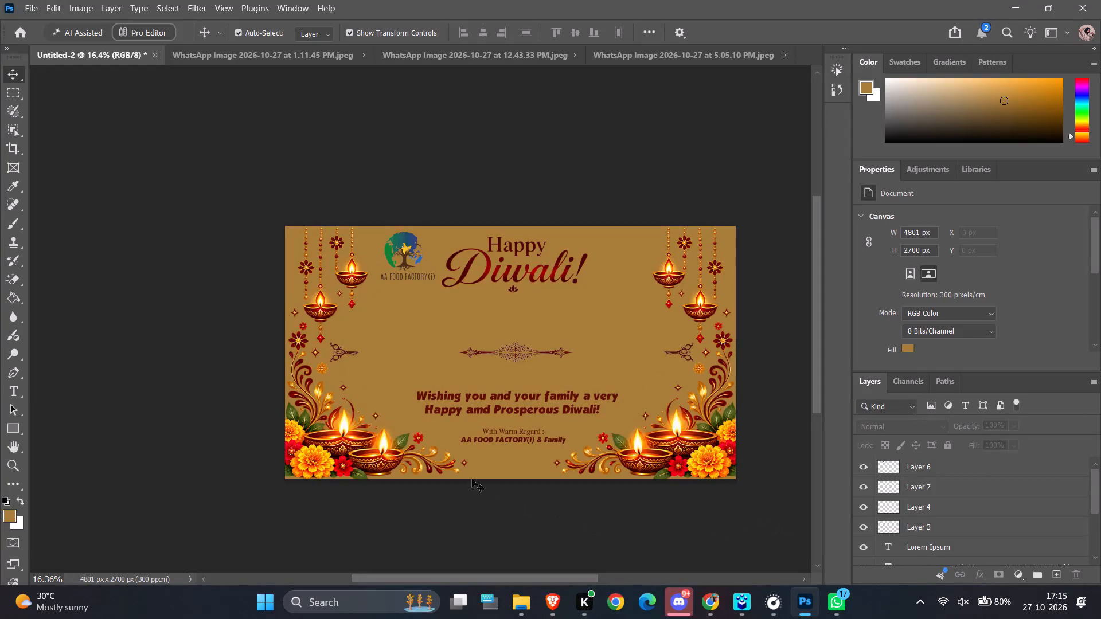
Inspect the Diwali greeting banner's overall layout, and check the central ornamental divider and the greeting text up close.
scroll(478, 464, "up", 5)
scroll(480, 461, "down", 13)
scroll(480, 461, "up", 3)
scroll(480, 461, "down", 1)
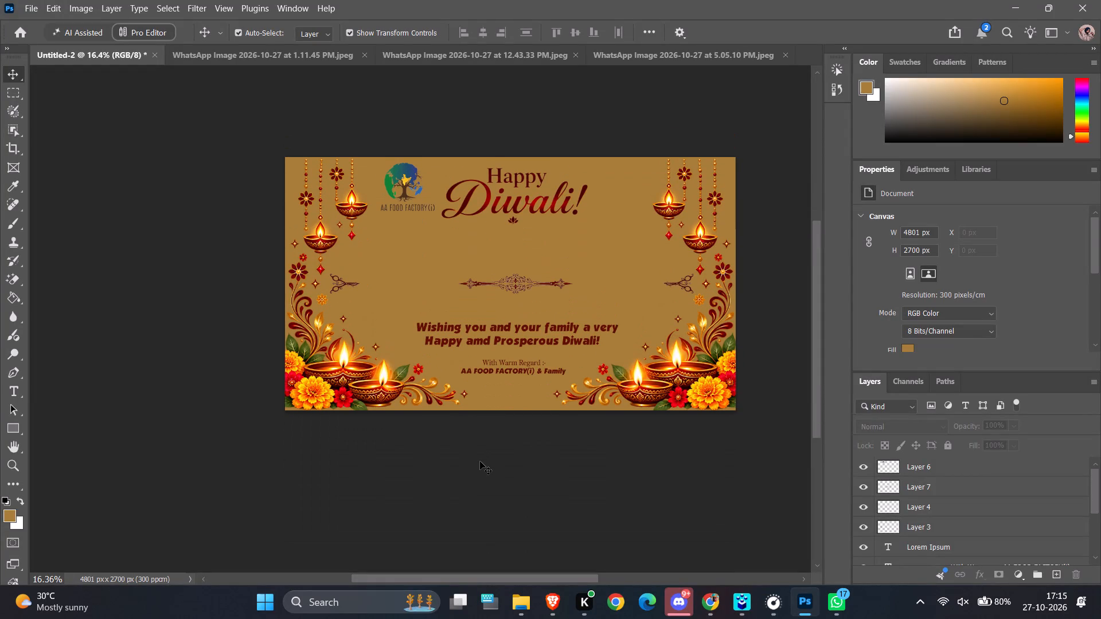
scroll(550, 411, "up", 5, "ctrl")
scroll(550, 410, "down", 10, "ctrl")
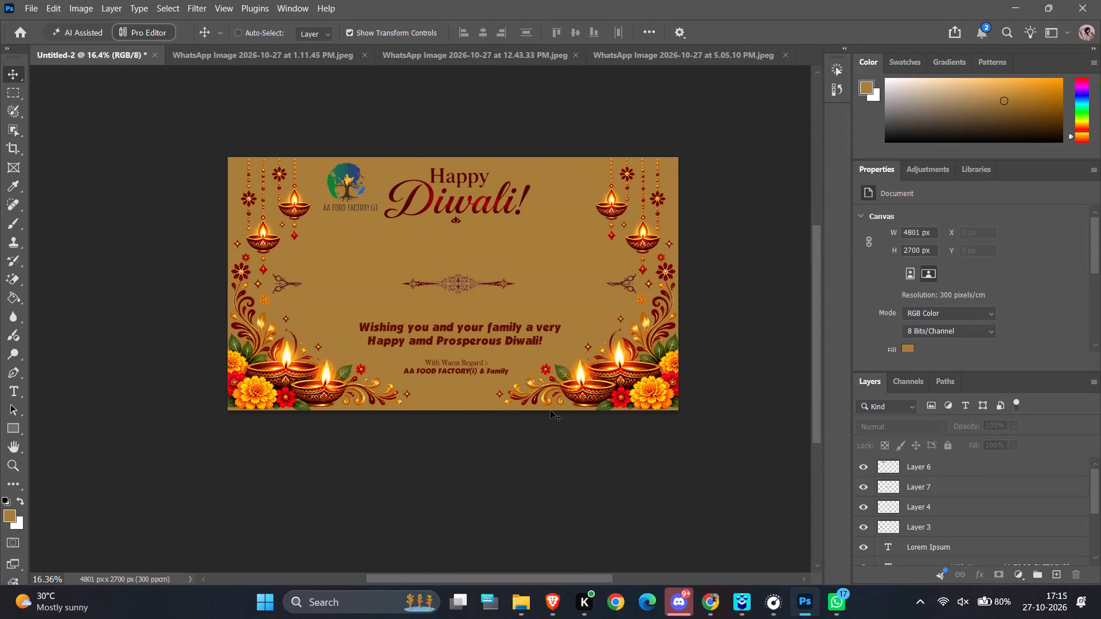
scroll(550, 410, "up", 5, "ctrl+alt")
scroll(550, 410, "up", 8)
scroll(550, 410, "down", 1)
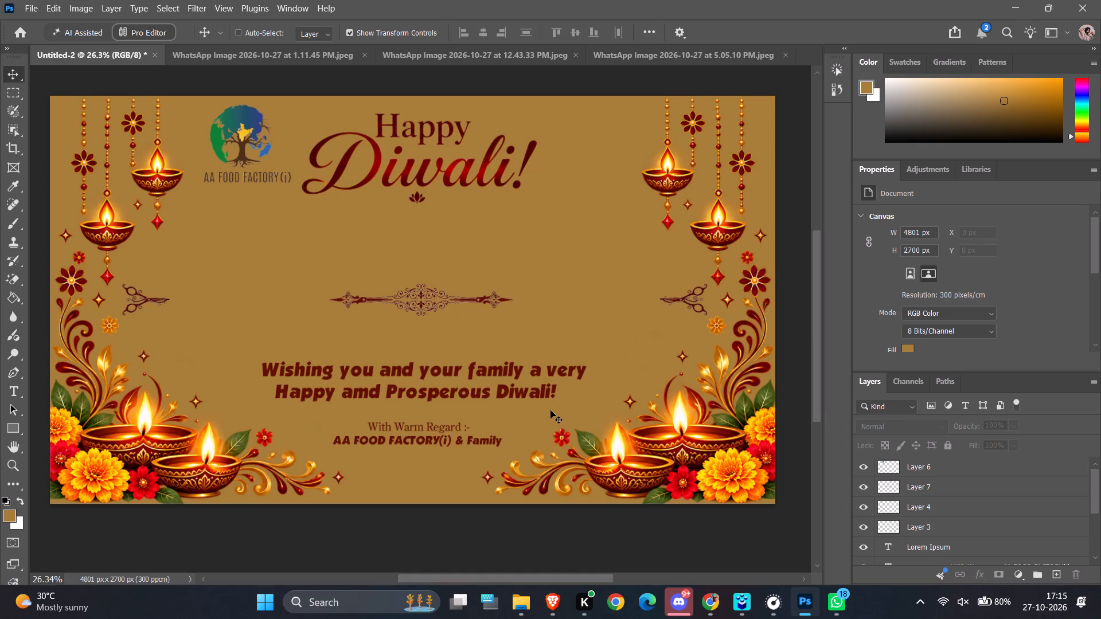
scroll(550, 410, "up", 20, "ctrl+alt")
scroll(550, 410, "up", 5, "ctrl+alt")
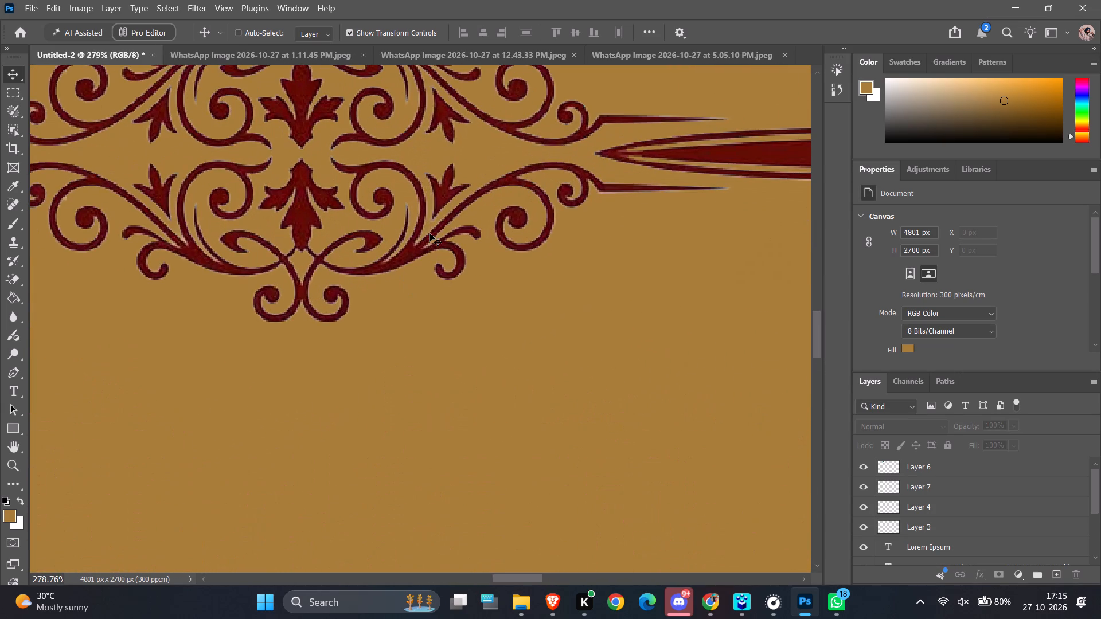
scroll(430, 233, "down", 20, "ctrl+alt")
scroll(430, 233, "up", 4, "ctrl")
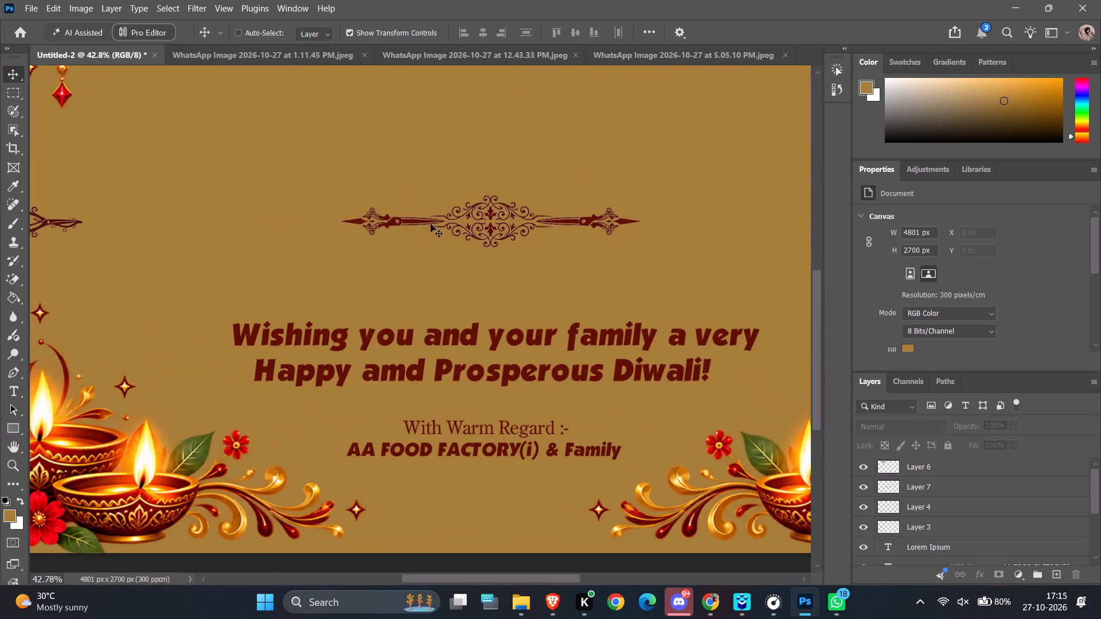
scroll(431, 224, "up", 4, "ctrl")
scroll(431, 209, "down", 10, "ctrl+alt")
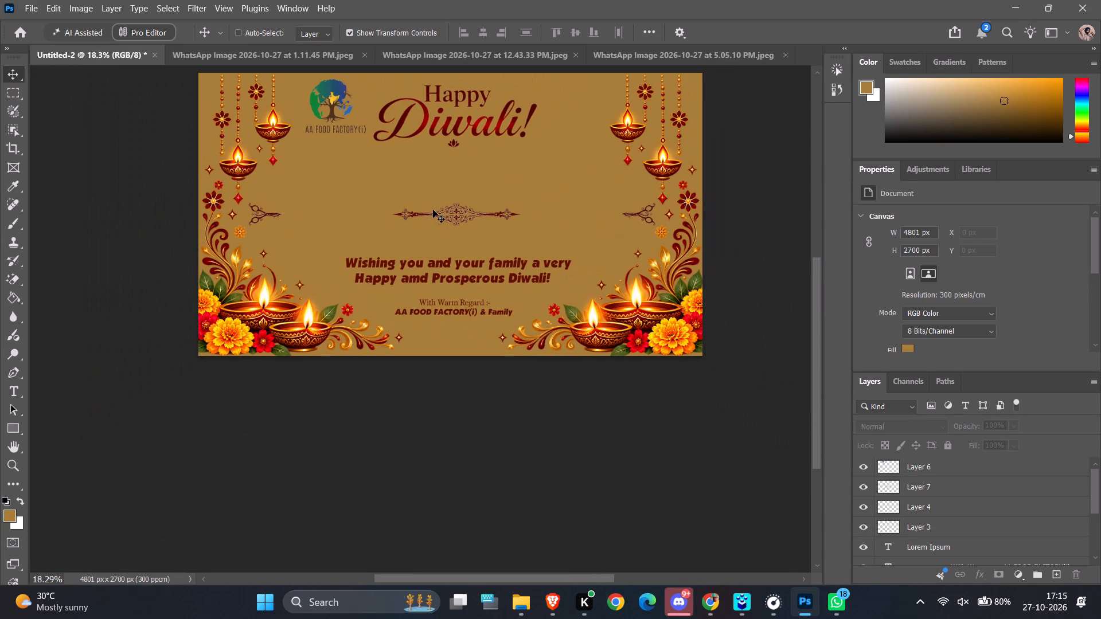
scroll(433, 210, "up", 4, "ctrl+alt")
scroll(433, 210, "up", 4)
scroll(433, 210, "down", 7, "ctrl+alt")
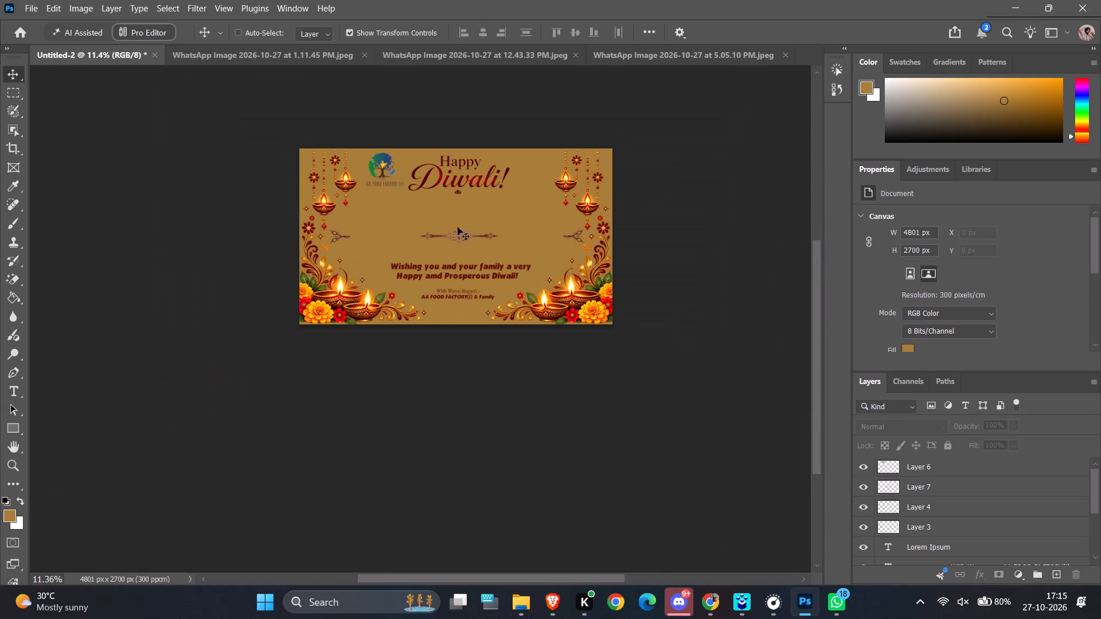
scroll(483, 241, "down", 5, "ctrl")
scroll(483, 241, "up", 8, "ctrl+alt")
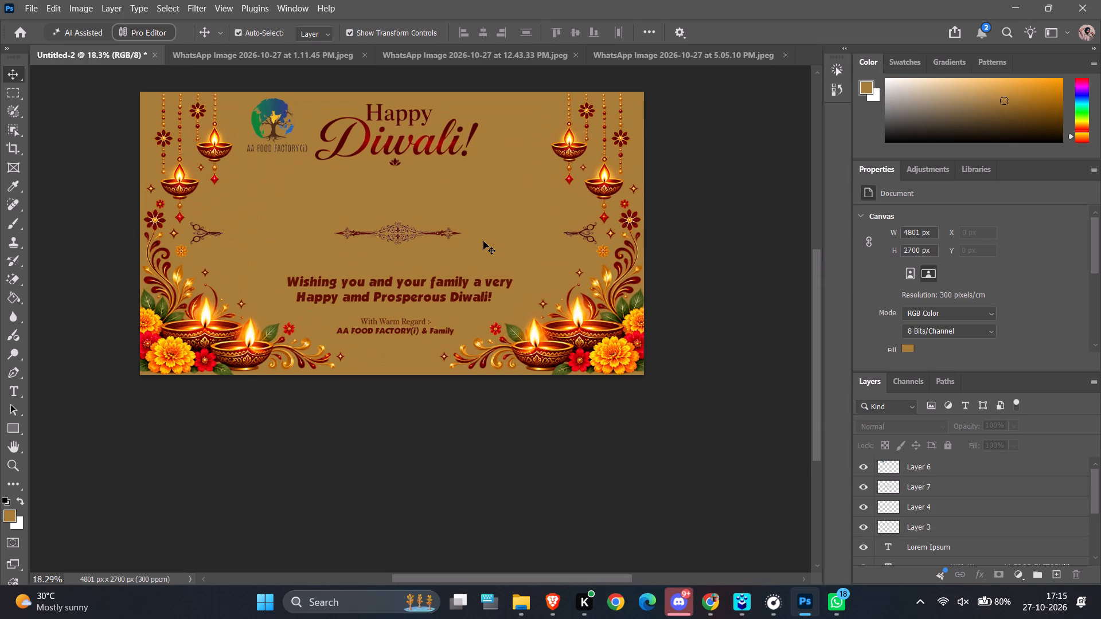
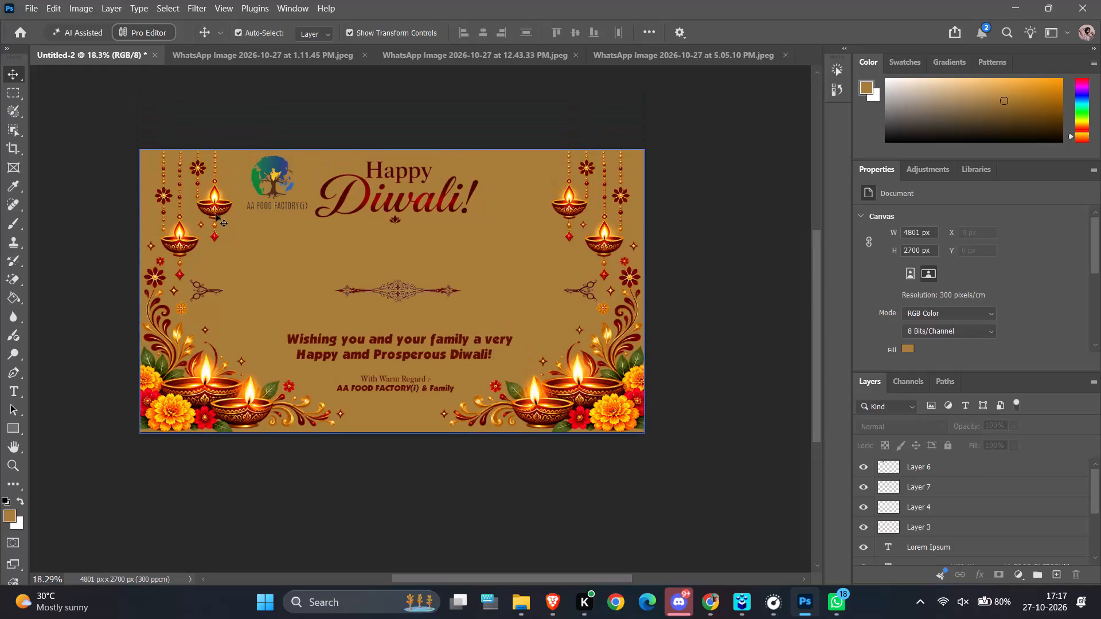
Examine the hanging diya decorations beside the AA Food Factory(i) logo up close, and check the whole banner.
scroll(264, 249, "up", 3)
scroll(227, 253, "up", 3, "ctrl+alt")
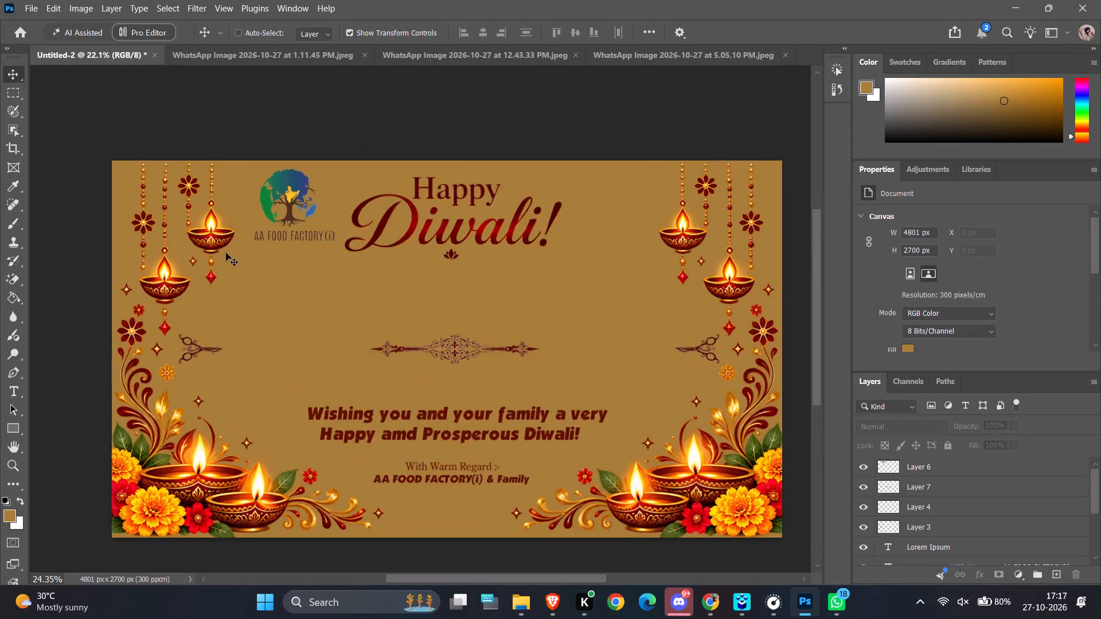
scroll(226, 253, "up", 2, "ctrl+alt")
scroll(158, 228, "up", 19, "ctrl+alt")
scroll(251, 190, "down", 7, "ctrl+alt")
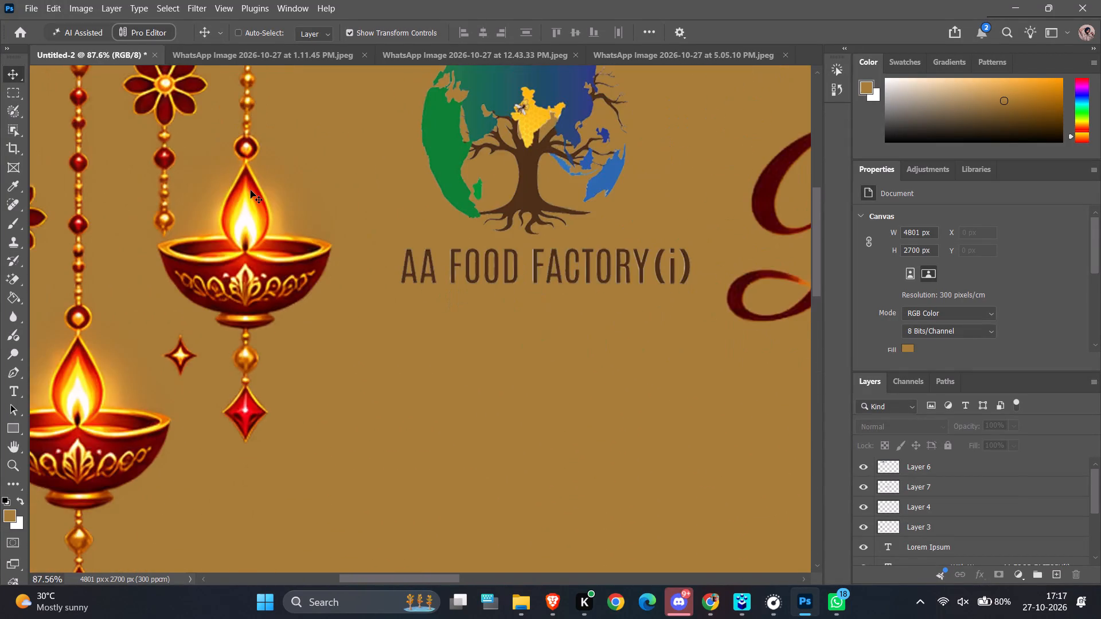
scroll(251, 190, "down", 19, "ctrl+alt")
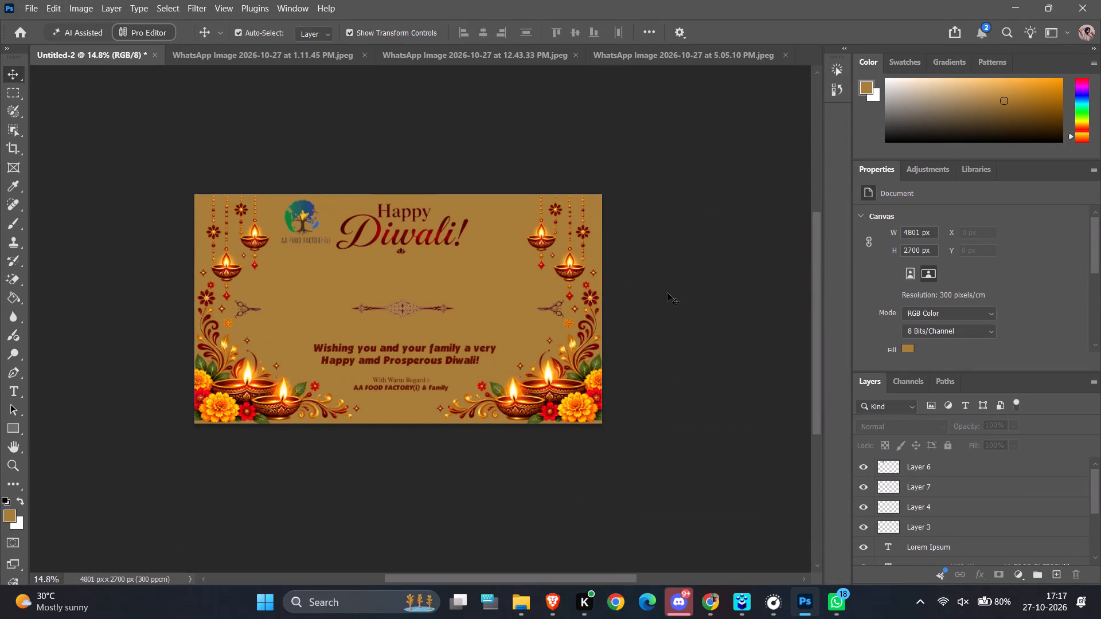
left_click(667, 293)
Inspect the AA Food Factory(i) logo's lettering, globe, tree and honeycomb map details closely, and review its placement within the full banner.
scroll(272, 229, "up", 5, "ctrl+alt")
scroll(404, 195, "up", 7, "ctrl+alt")
scroll(188, 276, "up", 15, "ctrl+alt")
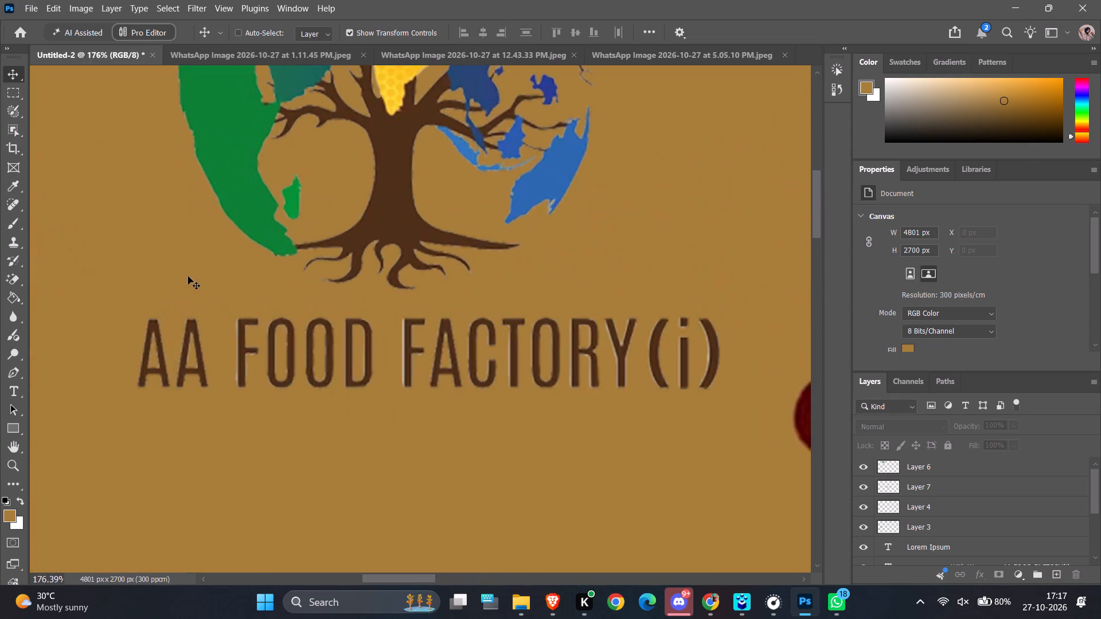
scroll(188, 276, "up", 7, "ctrl+alt")
scroll(307, 418, "down", 13, "ctrl+alt")
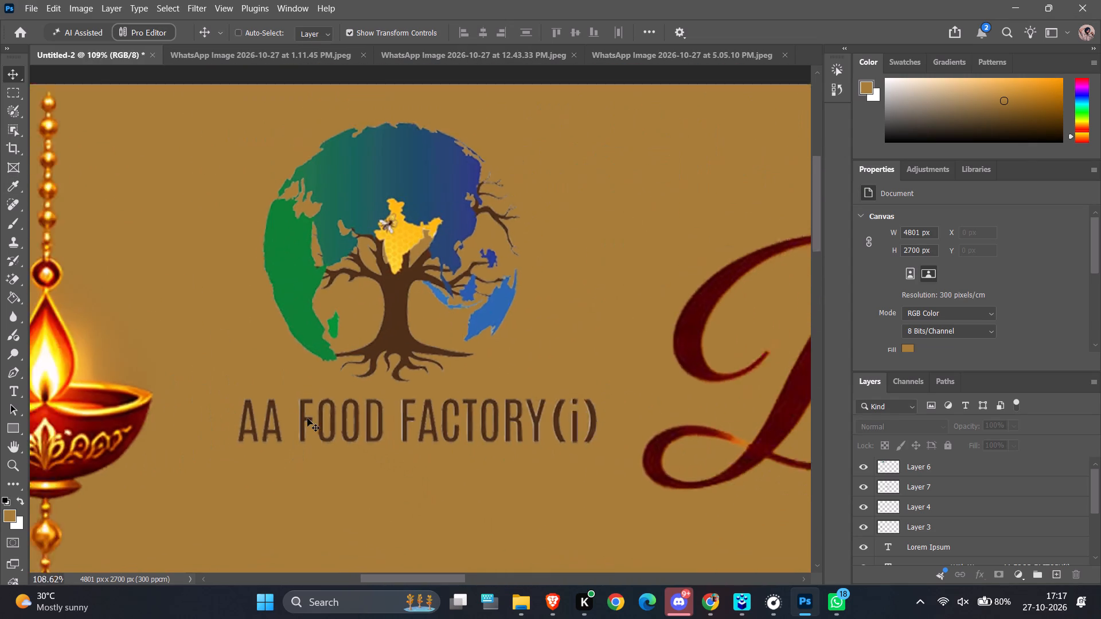
scroll(307, 418, "down", 2, "ctrl+alt")
scroll(459, 142, "up", 15, "ctrl+alt")
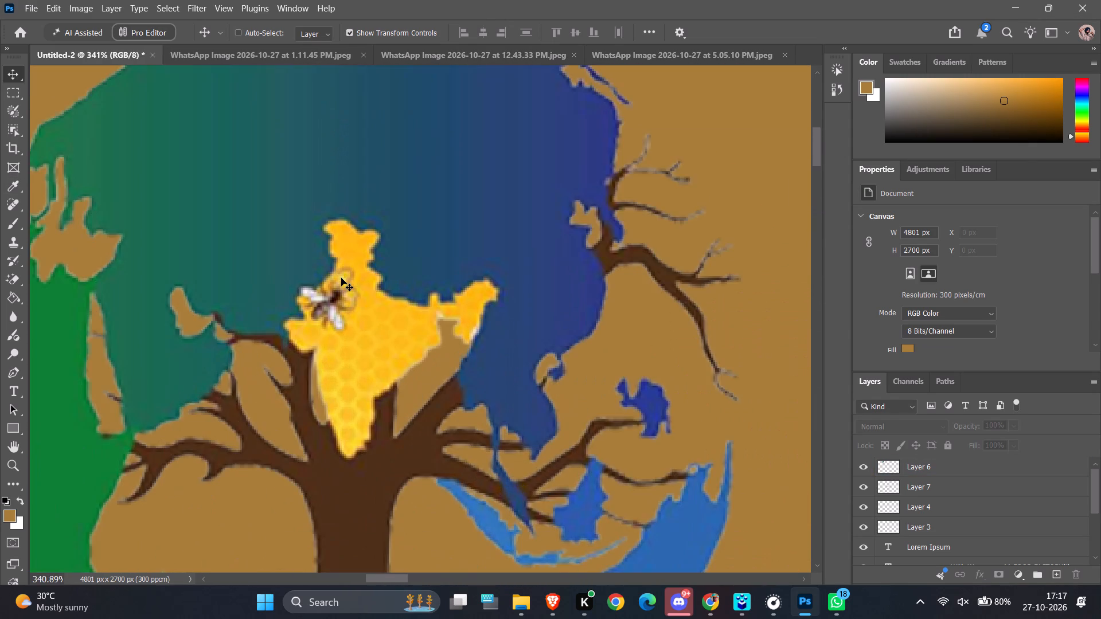
scroll(341, 278, "down", 20, "ctrl+alt")
scroll(341, 278, "down", 6, "ctrl+alt")
scroll(341, 278, "down", 6)
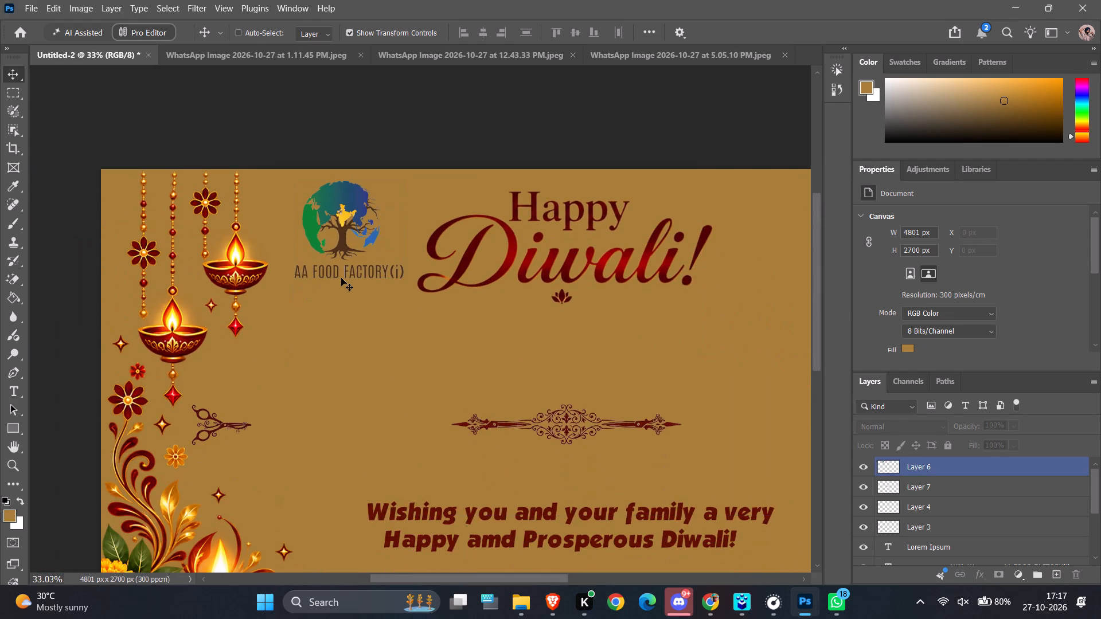
scroll(341, 278, "down", 5, "ctrl")
scroll(341, 278, "down", 4, "ctrl+alt")
scroll(341, 278, "up", 3, "ctrl")
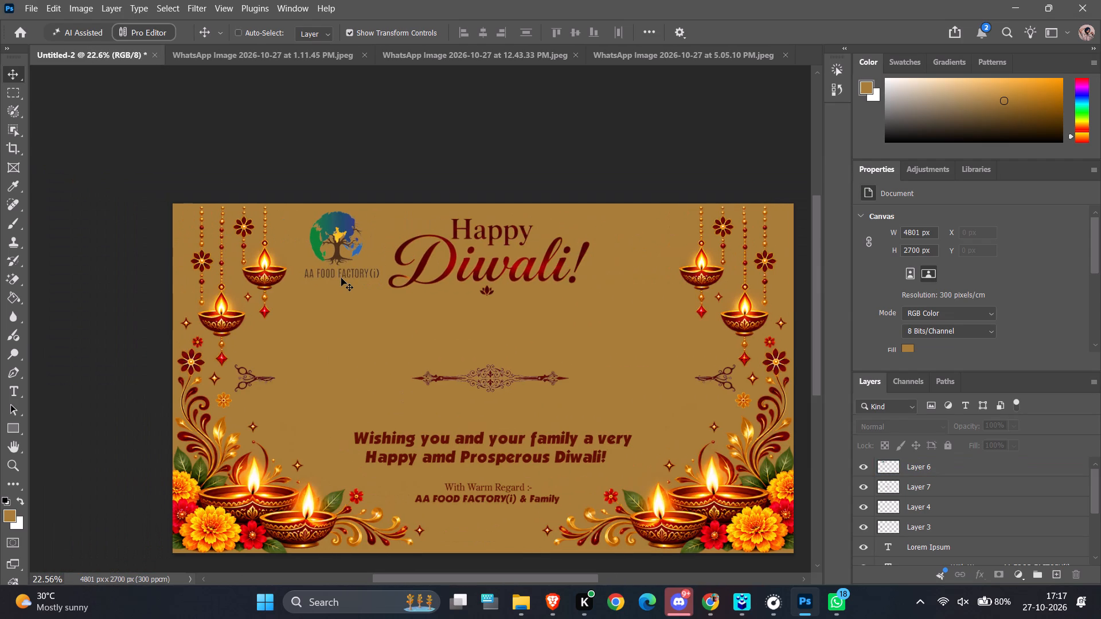
scroll(341, 278, "down", 6, "ctrl")
scroll(341, 278, "down", 5)
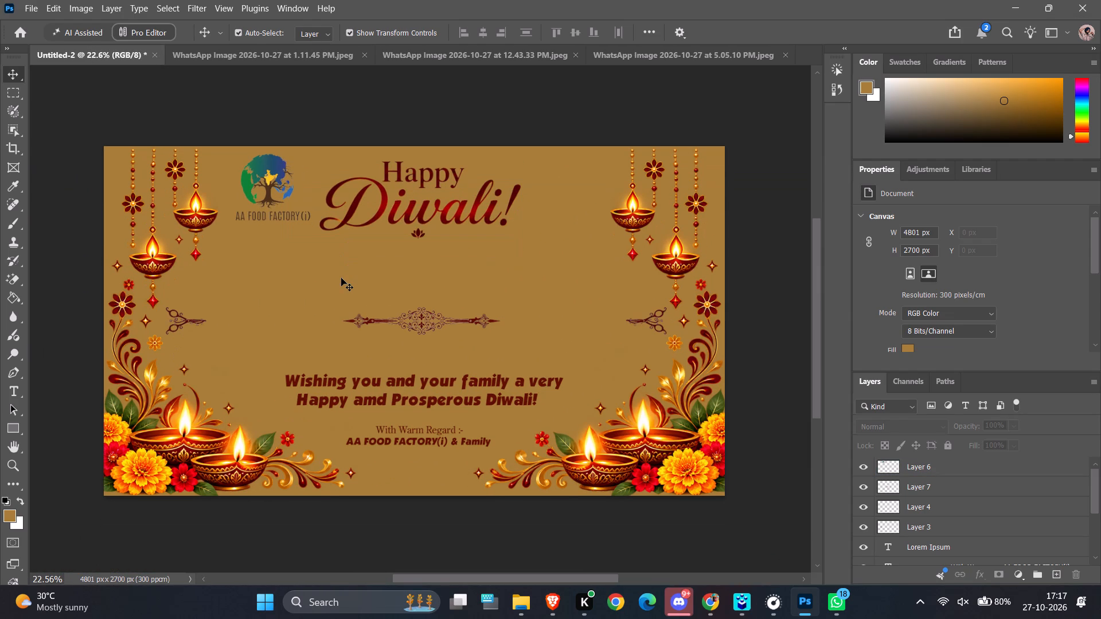
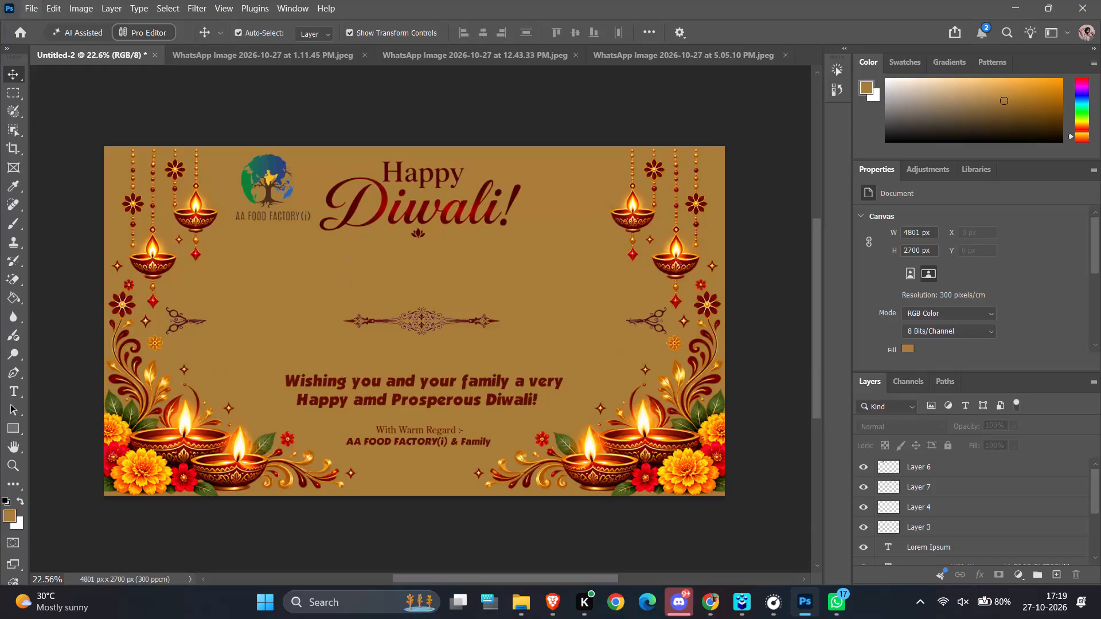
Set up a copy of the banner on the Desktop, named "final diwali", in Photoshop PDF format.
left_click(28, 3)
left_click(62, 193)
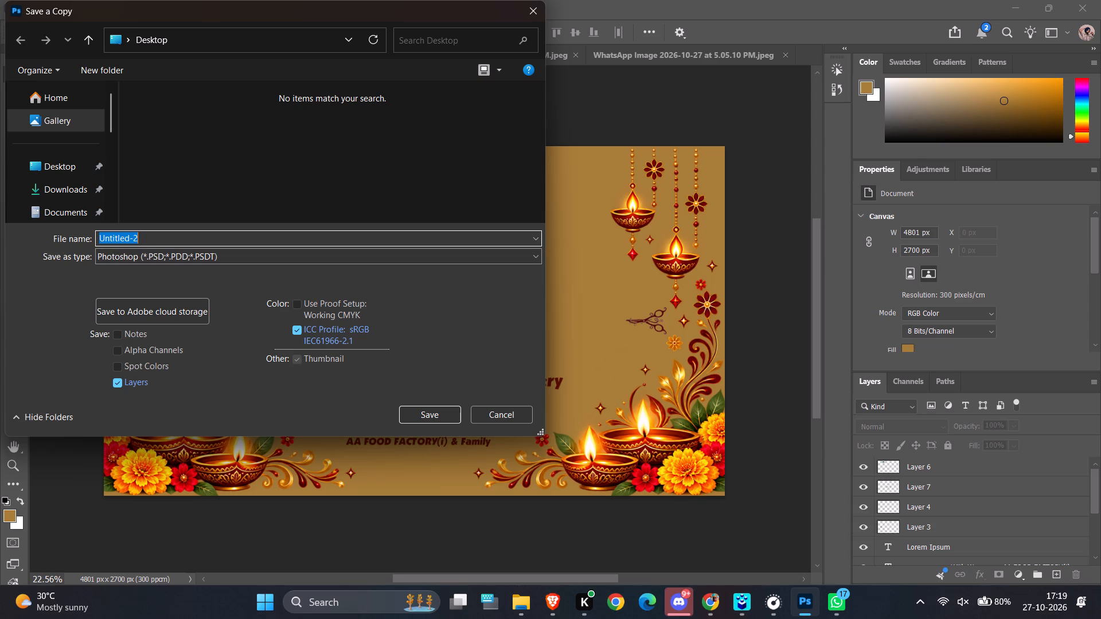
type("final diwali")
key("space")
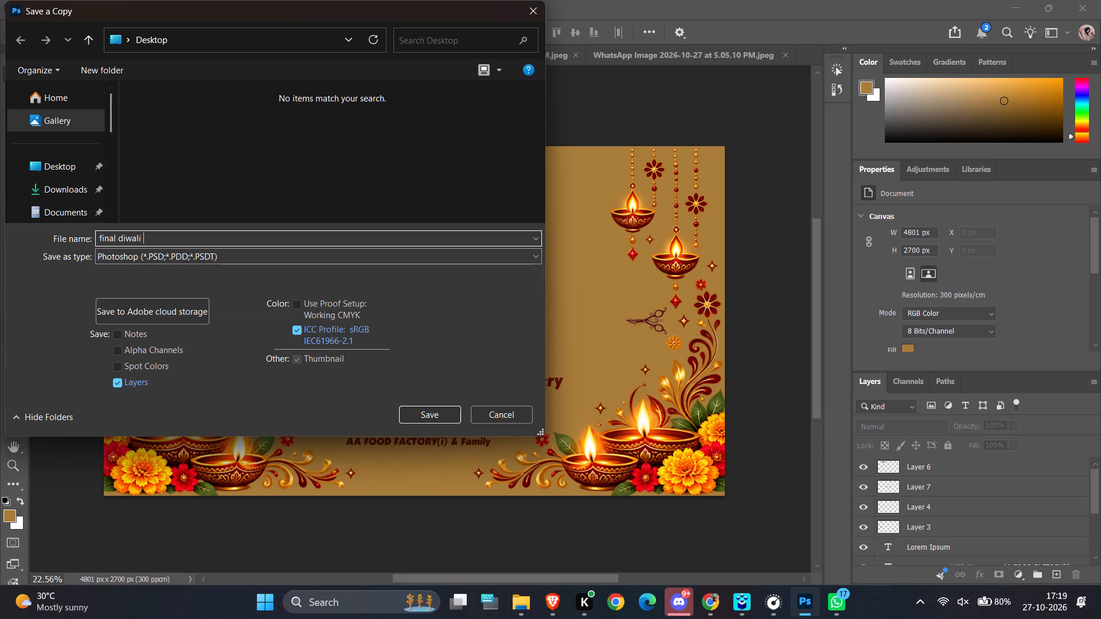
left_click(196, 259)
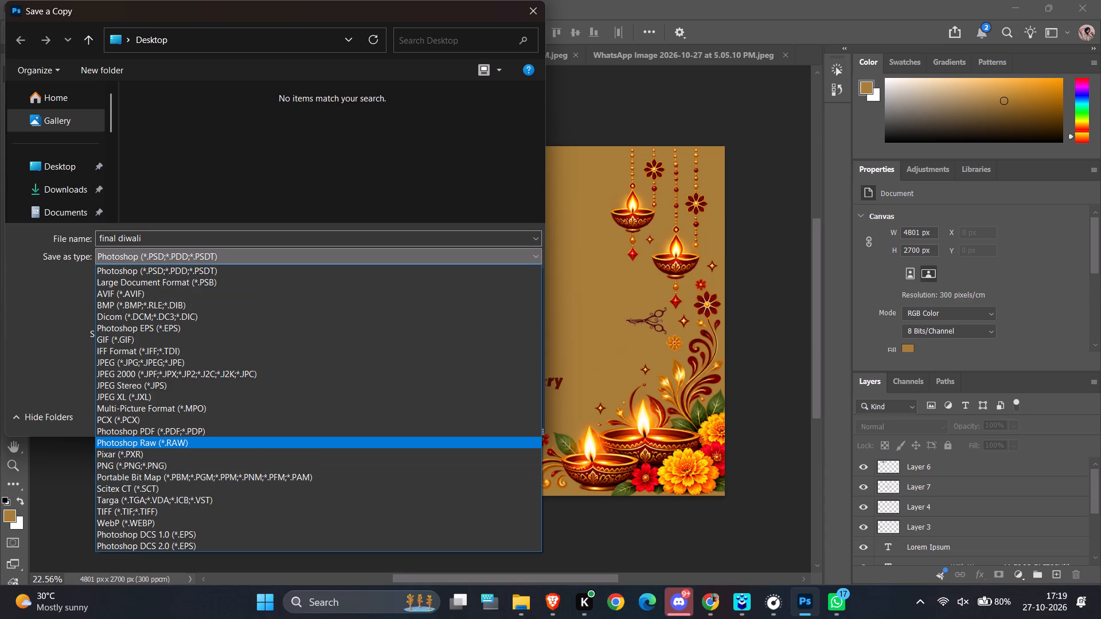
left_click(162, 433)
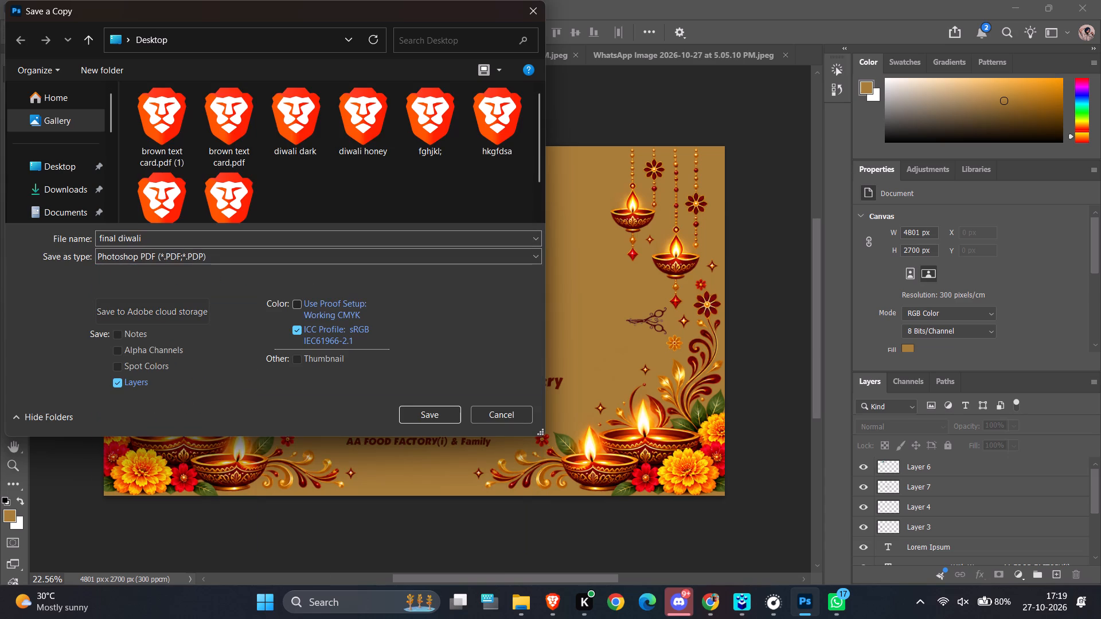
Save the "final diwali" PDF copy with the High Quality Print preset, preserving Photoshop editing capabilities.
left_click(435, 419)
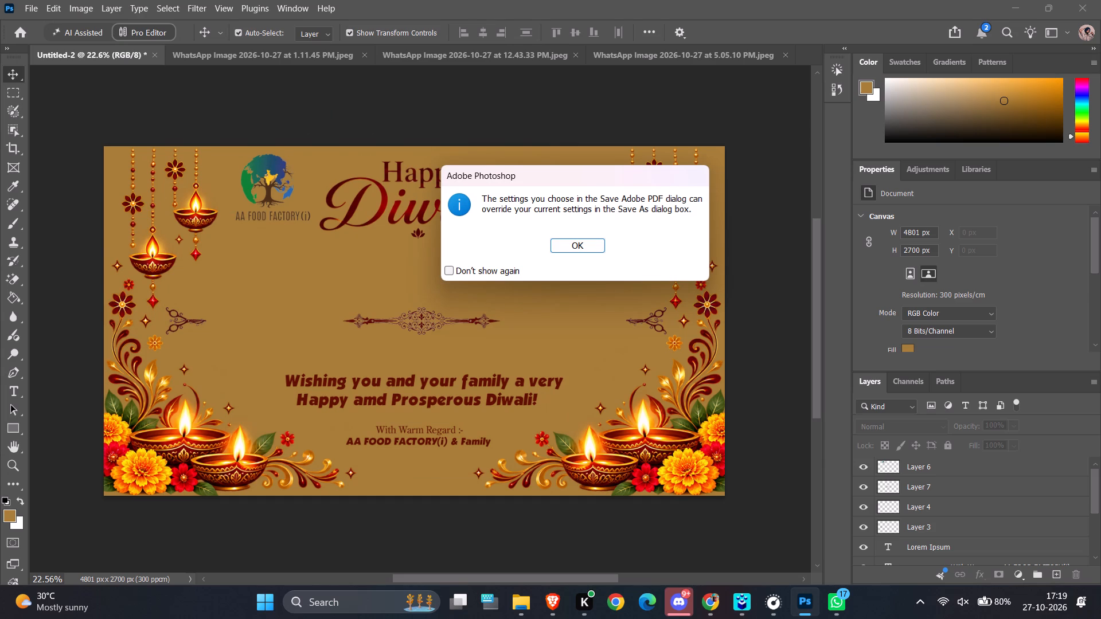
left_click(581, 243)
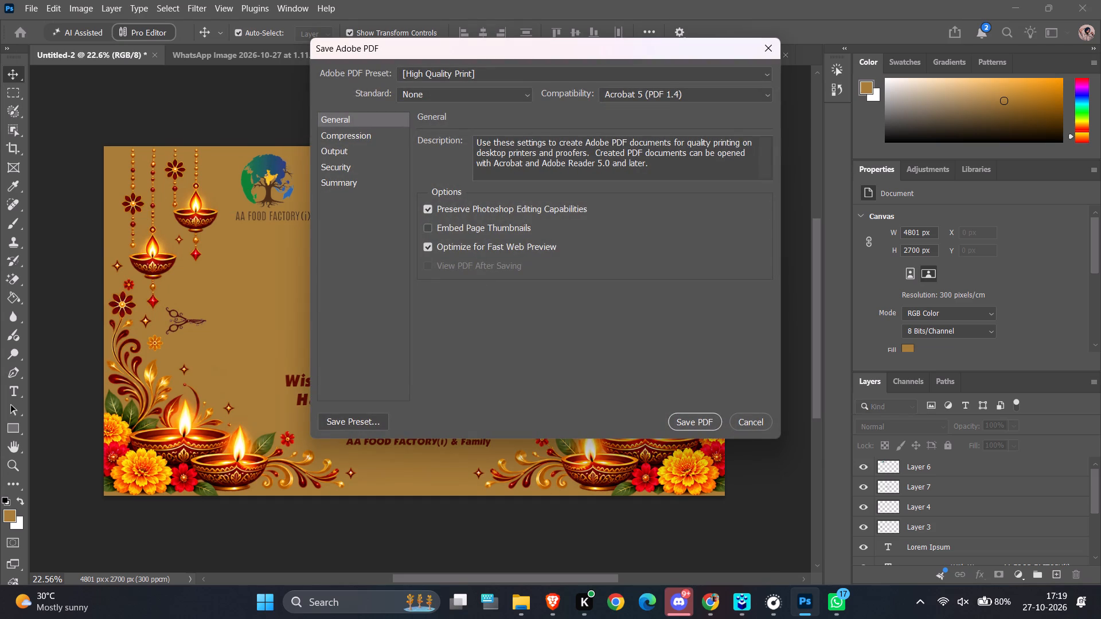
left_click(686, 429)
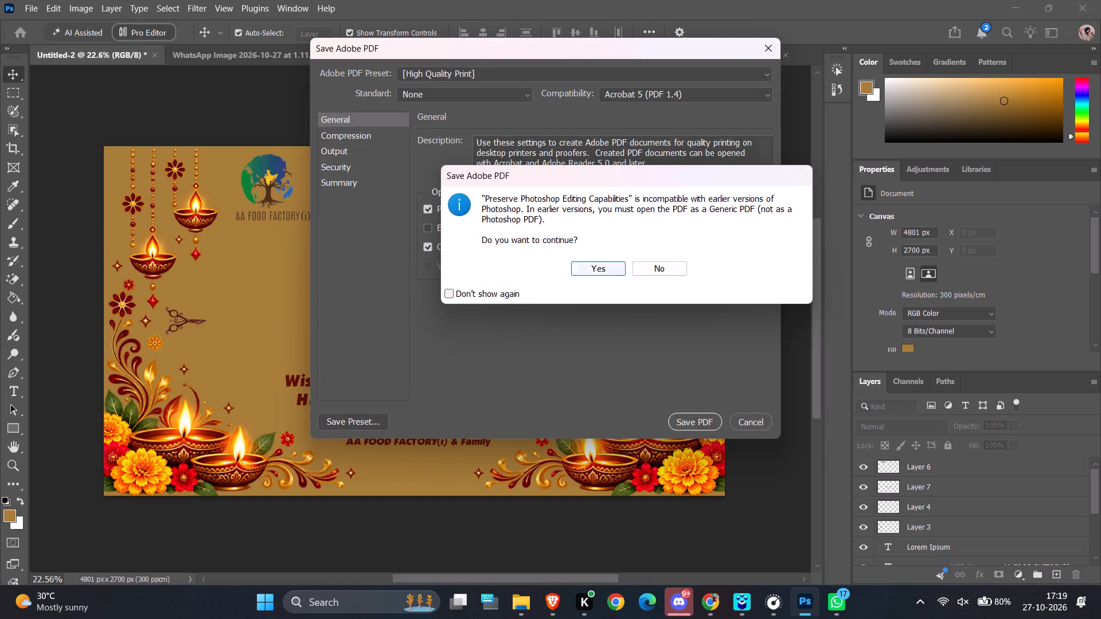
left_click(616, 273)
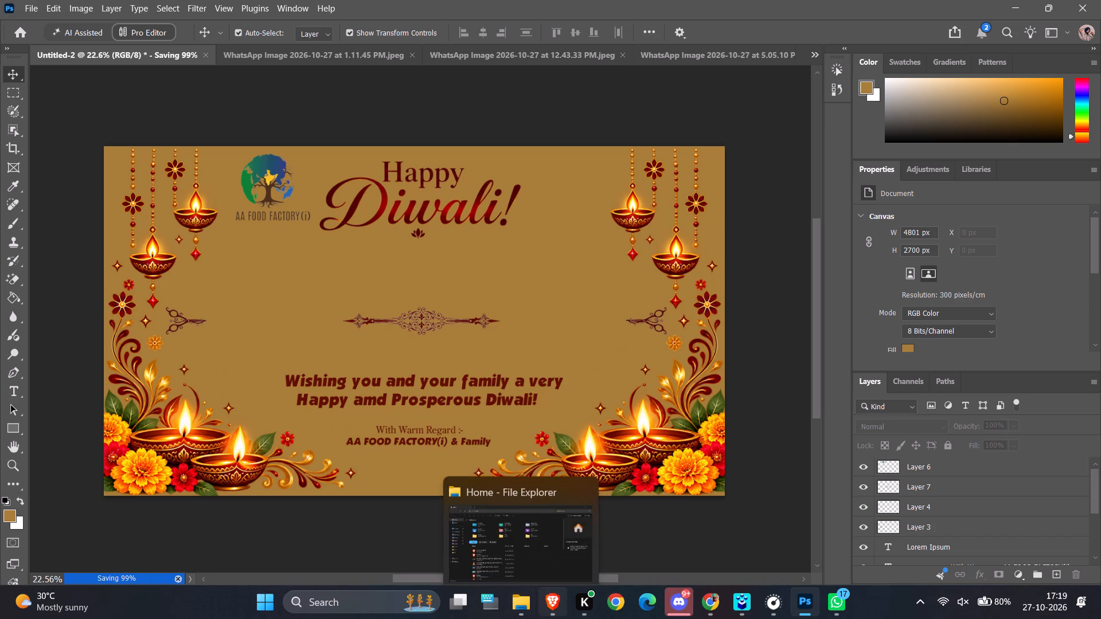
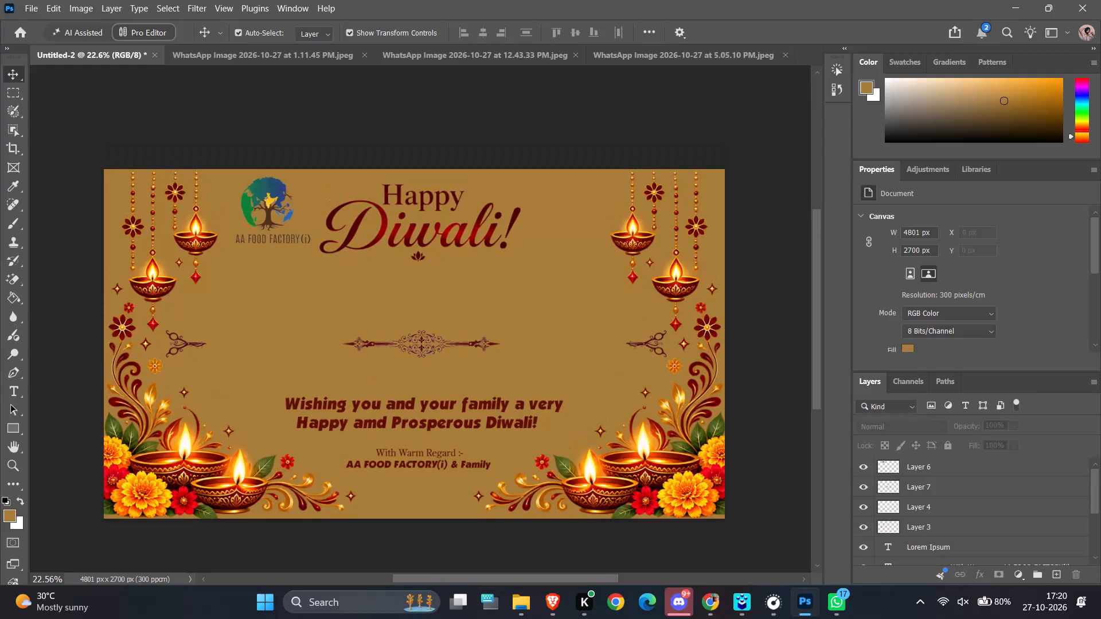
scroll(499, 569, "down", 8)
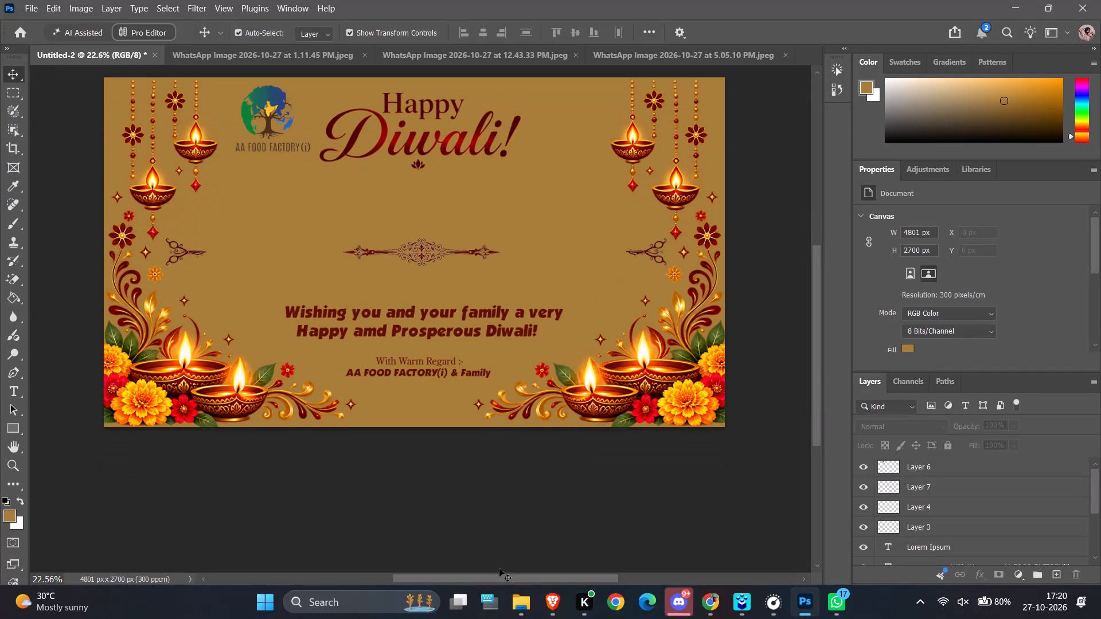
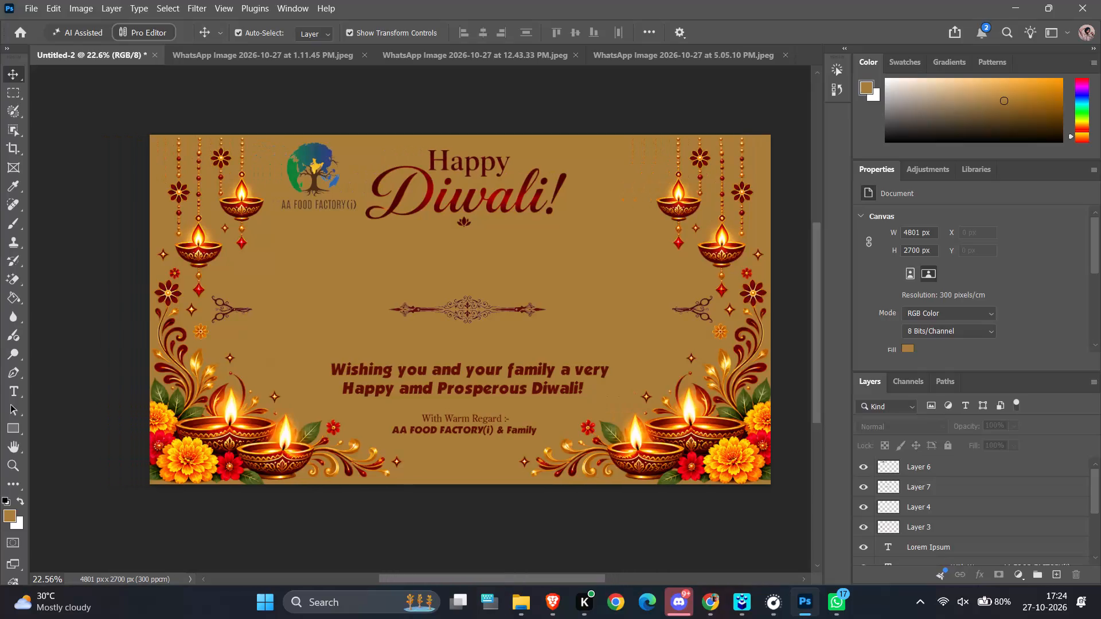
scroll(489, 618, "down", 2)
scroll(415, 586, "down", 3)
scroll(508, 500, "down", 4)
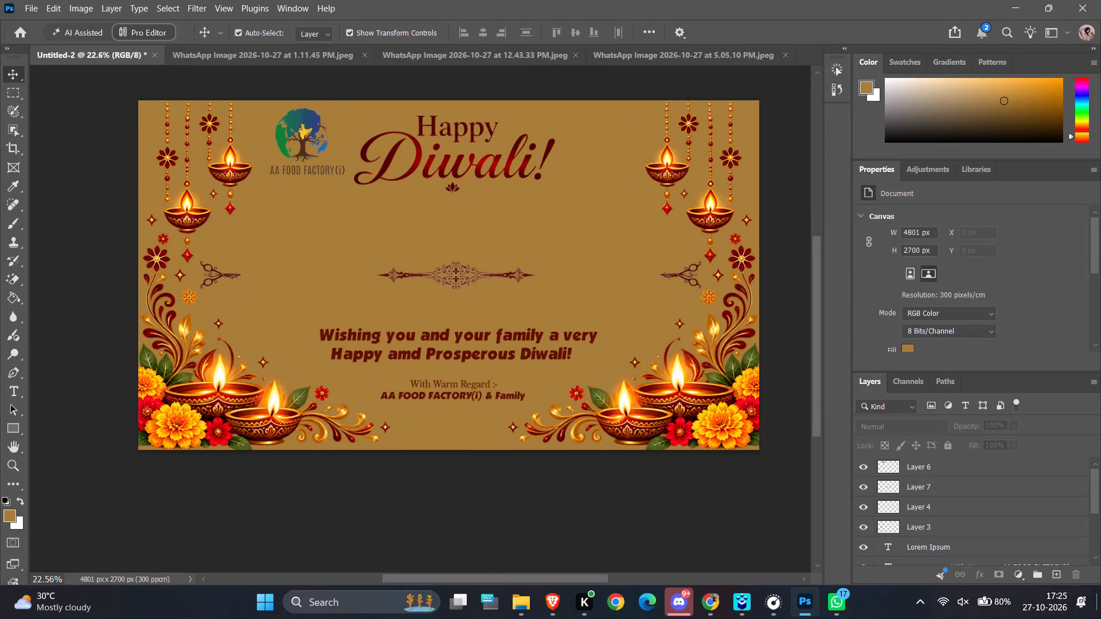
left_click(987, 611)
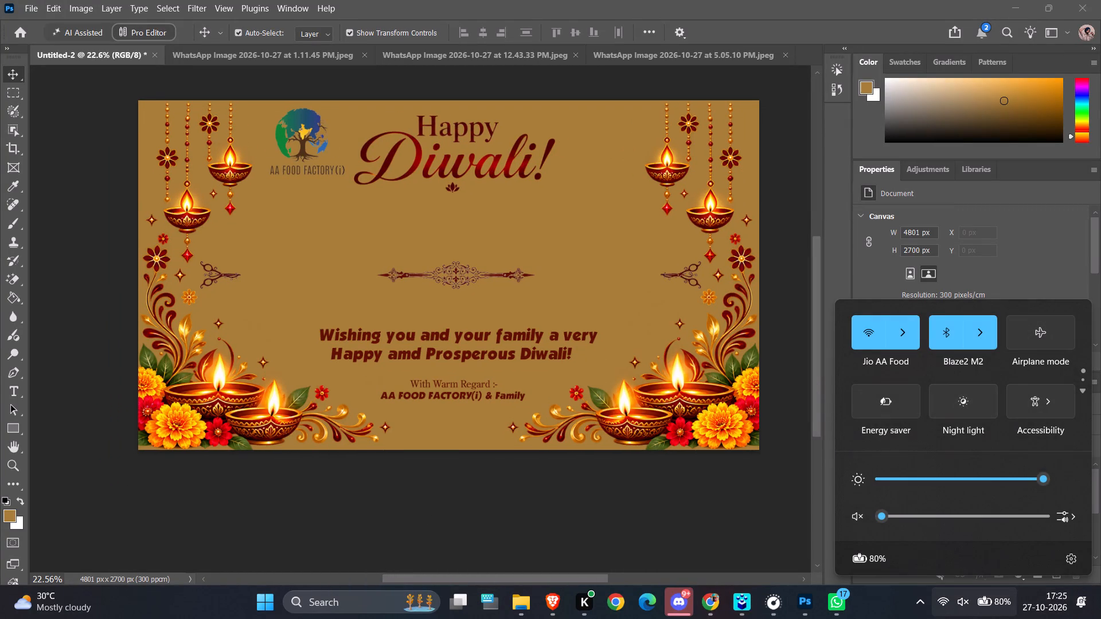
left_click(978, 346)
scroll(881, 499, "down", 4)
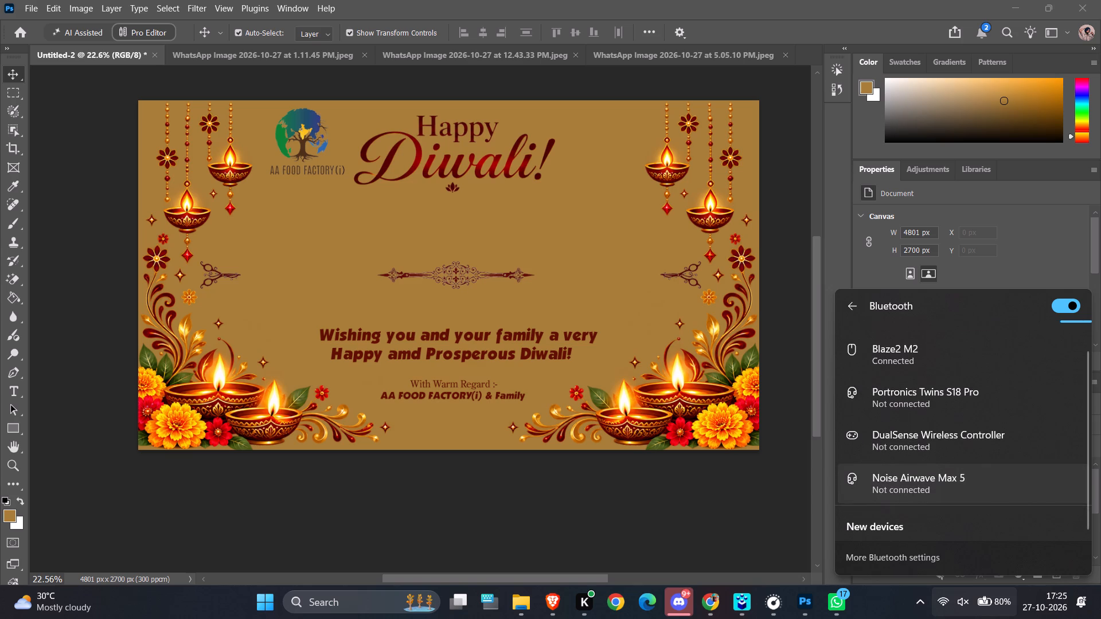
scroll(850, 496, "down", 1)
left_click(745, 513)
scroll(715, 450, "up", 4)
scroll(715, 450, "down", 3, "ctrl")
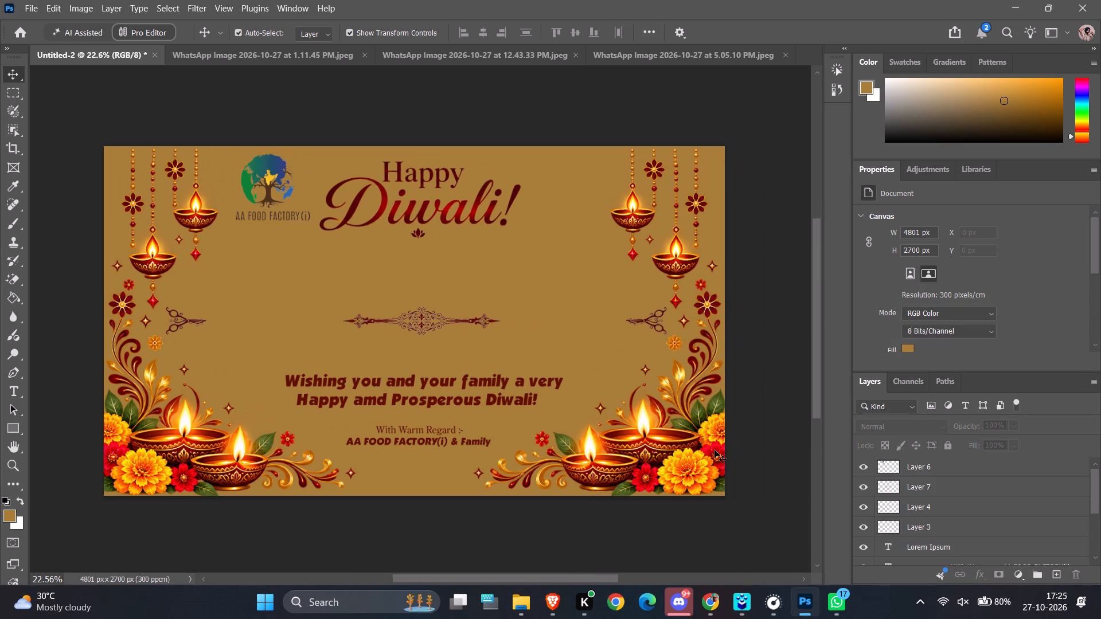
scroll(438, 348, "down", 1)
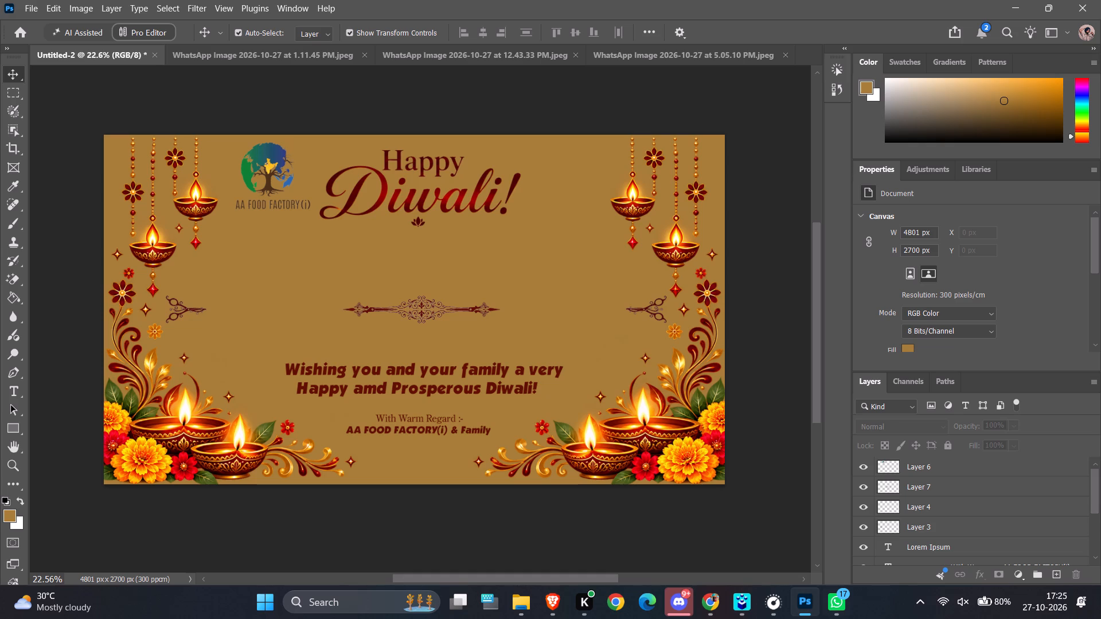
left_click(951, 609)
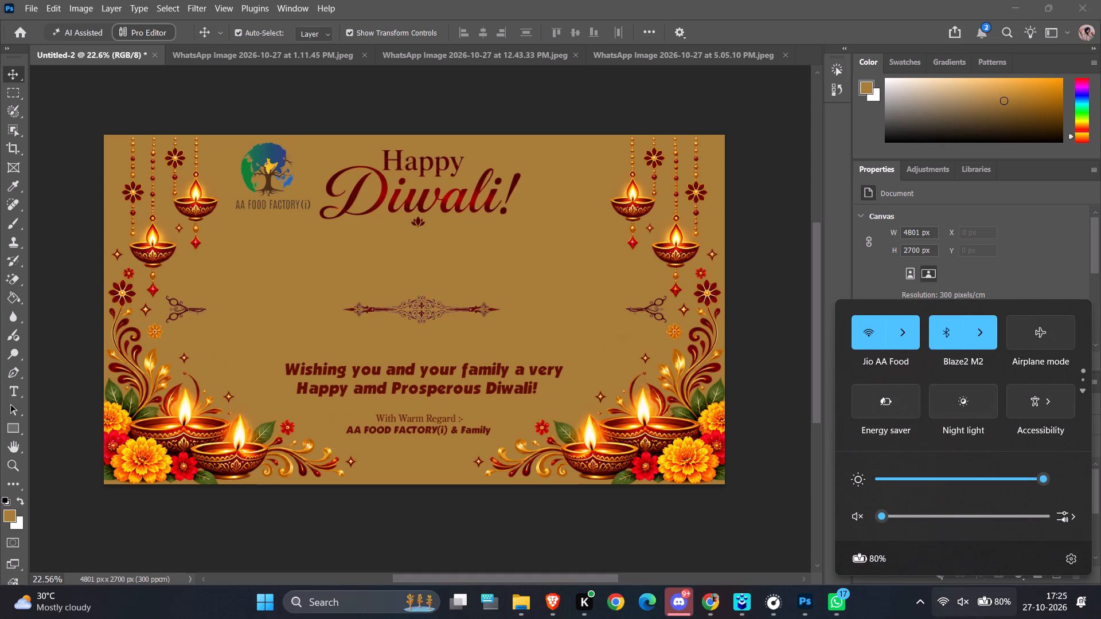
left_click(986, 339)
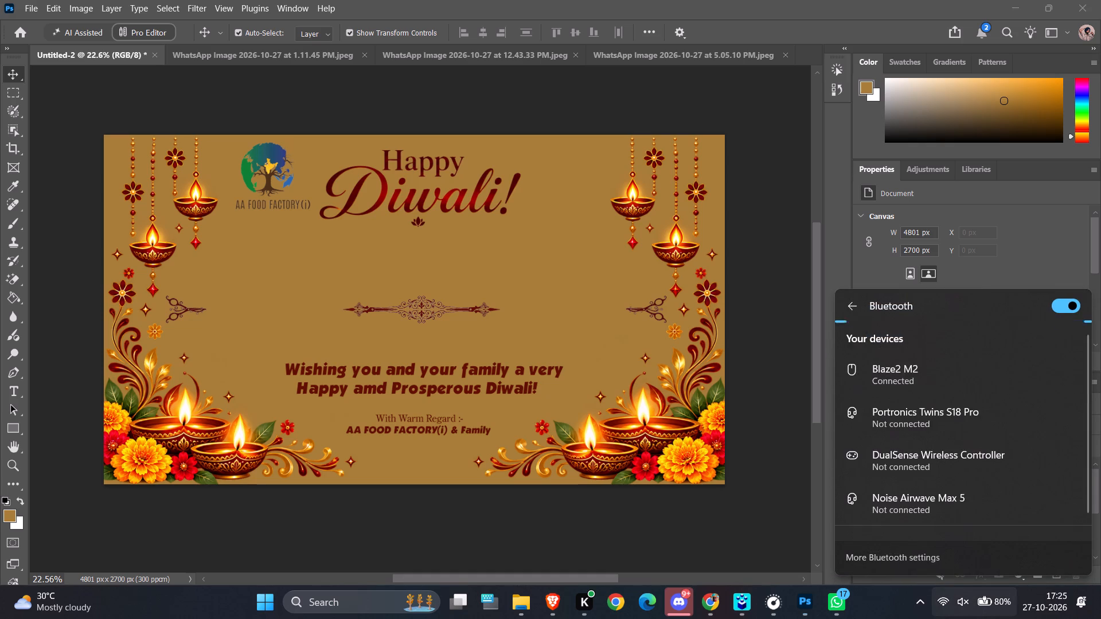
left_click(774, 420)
Connect the computer to the Epson printer's Wi-Fi network, DIRECT-3C-EPSON-E739D2.
left_click(969, 608)
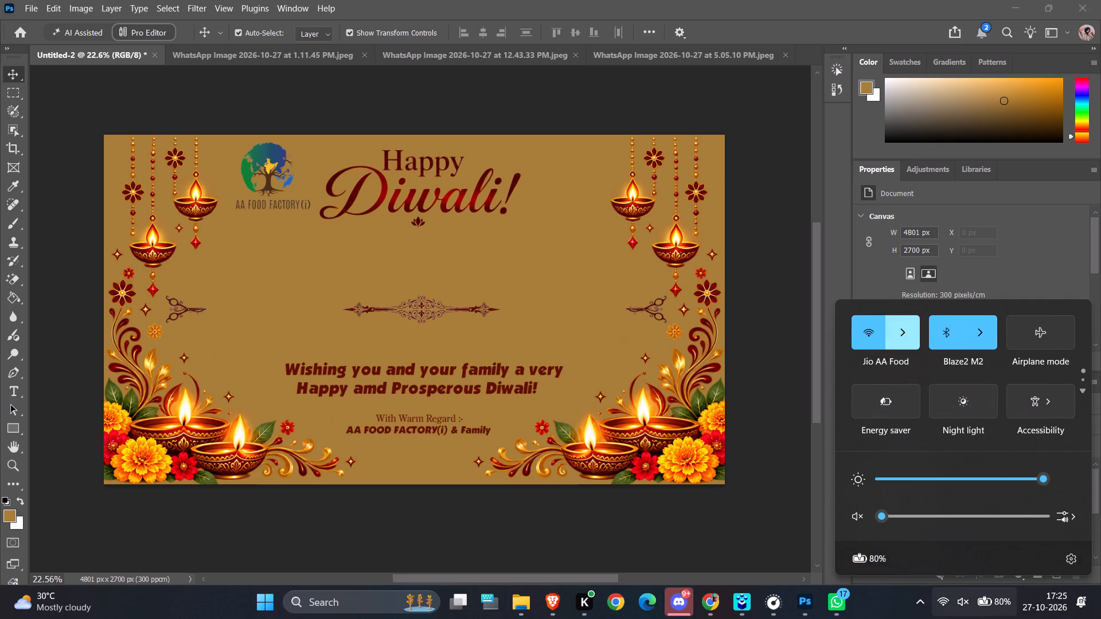
left_click(912, 339)
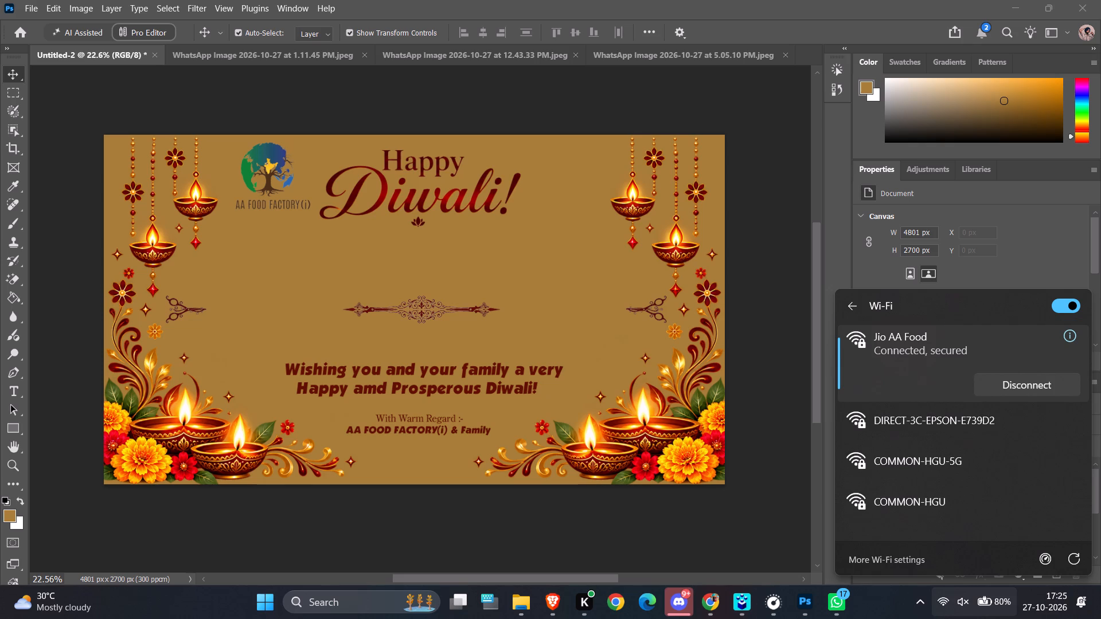
left_click(946, 430)
left_click(1011, 455)
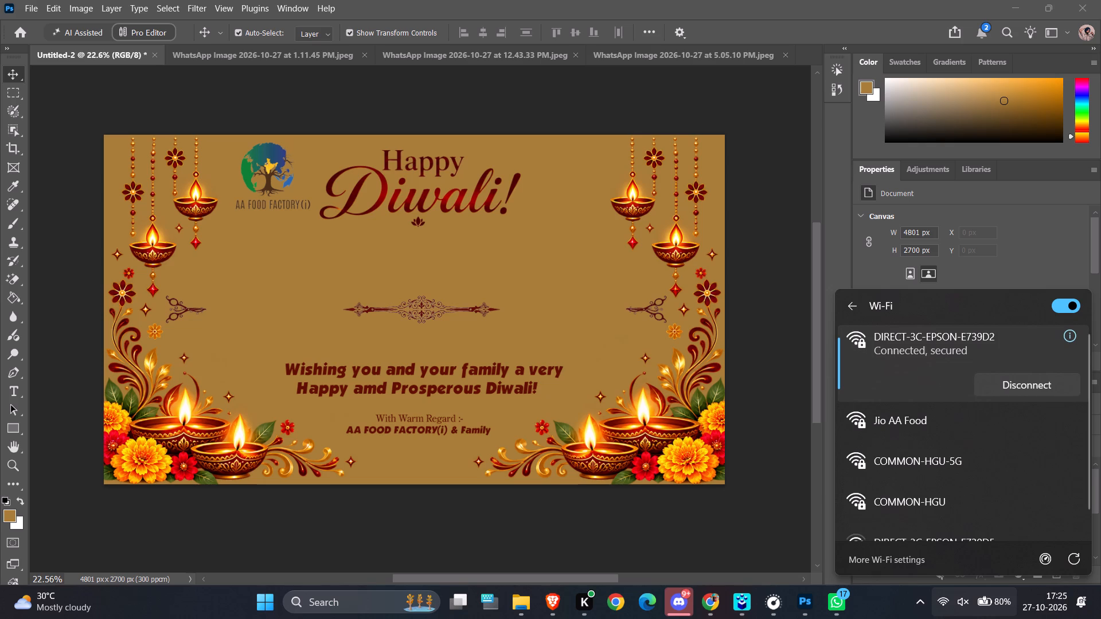
left_click(757, 475)
Open the print settings for the Diwali banner and shift the banner slightly above the centre of the page preview.
key("ctrl+p")
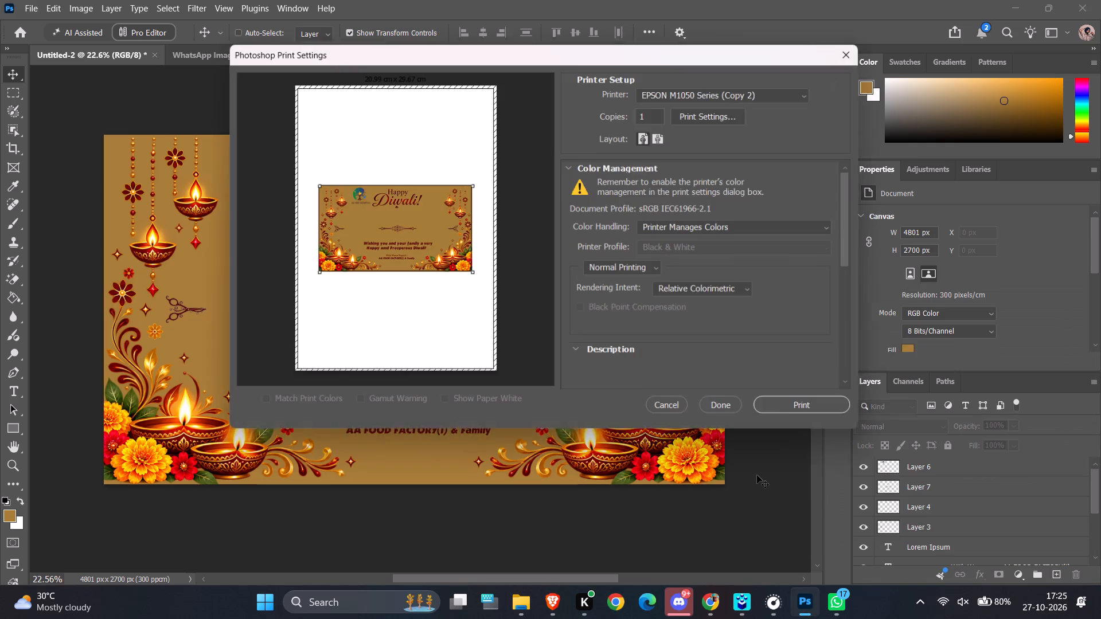
left_click(349, 220)
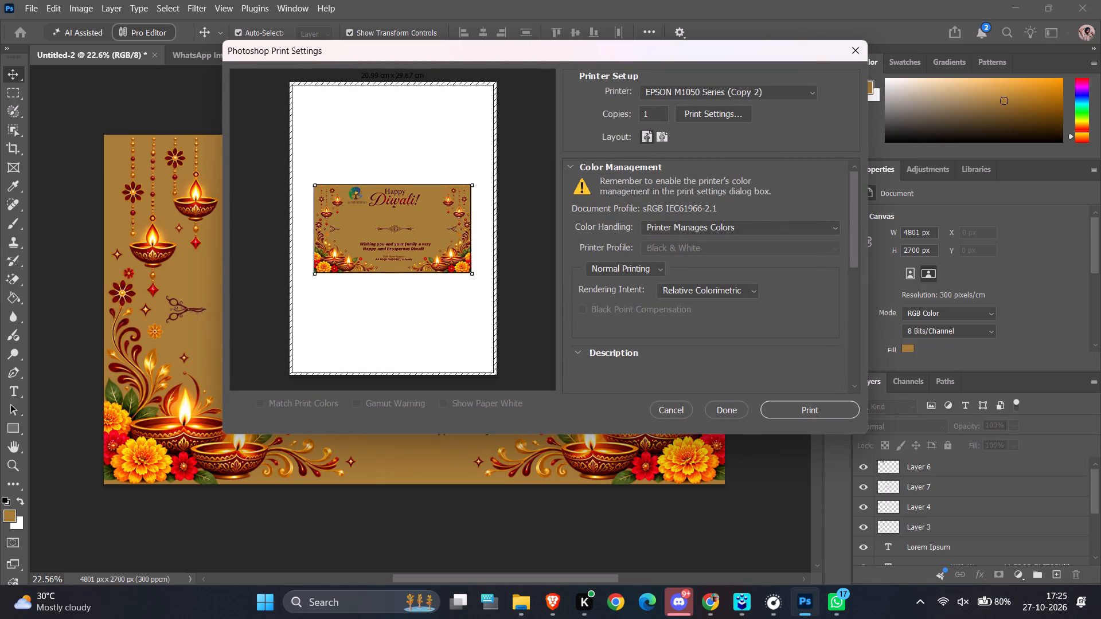
left_click(321, 190)
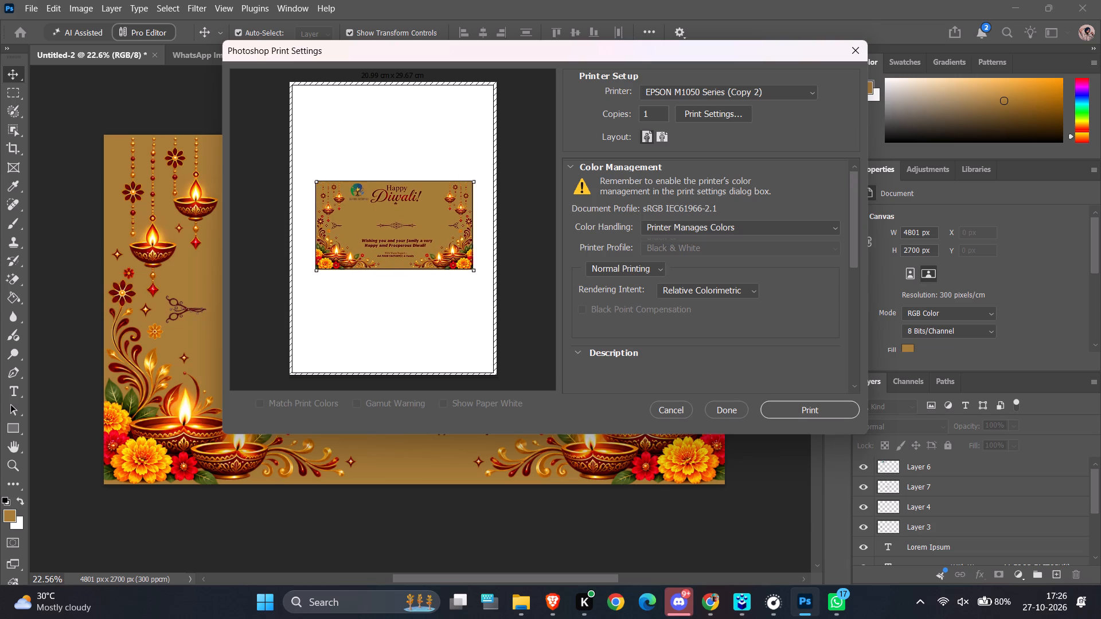
Examine the position, size, printing marks and function options in the banner's print settings.
scroll(633, 296, "down", 16)
scroll(637, 308, "down", 18)
left_click(570, 365)
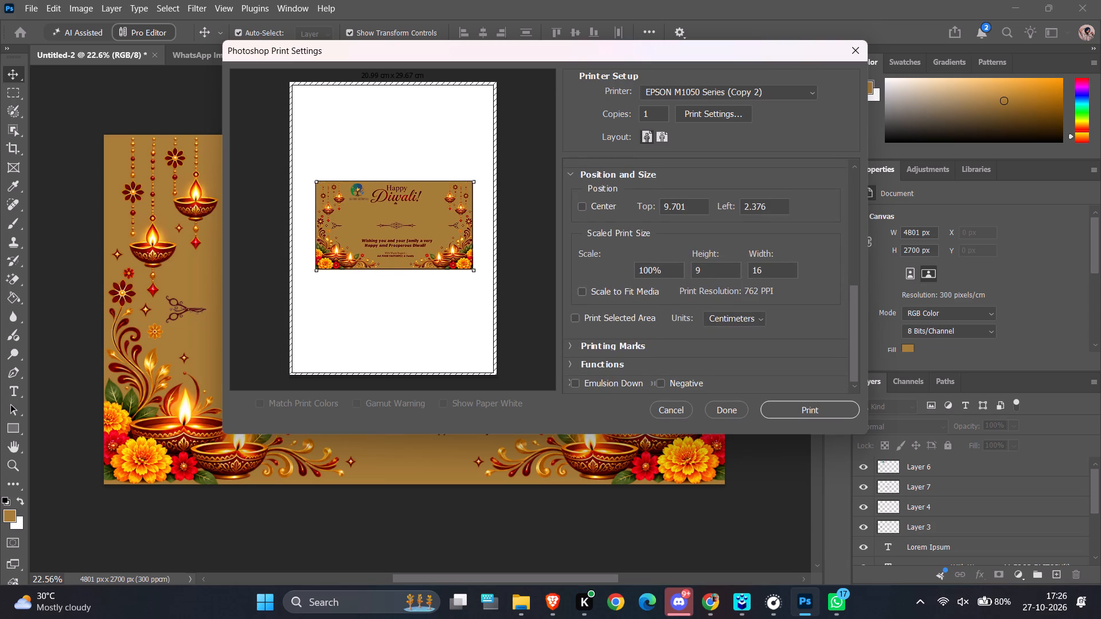
left_click(569, 347)
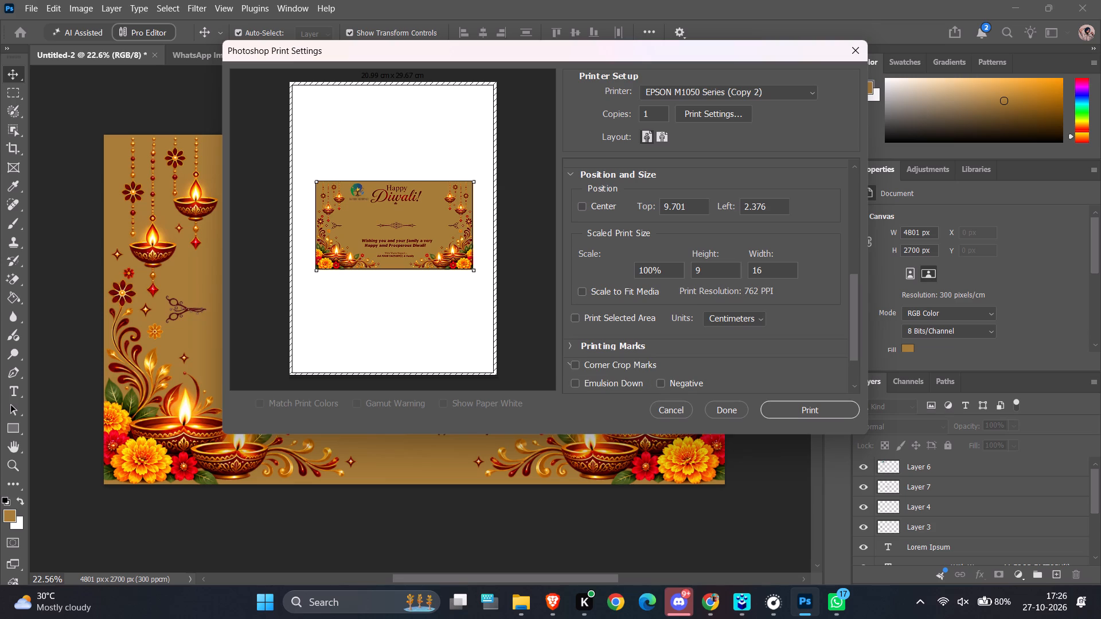
Set the print layout of the banner to landscape orientation.
left_click(658, 138)
left_click(424, 190)
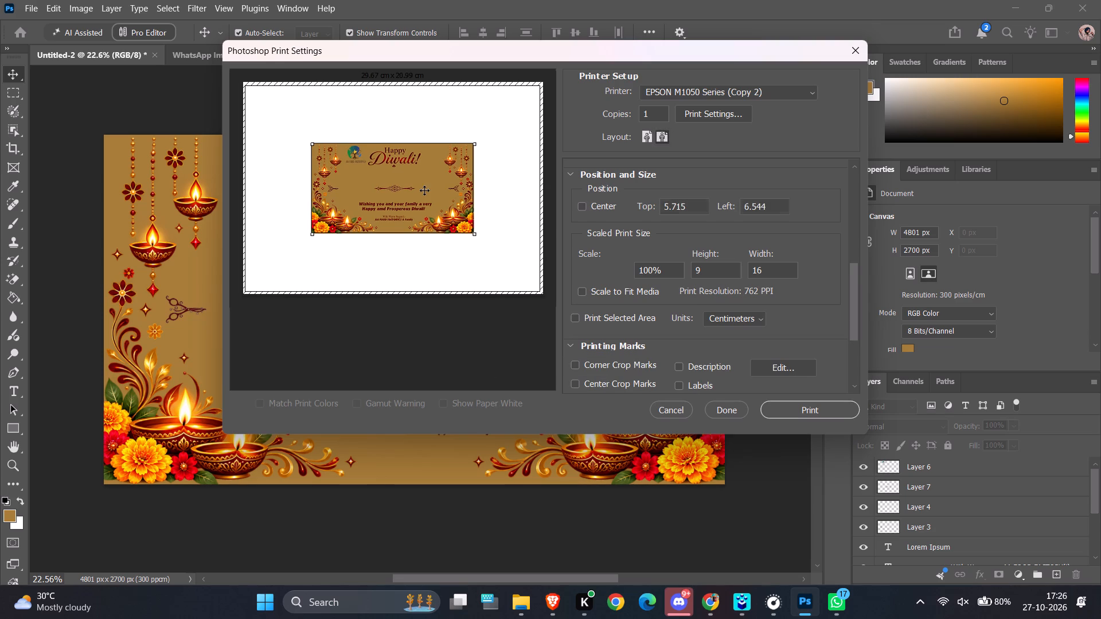
Enlarge the banner's print scale to 167% and place it about 2.91 cm from the page's top and 0.51 cm from its left edge.
scroll(655, 331, "down", 8)
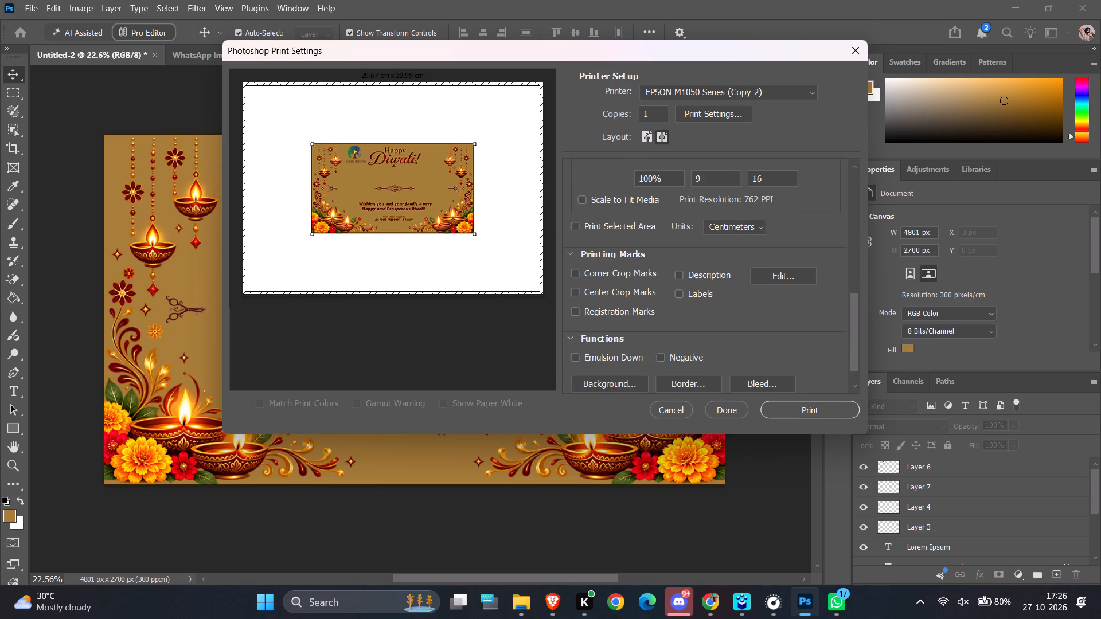
scroll(615, 343, "down", 6)
scroll(633, 360, "up", 6)
scroll(681, 255, "up", 2)
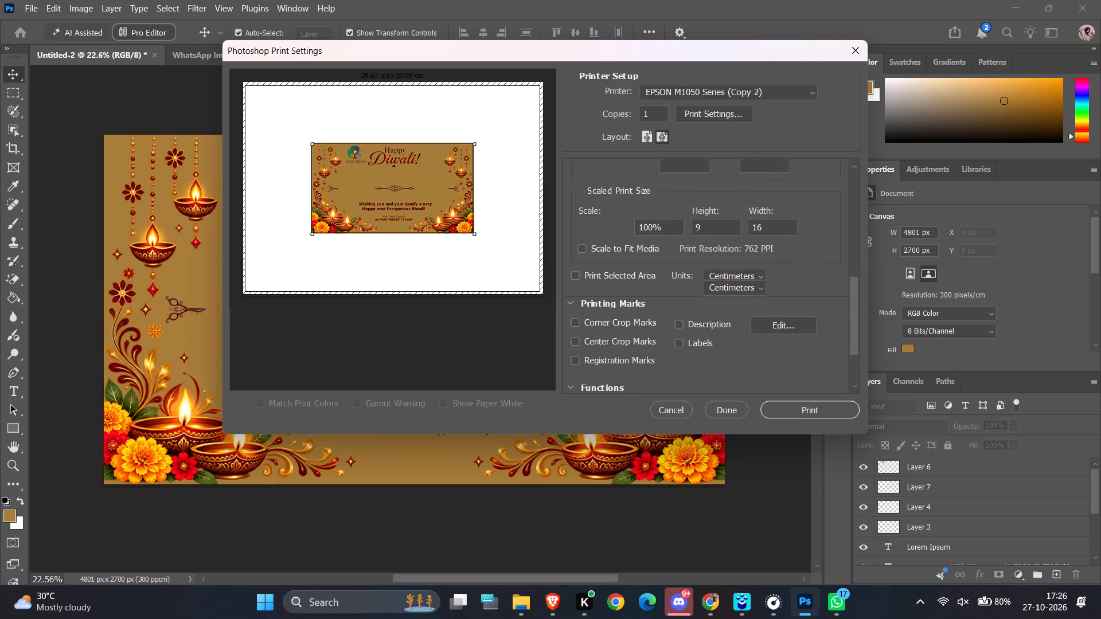
scroll(708, 239, "up", 2)
scroll(708, 240, "down", 1)
left_click(656, 253)
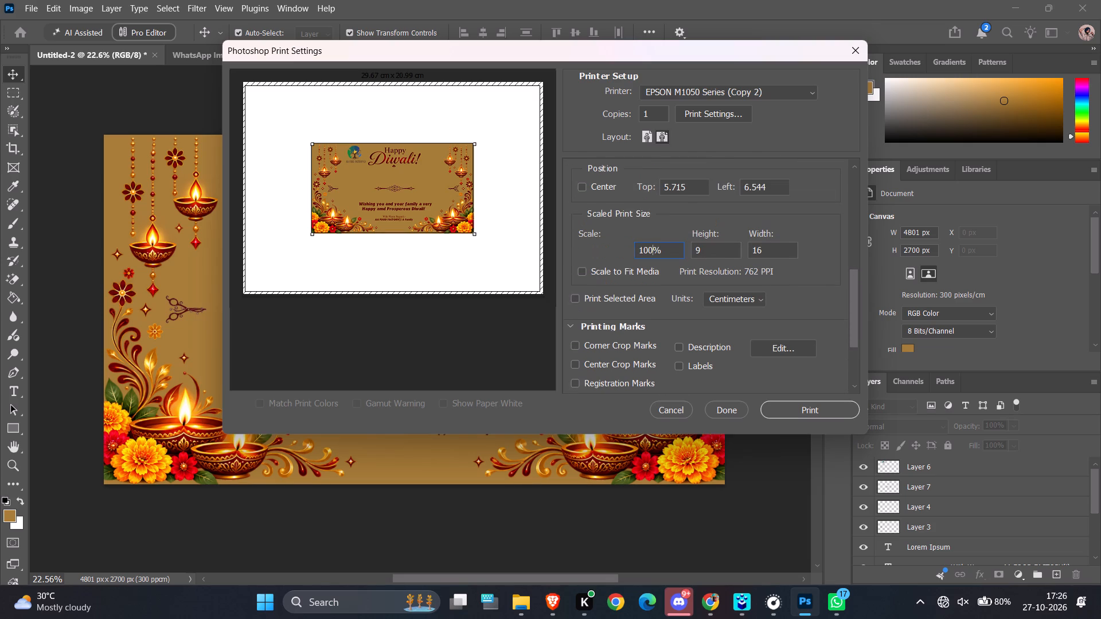
scroll(666, 252, "up", 20)
scroll(666, 252, "up", 16)
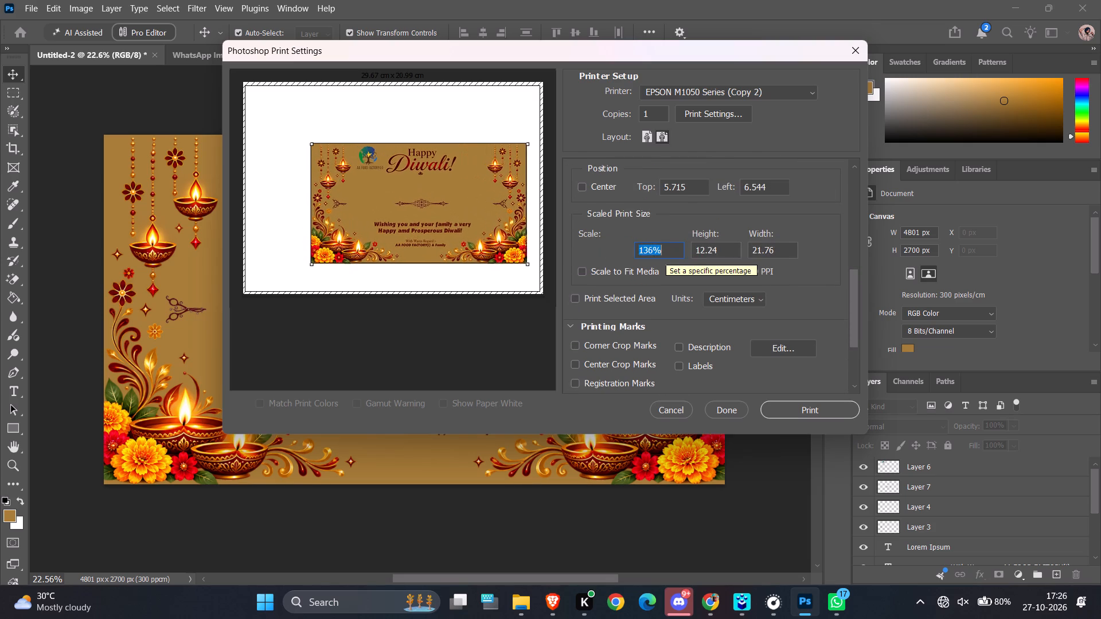
scroll(666, 252, "up", 17)
left_click_drag(421, 221, 383, 200)
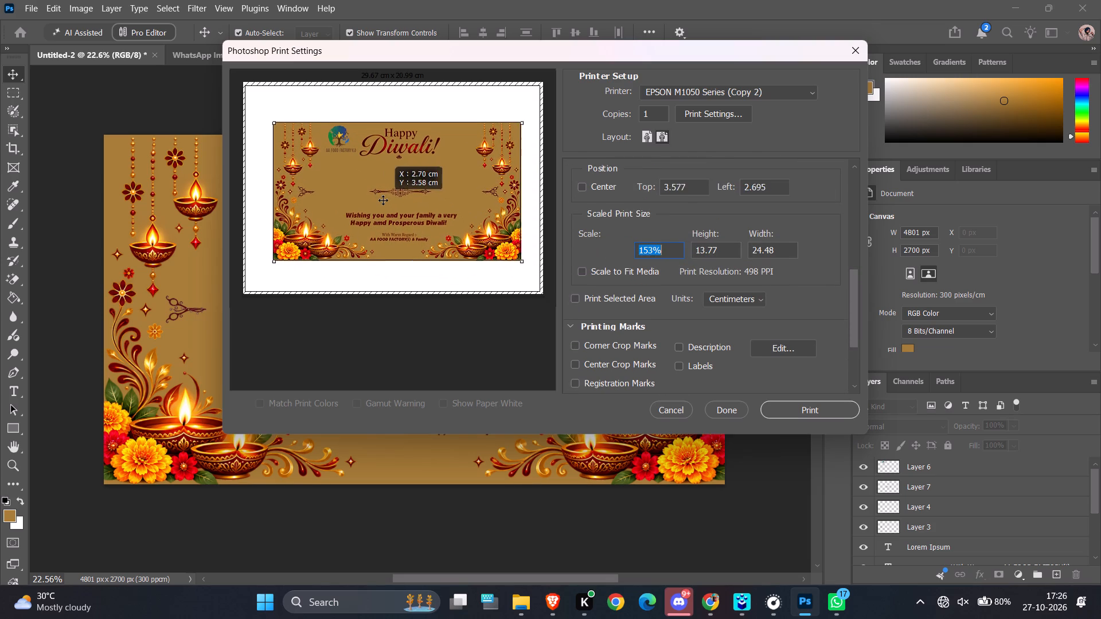
left_click_drag(383, 200, 384, 203)
scroll(676, 250, "up", 10)
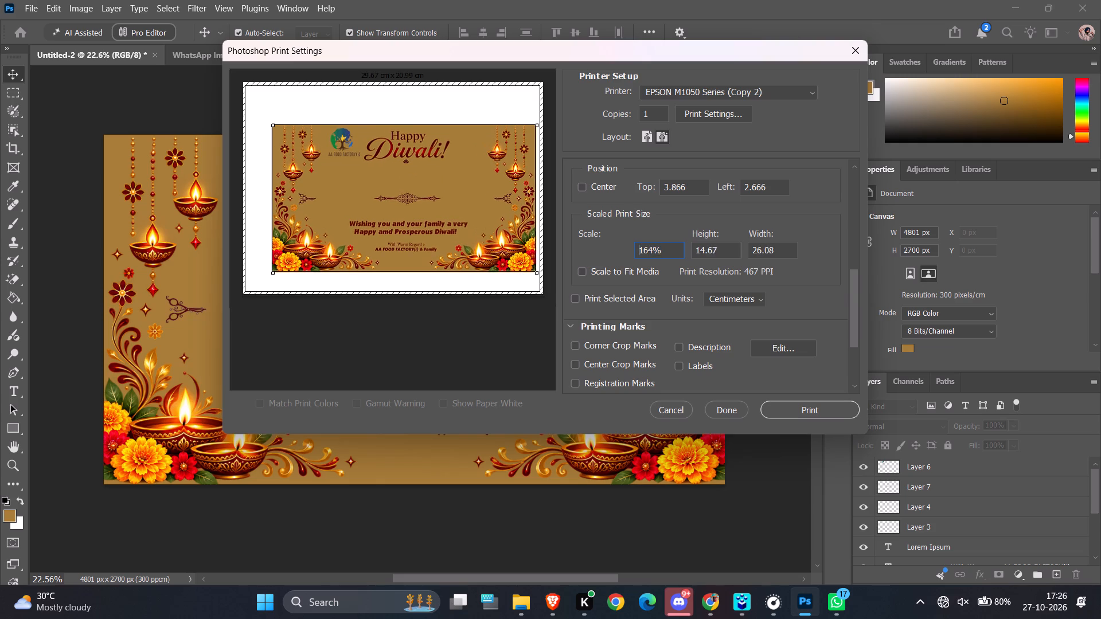
scroll(676, 249, "up", 4)
left_click_drag(413, 219, 395, 210)
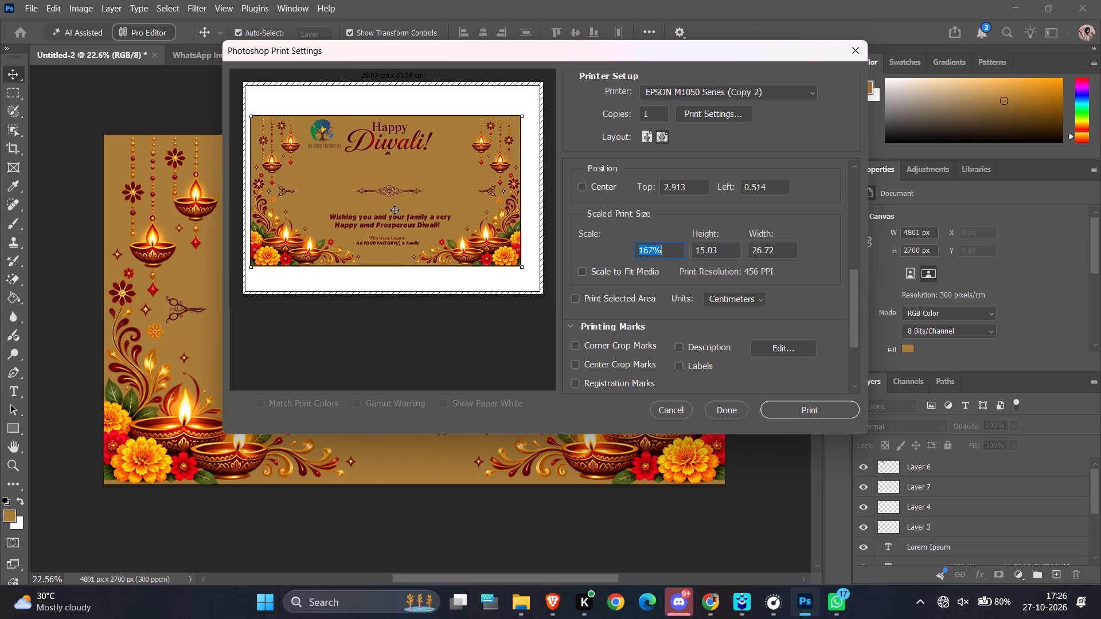
Adjust the print scale to 177% and place the banner about 2.26 cm from the page's top and 0.16 cm from its left edge.
scroll(663, 251, "up", 16)
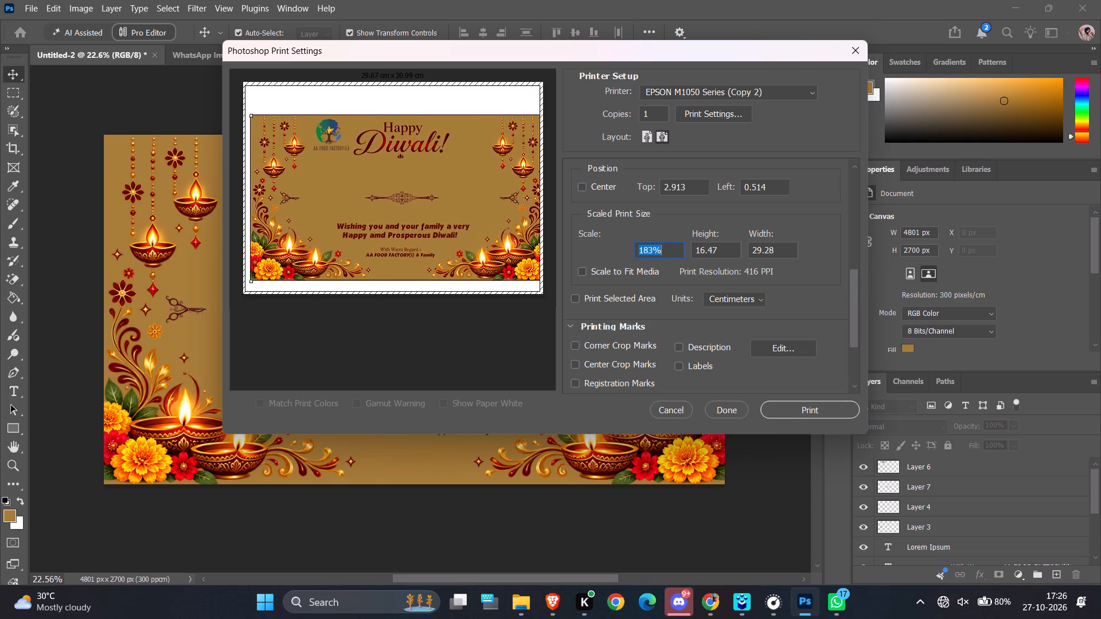
scroll(663, 251, "up", 18)
left_click_drag(435, 245, 407, 228)
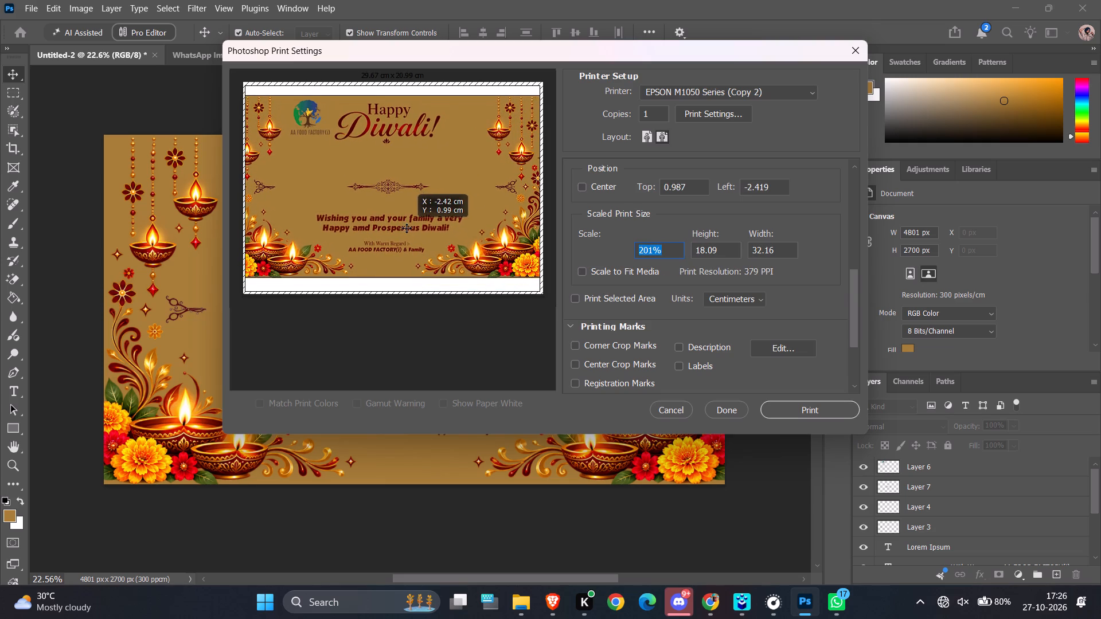
left_click_drag(407, 228, 408, 230)
scroll(408, 230, "down", 12)
left_click_drag(390, 214, 400, 219)
scroll(400, 219, "down", 5)
left_click_drag(392, 197, 397, 198)
scroll(397, 198, "down", 5)
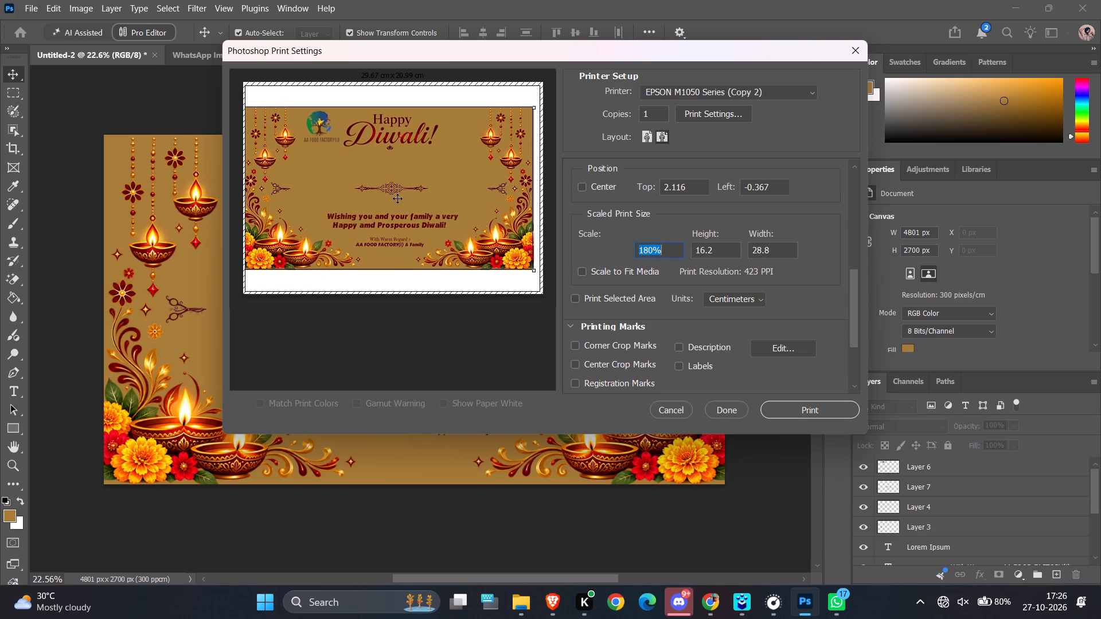
left_click(397, 198)
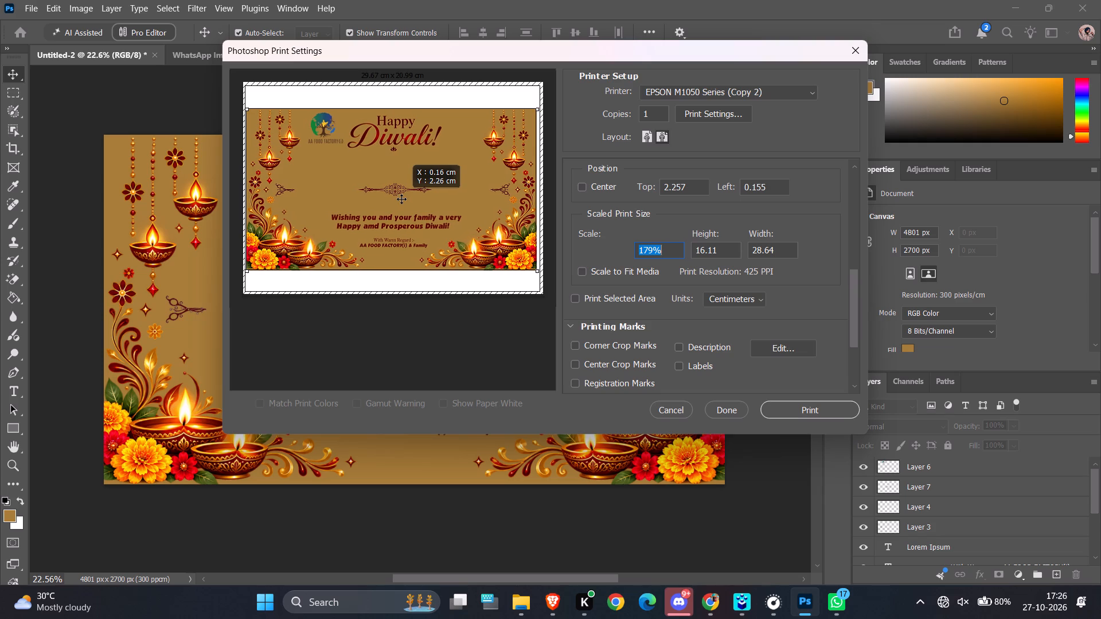
scroll(401, 199, "down", 2)
left_click(401, 199)
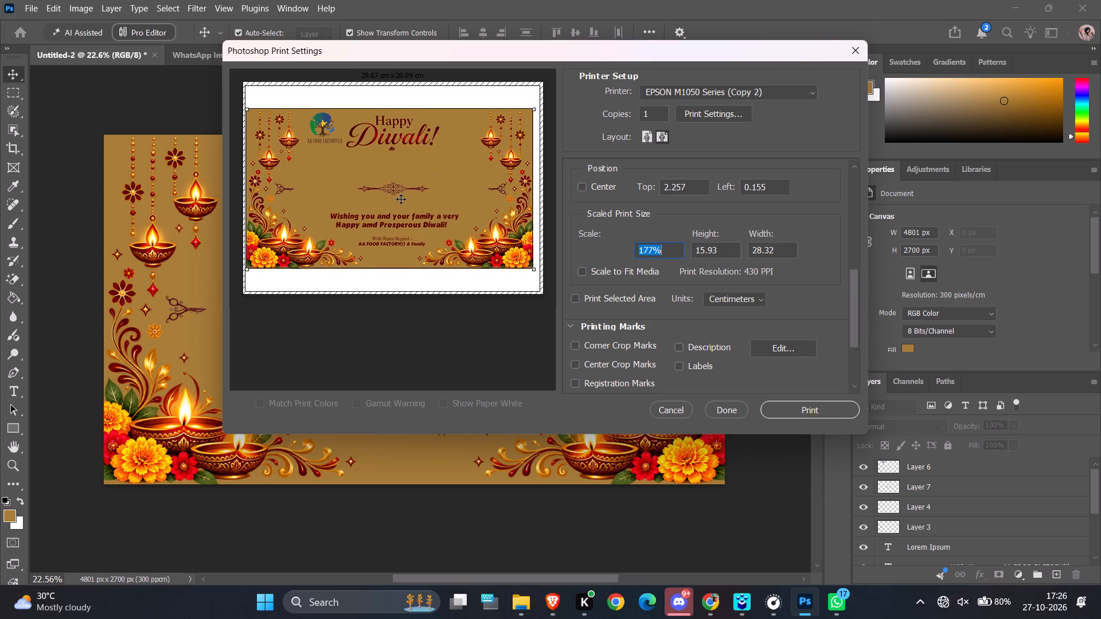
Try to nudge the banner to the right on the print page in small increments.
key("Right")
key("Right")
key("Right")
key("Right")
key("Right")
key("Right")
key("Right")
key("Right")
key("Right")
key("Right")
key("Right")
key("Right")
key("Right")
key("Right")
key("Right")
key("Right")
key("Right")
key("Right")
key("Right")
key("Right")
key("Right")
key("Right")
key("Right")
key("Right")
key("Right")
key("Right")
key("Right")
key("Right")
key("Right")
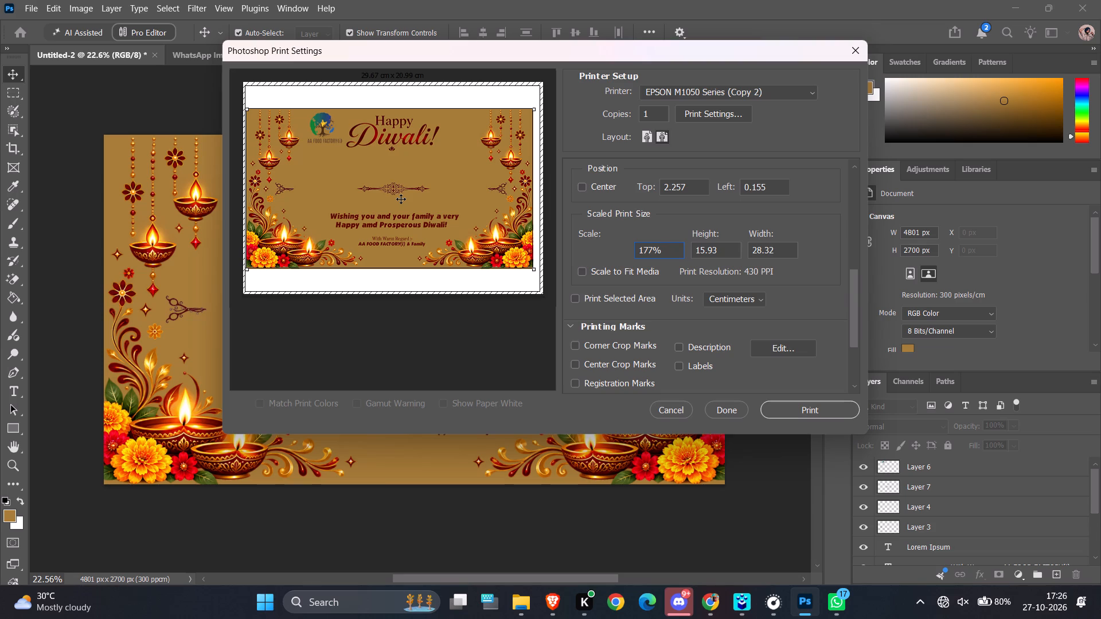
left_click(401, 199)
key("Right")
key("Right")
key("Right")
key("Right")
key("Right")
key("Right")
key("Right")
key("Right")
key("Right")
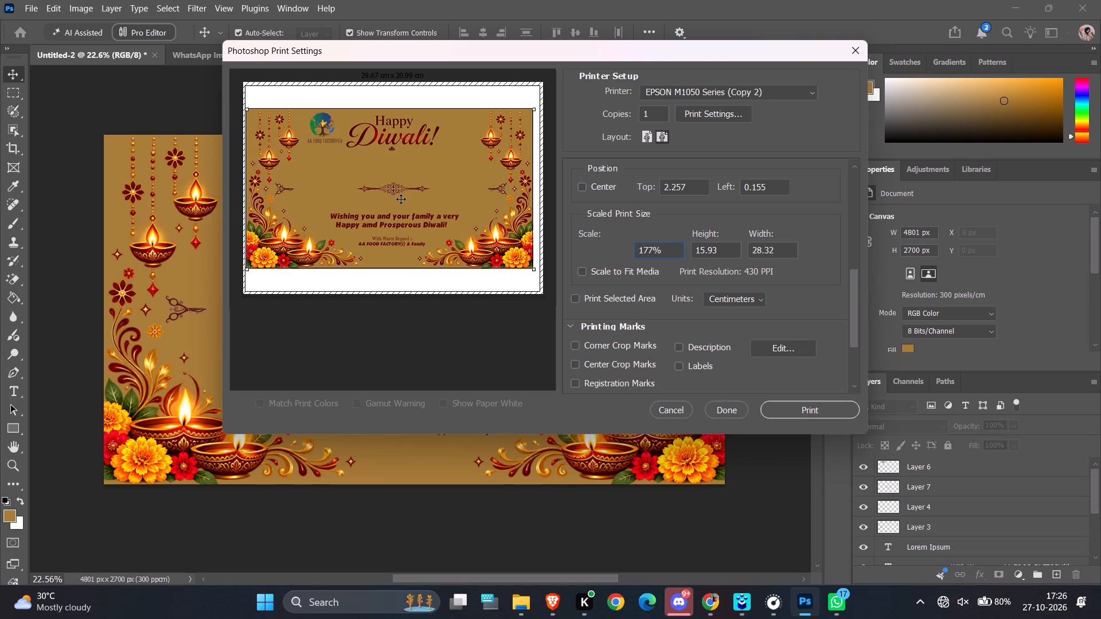
Shift the banner to about 0.32 cm from the page's left edge and set its print scale to 179%.
left_click(401, 199)
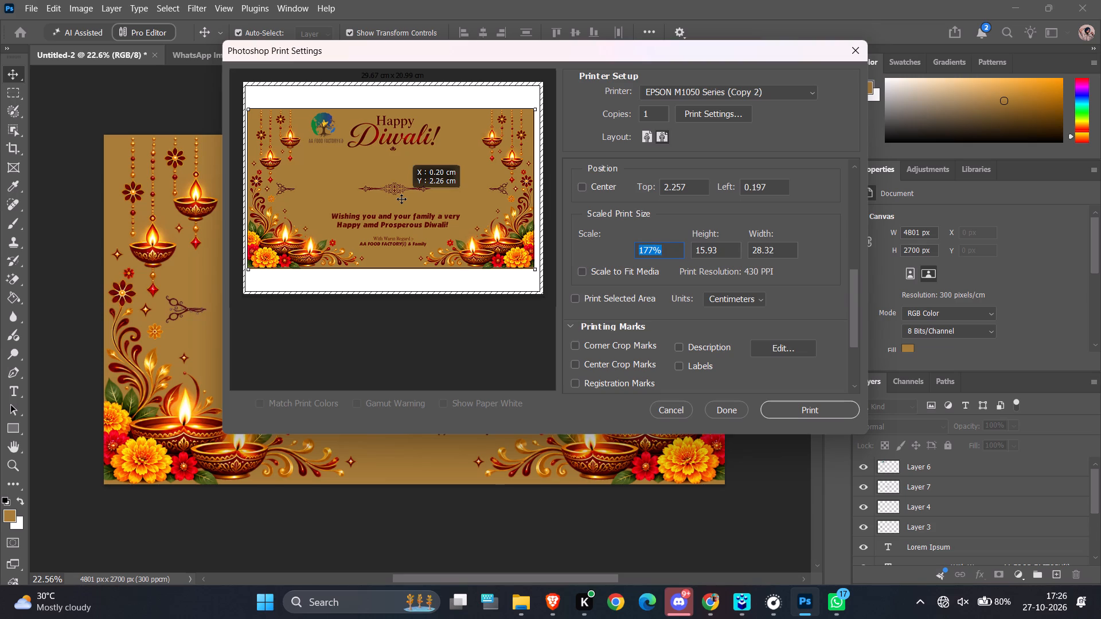
scroll(403, 199, "up", 1)
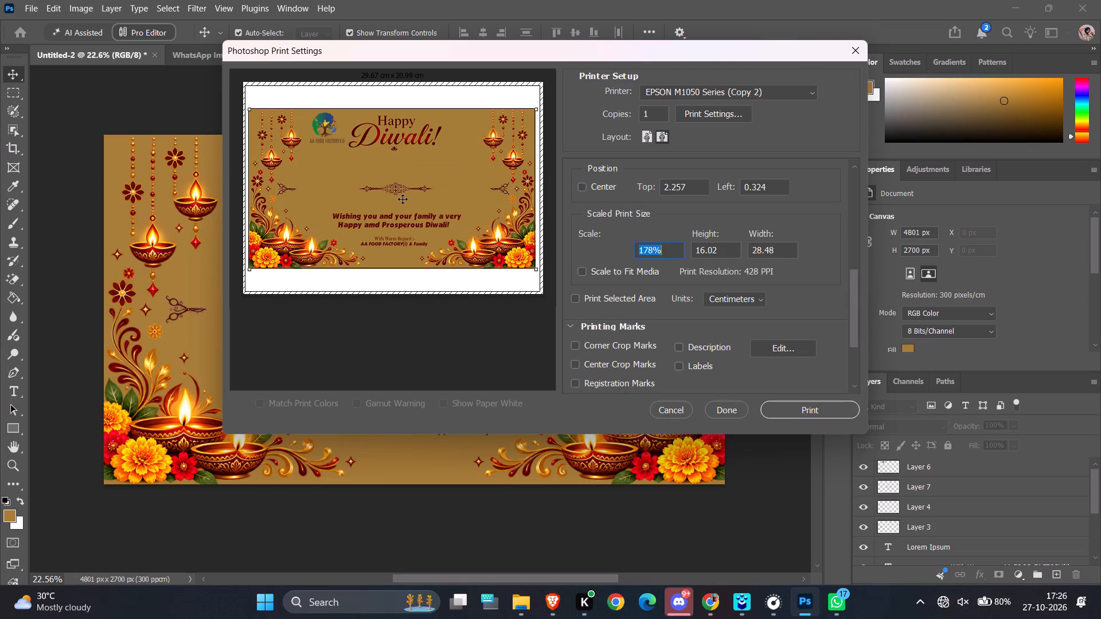
scroll(403, 199, "up", 1)
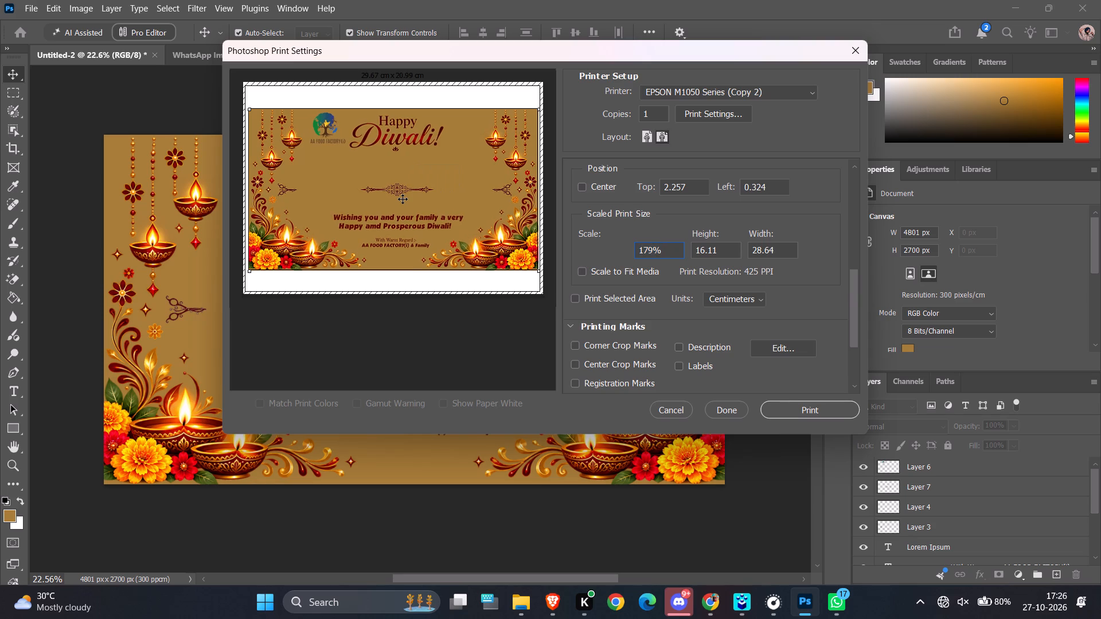
Shift the banner slightly left on the print page, to about 0.19 cm from the left edge.
left_click(403, 199)
key("Left")
key("Left")
key("Left")
left_click(420, 198)
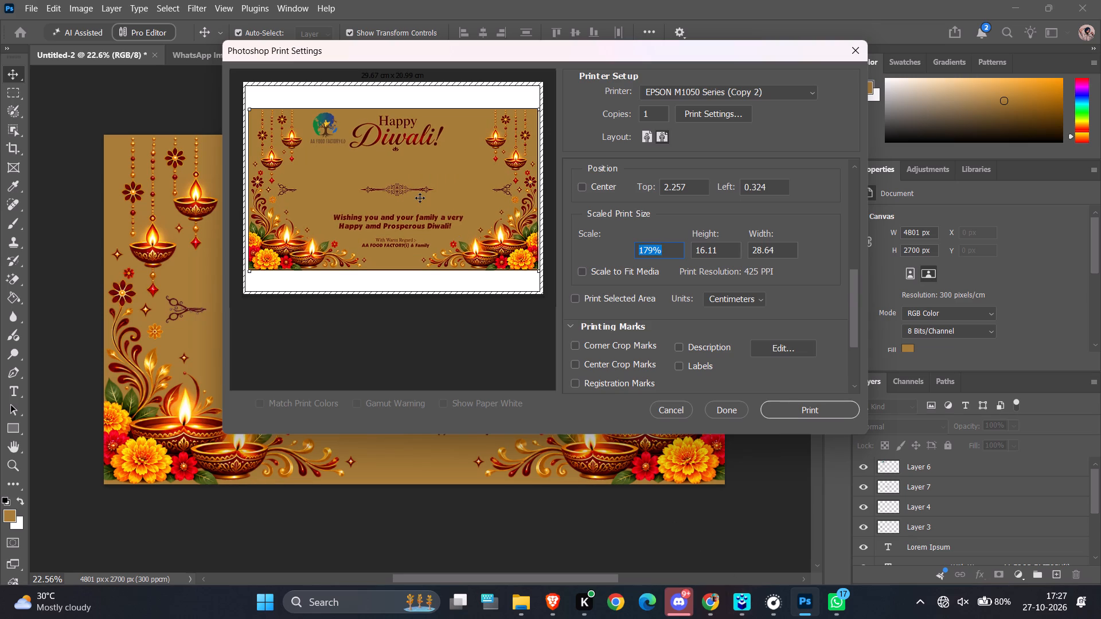
key("Left")
key("Left")
left_click(420, 198)
key("Left")
key("Left")
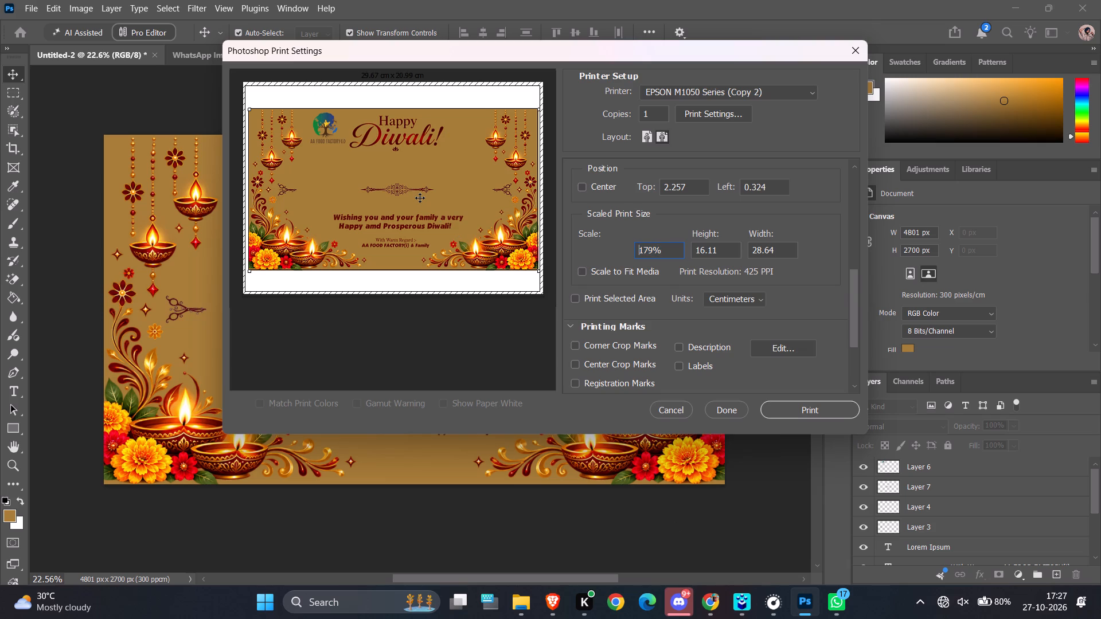
key("Left")
left_click(420, 198)
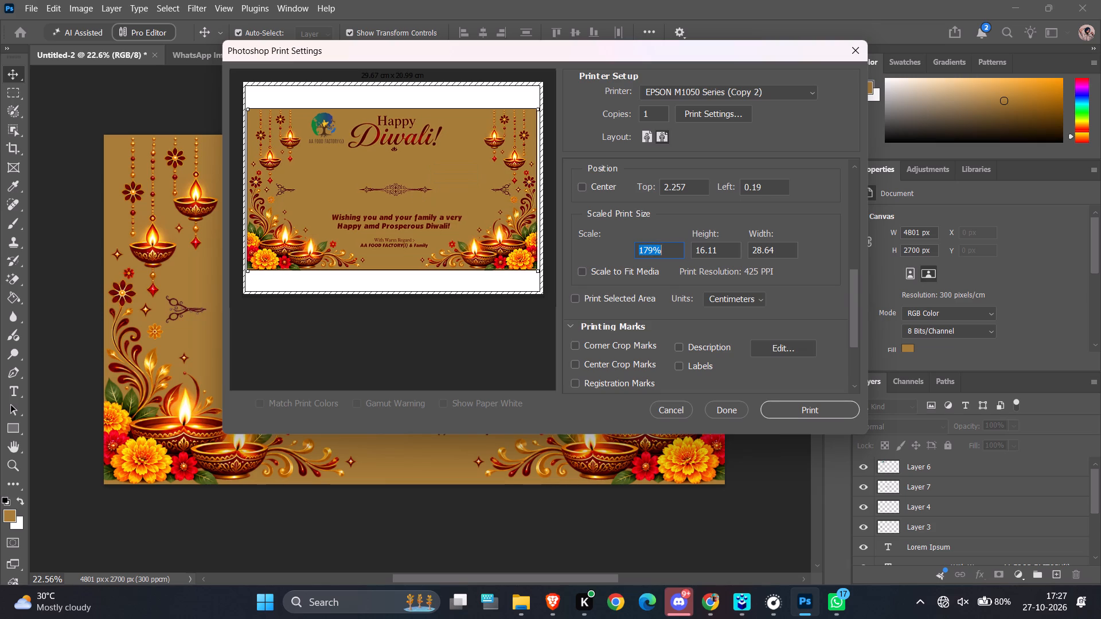
Print one landscape copy of the banner on the EPSON M1050 Series (Copy 2) printer.
left_click(788, 410)
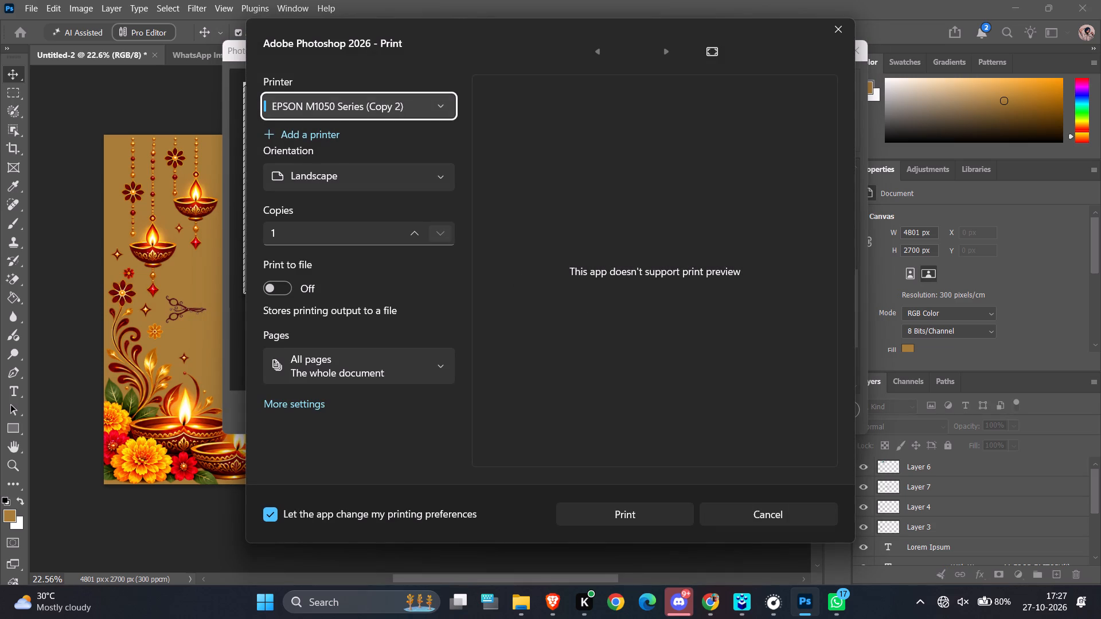
left_click(618, 518)
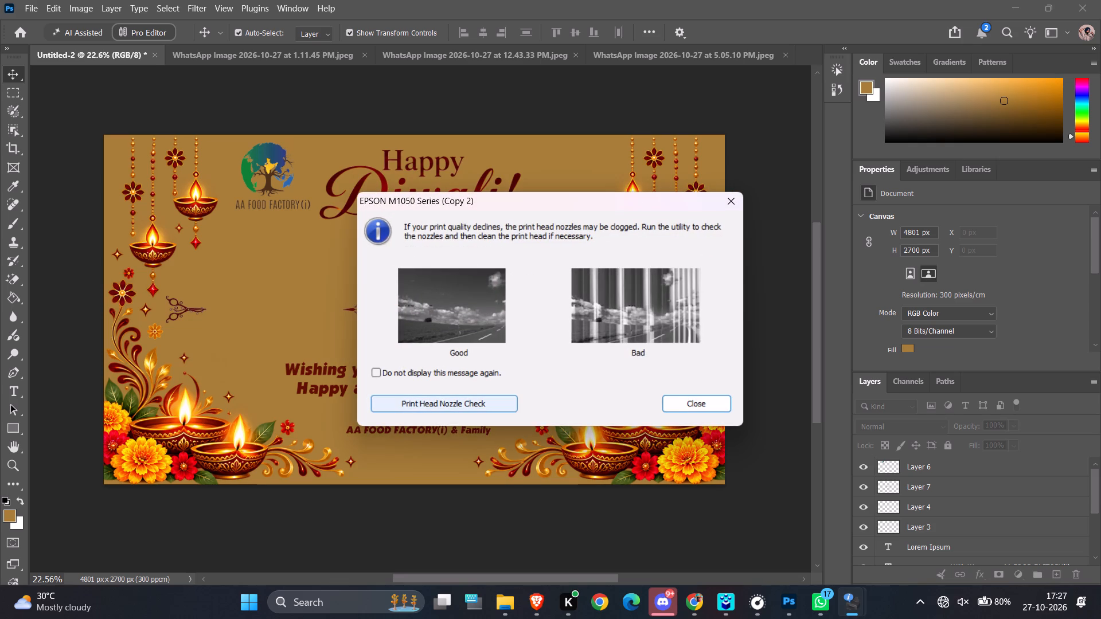
Dismiss the print head nozzle check notice and decline the EPSON Status Monitor 3 taskbar icon at Windows startup.
left_click(690, 399)
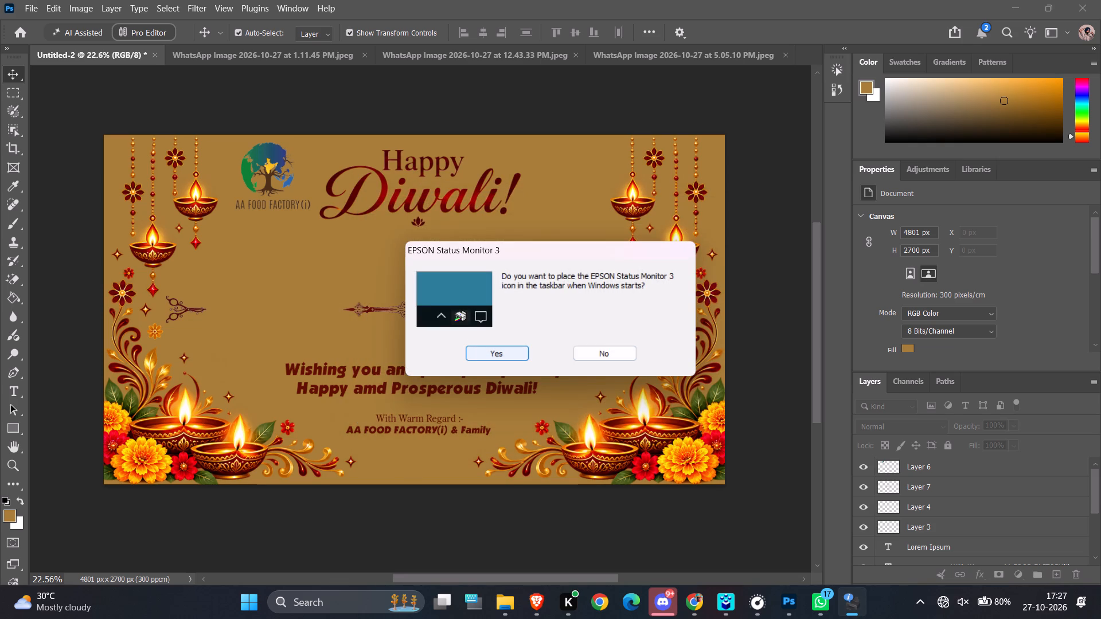
left_click(616, 351)
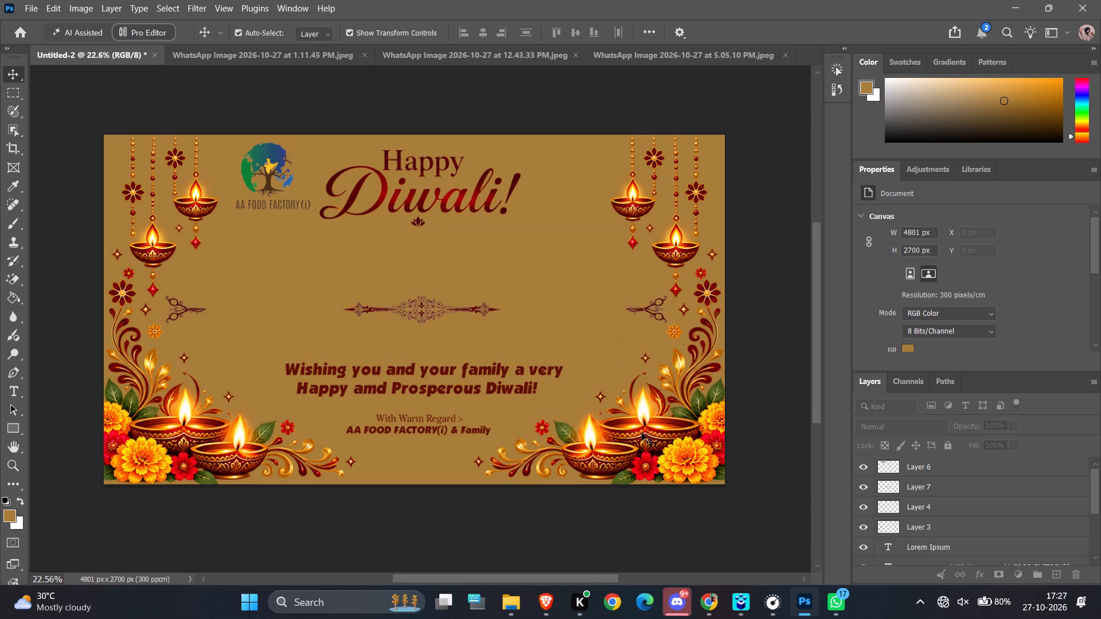
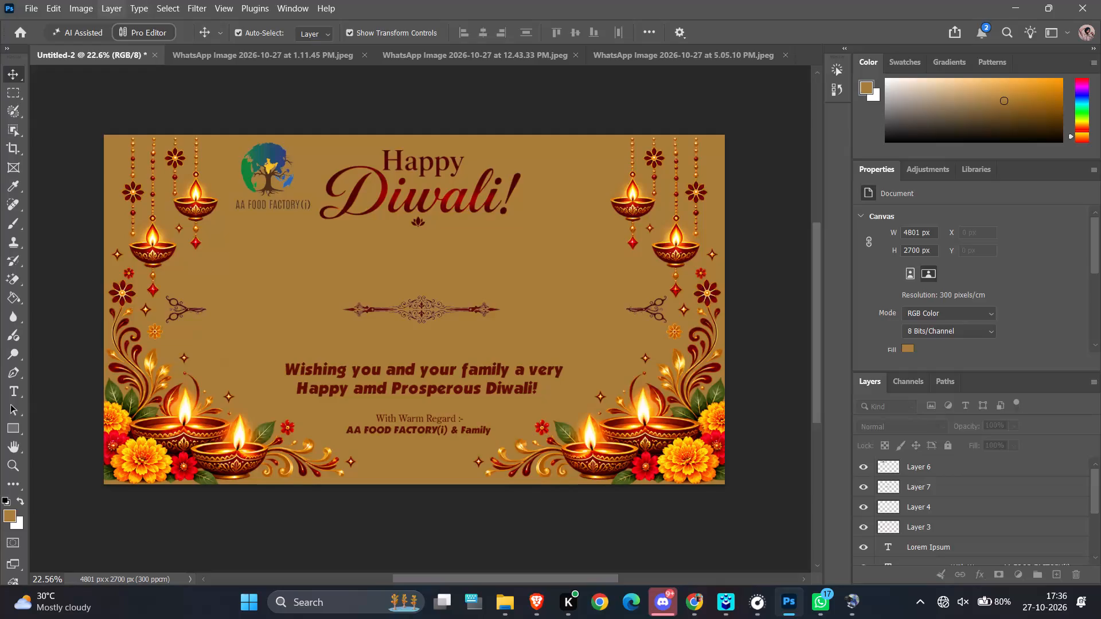
Start a new document and open its width, measured in centimetres, for editing.
left_click(30, 10)
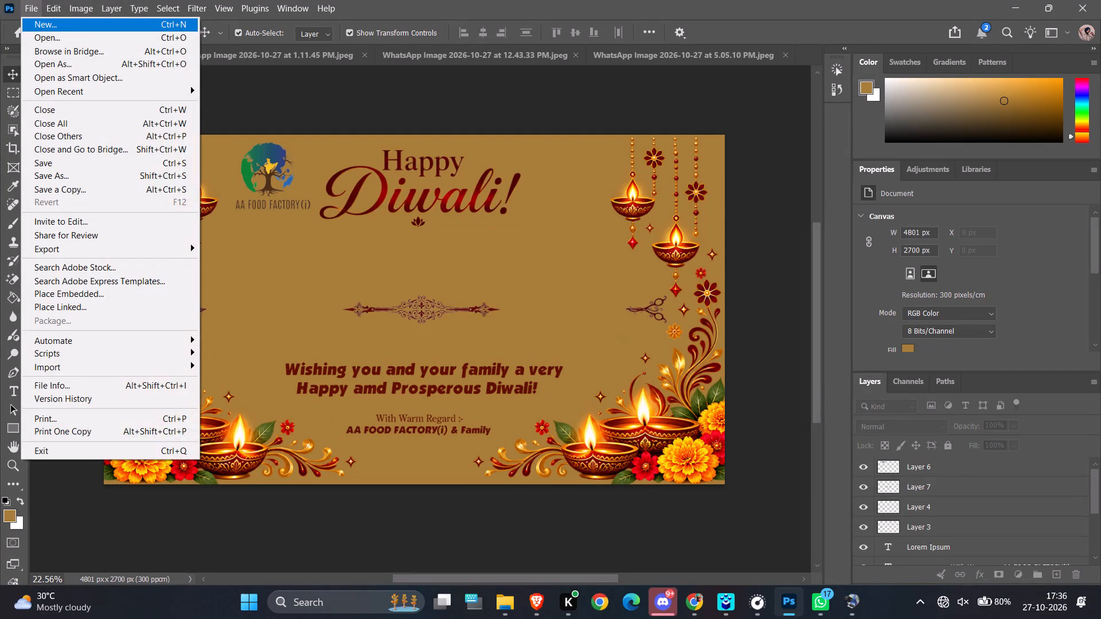
left_click(45, 28)
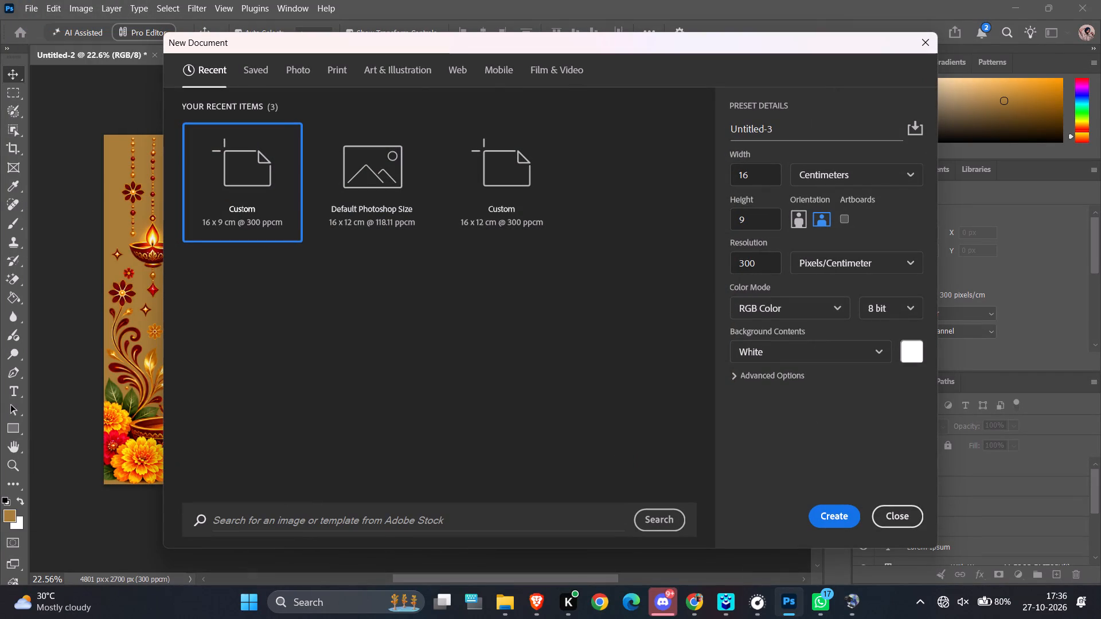
left_click(816, 177)
left_click(816, 177)
left_click(765, 174)
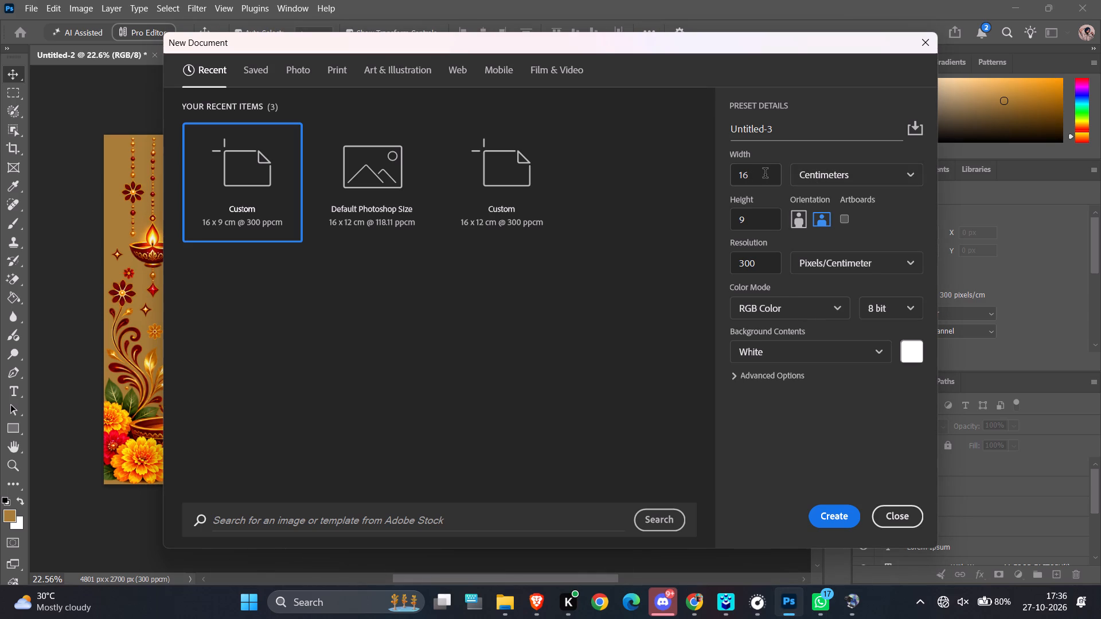
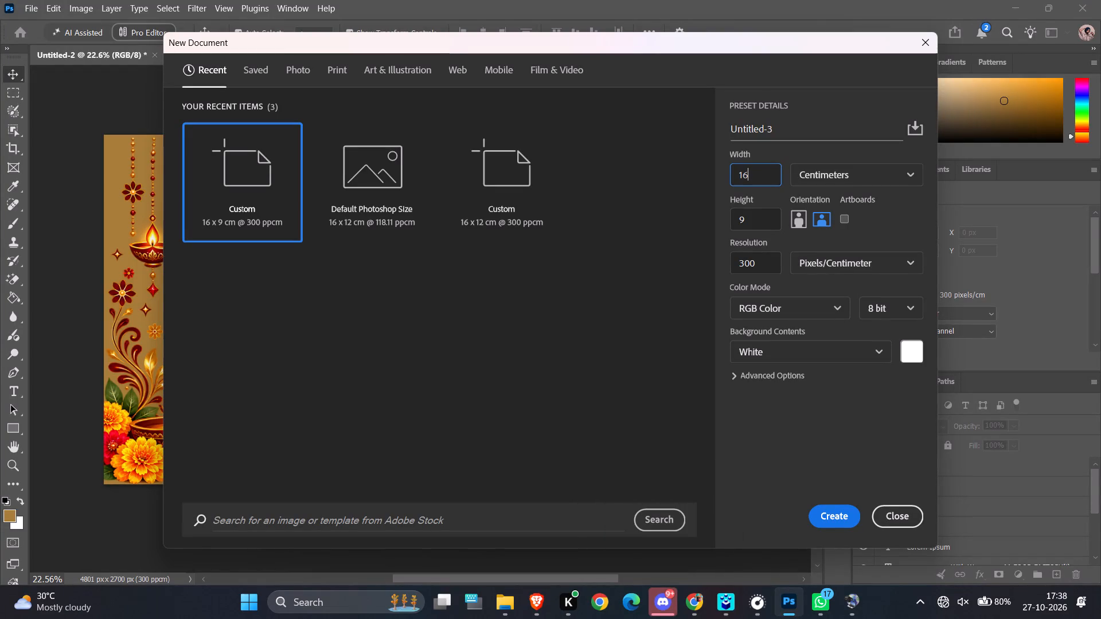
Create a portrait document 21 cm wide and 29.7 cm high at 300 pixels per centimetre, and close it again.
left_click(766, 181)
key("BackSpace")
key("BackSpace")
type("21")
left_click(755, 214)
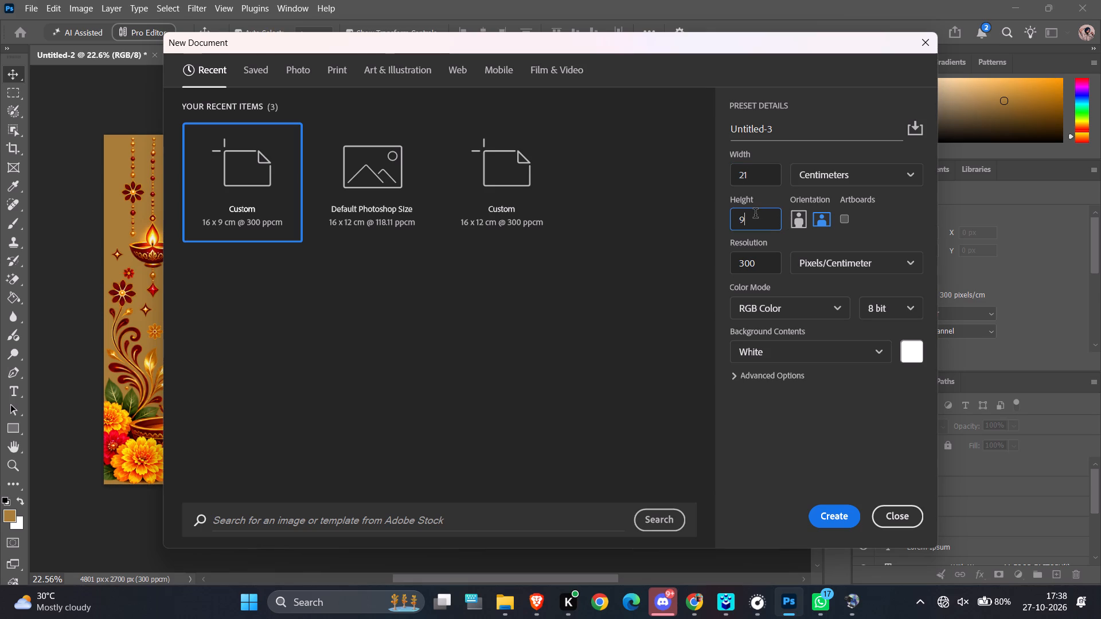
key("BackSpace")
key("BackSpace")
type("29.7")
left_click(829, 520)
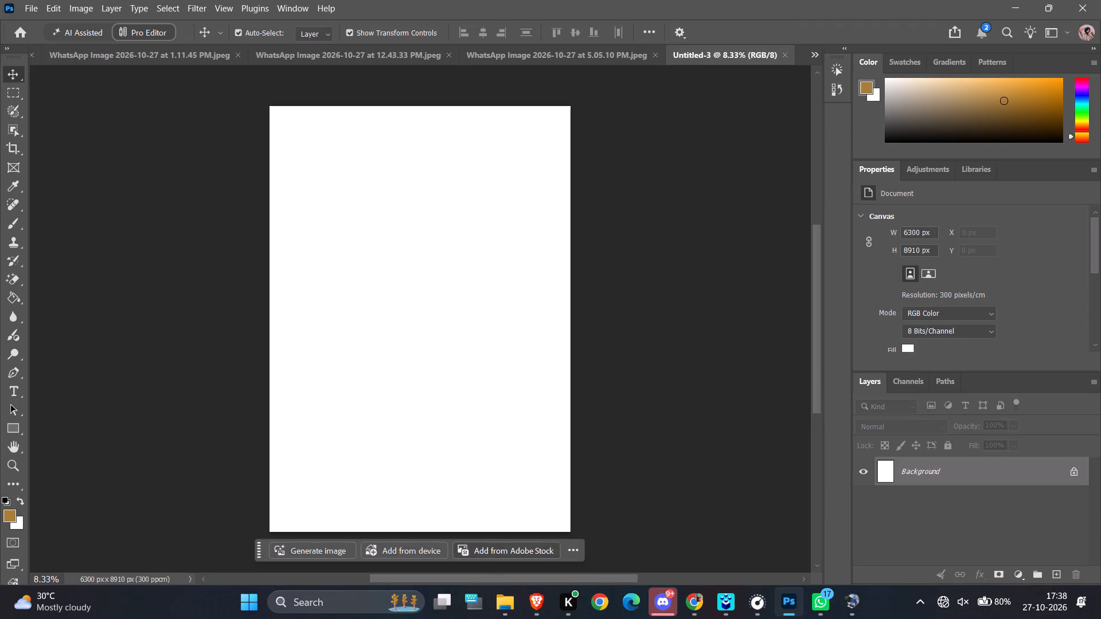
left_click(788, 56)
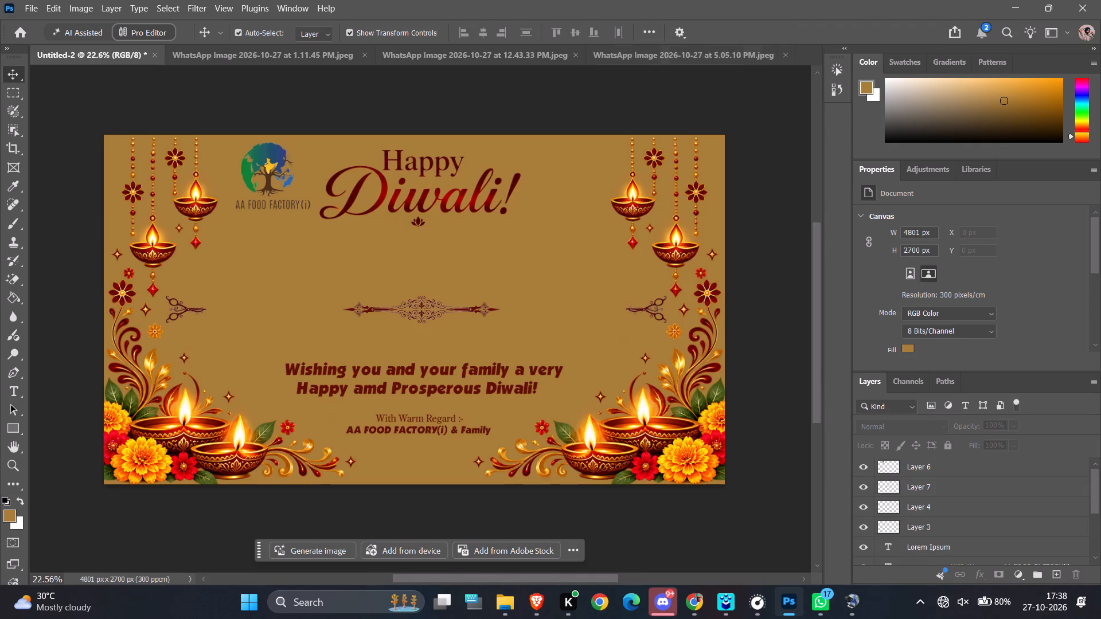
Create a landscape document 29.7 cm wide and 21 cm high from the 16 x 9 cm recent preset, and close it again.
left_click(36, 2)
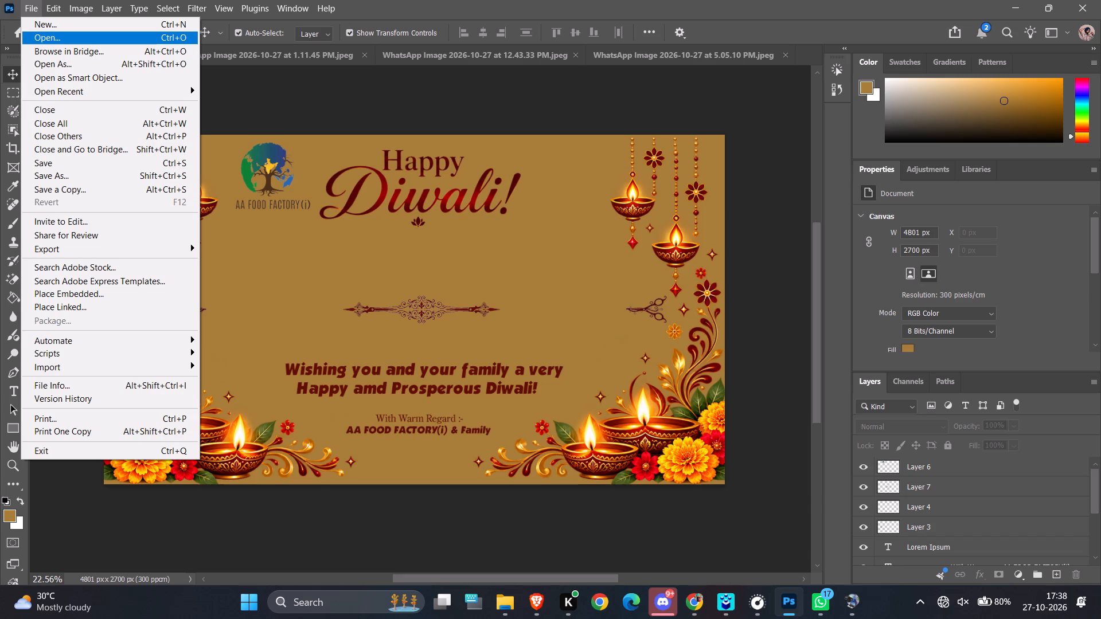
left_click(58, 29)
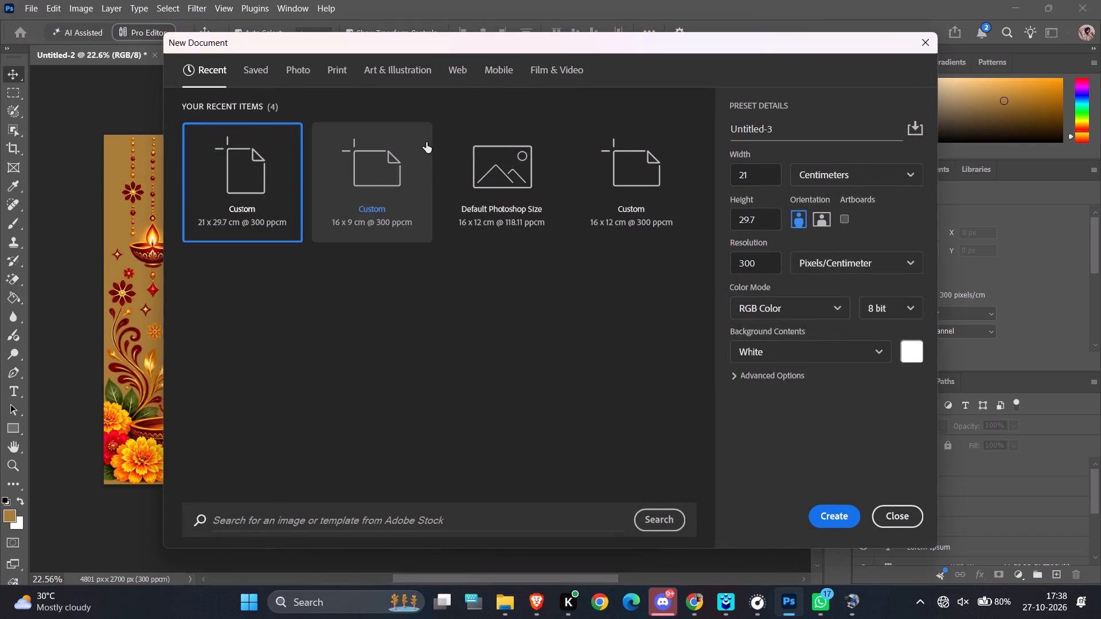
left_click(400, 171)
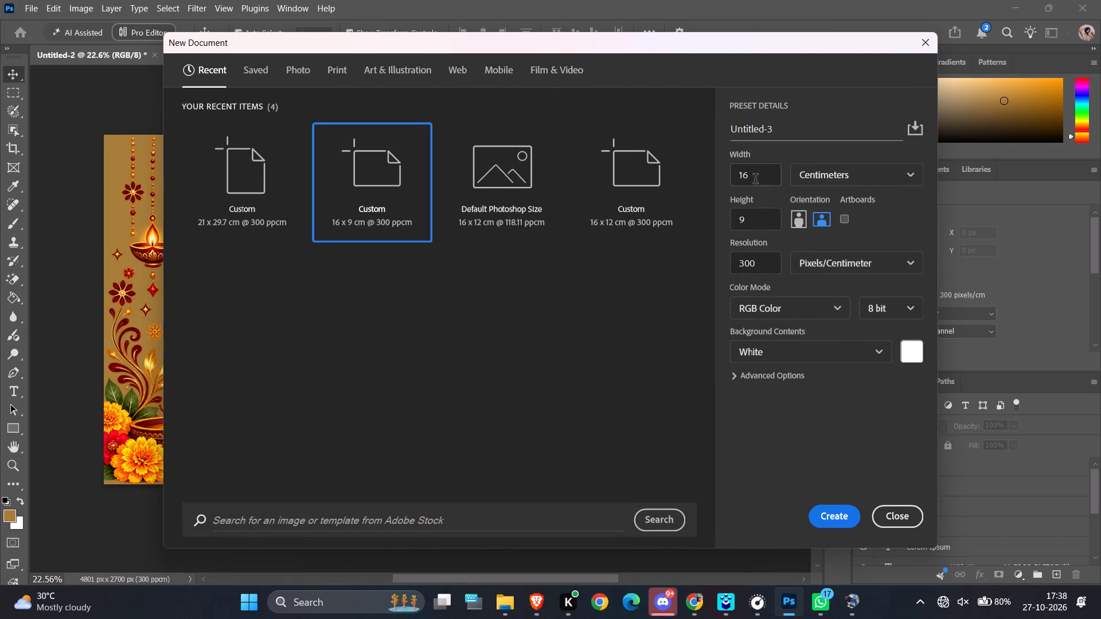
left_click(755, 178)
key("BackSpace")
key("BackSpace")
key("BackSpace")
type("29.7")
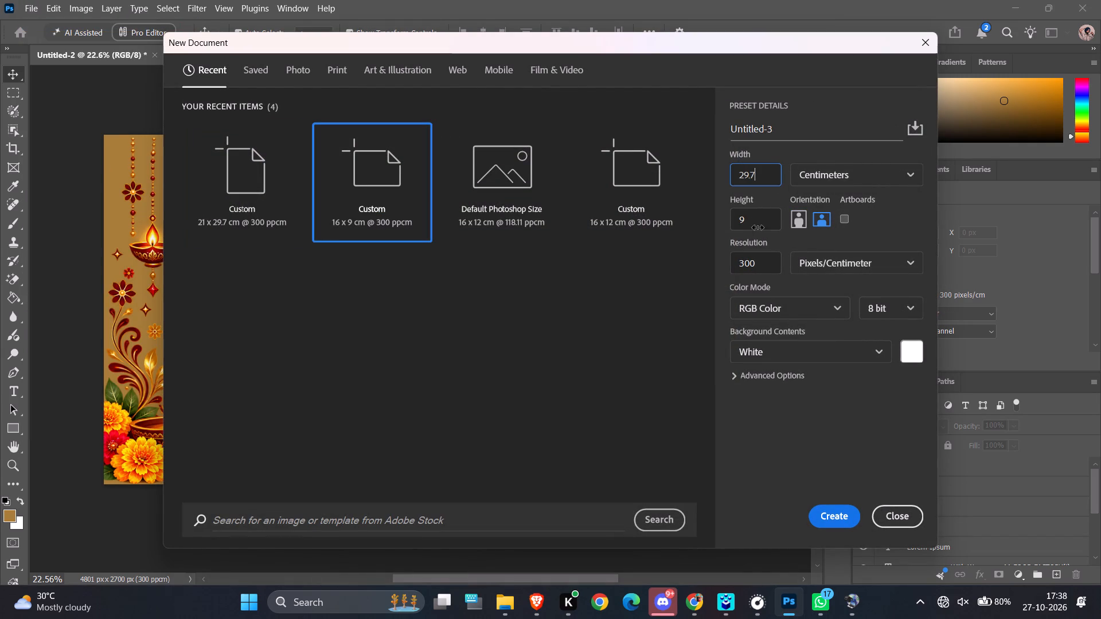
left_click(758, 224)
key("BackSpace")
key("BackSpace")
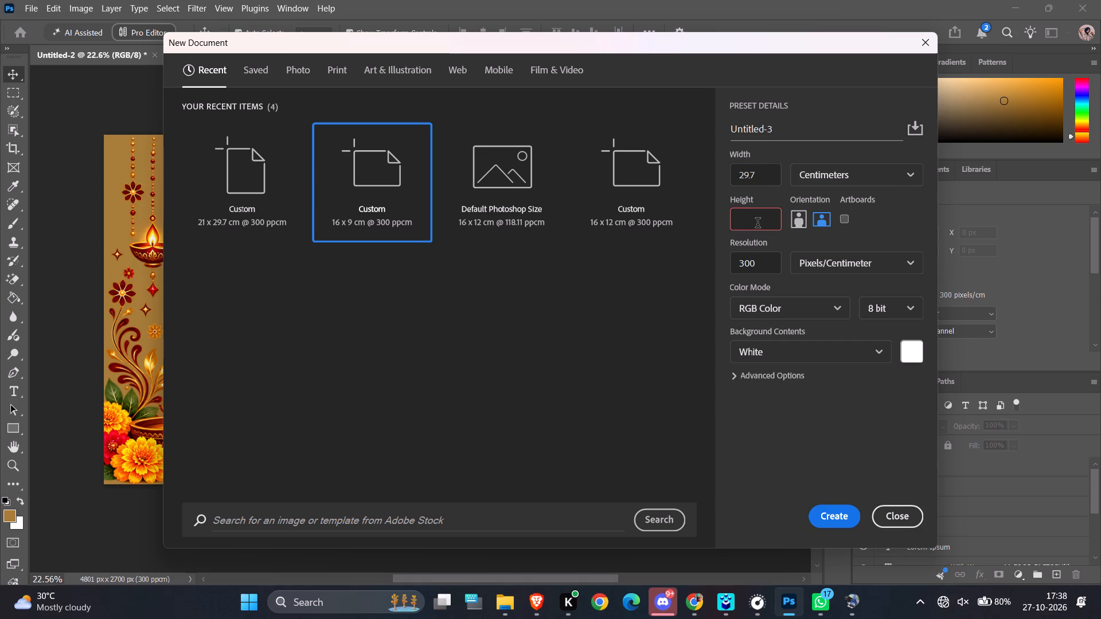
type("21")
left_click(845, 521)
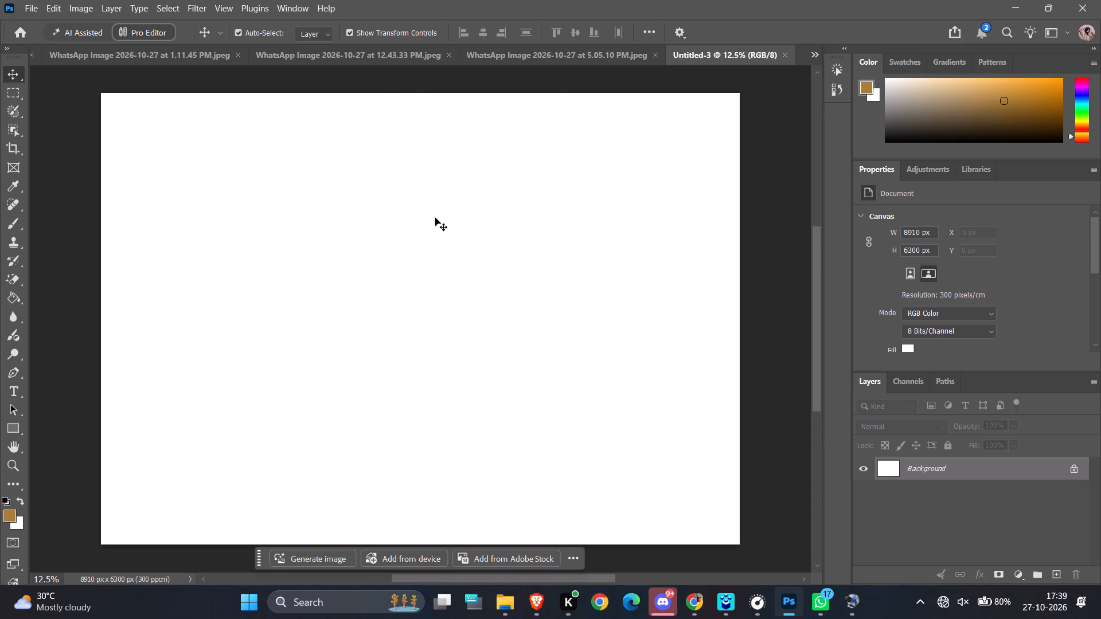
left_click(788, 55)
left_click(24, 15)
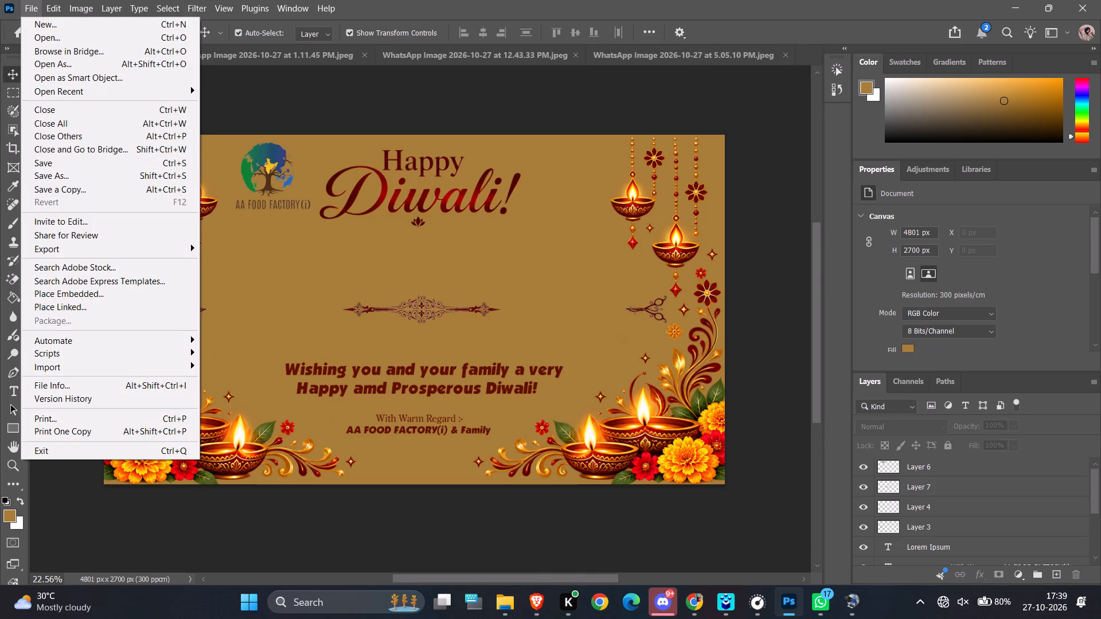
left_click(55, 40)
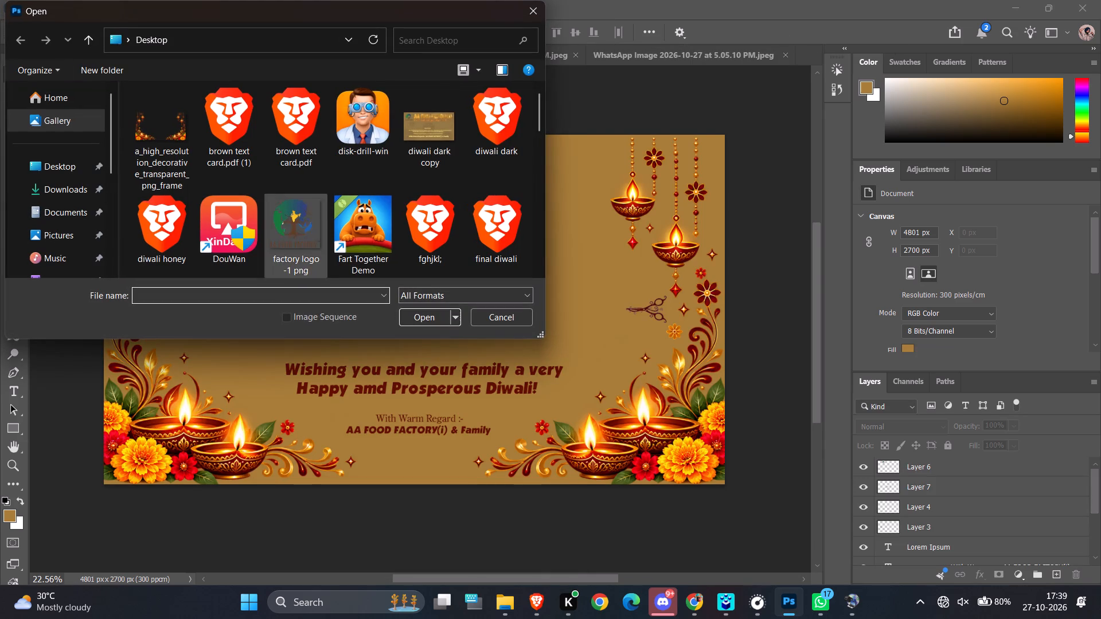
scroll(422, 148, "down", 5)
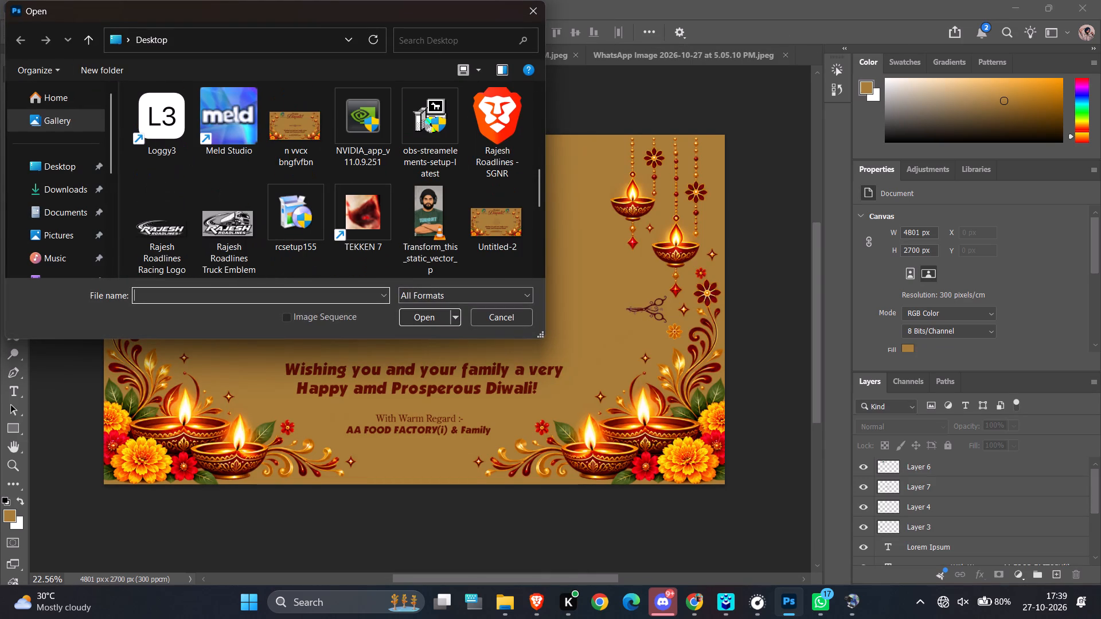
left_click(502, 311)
Start a new document from the recent 21 x 29.7 cm preset and switch its size units to millimeters.
left_click(30, 0)
left_click(34, 29)
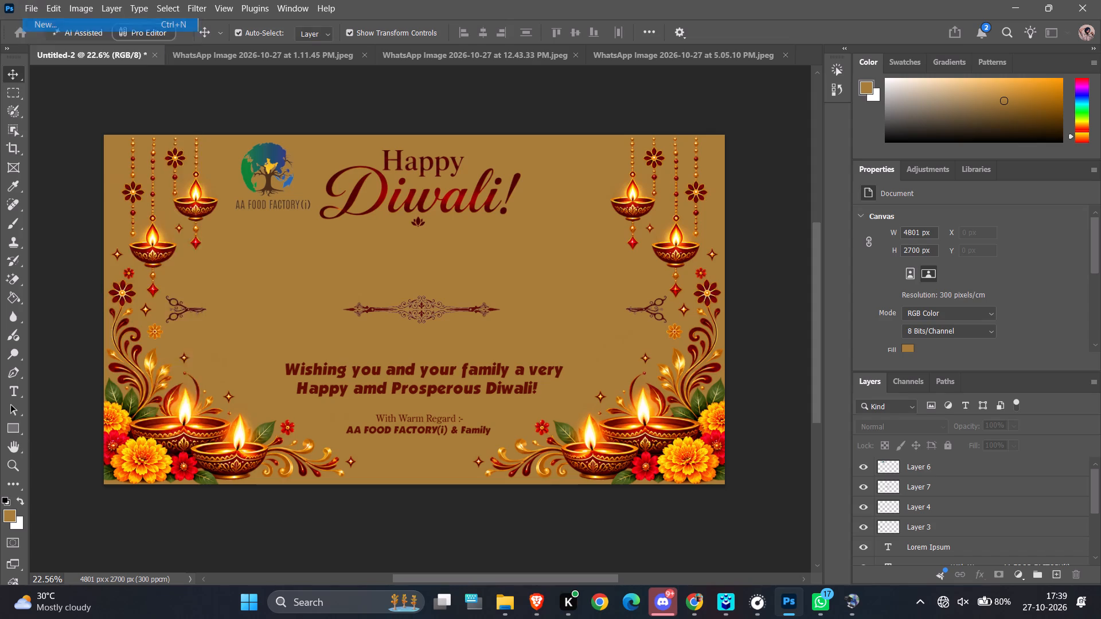
left_click(337, 161)
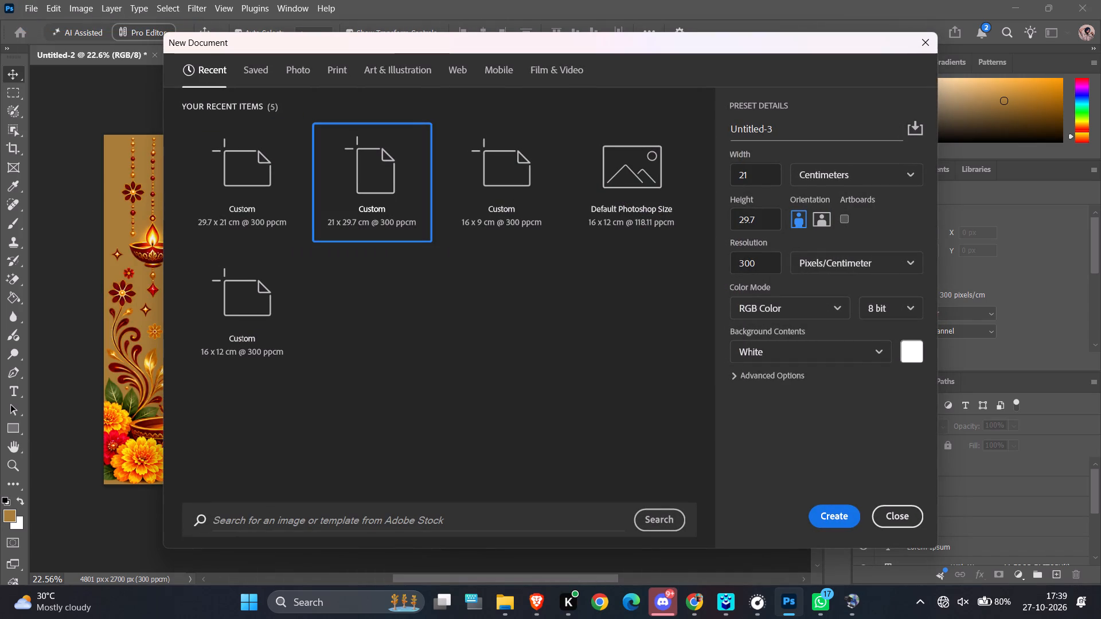
left_click(879, 175)
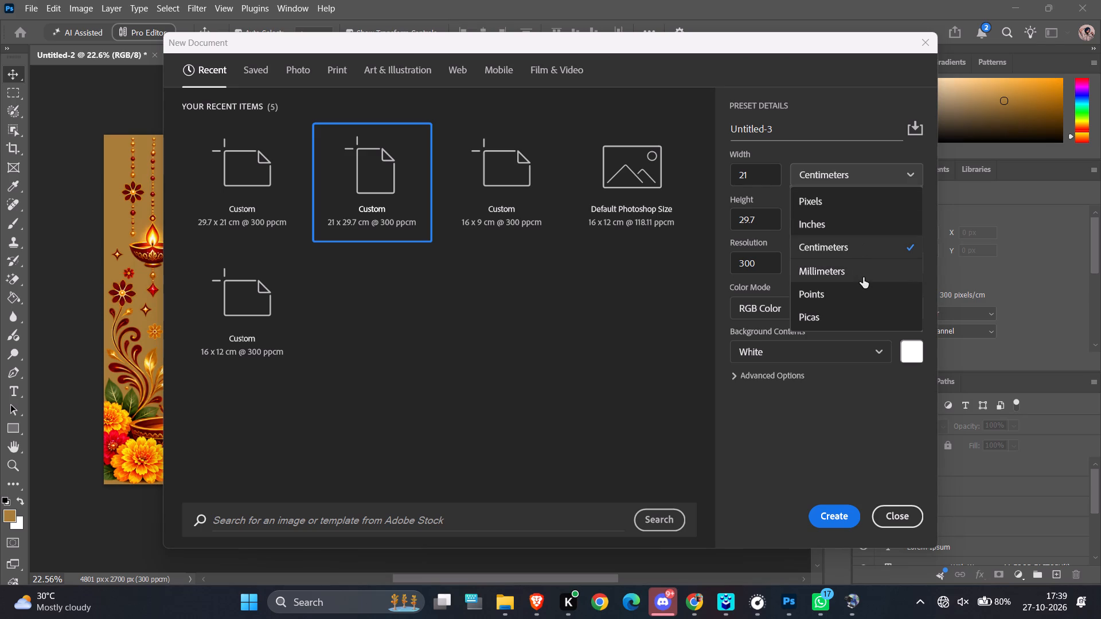
left_click(863, 277)
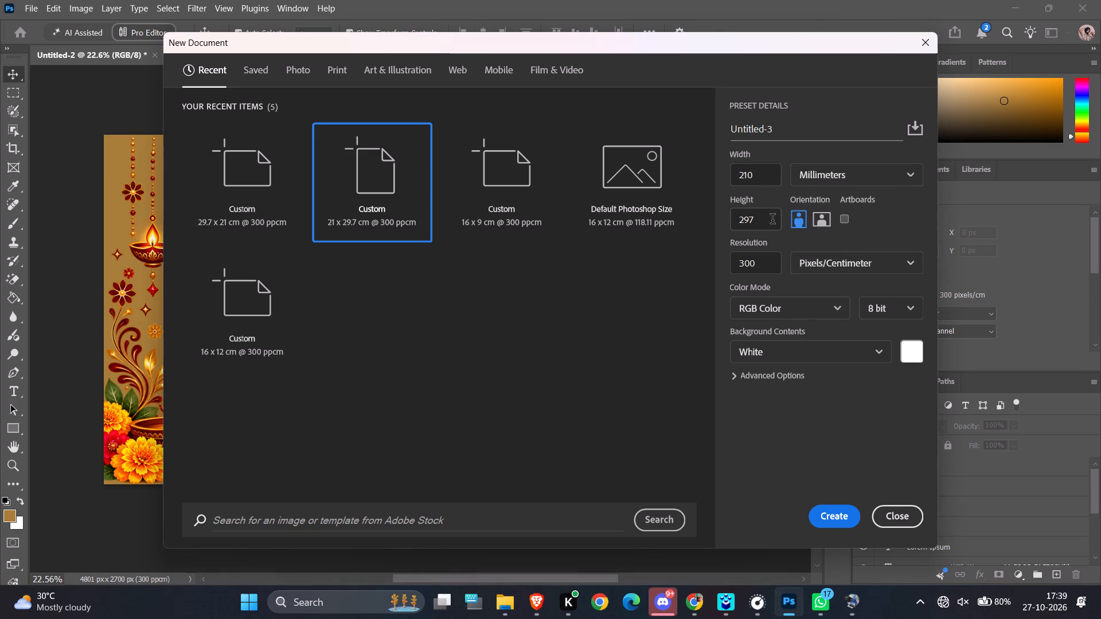
Set the new document's size to 297 mm wide by 210 mm high at 300 pixels per centimeter and create it.
left_click(765, 175)
key("BackSpace")
key("BackSpace")
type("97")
left_click(774, 222)
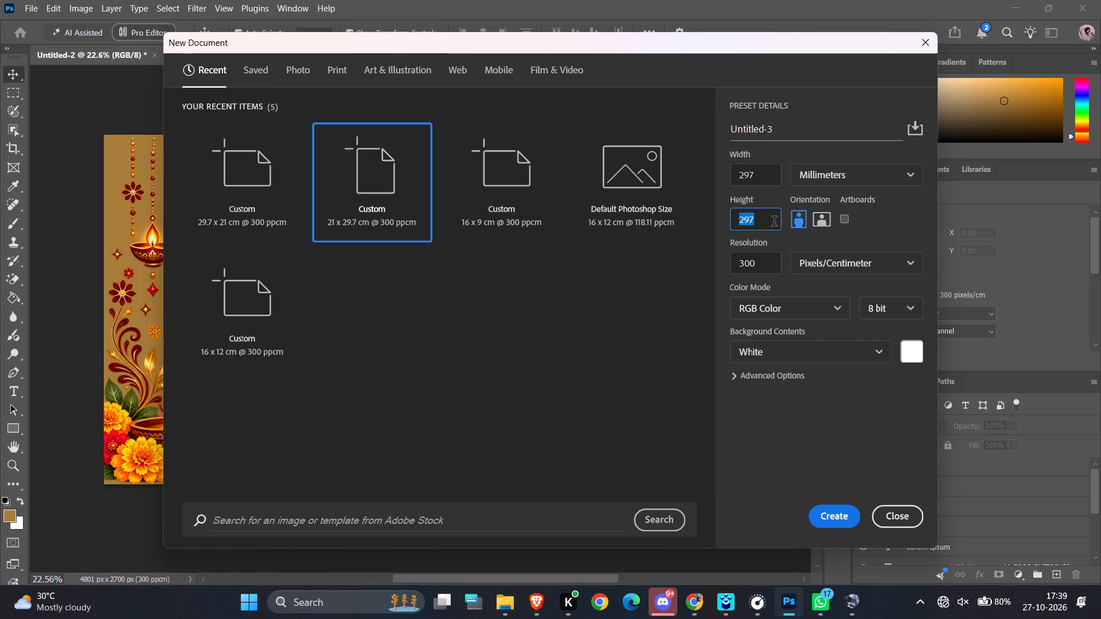
key("BackSpace")
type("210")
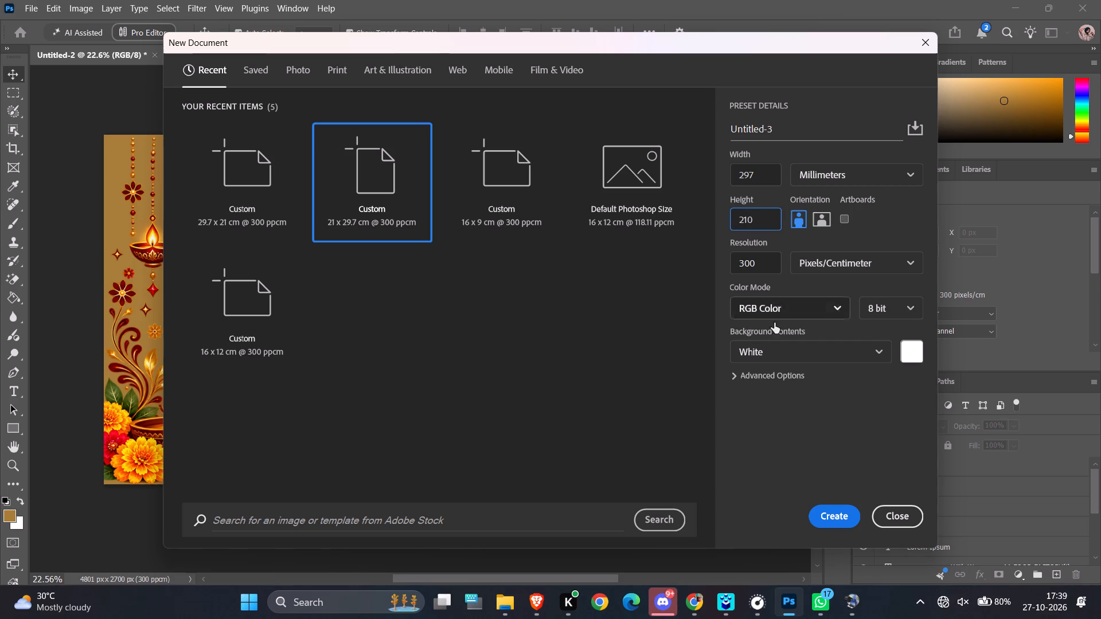
left_click(846, 511)
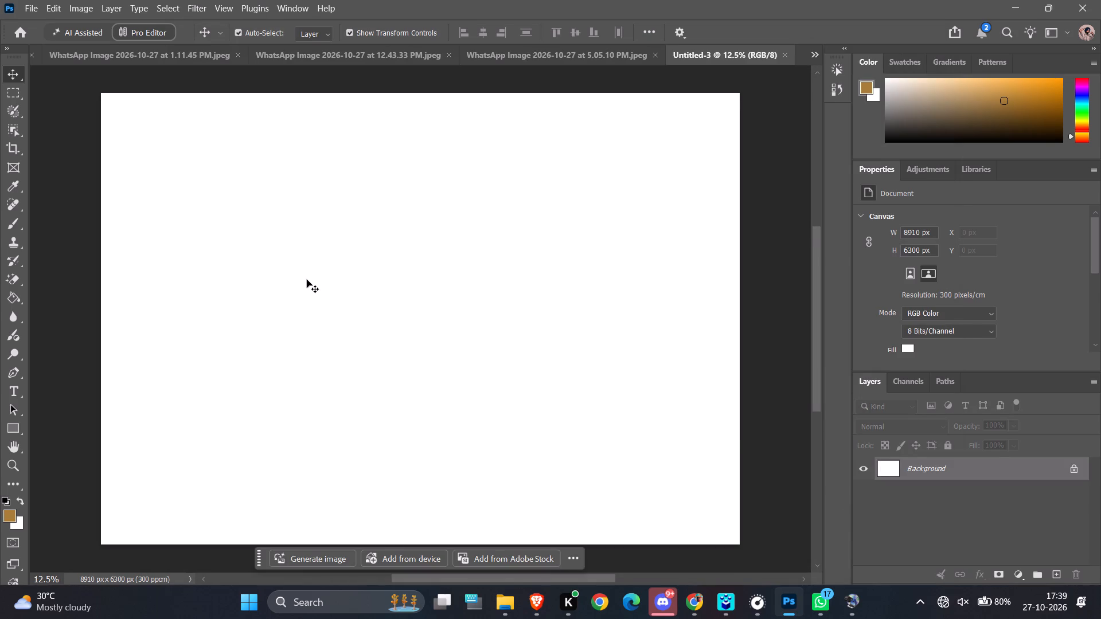
scroll(307, 279, "down", 4)
scroll(307, 279, "down", 5, "ctrl+alt")
scroll(307, 279, "up", 4)
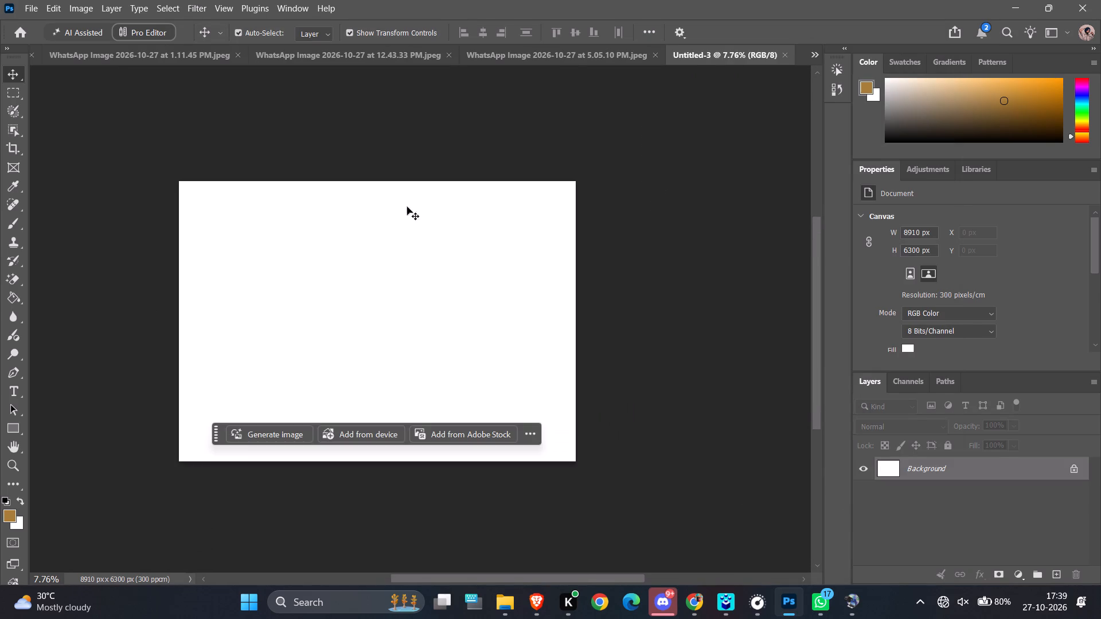
Close the three WhatsApp source images (the AA FOOD FACTORY(i) logo, scissors ornament and bee mandala), discarding the changes to the logo image.
left_click(524, 54)
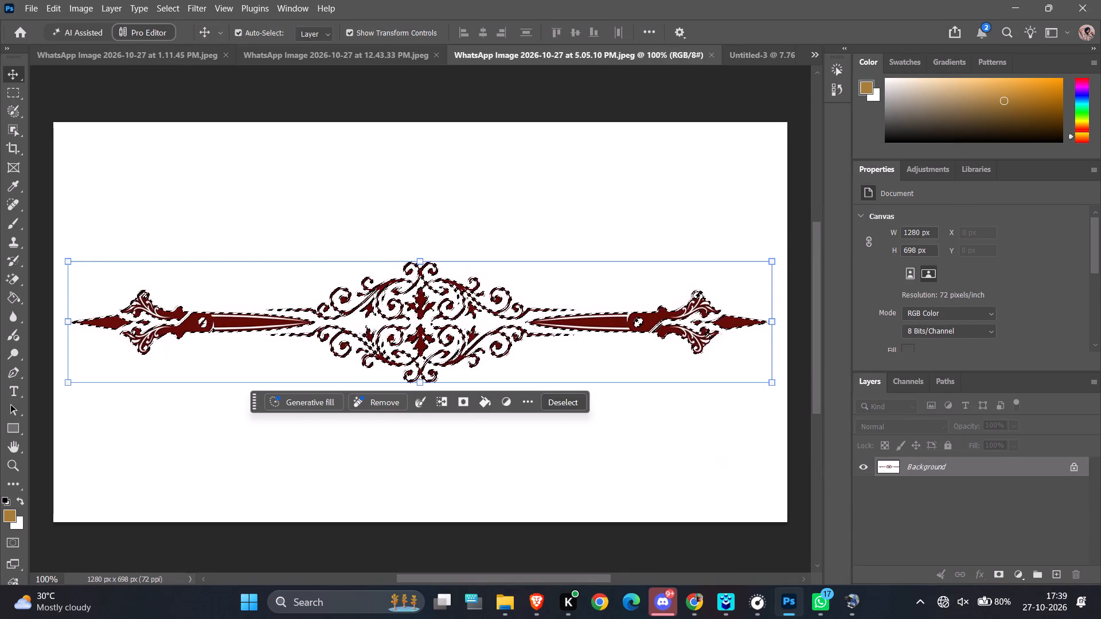
left_click(350, 53)
left_click(512, 52)
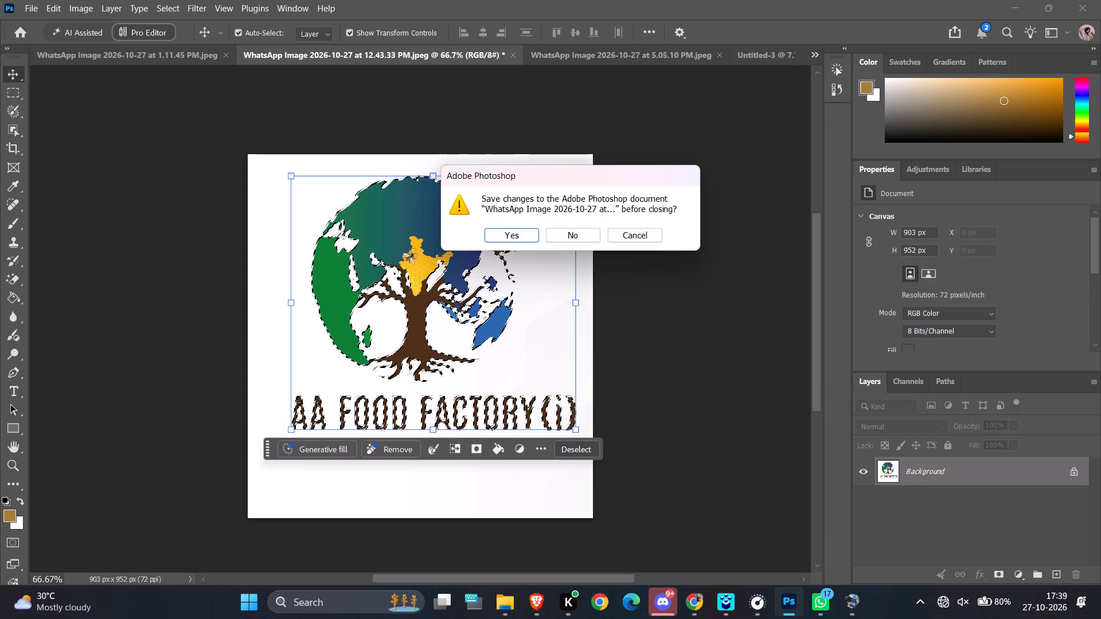
left_click(580, 244)
left_click(563, 231)
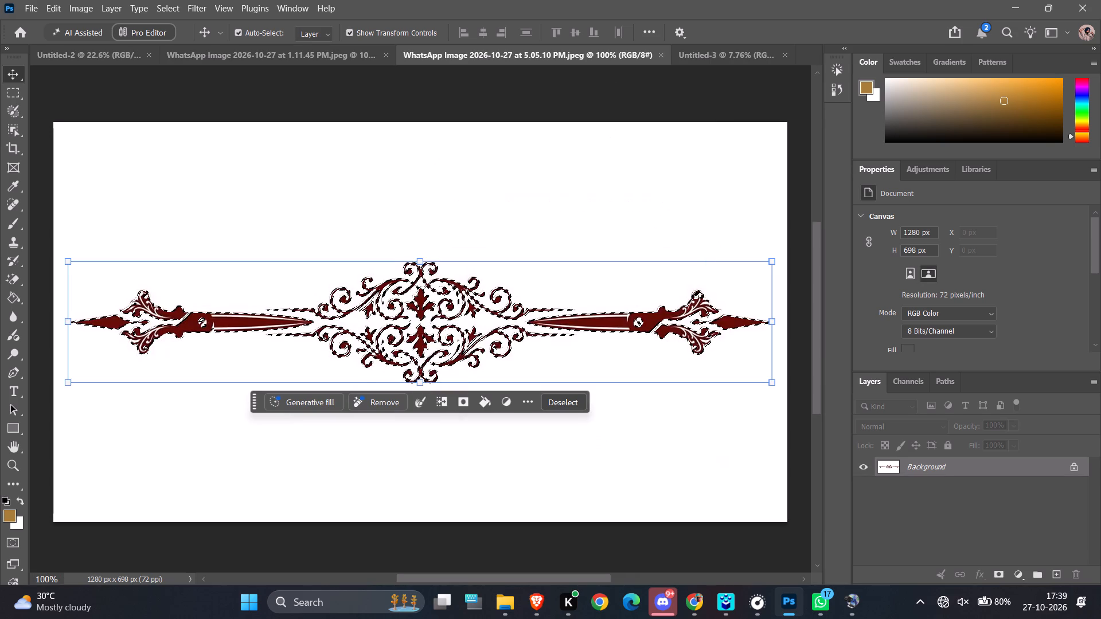
left_click(550, 43)
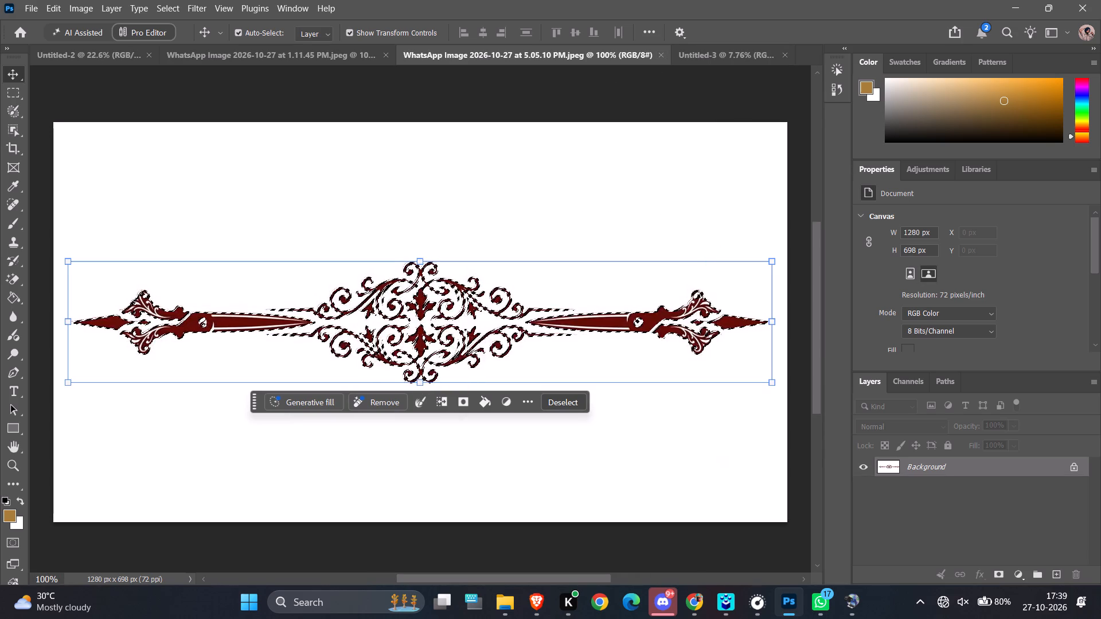
left_click(659, 54)
left_click(275, 46)
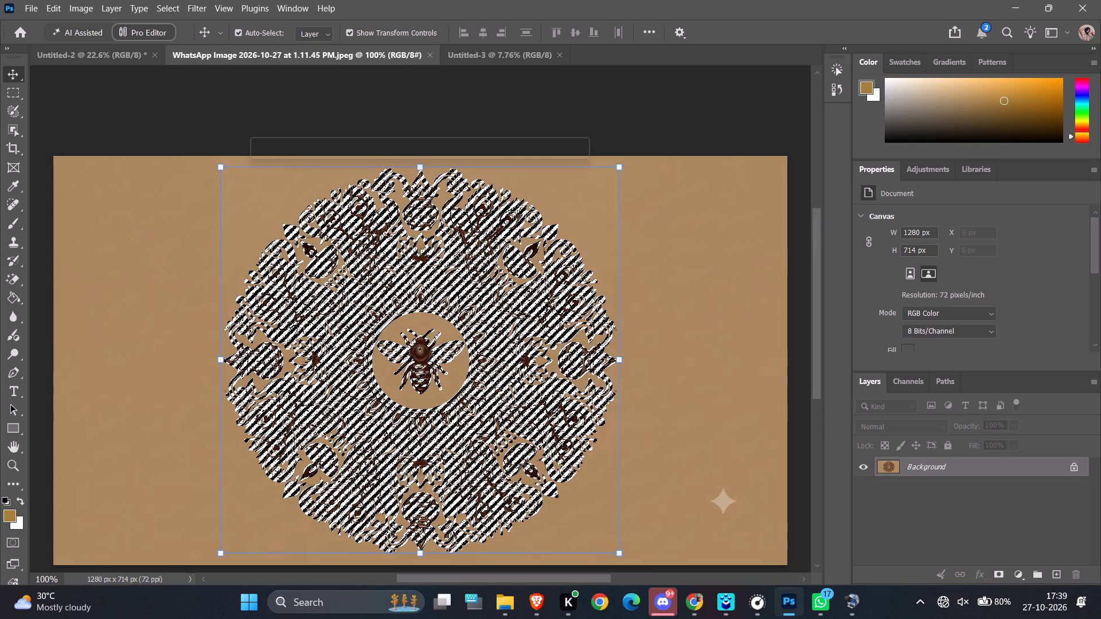
left_click(433, 54)
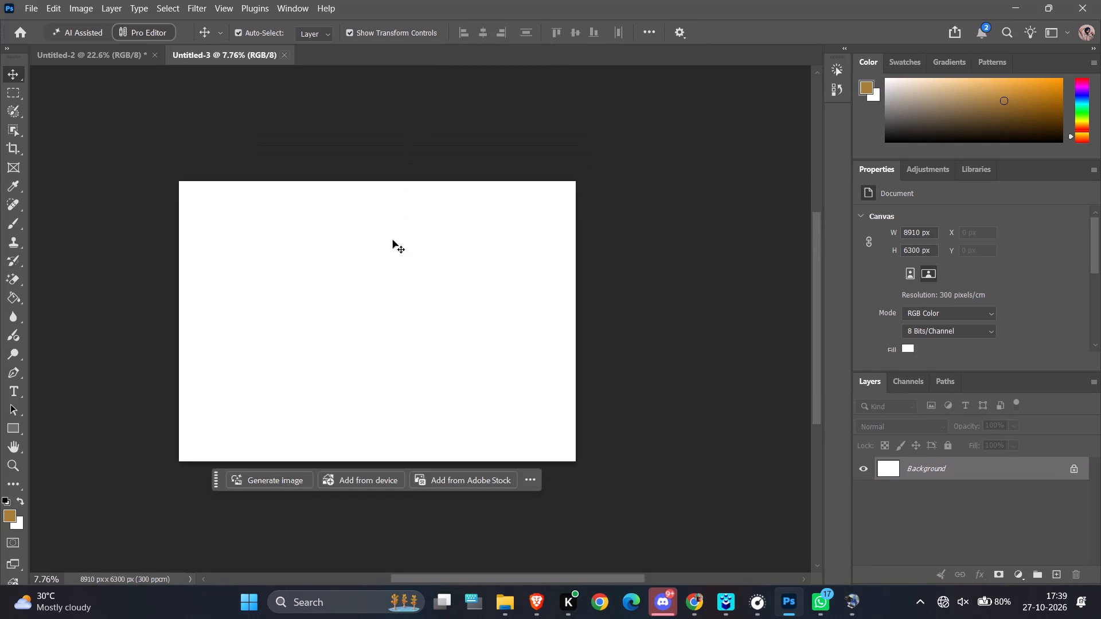
Fill the blank Untitled-3 canvas with the brown foreground color using the Paint Bucket tool.
left_click(382, 304)
left_click(77, 53)
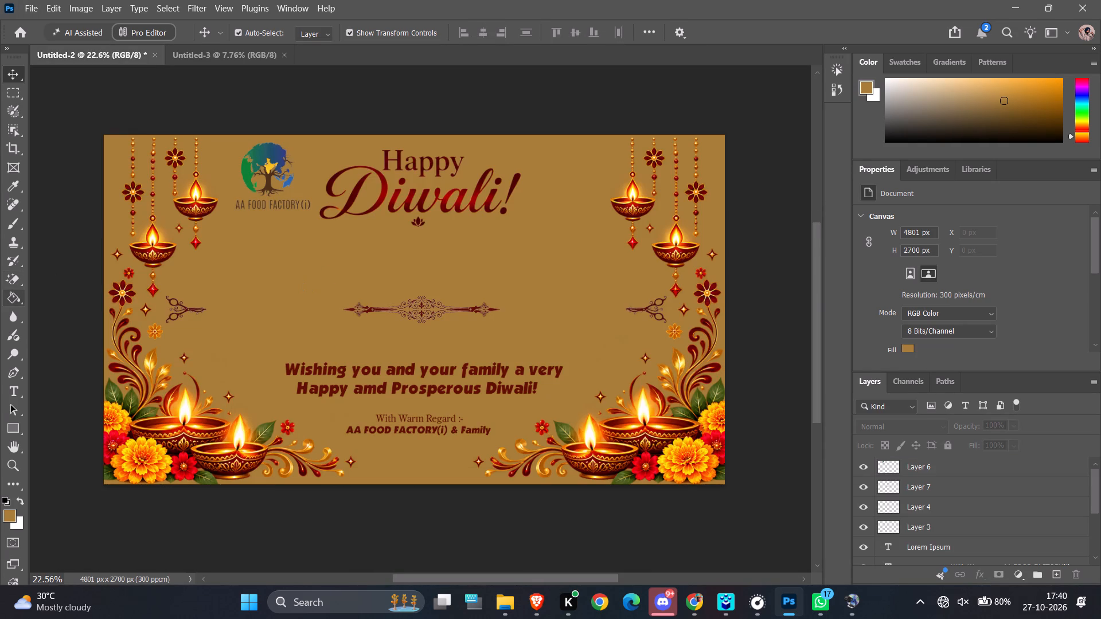
left_click(13, 296)
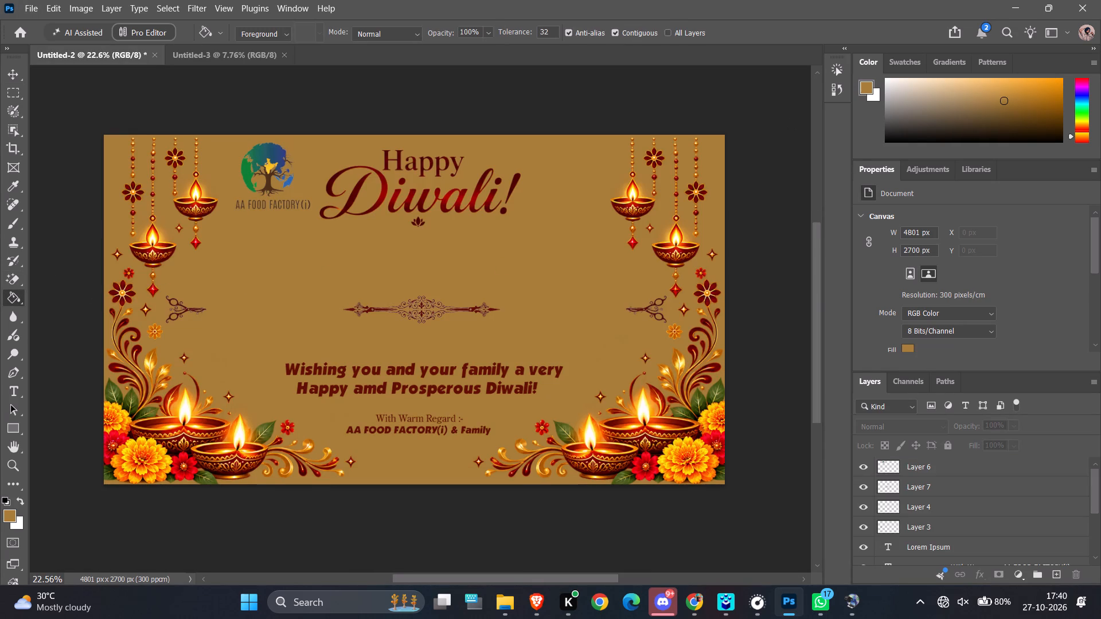
left_click(206, 52)
left_click(337, 239)
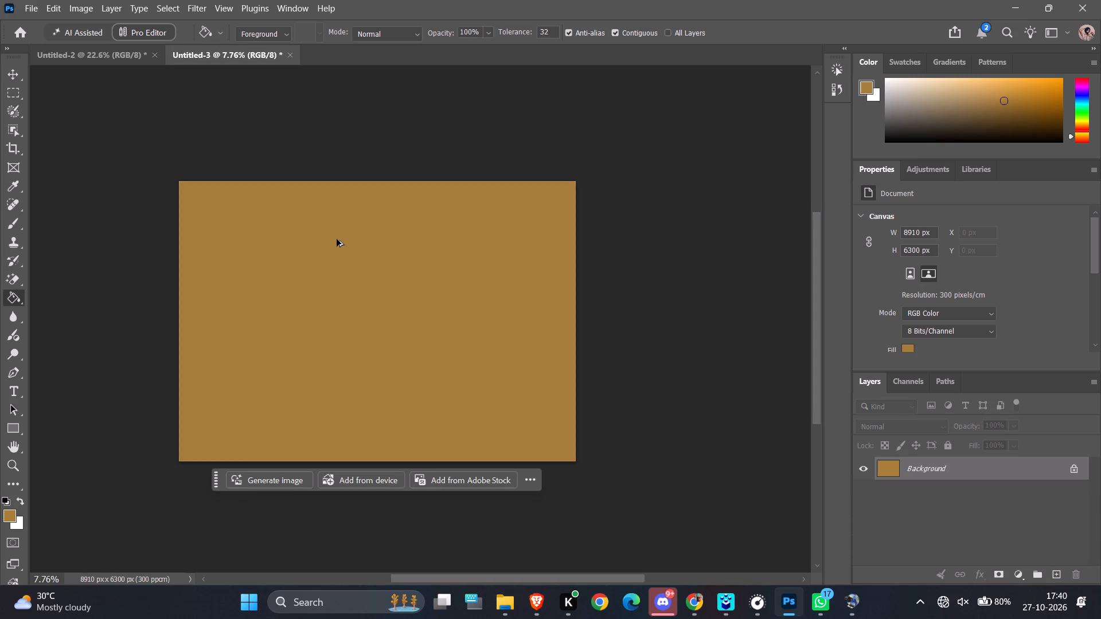
scroll(337, 239, "up", 5, "ctrl+alt")
scroll(337, 239, "down", 9, "ctrl")
scroll(337, 239, "up", 7, "ctrl")
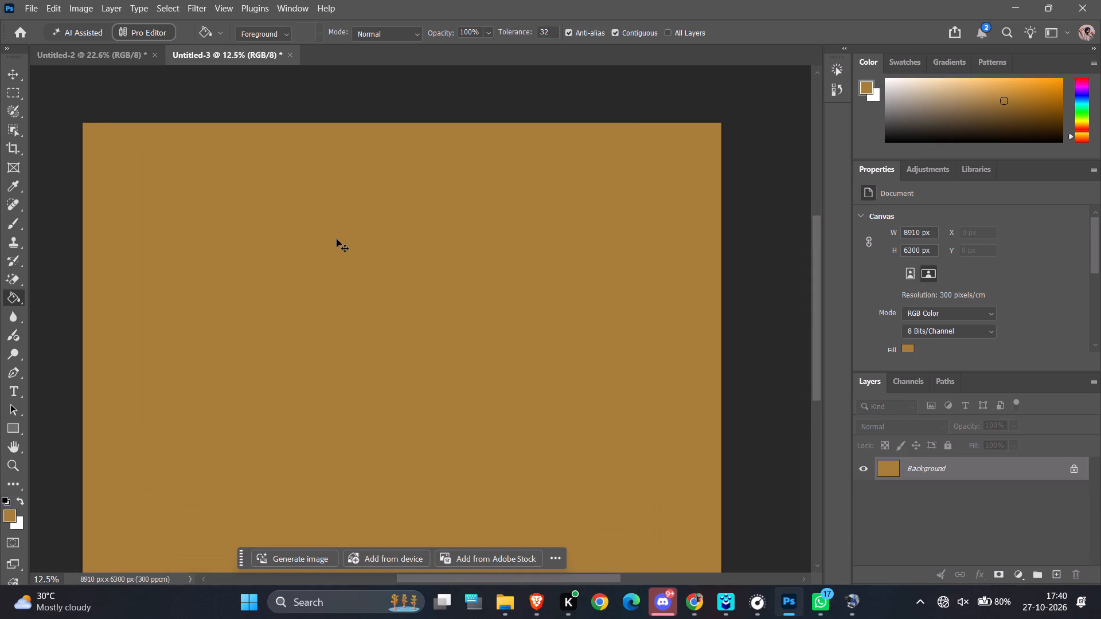
scroll(337, 239, "down", 7)
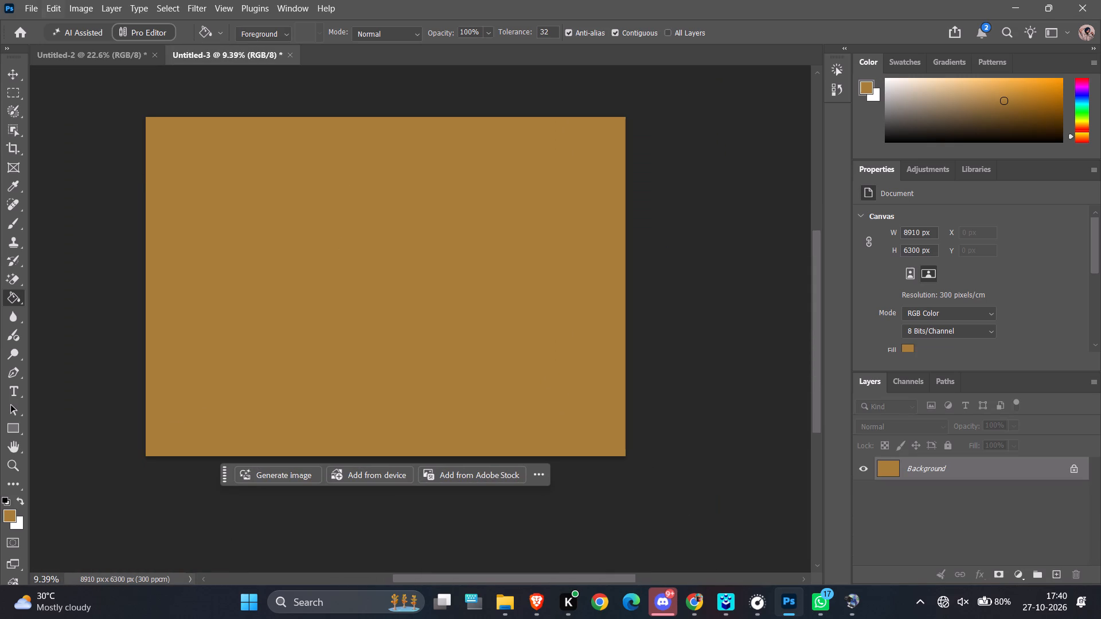
Copy the decorative diya and flower frame layer from the Untitled-2 banner into the Untitled-3 document.
left_click(126, 51)
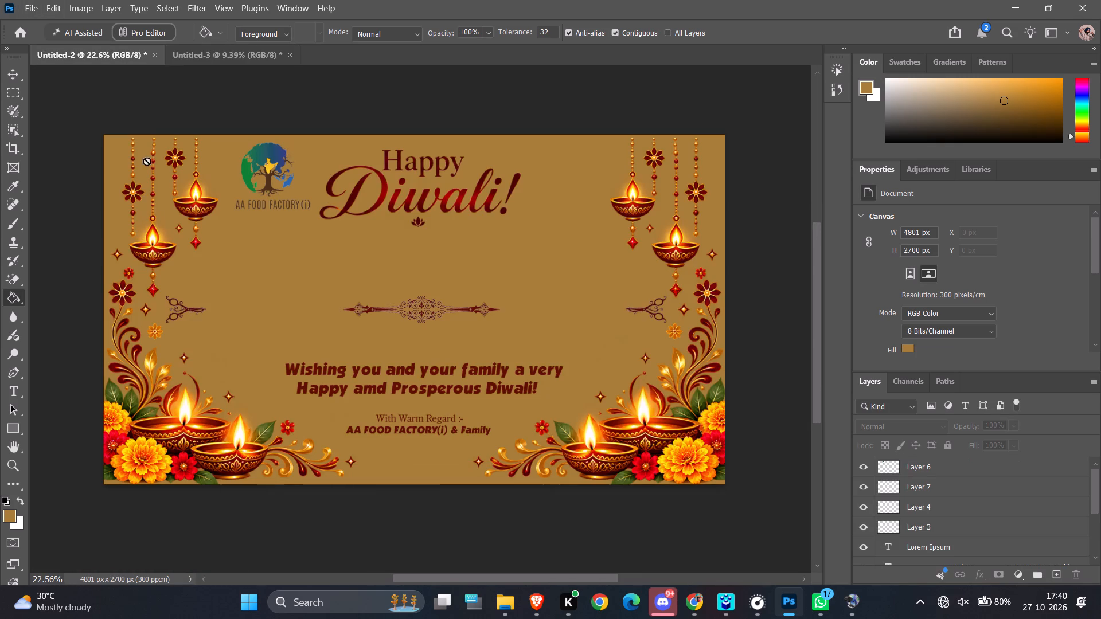
left_click(15, 76)
left_click_drag(132, 337, 188, 413)
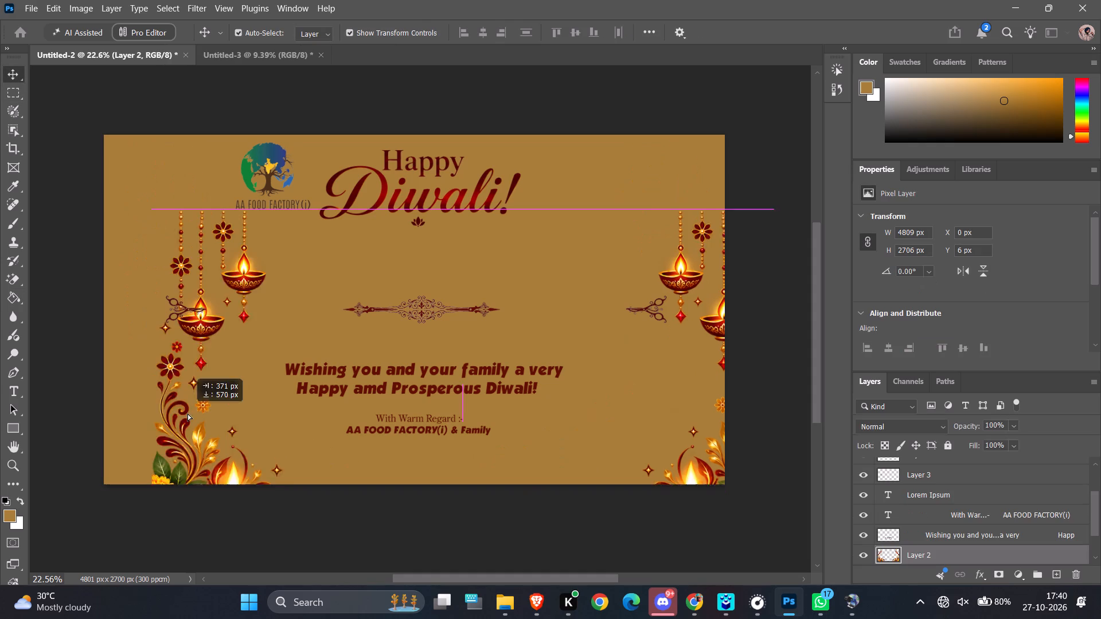
left_click_drag(188, 413, 243, 56)
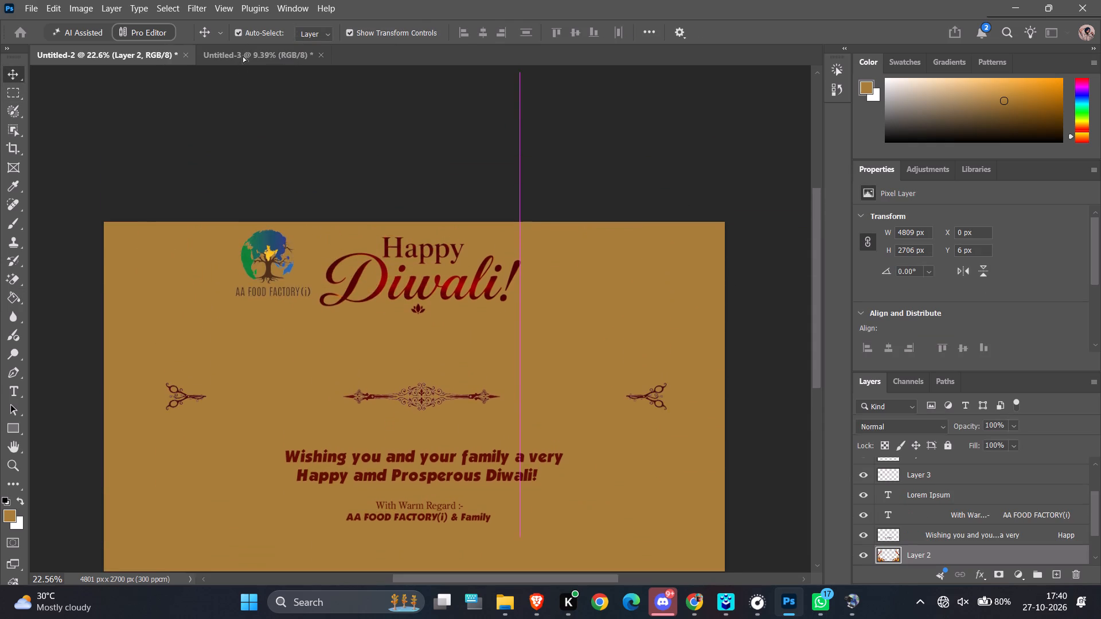
left_click_drag(243, 56, 256, 282)
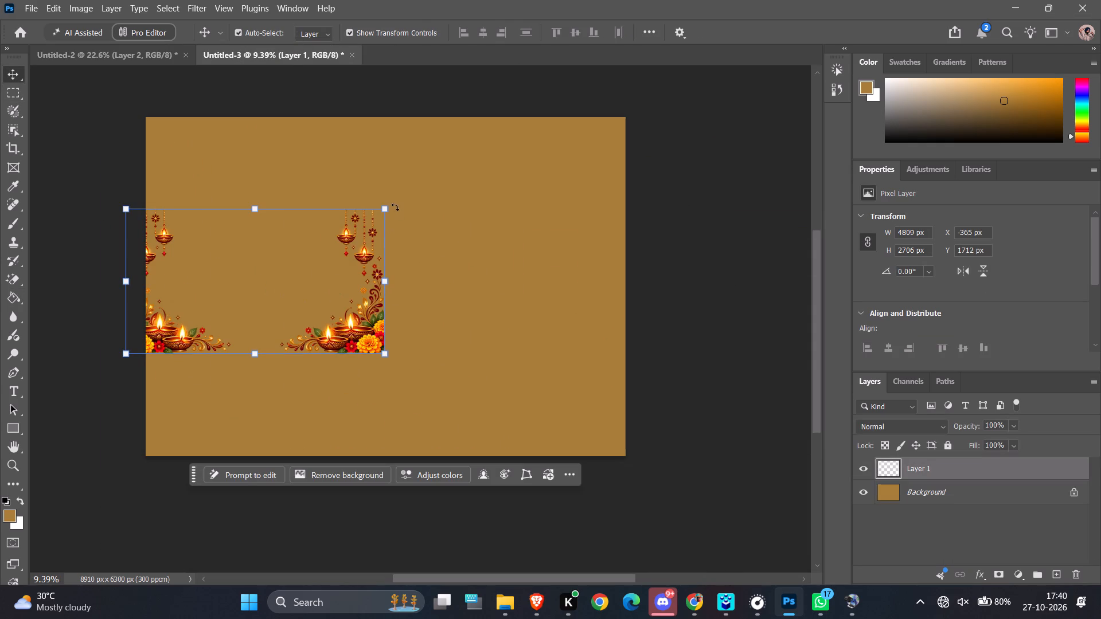
Scale the diya frame up proportionally to about 8090 x 4552 px and centre it horizontally on the brown canvas.
left_click_drag(380, 209, 618, 180)
left_click_drag(471, 236, 487, 334)
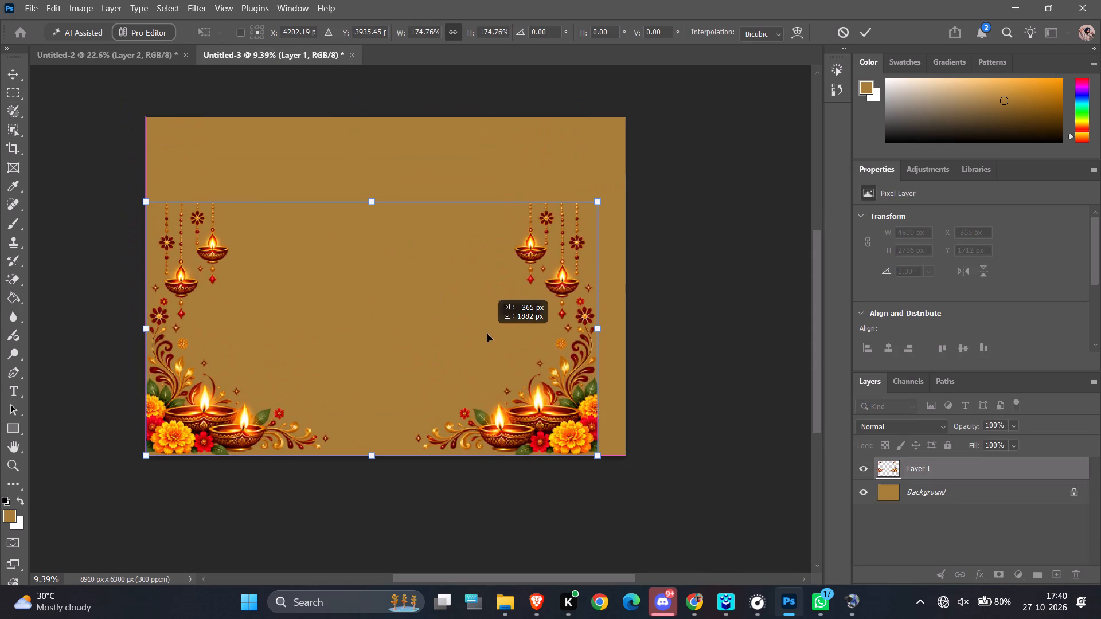
left_click_drag(487, 334, 517, 337)
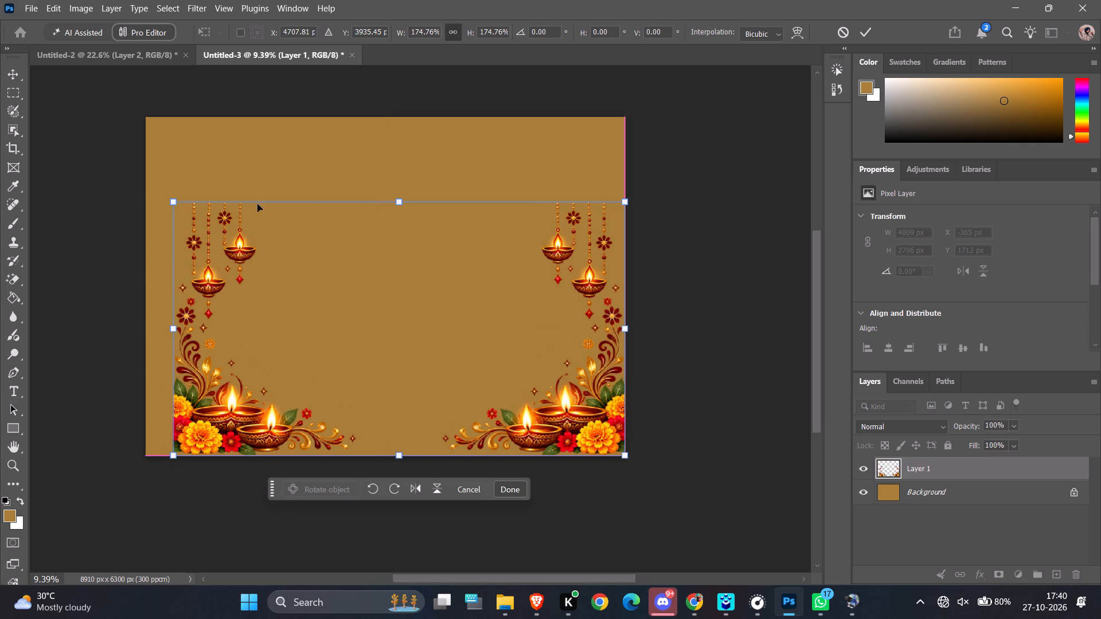
left_click_drag(397, 200, 376, 169)
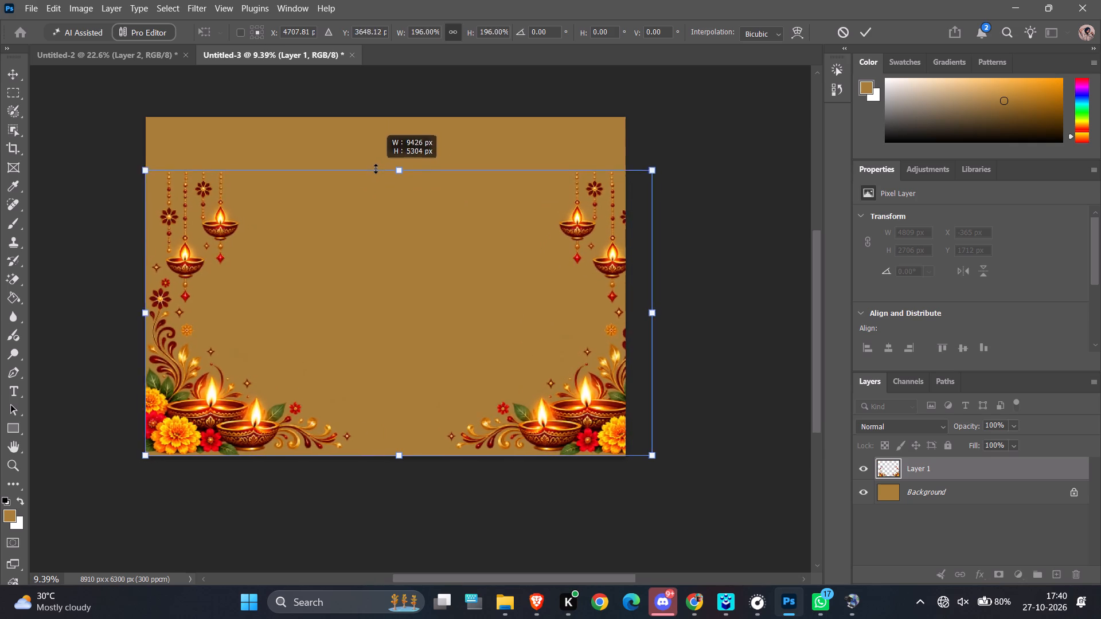
left_click_drag(376, 169, 370, 170)
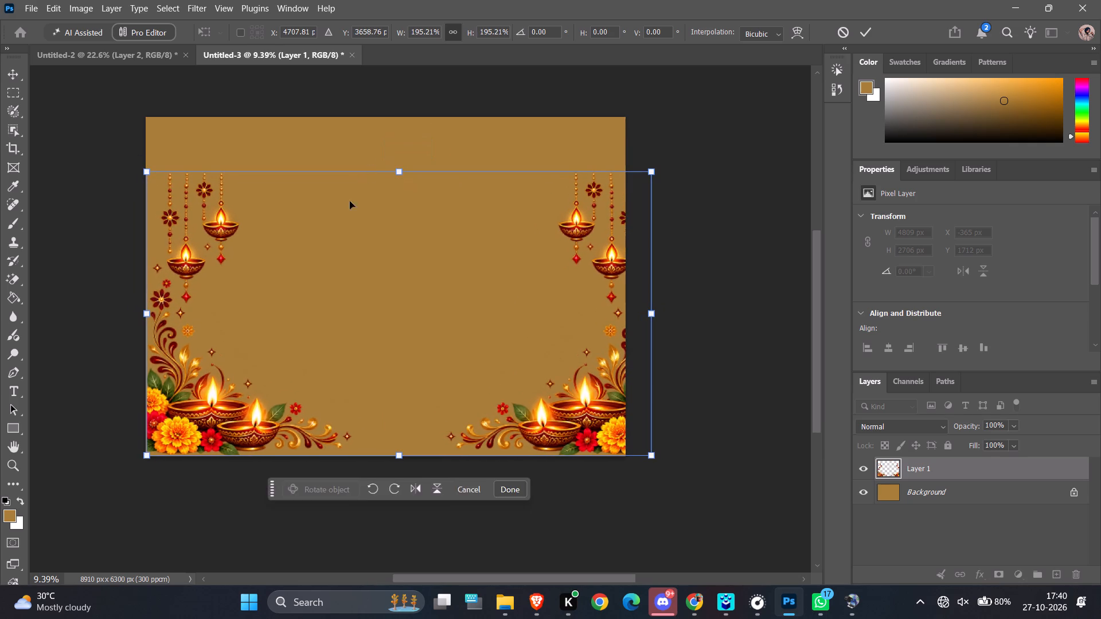
left_click_drag(345, 255, 323, 234)
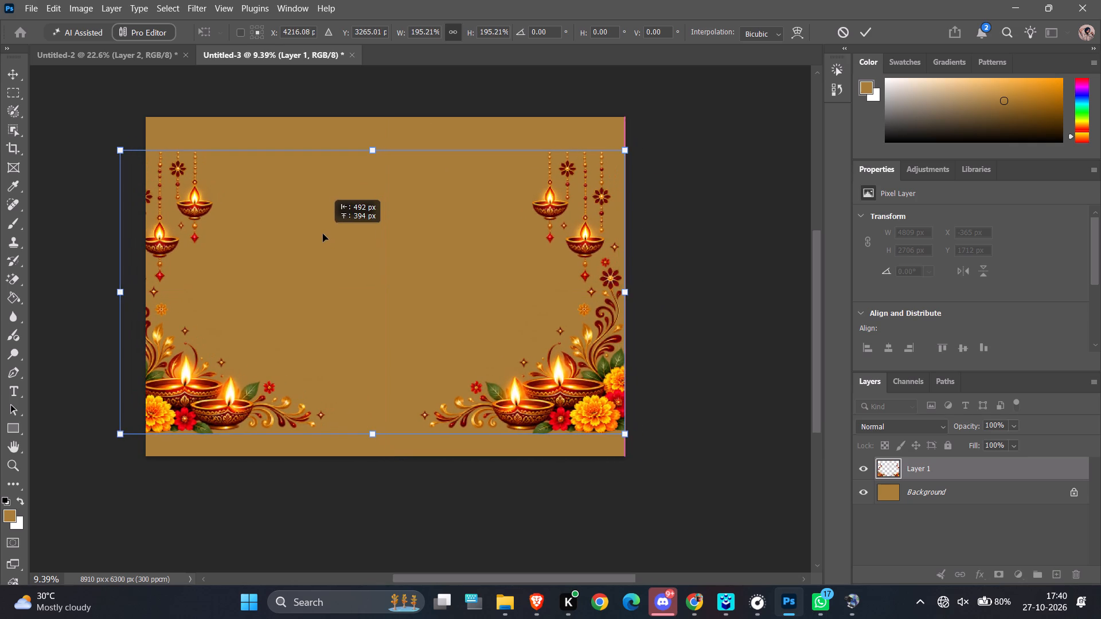
left_click_drag(323, 234, 331, 235)
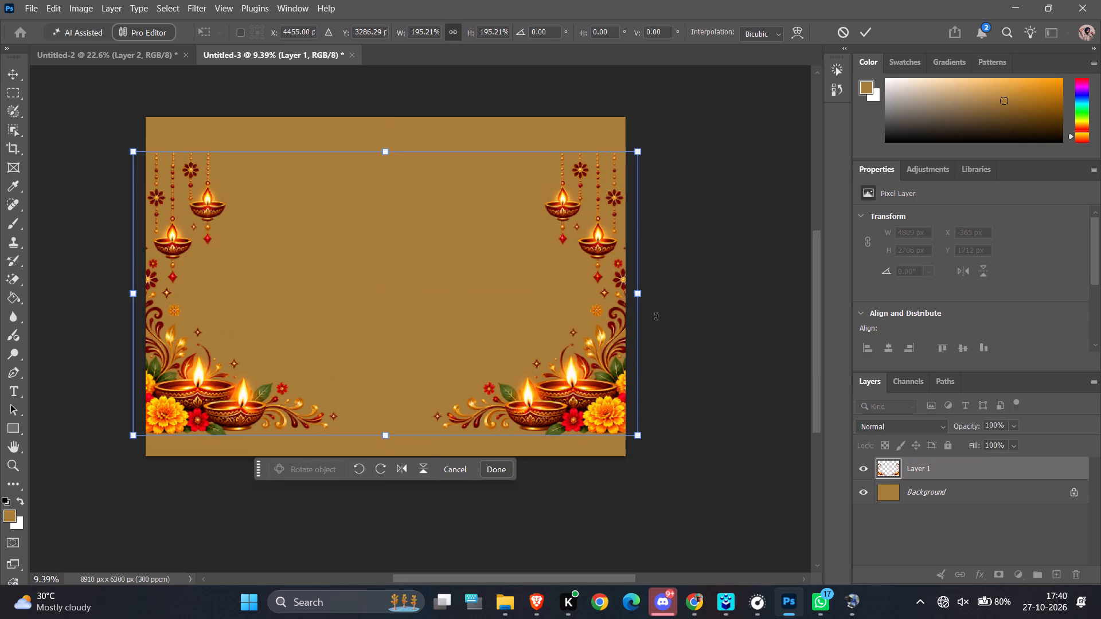
left_click_drag(642, 296, 619, 296, "alt")
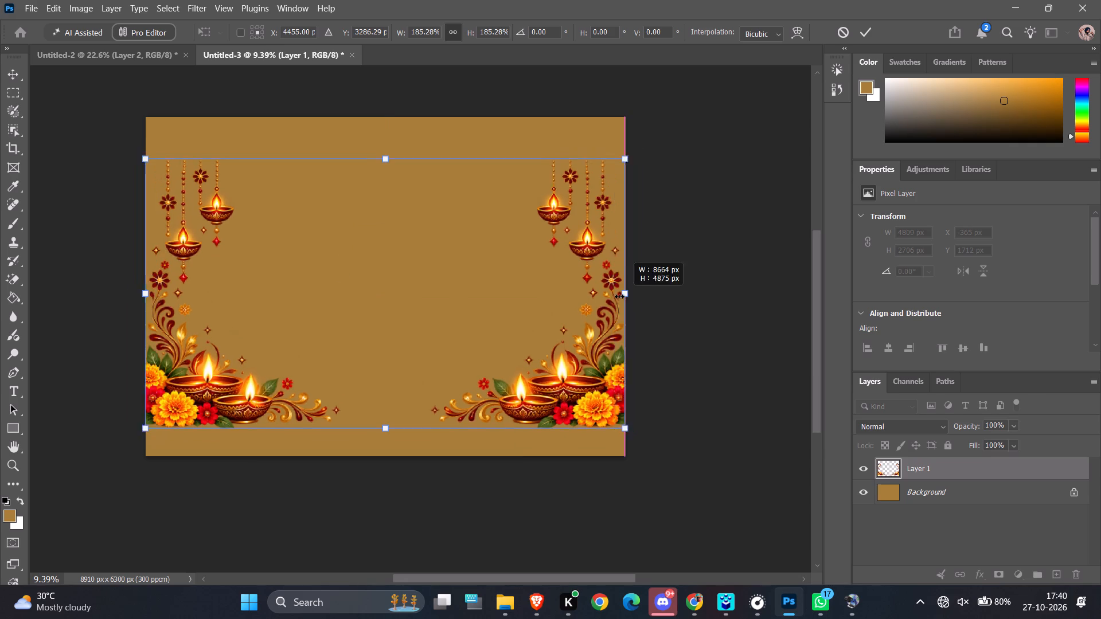
left_click_drag(619, 296, 607, 296, "alt")
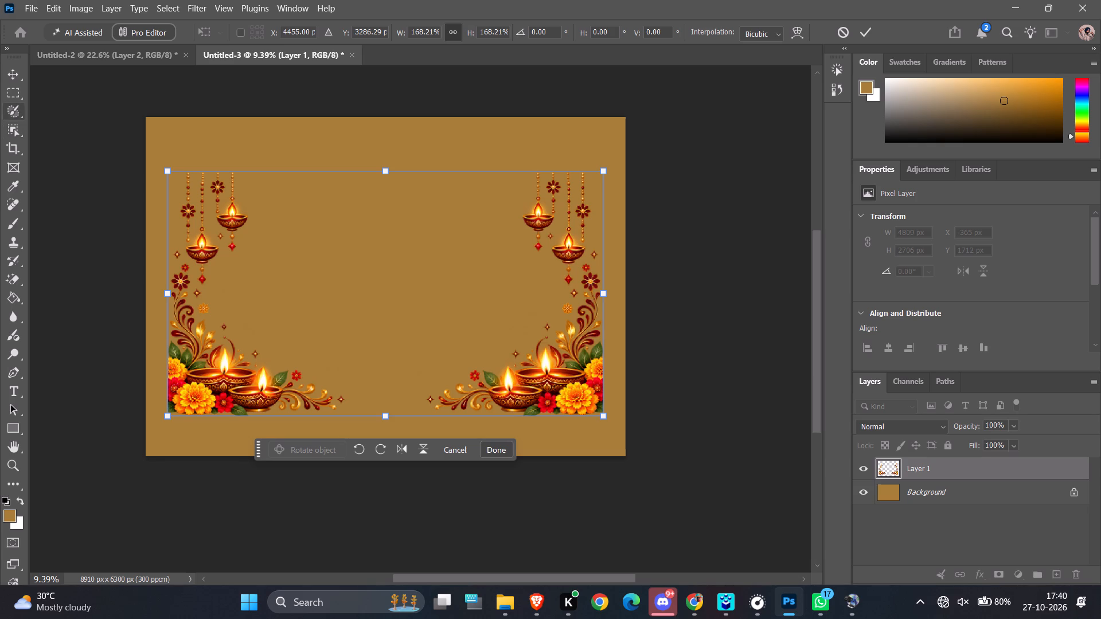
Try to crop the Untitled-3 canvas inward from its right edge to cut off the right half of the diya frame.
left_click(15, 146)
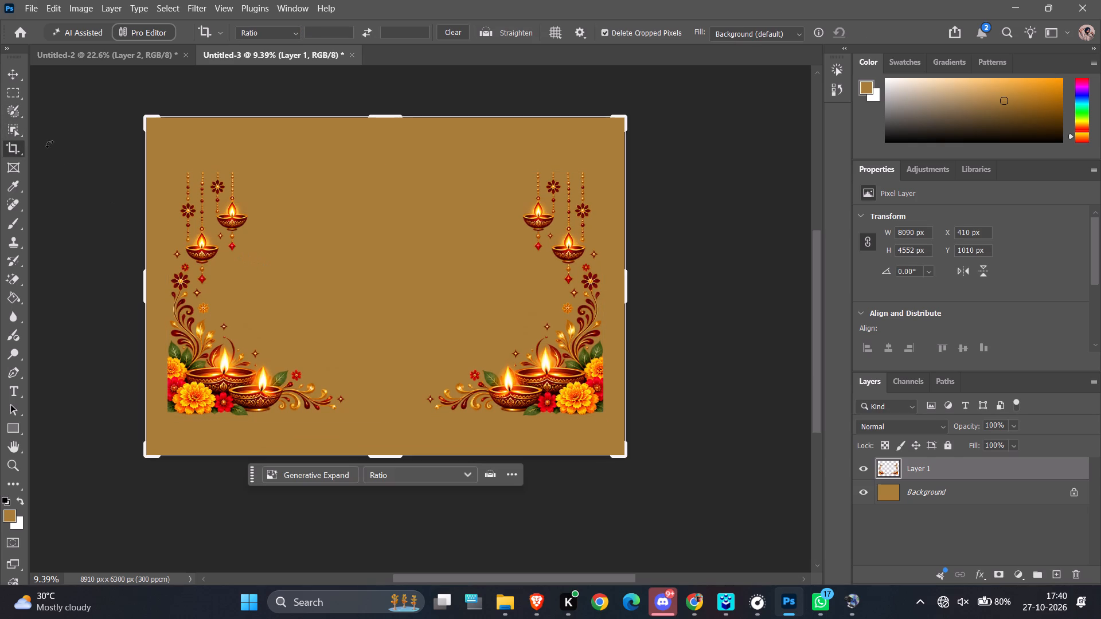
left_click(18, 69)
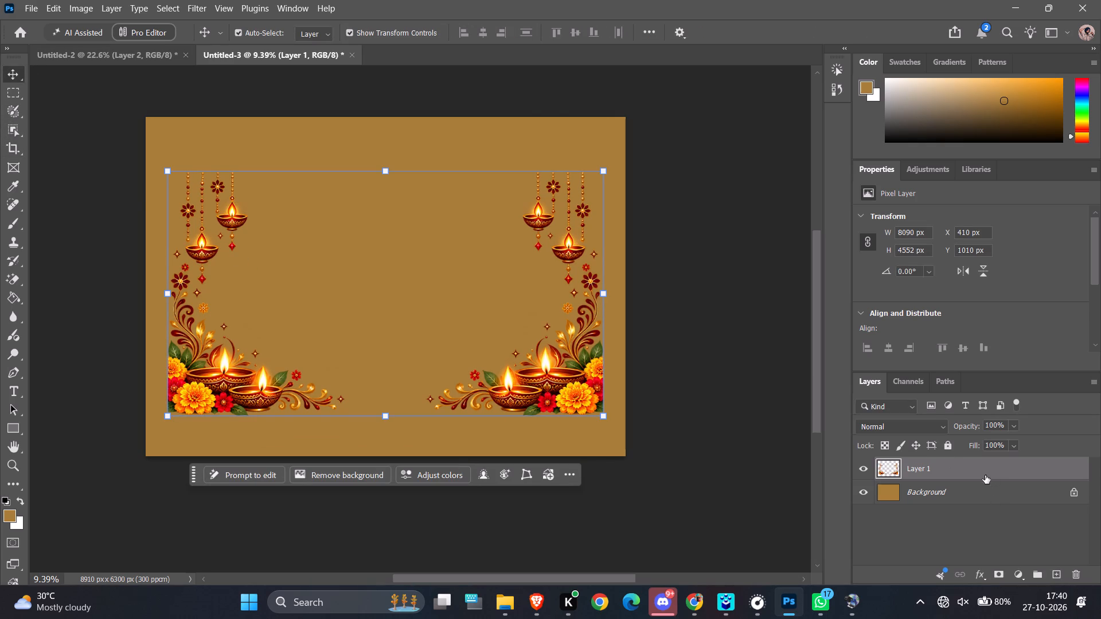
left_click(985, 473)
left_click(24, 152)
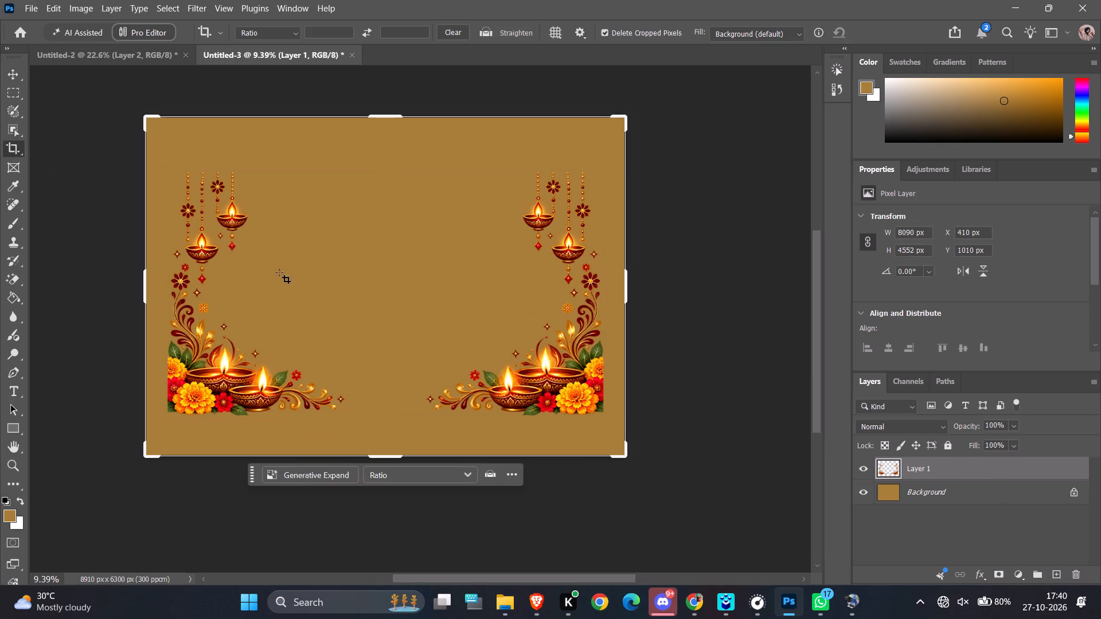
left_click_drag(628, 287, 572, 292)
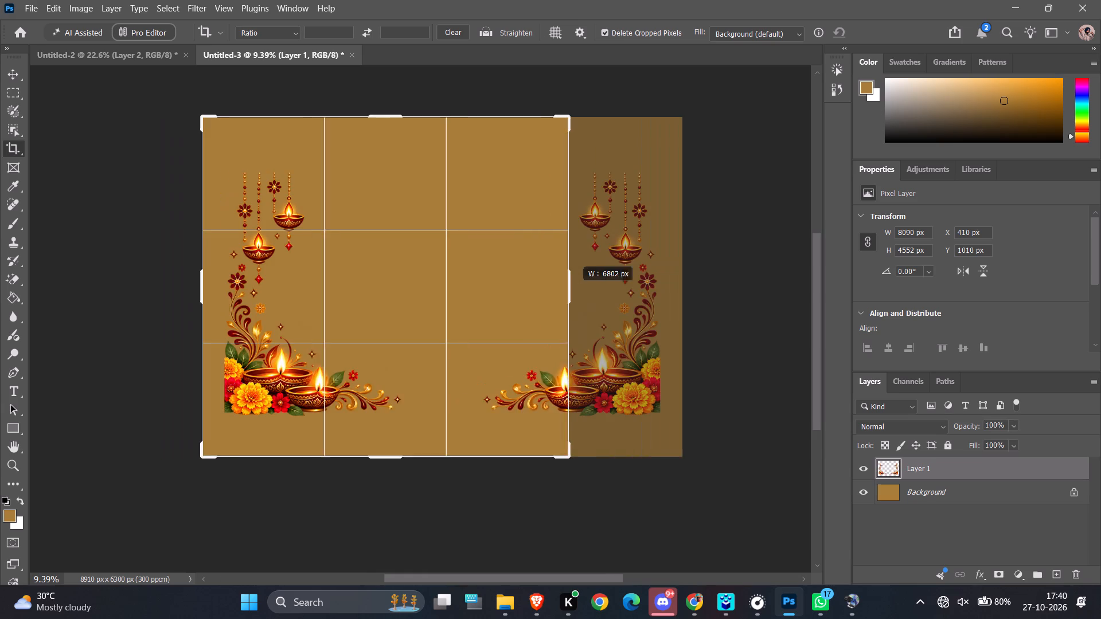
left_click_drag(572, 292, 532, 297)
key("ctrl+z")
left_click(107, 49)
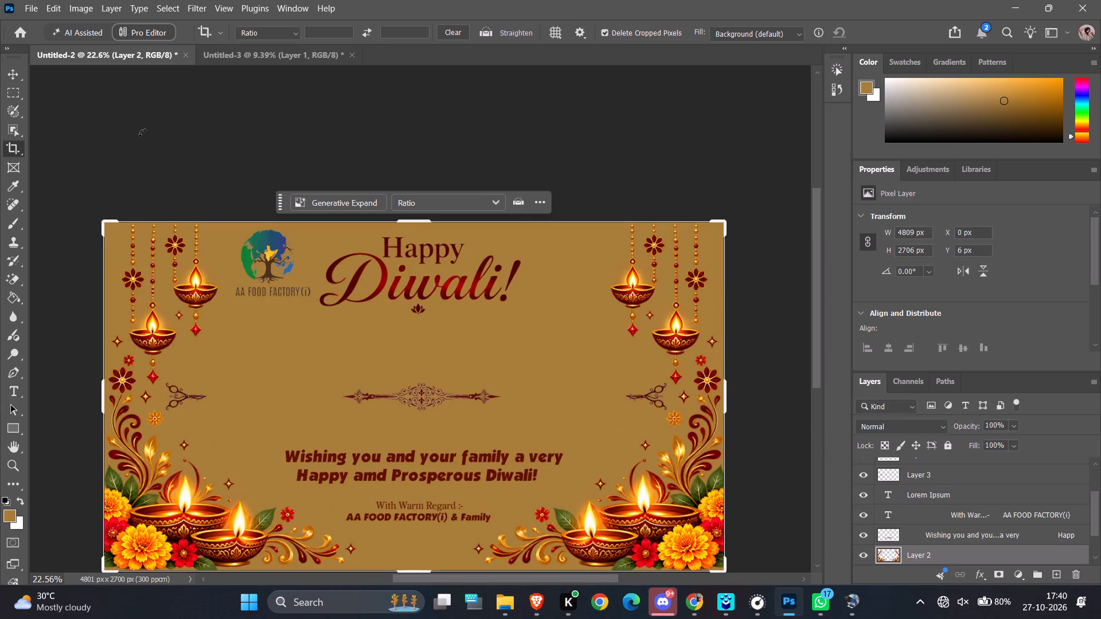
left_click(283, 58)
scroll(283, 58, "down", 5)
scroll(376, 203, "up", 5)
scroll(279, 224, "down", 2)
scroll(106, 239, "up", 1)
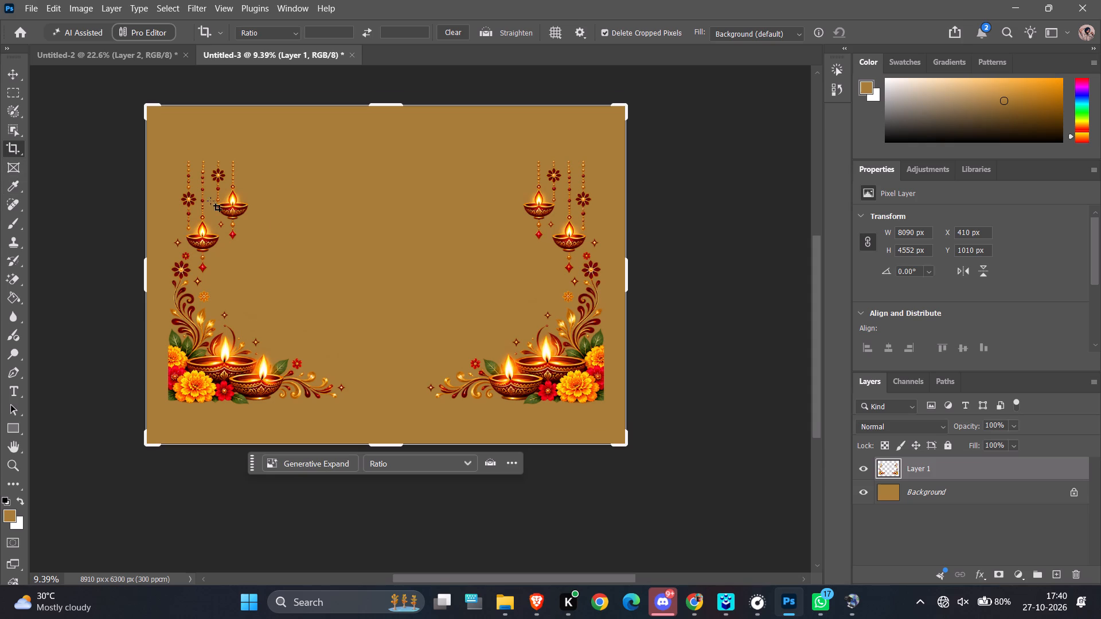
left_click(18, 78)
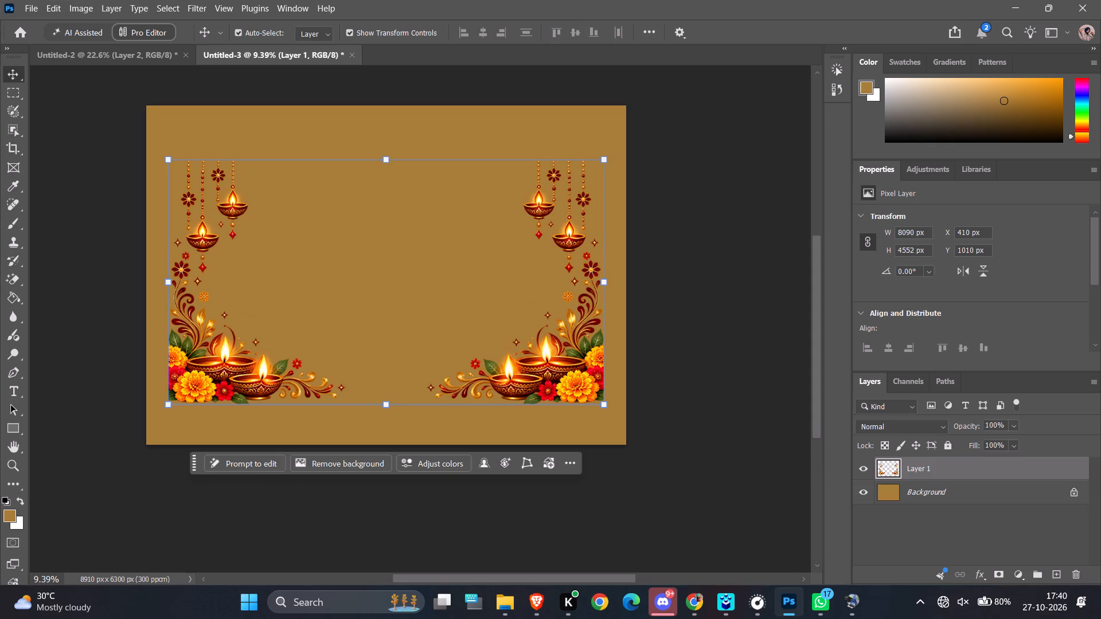
Erase the right half of the diya frame on Layer 1 with the Eraser tool at a 4291 px brush size.
left_click(17, 279)
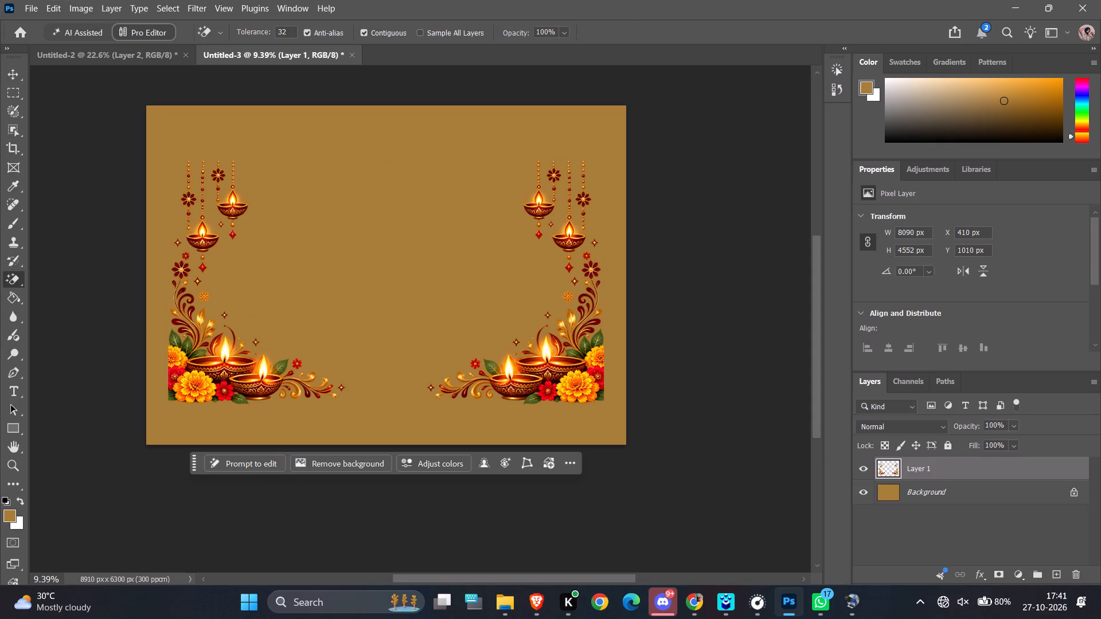
right_click(19, 275)
left_click(88, 276)
right_click(448, 258)
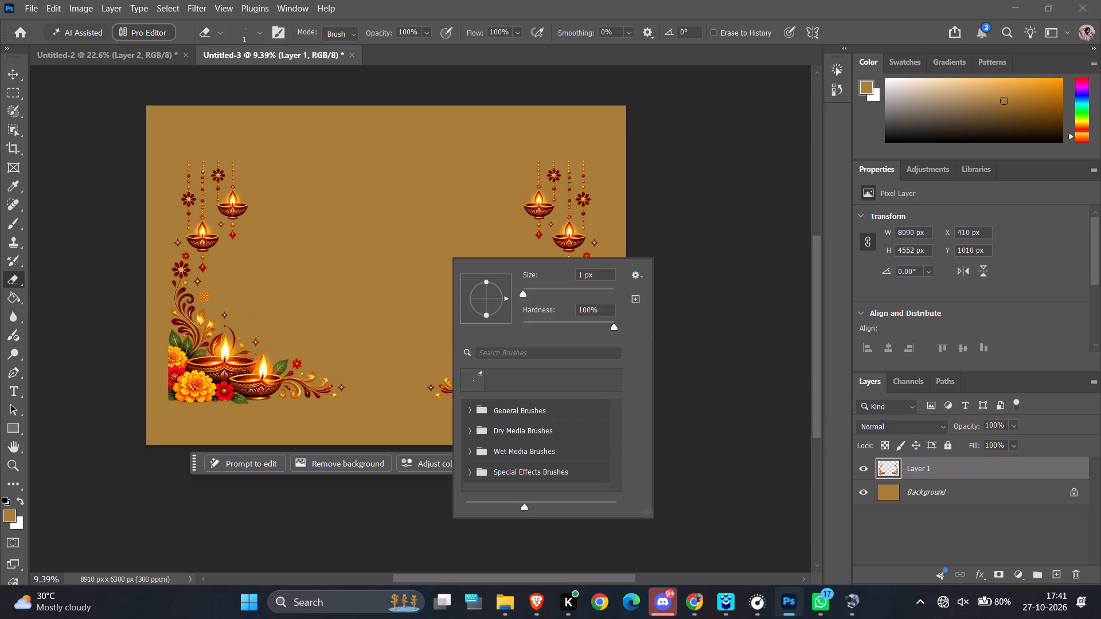
left_click_drag(537, 289, 596, 300)
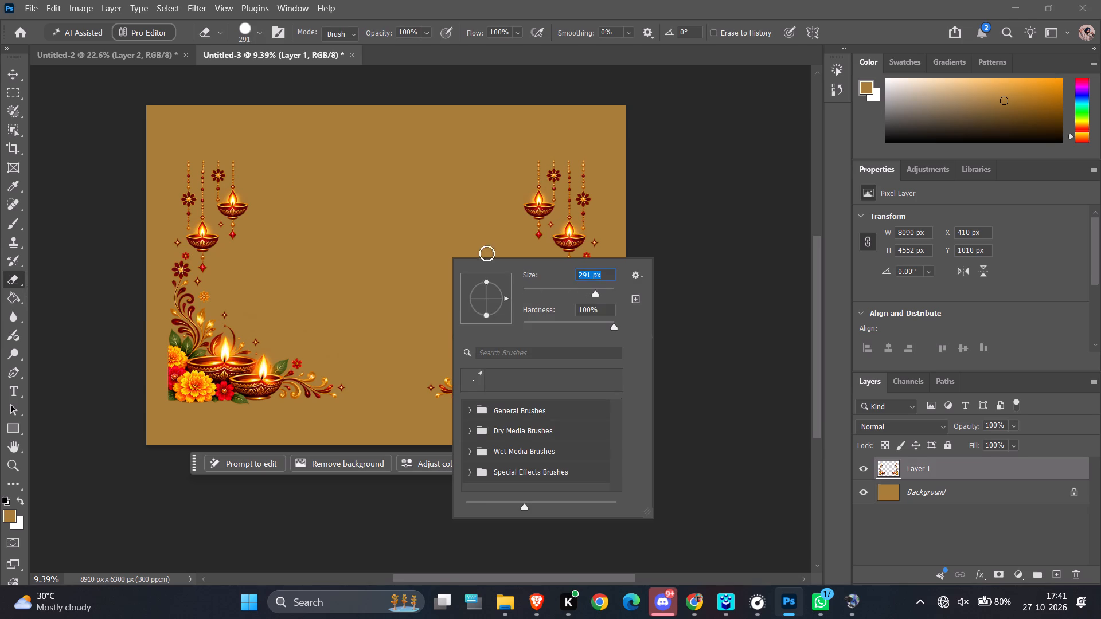
left_click_drag(599, 295, 613, 297)
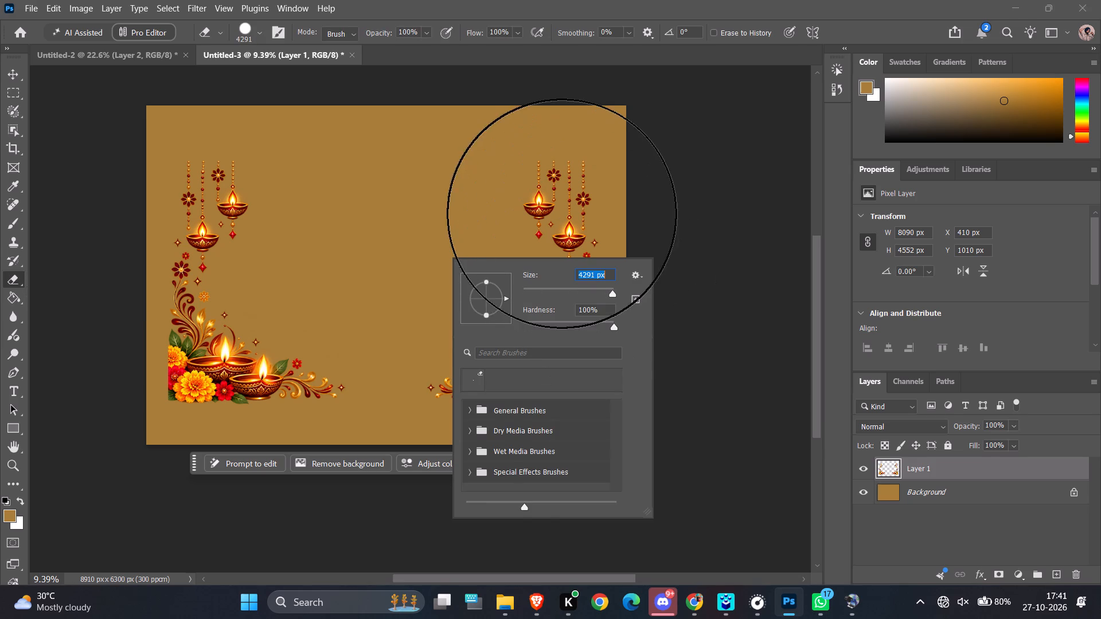
left_click(564, 216)
left_click_drag(564, 216, 521, 393)
left_click(521, 391)
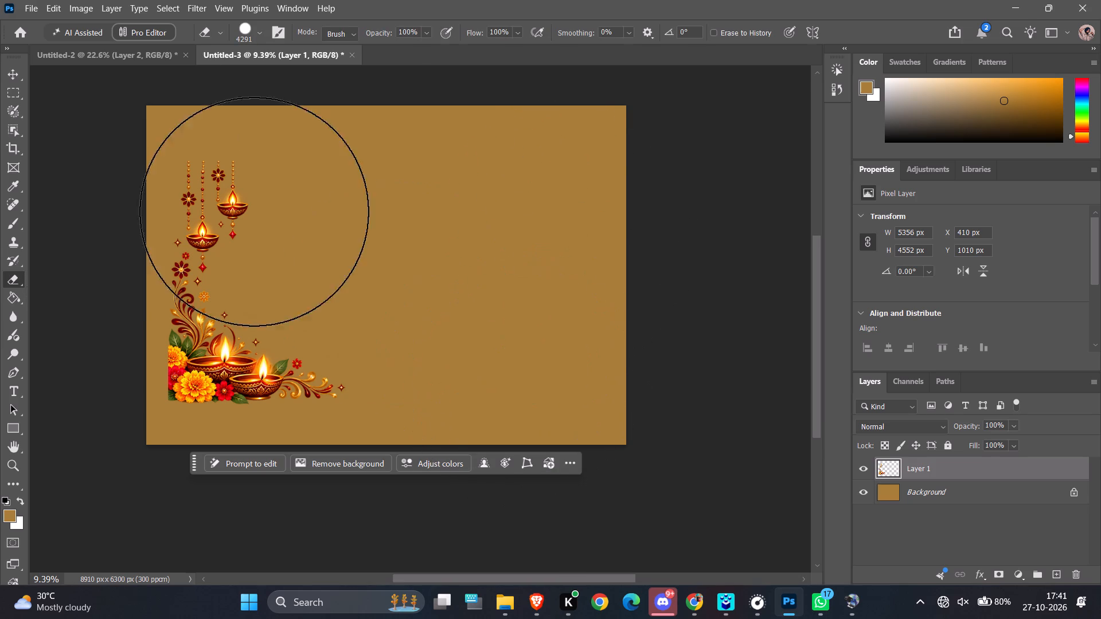
Move the remaining left diya decoration into the canvas's bottom-left corner, at X 0 px and Y 1748 px.
left_click(11, 72)
left_click_drag(217, 341, 202, 369)
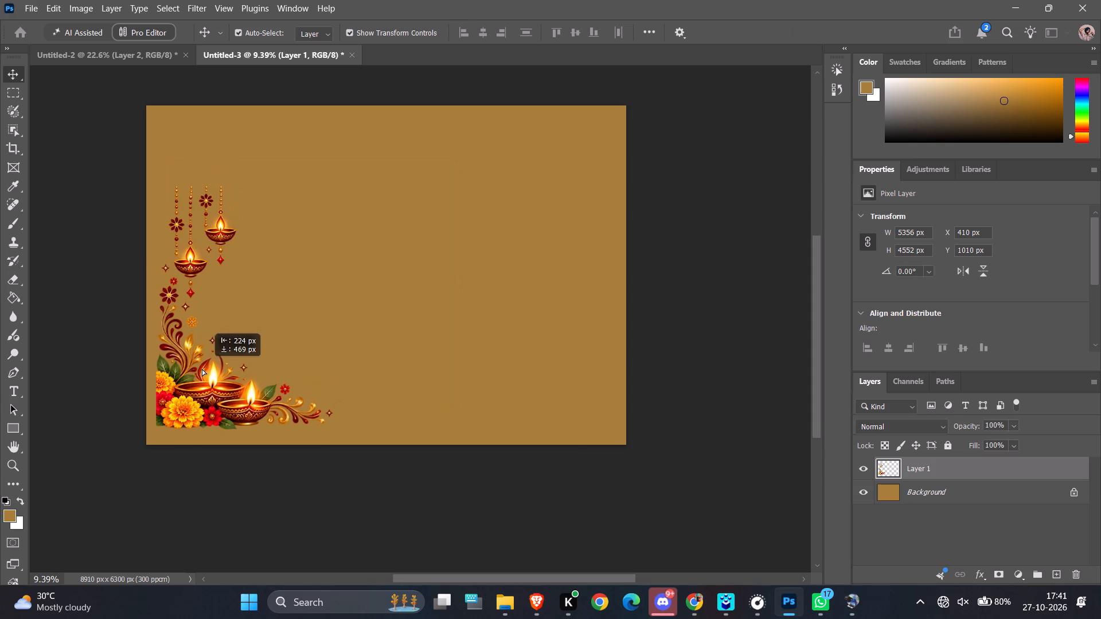
left_click_drag(202, 369, 200, 385)
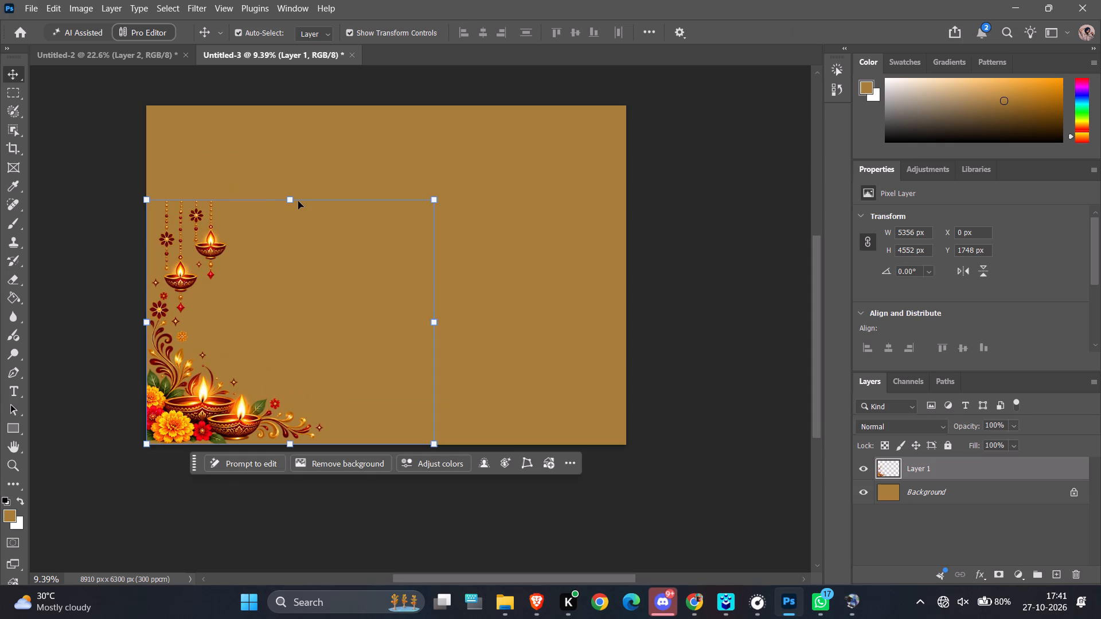
left_click(298, 201)
left_click(186, 264)
Scale the left diya decoration proportionally to 138.40%, filling the canvas height, and align it with the left edge at X 0, Y 0 px.
left_click_drag(287, 199, 326, 107)
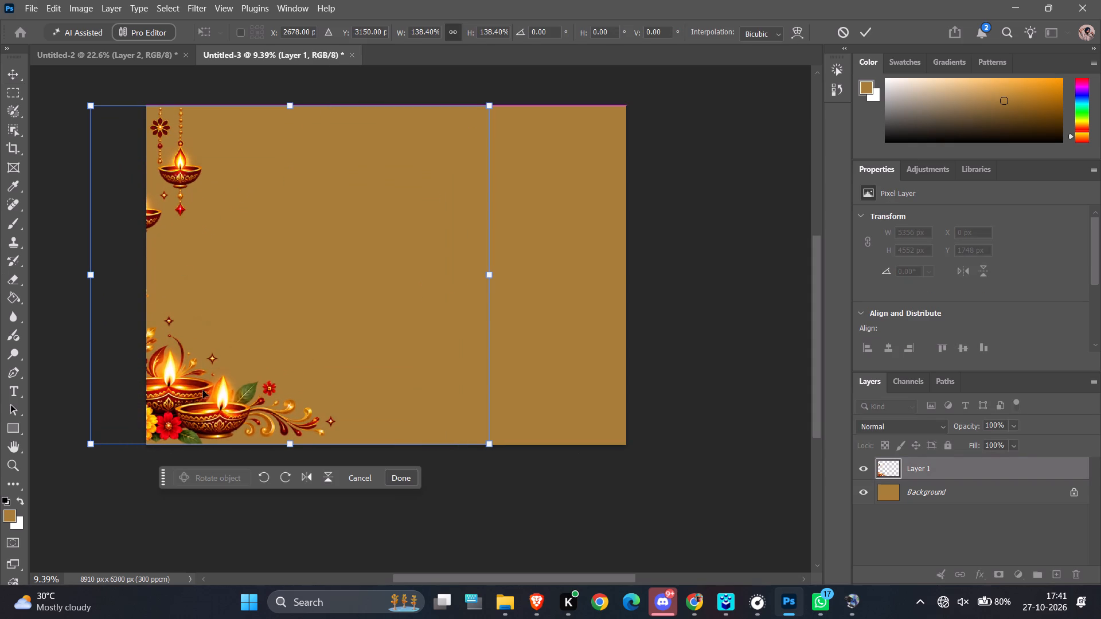
left_click_drag(198, 399, 259, 408)
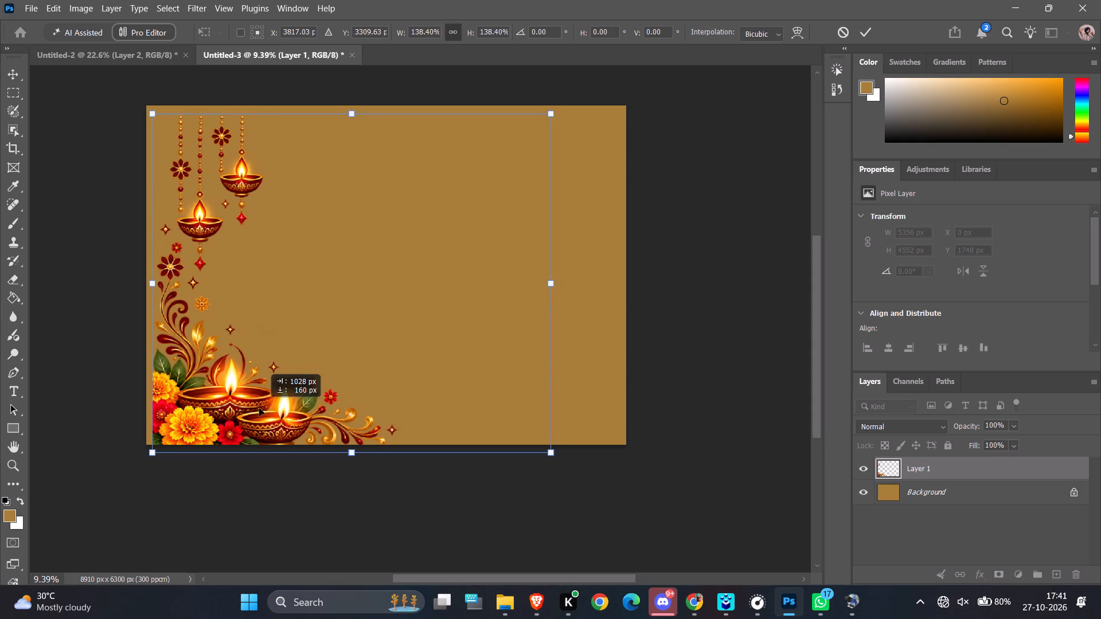
left_click_drag(259, 408, 259, 404)
left_click(703, 395)
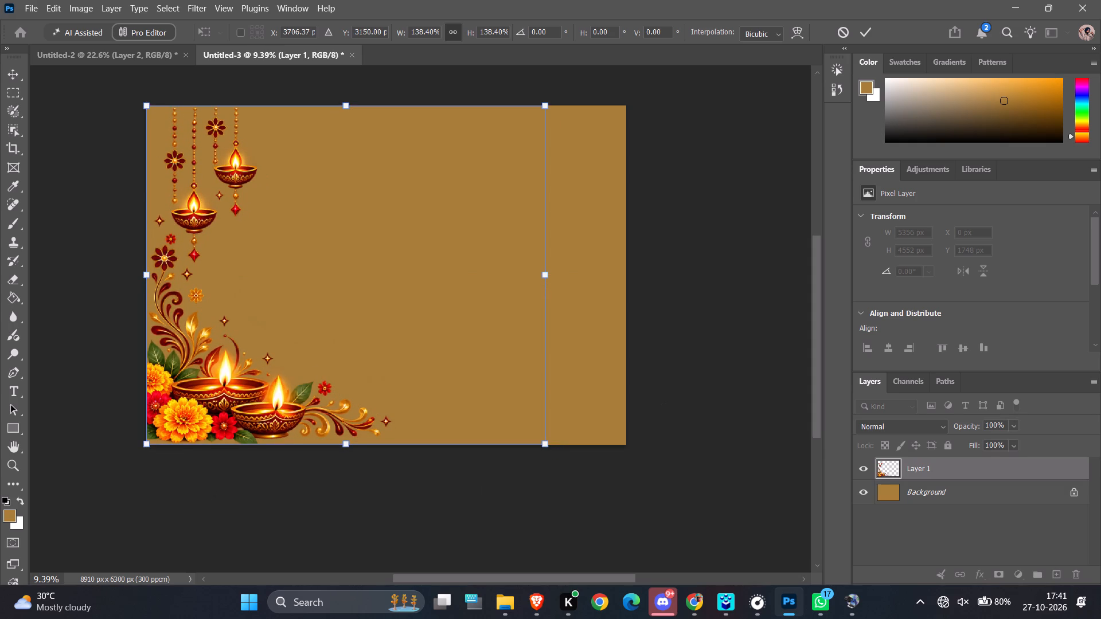
left_click(180, 221)
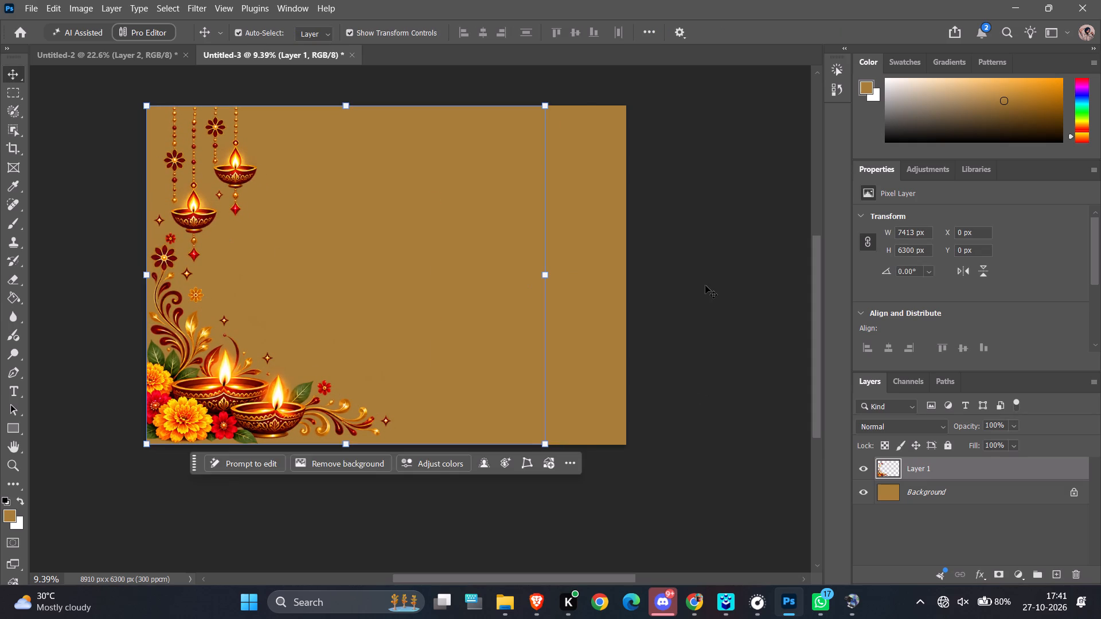
left_click(705, 285)
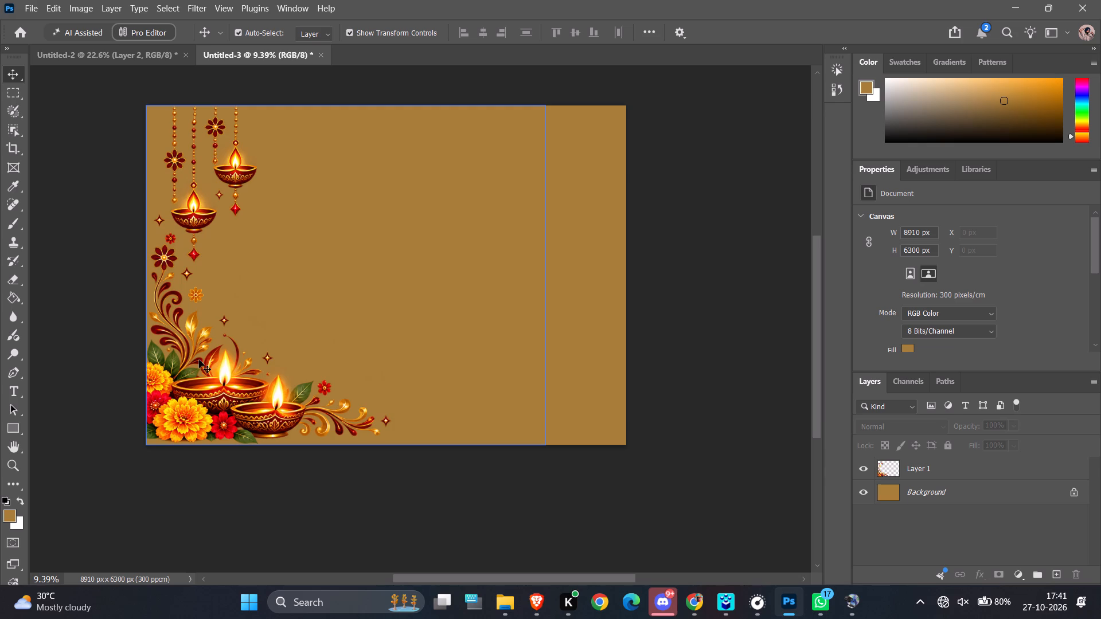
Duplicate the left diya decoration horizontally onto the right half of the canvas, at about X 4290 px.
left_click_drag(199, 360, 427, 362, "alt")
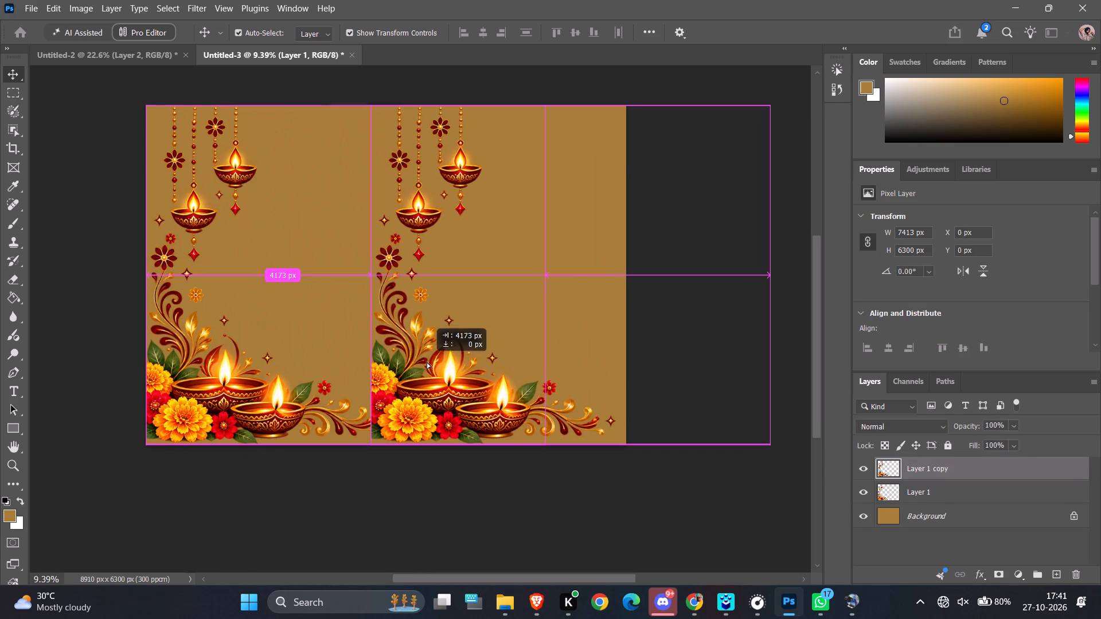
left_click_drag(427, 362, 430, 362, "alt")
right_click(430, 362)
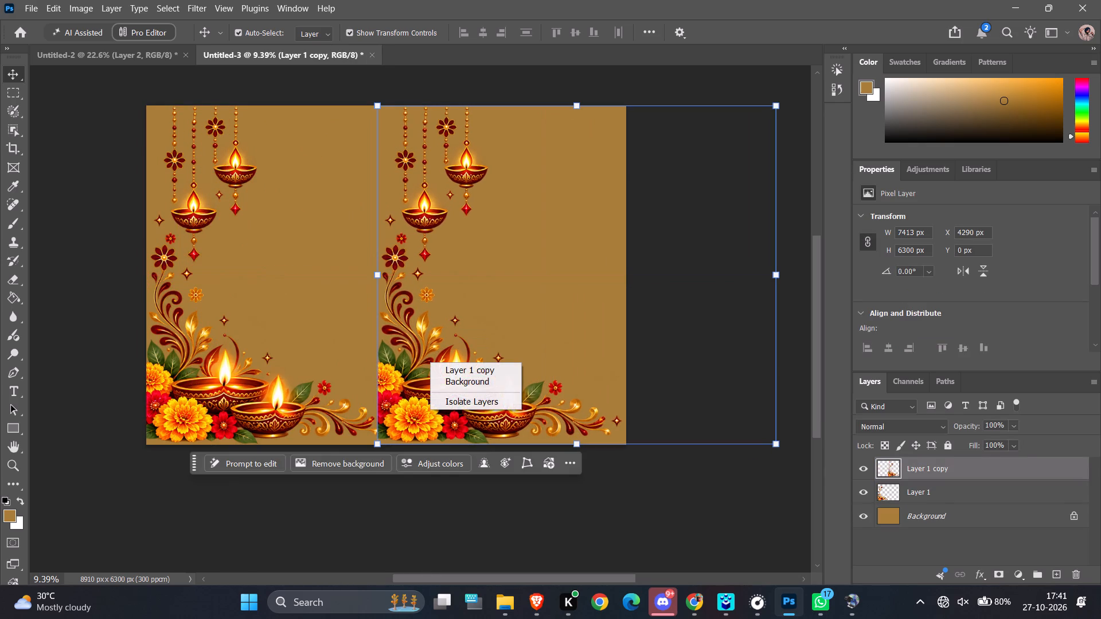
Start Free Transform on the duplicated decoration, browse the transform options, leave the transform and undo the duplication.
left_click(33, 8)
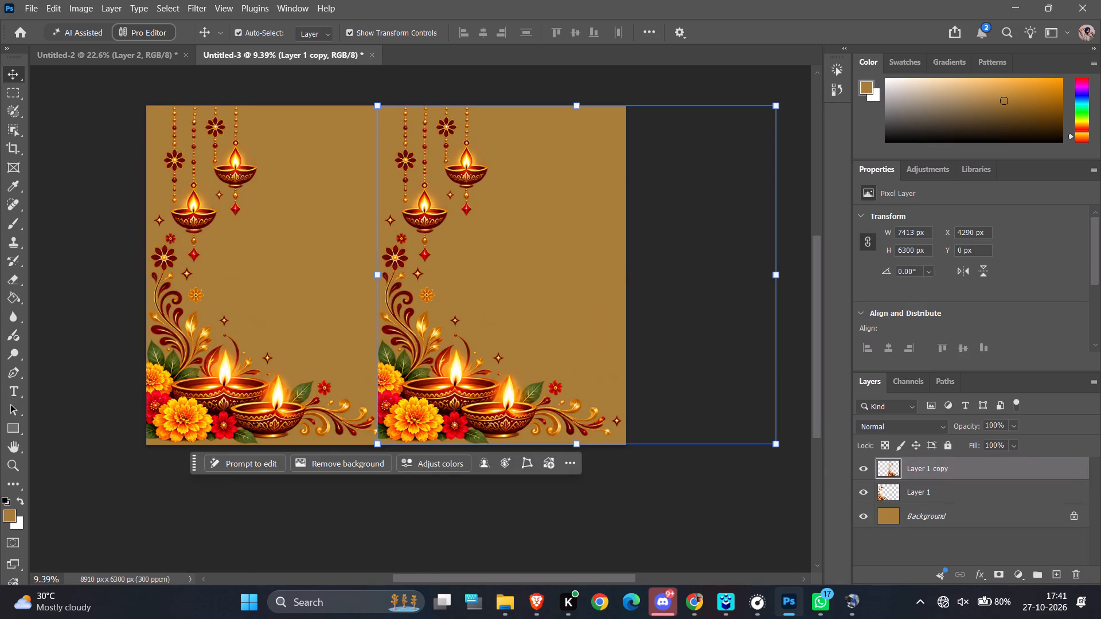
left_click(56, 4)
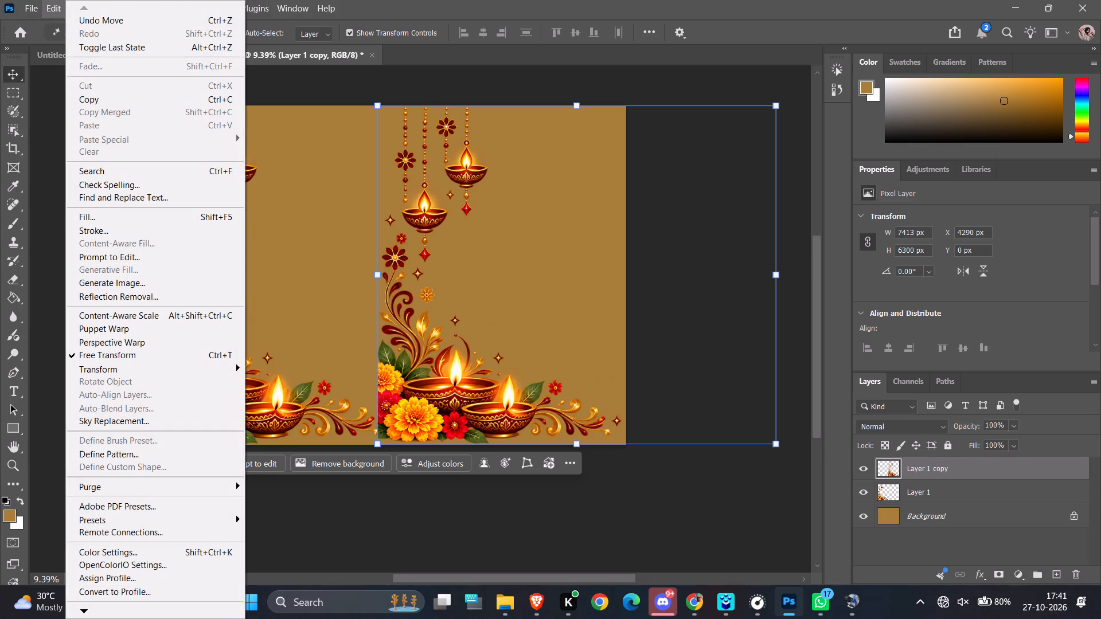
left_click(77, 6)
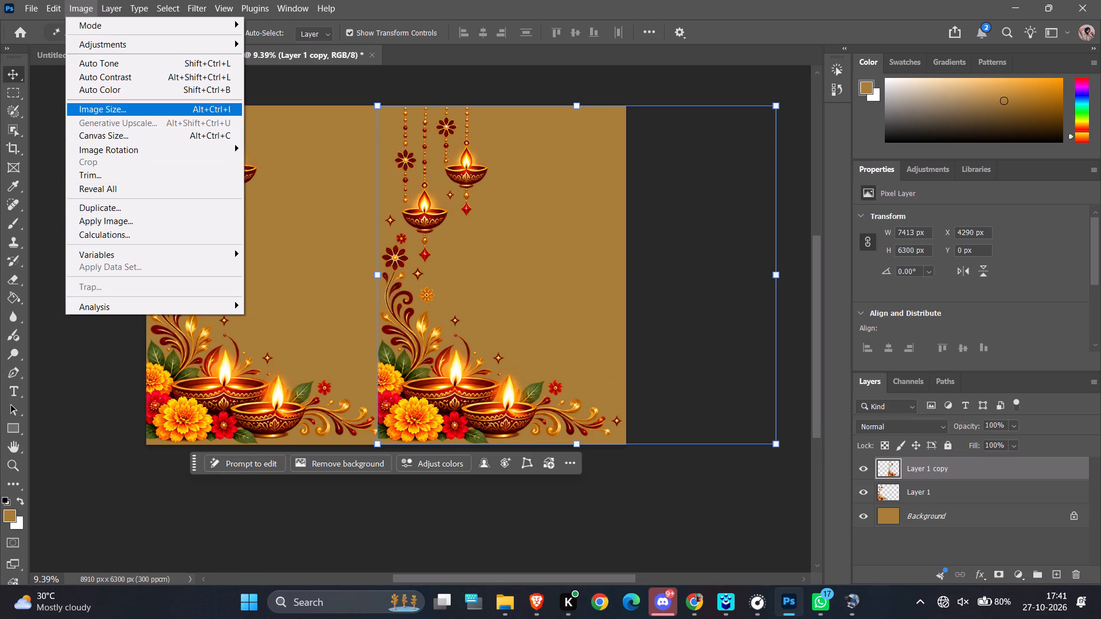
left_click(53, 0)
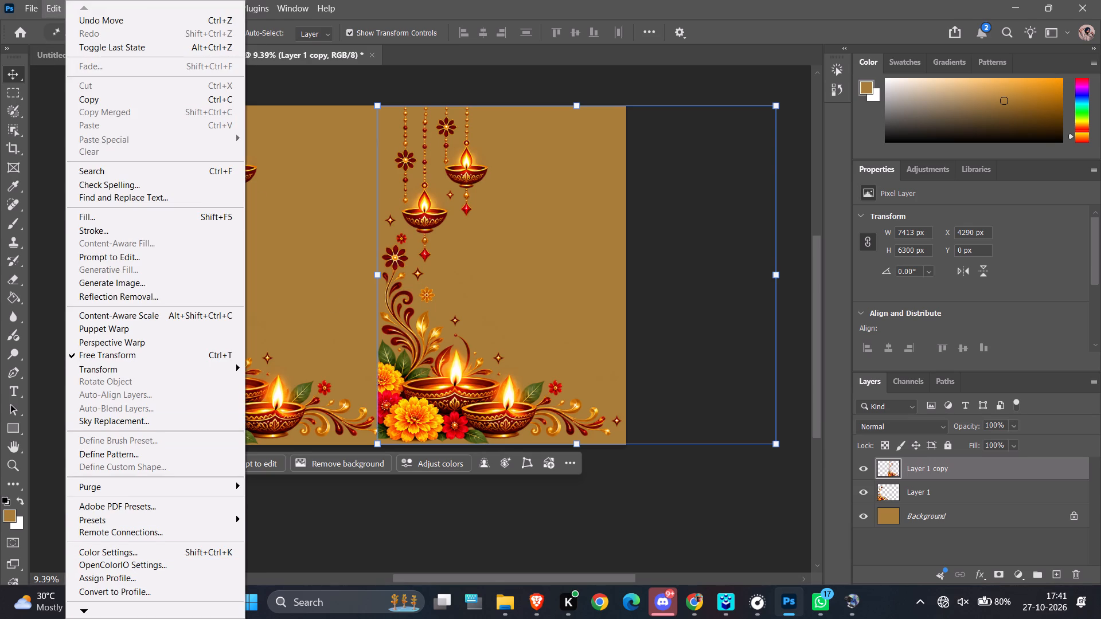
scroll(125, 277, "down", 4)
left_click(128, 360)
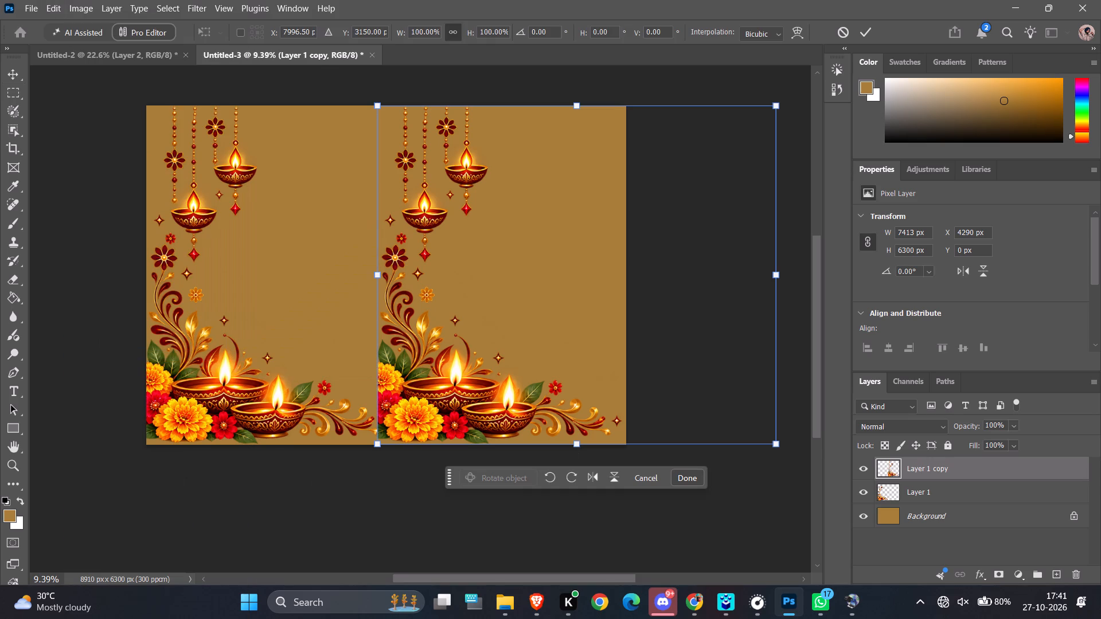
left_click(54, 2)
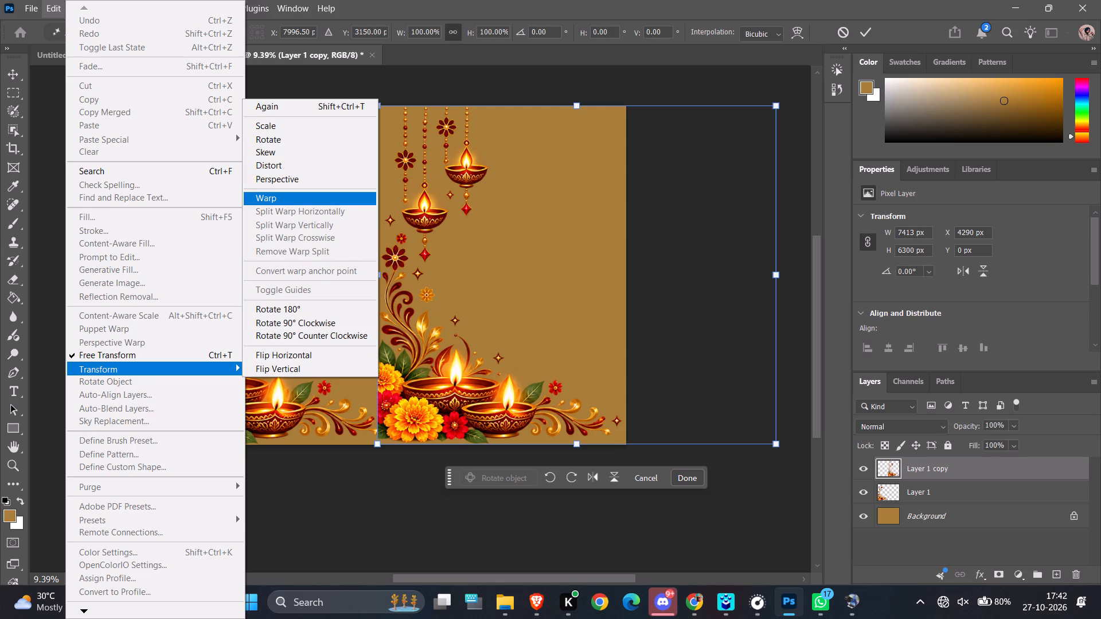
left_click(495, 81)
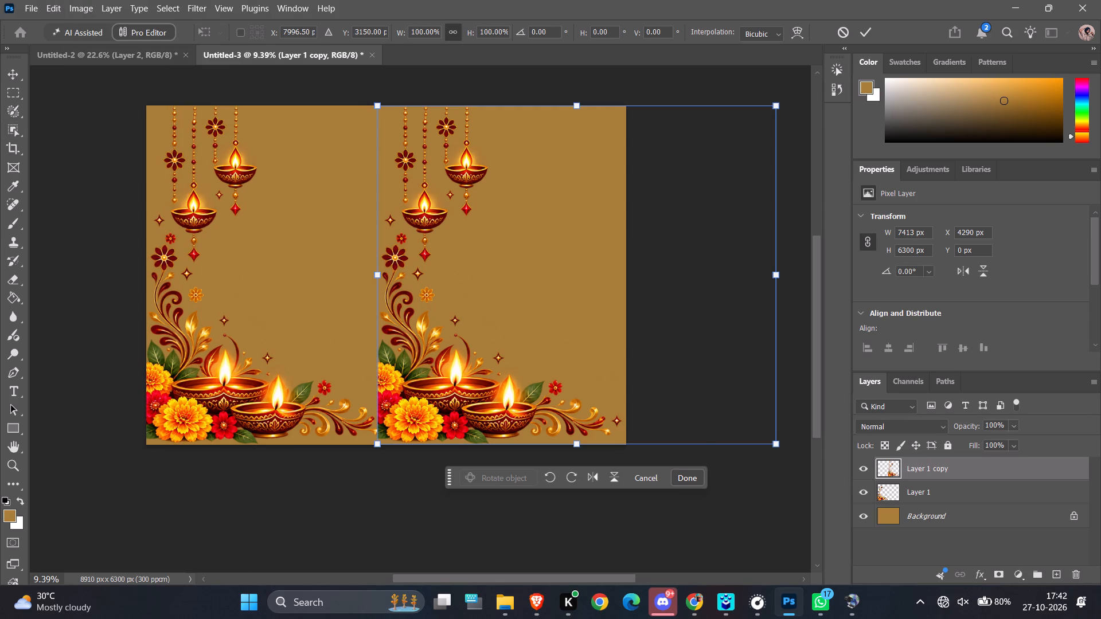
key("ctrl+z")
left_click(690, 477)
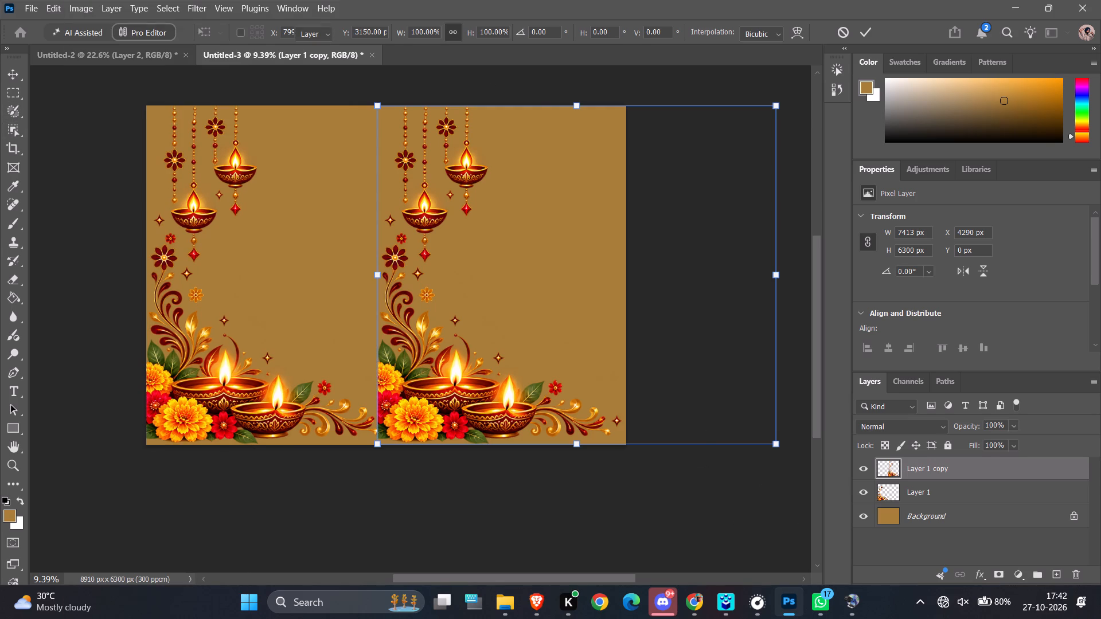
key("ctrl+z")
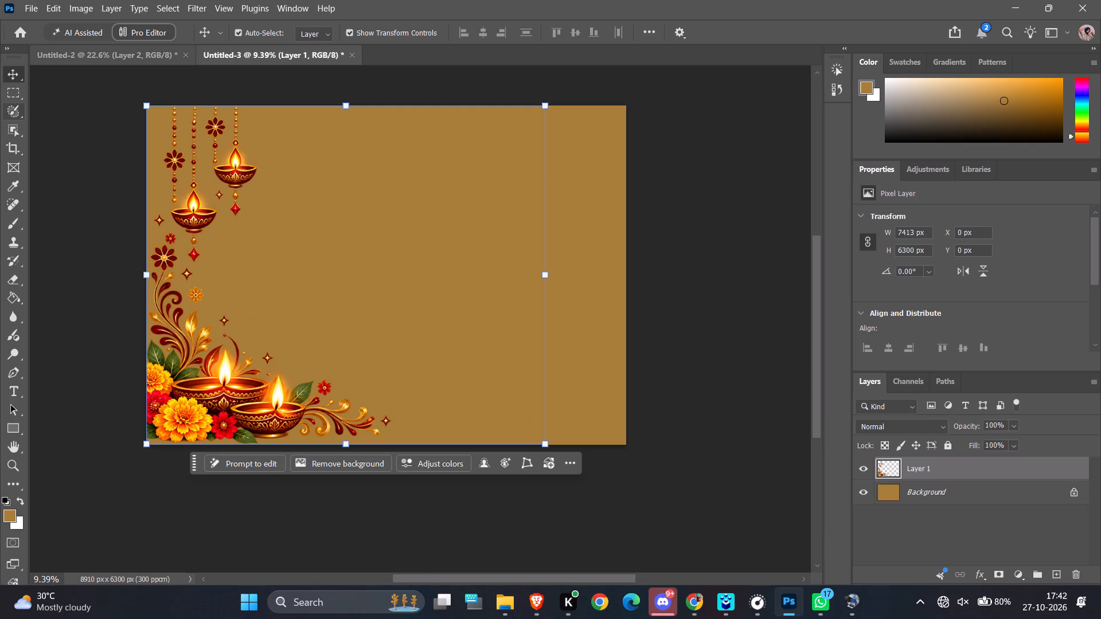
Copy the full diya and flower frame layer from Untitled-2 into Untitled-3 again, placing it over the canvas's right half.
left_click(77, 52)
scroll(440, 360, "down", 5)
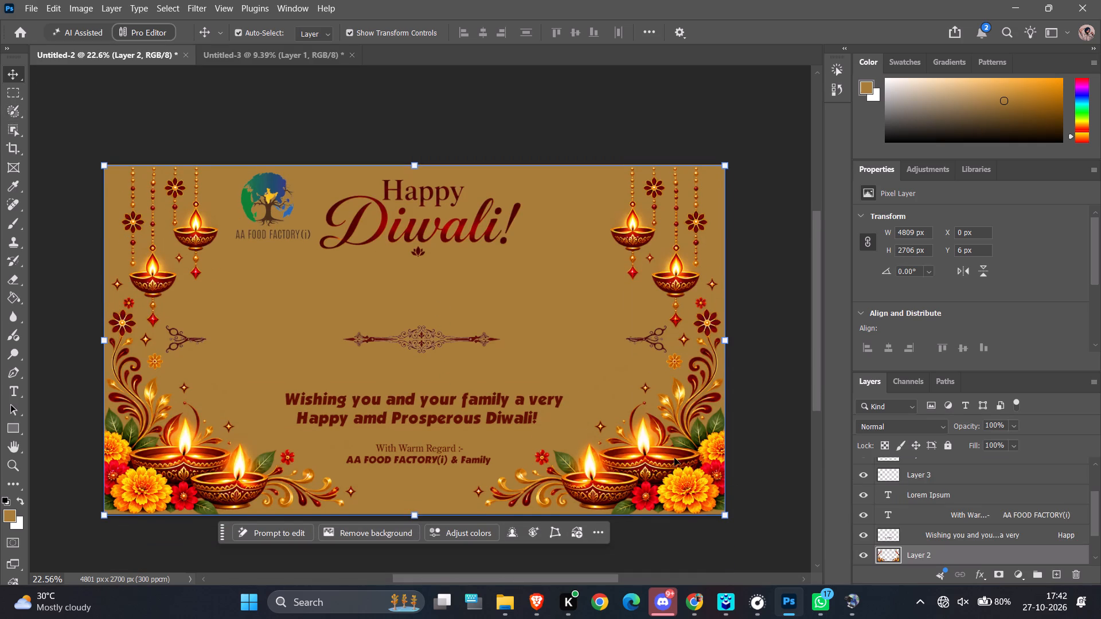
left_click_drag(674, 457, 303, 58)
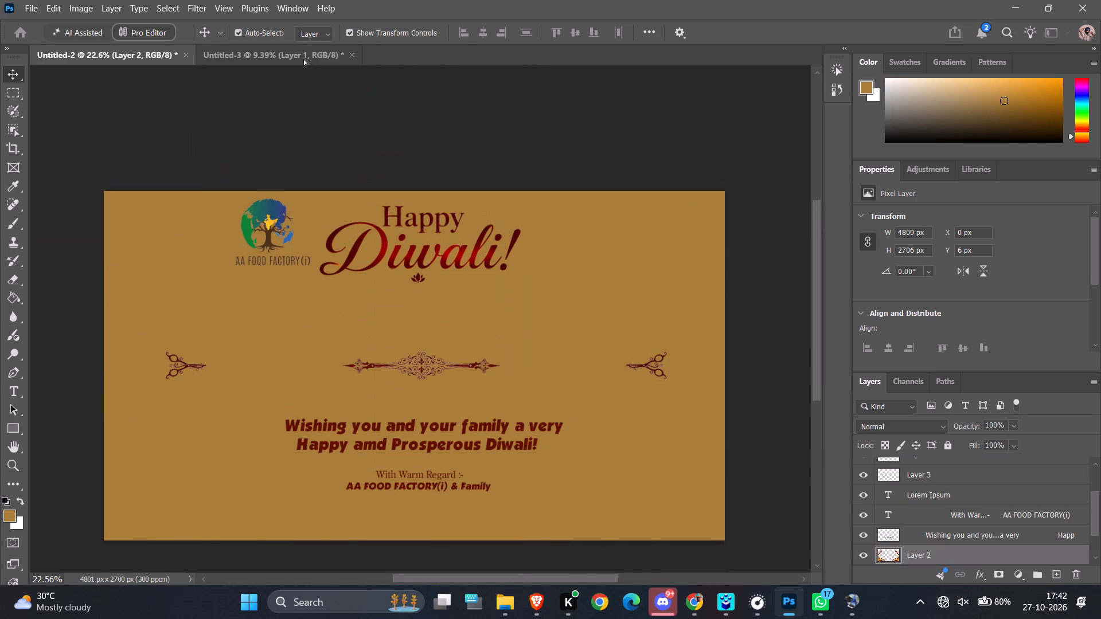
left_click_drag(303, 58, 499, 282)
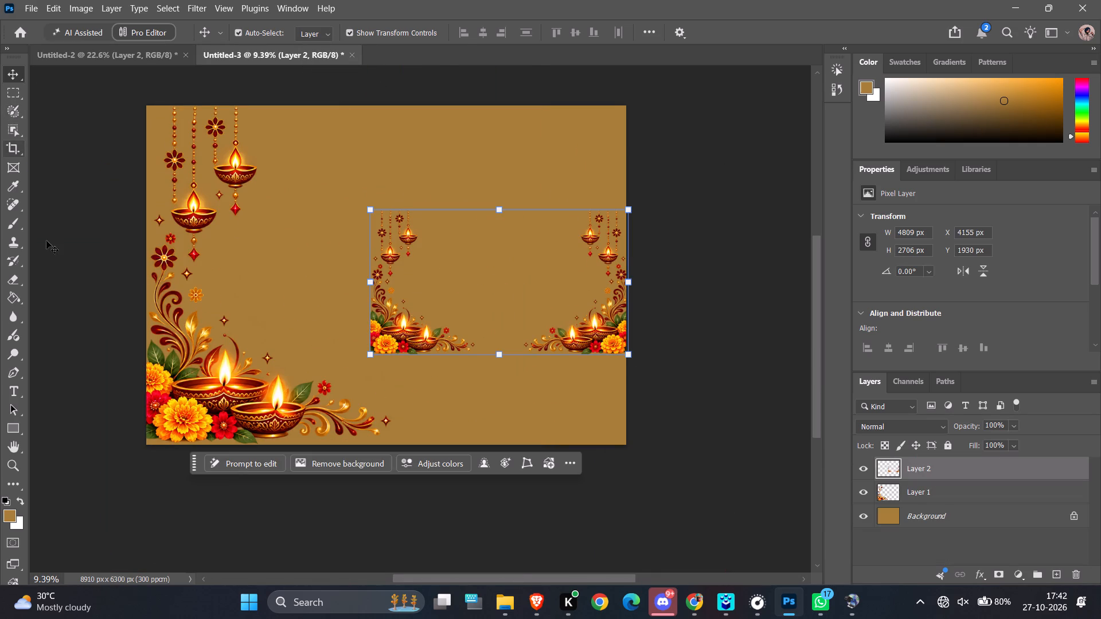
Erase the left diya cluster from the newly copied frame layer with the Eraser, keeping only its right cluster.
left_click(15, 281)
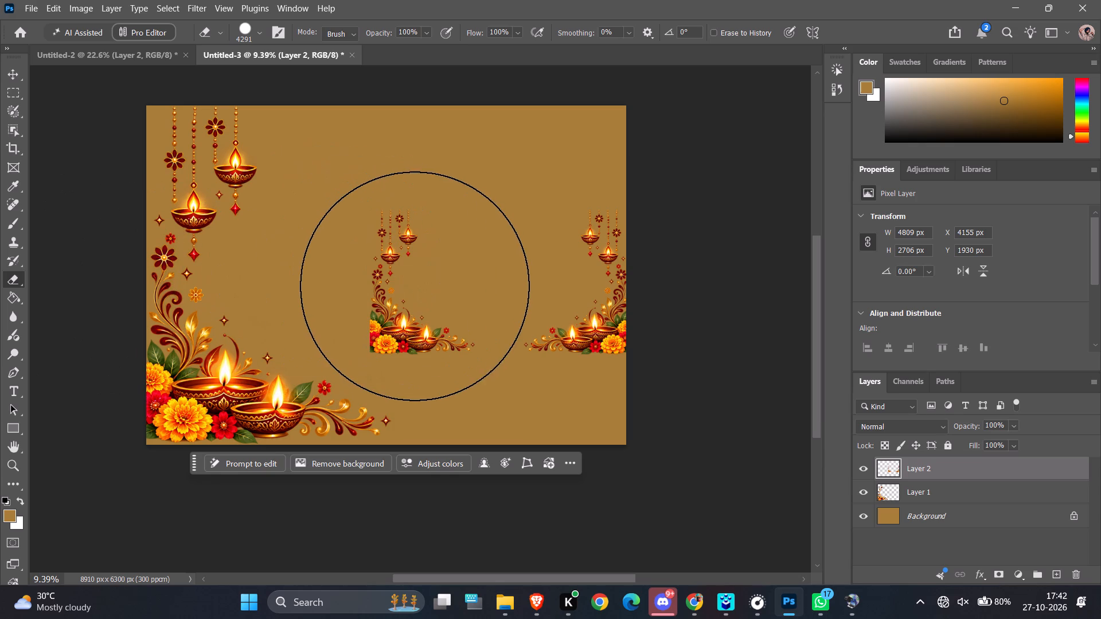
left_click(415, 284)
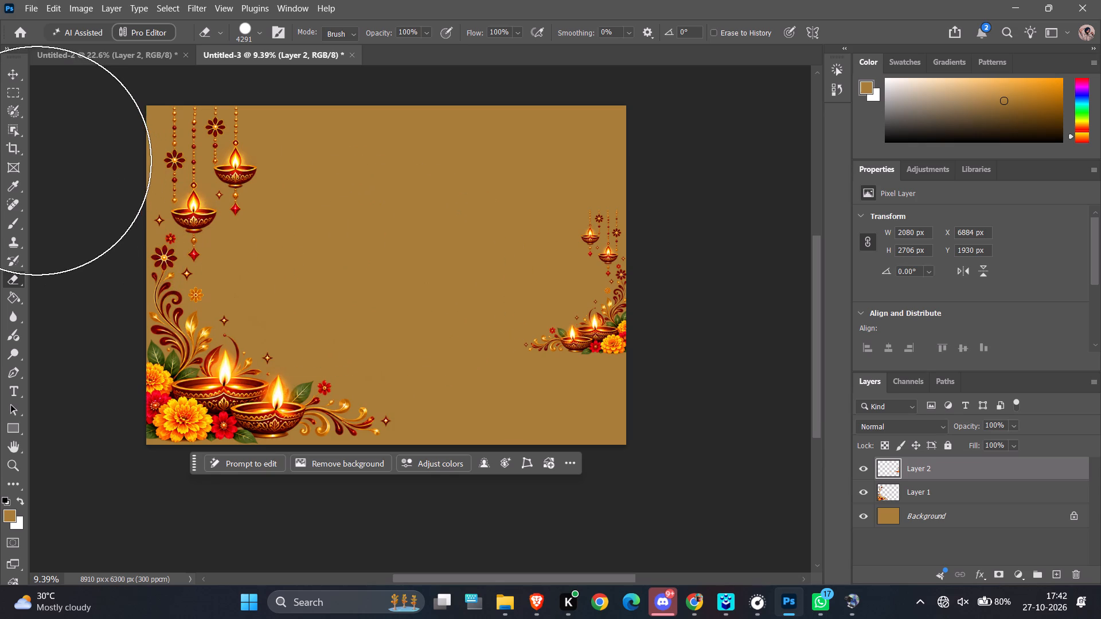
key("ctrl+z")
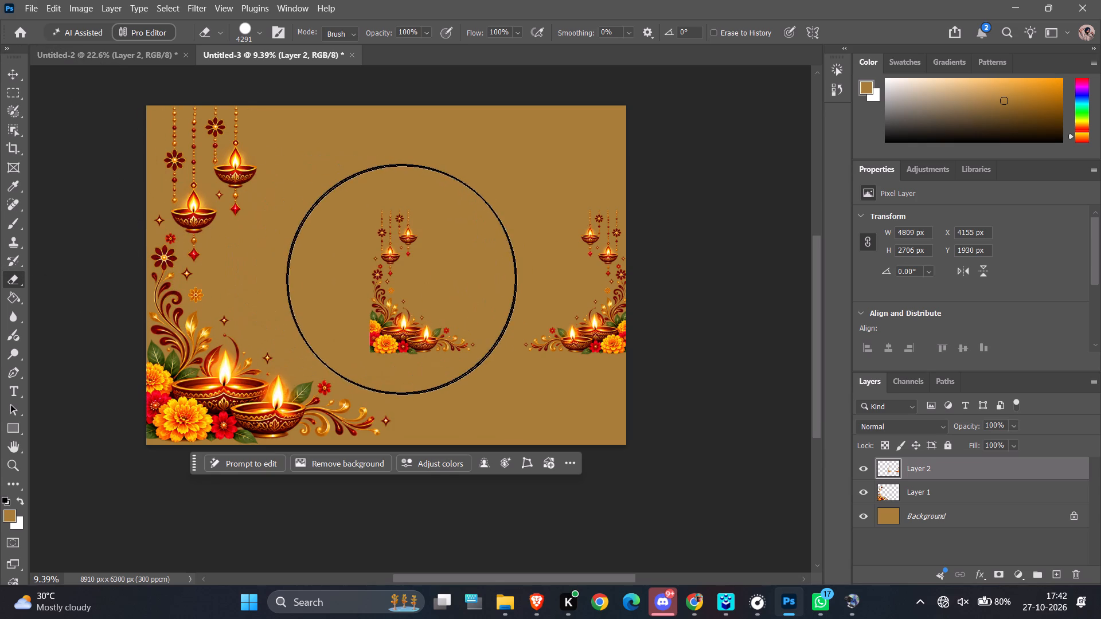
left_click(401, 278)
Scale the remaining right diya decoration proportionally to 235.20% and move it against the canvas's right edge, centred at about X 6106, Y 3118 px.
left_click(17, 72)
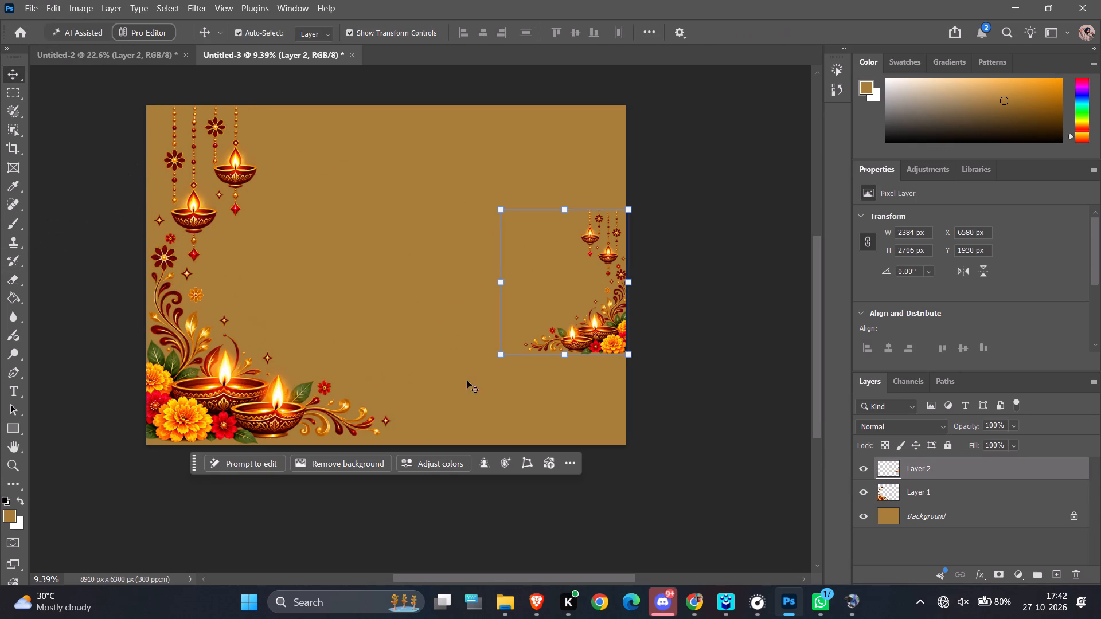
left_click_drag(502, 358, 430, 454)
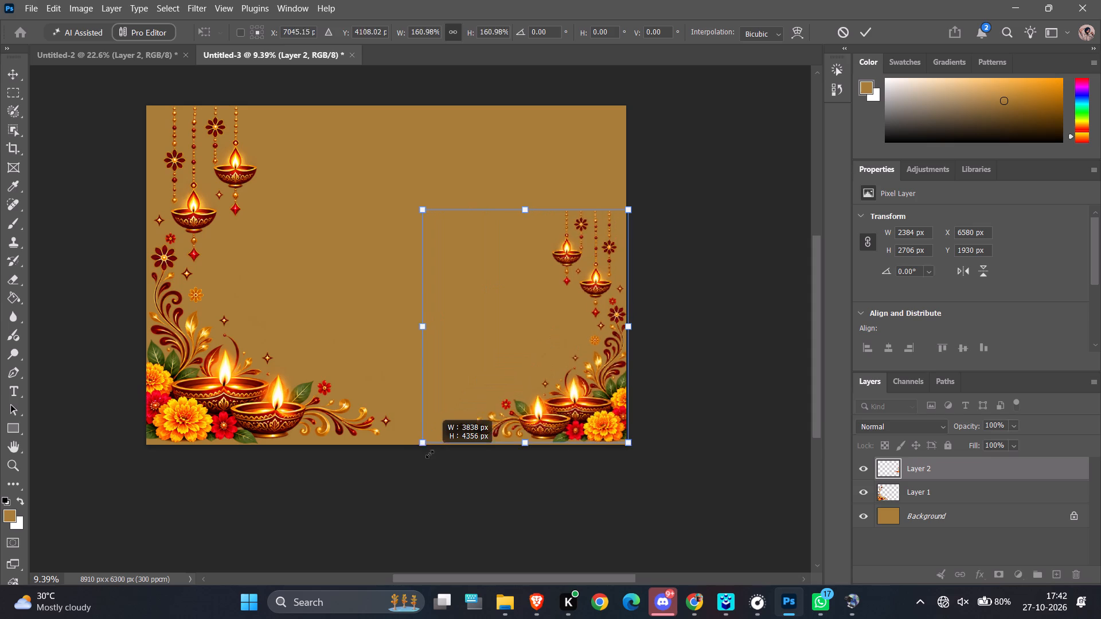
left_click_drag(430, 454, 422, 453)
left_click_drag(524, 213, 518, 159)
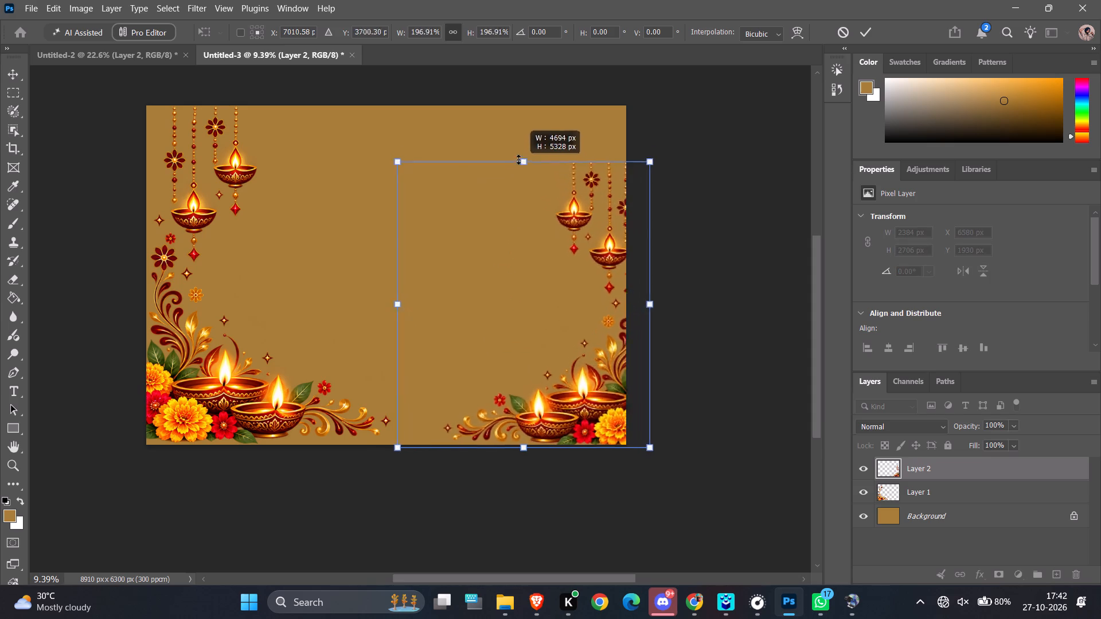
left_click_drag(518, 159, 513, 112)
left_click_drag(613, 363, 612, 363)
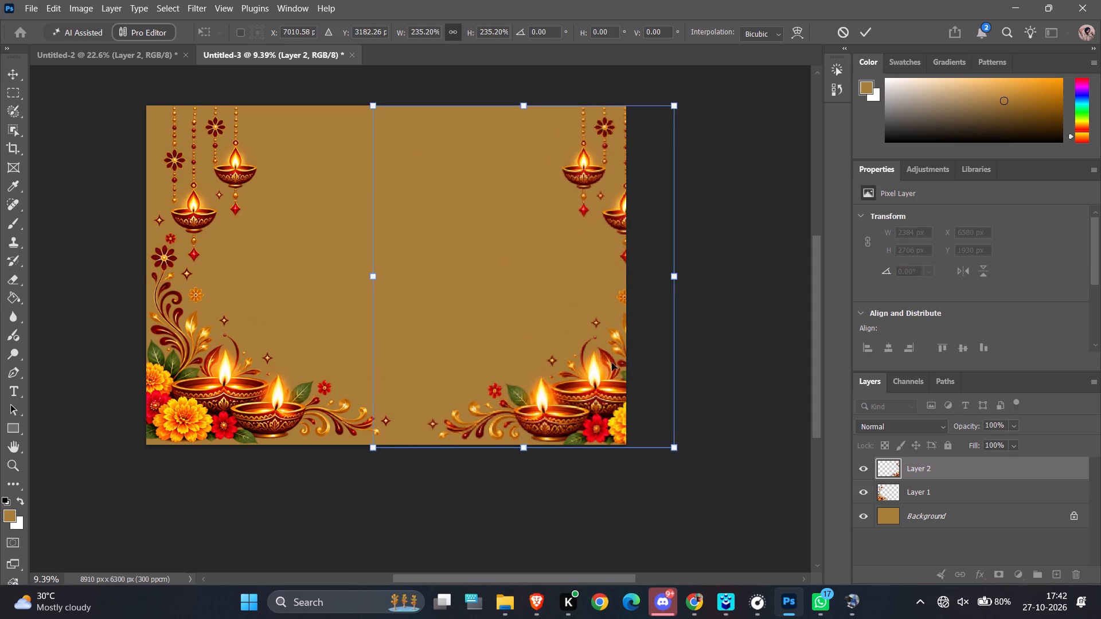
left_click_drag(612, 363, 578, 356)
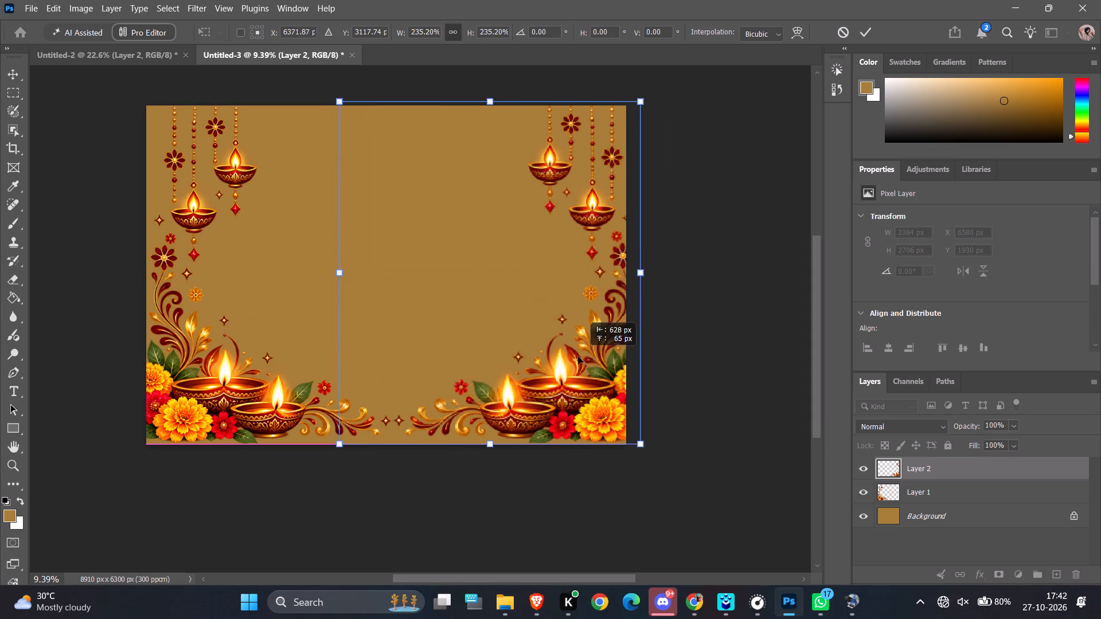
left_click_drag(578, 356, 567, 355)
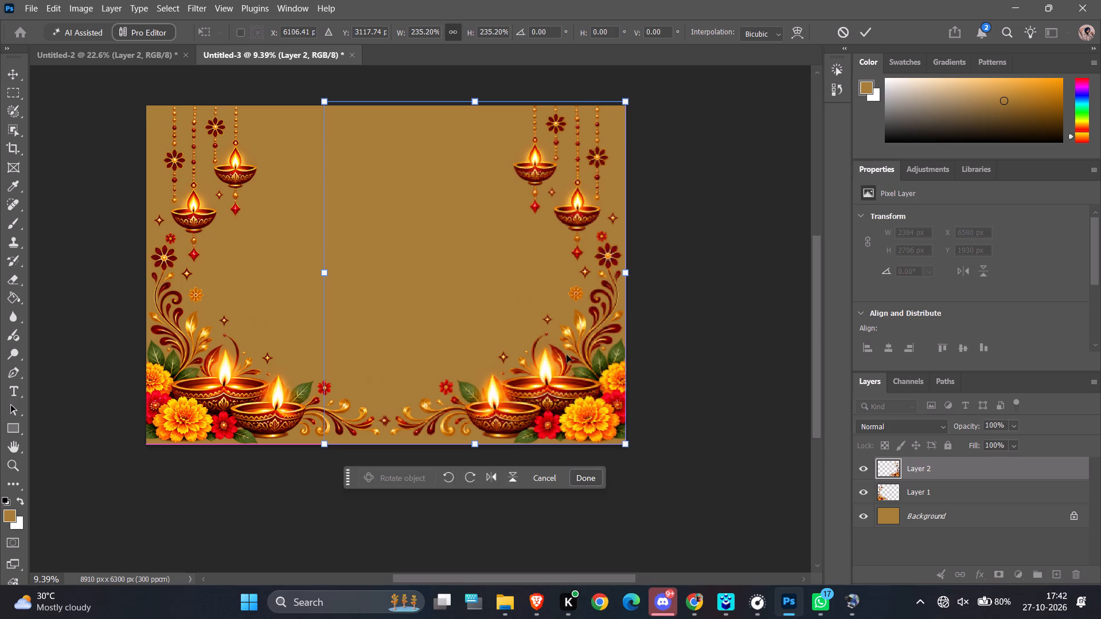
Nudge the right diya decoration slightly left and down to about X 6074, Y 3139 px, matching the left decoration's height.
key("Left")
key("Left")
key("Left")
key("Left")
key("Left")
key("Left")
key("Left")
key("Left")
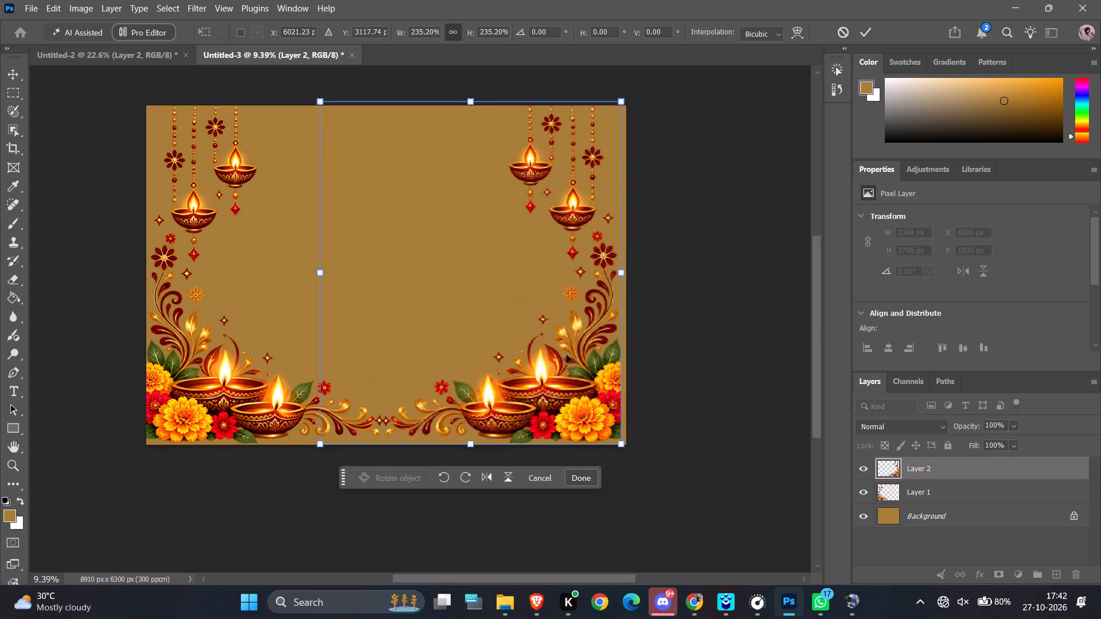
key("Right")
key("Right")
key("Right")
key("Right")
key("Right")
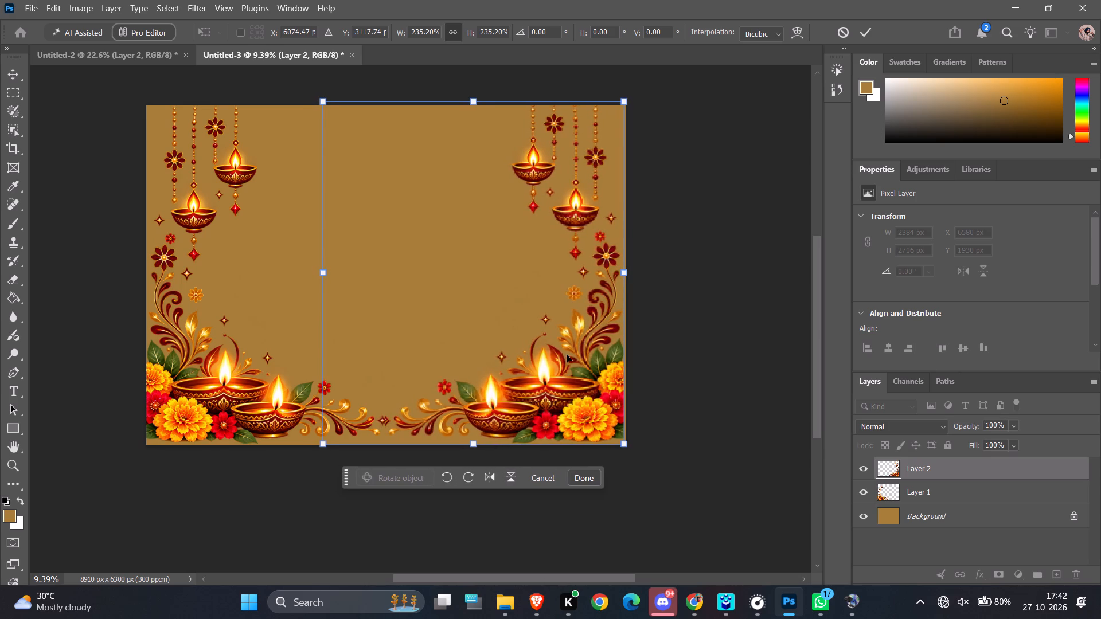
key("Down")
key("Down")
key("Down")
key("Down")
key("Down")
key("Down")
key("Down")
key("Down")
key("Up")
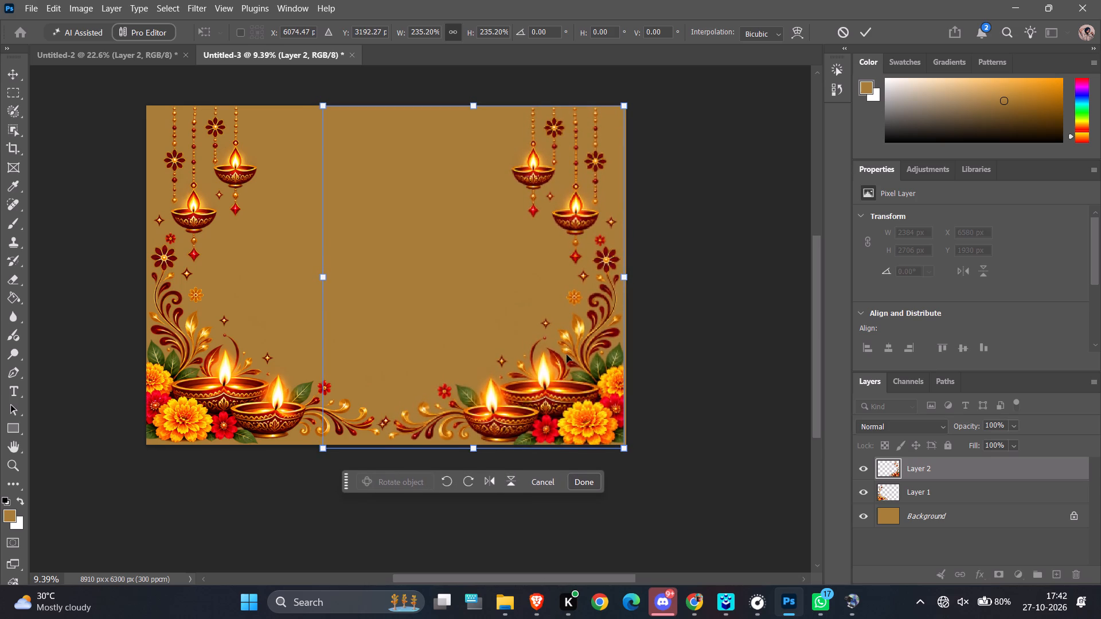
key("Up")
key("Up")
key("Up")
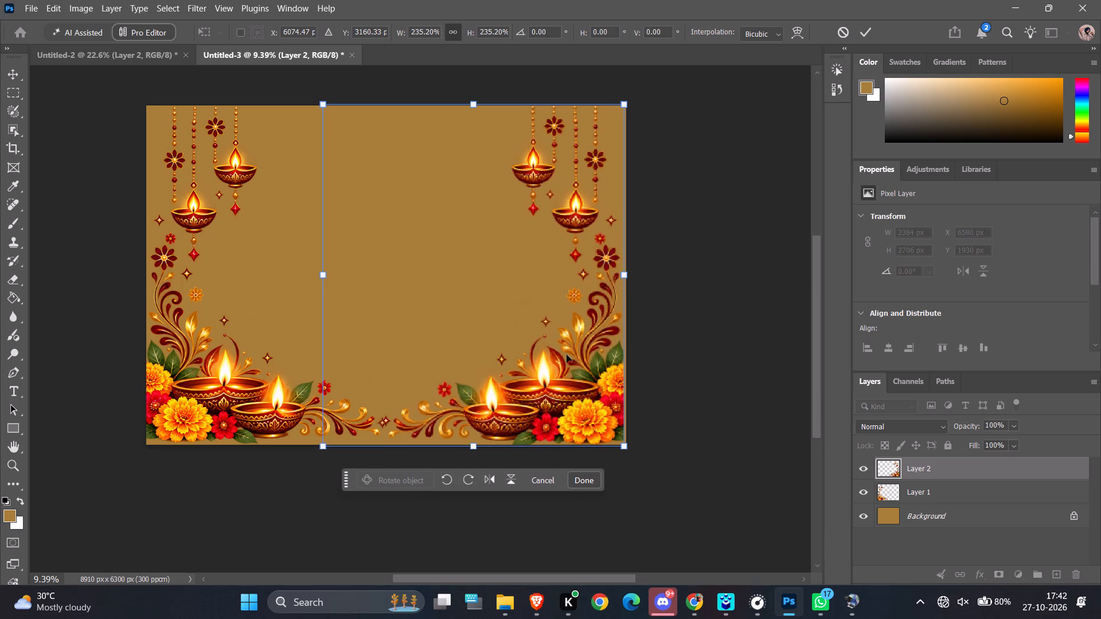
key("Up")
key("Up")
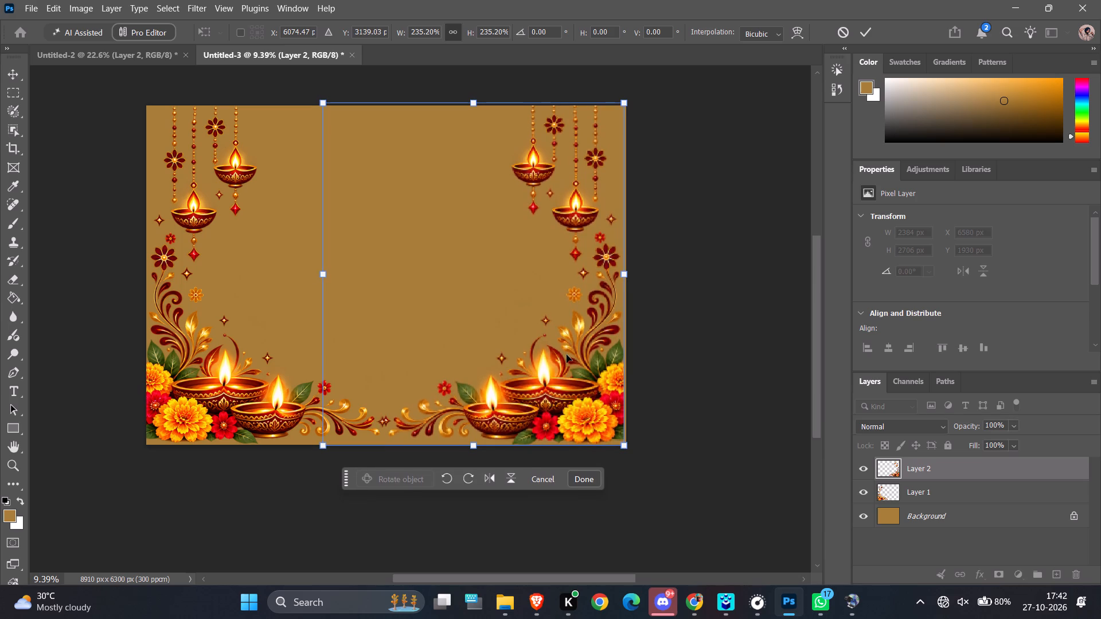
Scale the right decoration to 233.60%, nudge it flush with the canvas's right edge at about X 6128, Y 3150 px, and apply the transform.
left_click(473, 103)
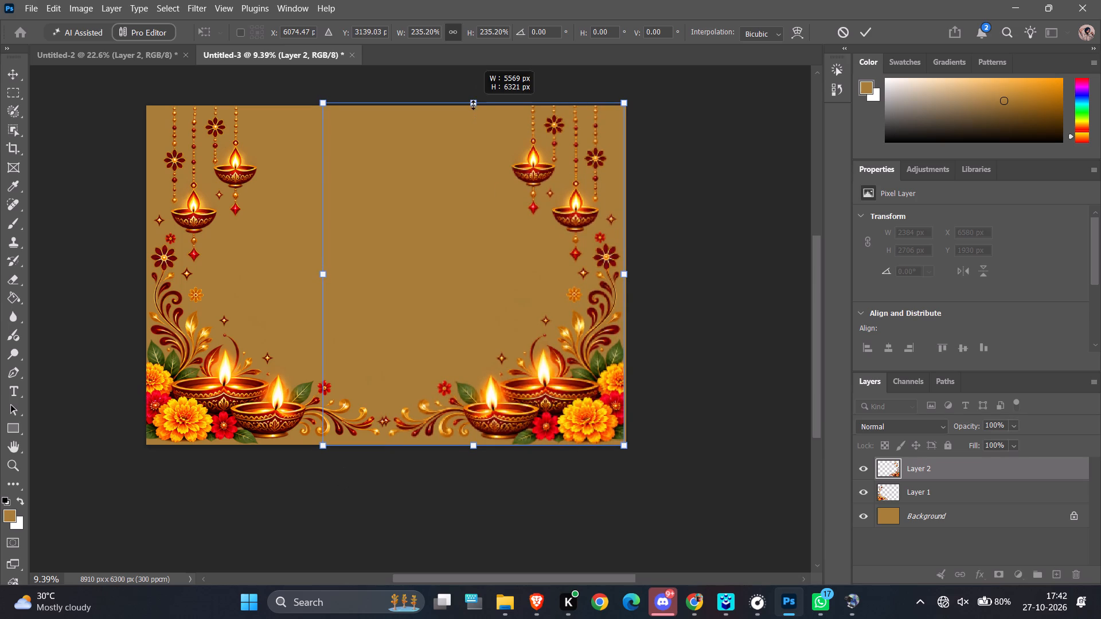
key("Right")
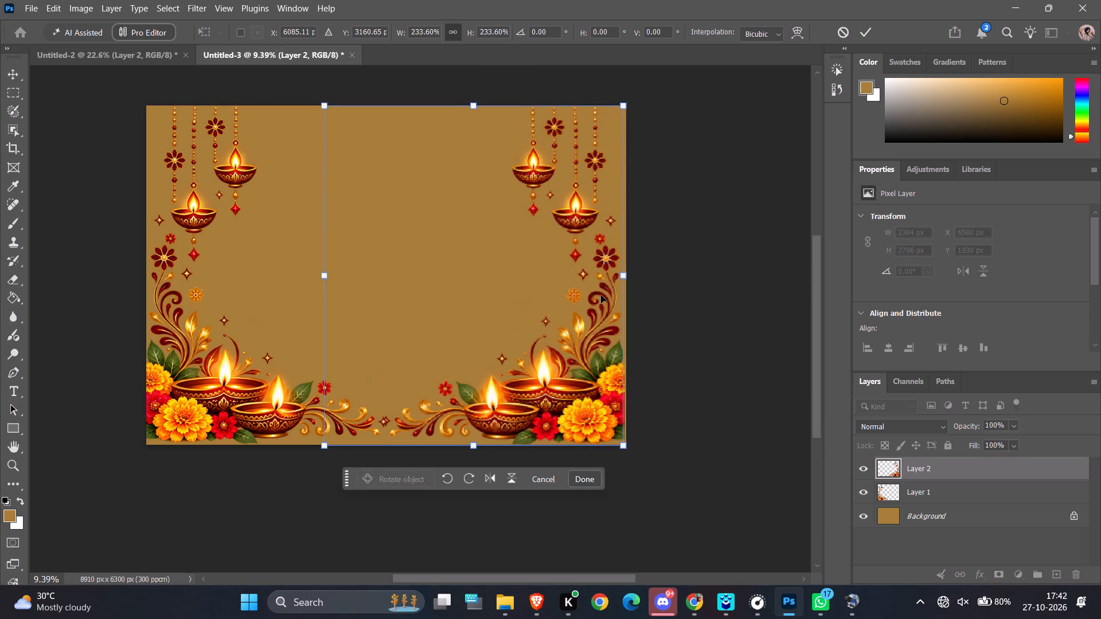
key("Right")
key("Right")
key("Right")
key("Right")
key("Right")
key("Right")
key("Right")
key("Right")
key("Right")
key("Down")
key("Down")
key("Down")
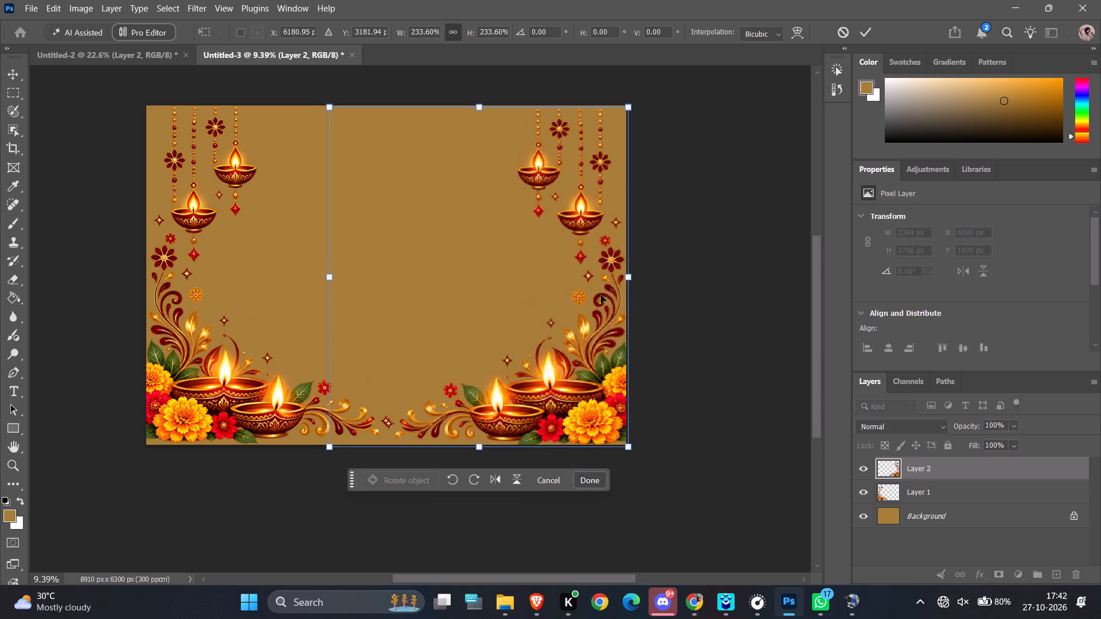
key("Up")
key("Down")
key("Up")
key("Up")
key("Up")
key("Left")
key("Up")
key("Left")
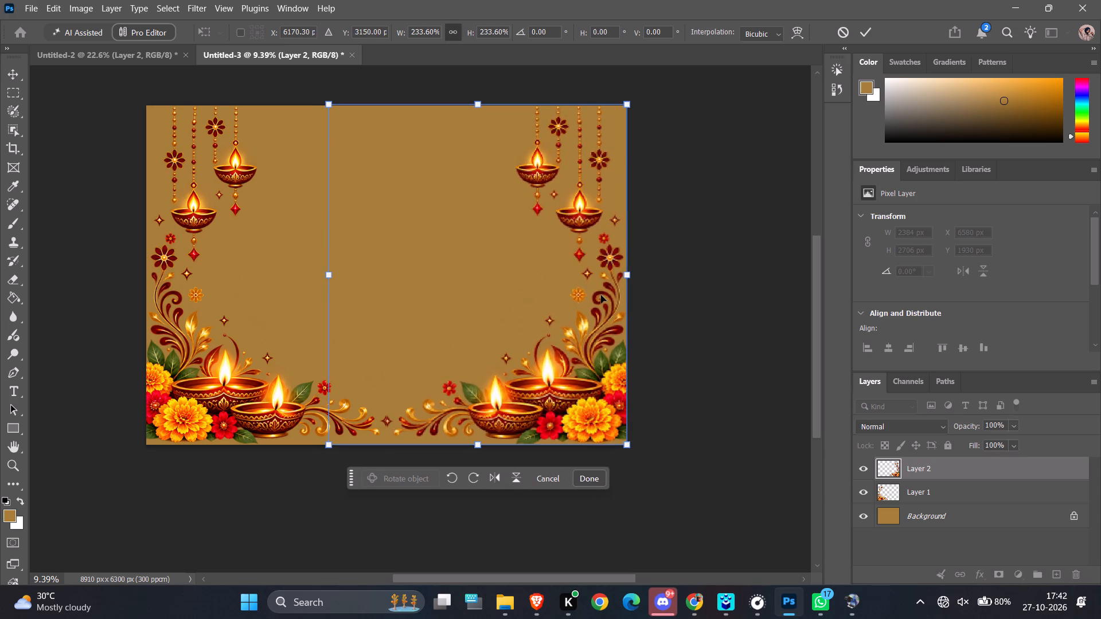
key("Left")
key("Left")
key("Left")
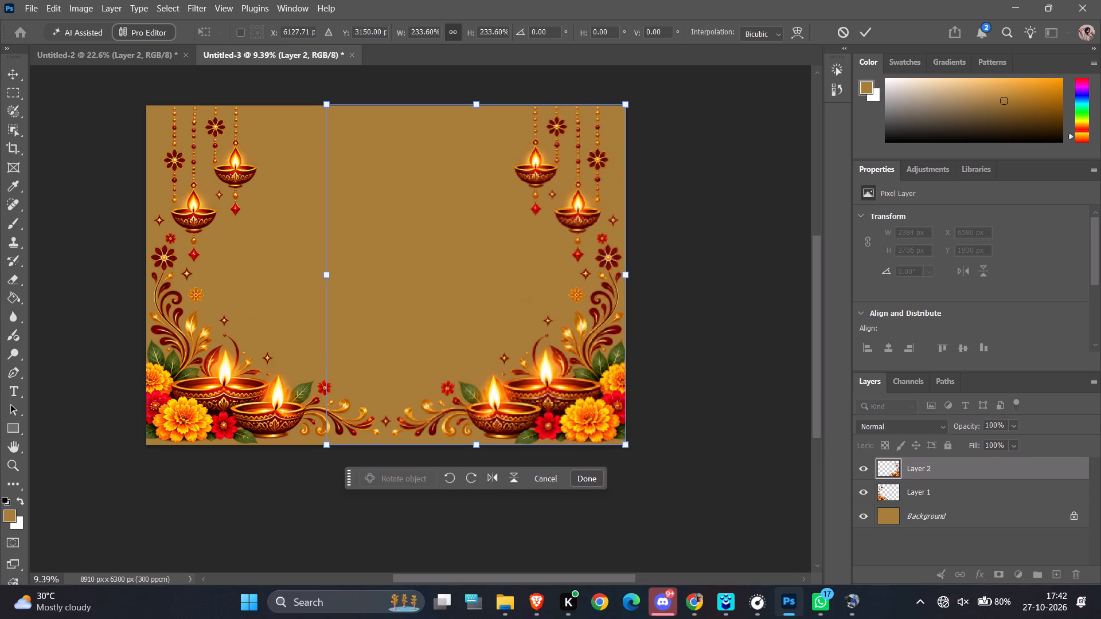
left_click(709, 390)
left_click(601, 483)
left_click(653, 465)
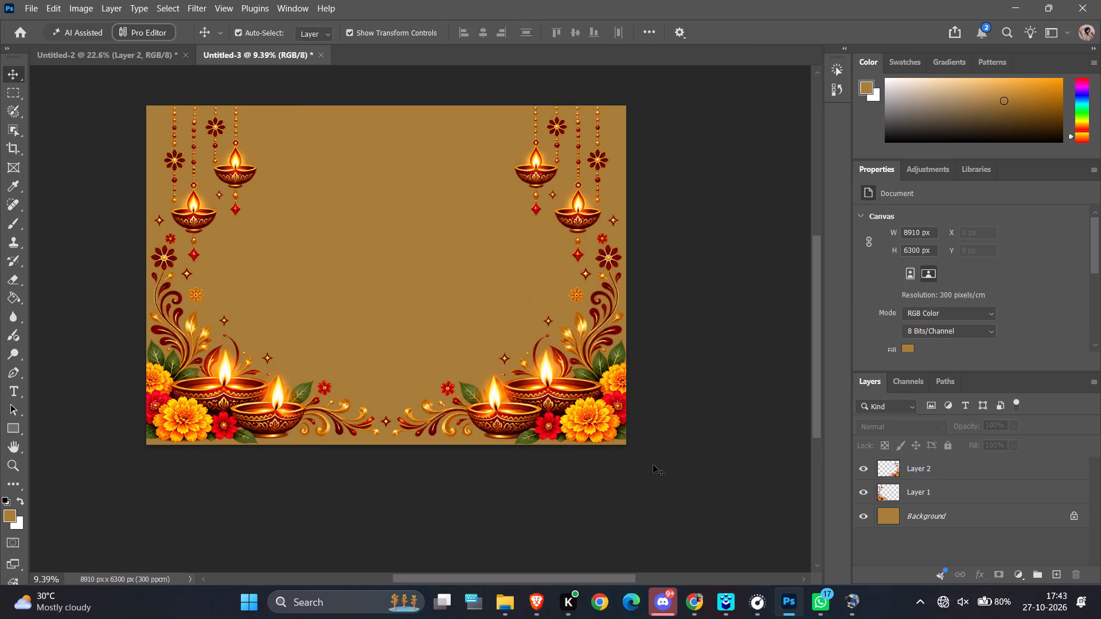
Copy the Happy Diwali! title from Untitled-2 into Untitled-3, placing it in the upper middle of the canvas.
scroll(653, 465, "down", 4, "ctrl+alt")
scroll(395, 403, "up", 6)
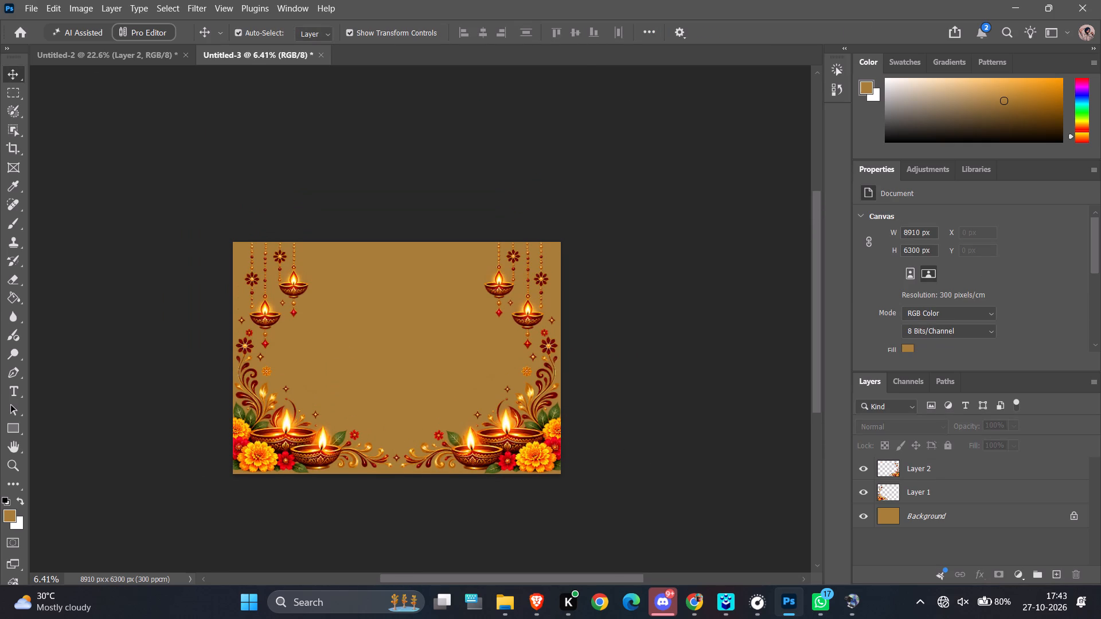
left_click(77, 49)
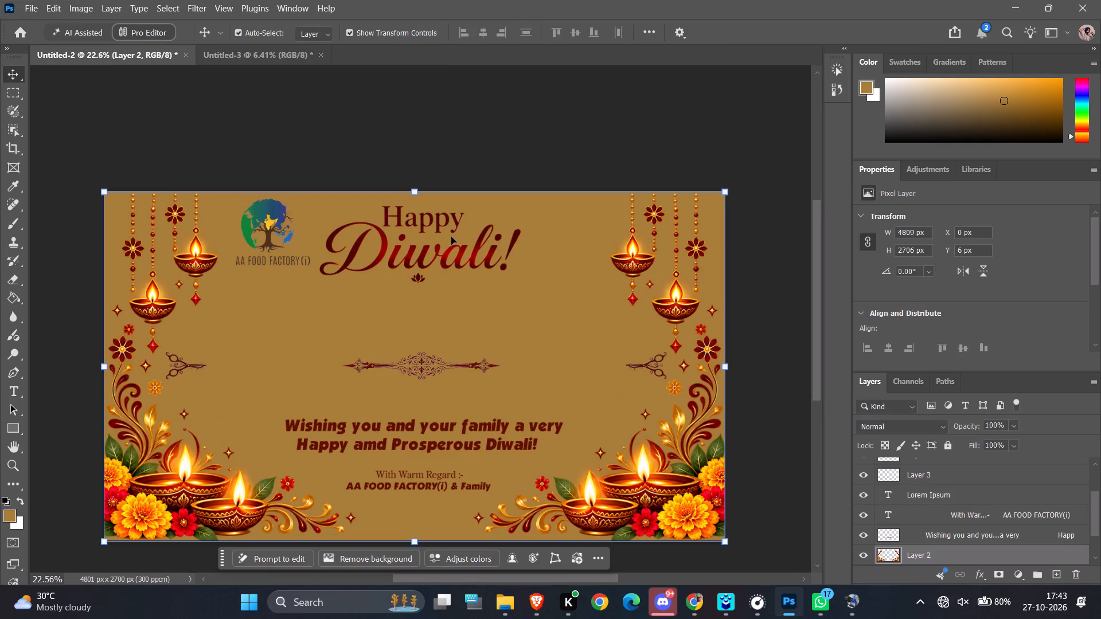
left_click_drag(423, 256, 279, 66)
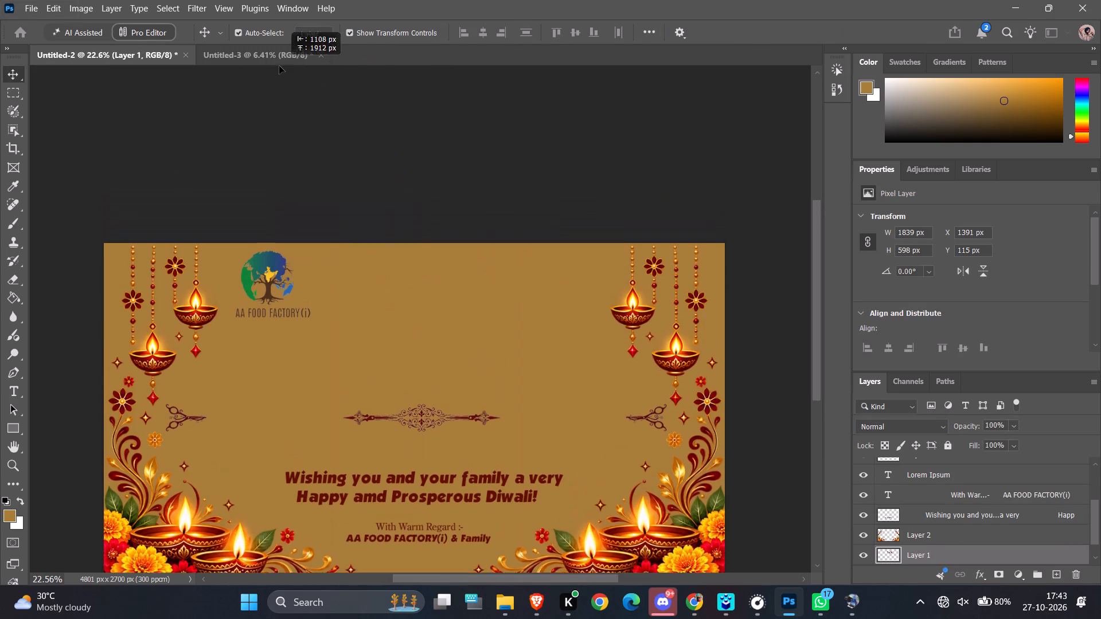
left_click_drag(279, 66, 385, 281)
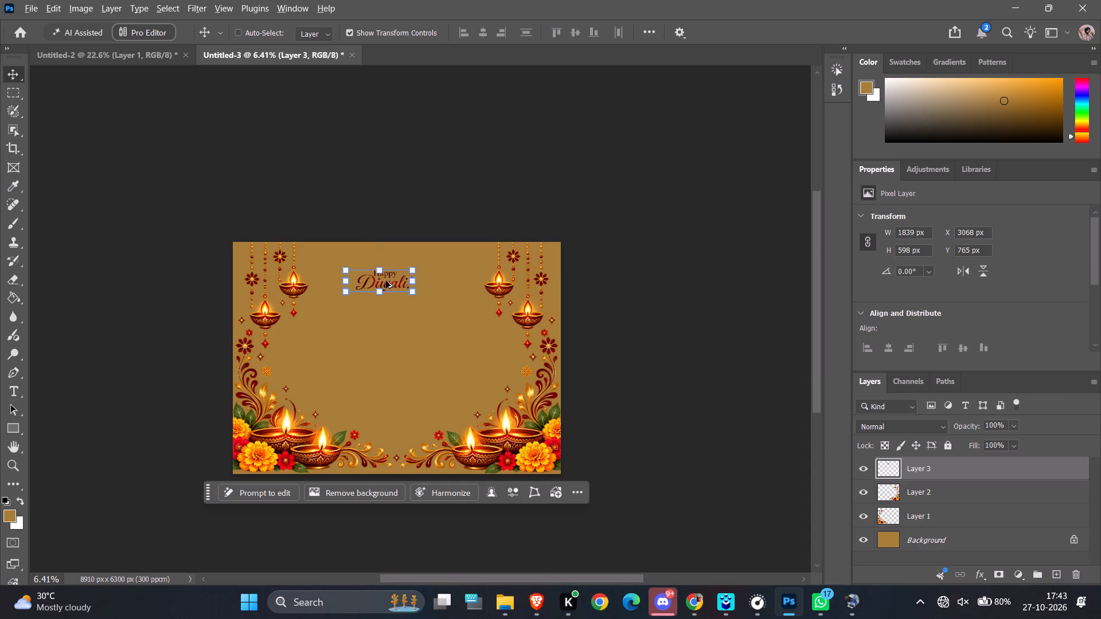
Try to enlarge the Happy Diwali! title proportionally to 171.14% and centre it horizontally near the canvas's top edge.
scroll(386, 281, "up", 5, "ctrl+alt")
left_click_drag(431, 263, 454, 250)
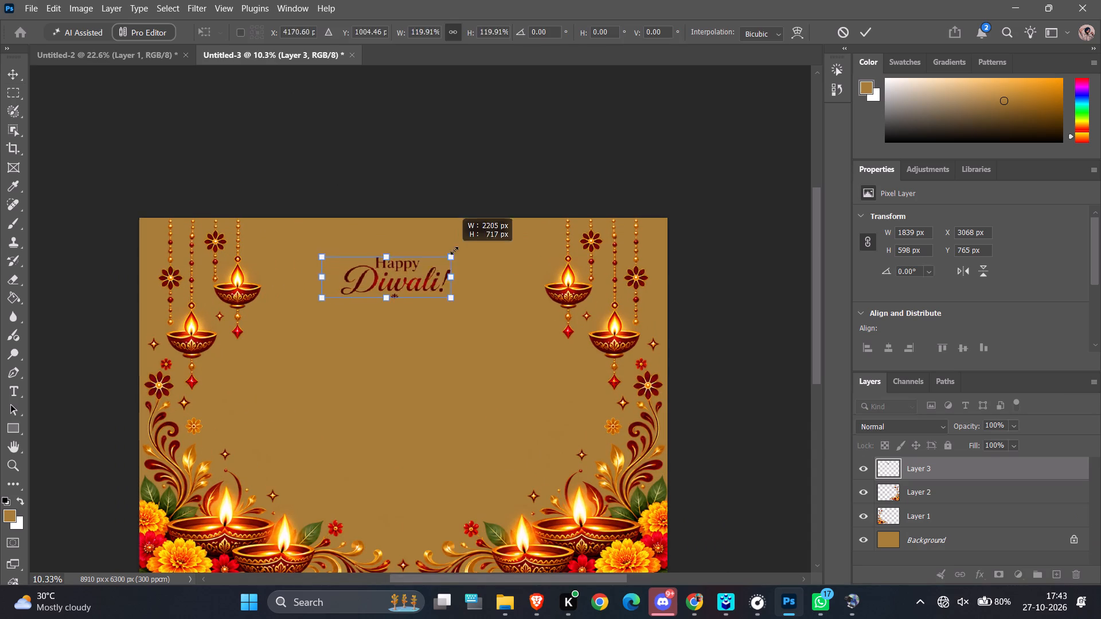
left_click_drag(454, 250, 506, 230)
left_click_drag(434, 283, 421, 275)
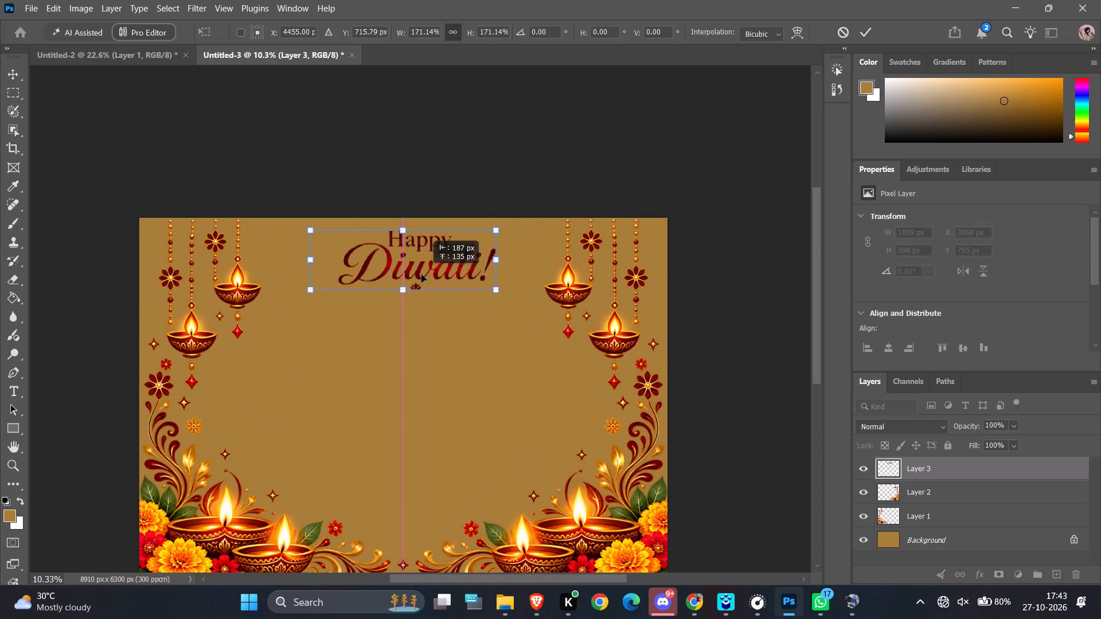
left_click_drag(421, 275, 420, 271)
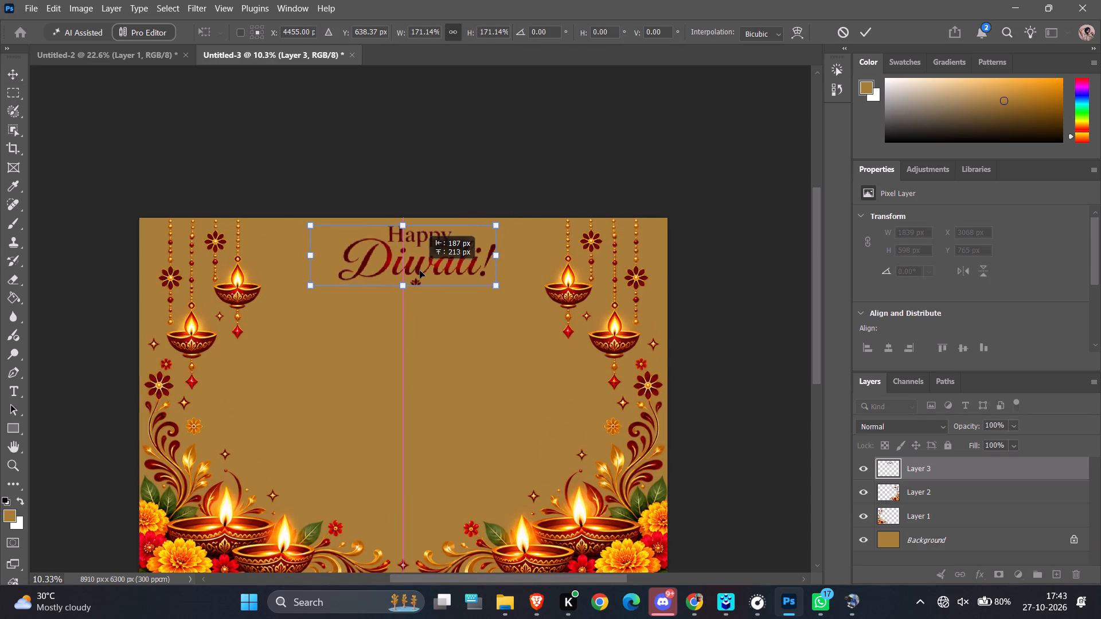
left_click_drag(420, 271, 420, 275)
Copy the AA Food Factory(i) logo from Untitled-2 into Untitled-3, placing it between the upper-left hanging diya and the title.
left_click(130, 49)
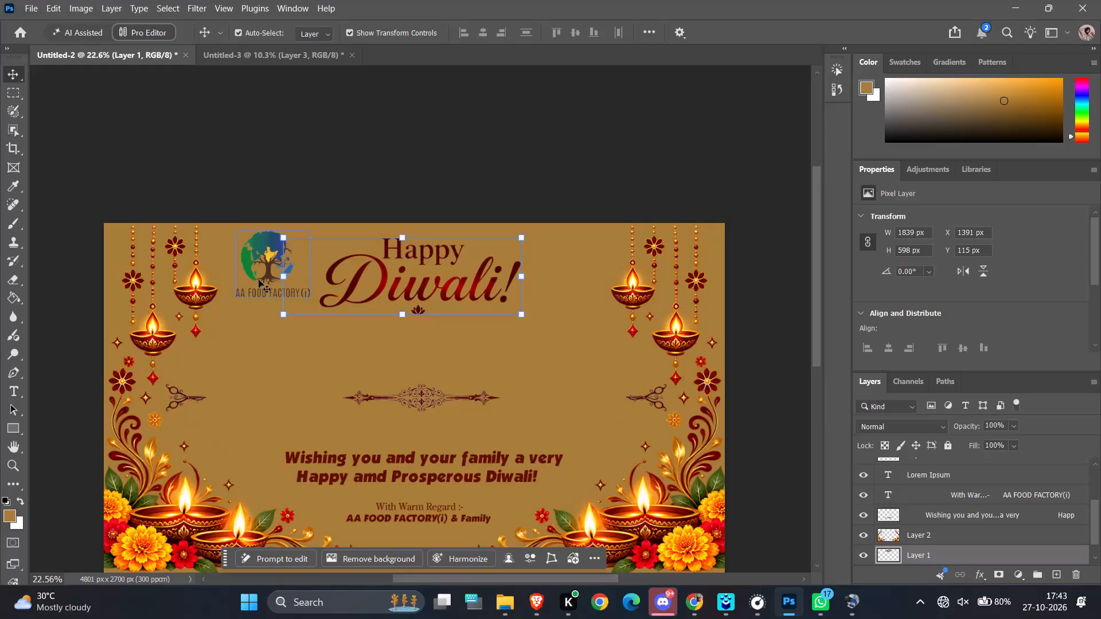
left_click(258, 279)
left_click_drag(259, 246, 233, 71)
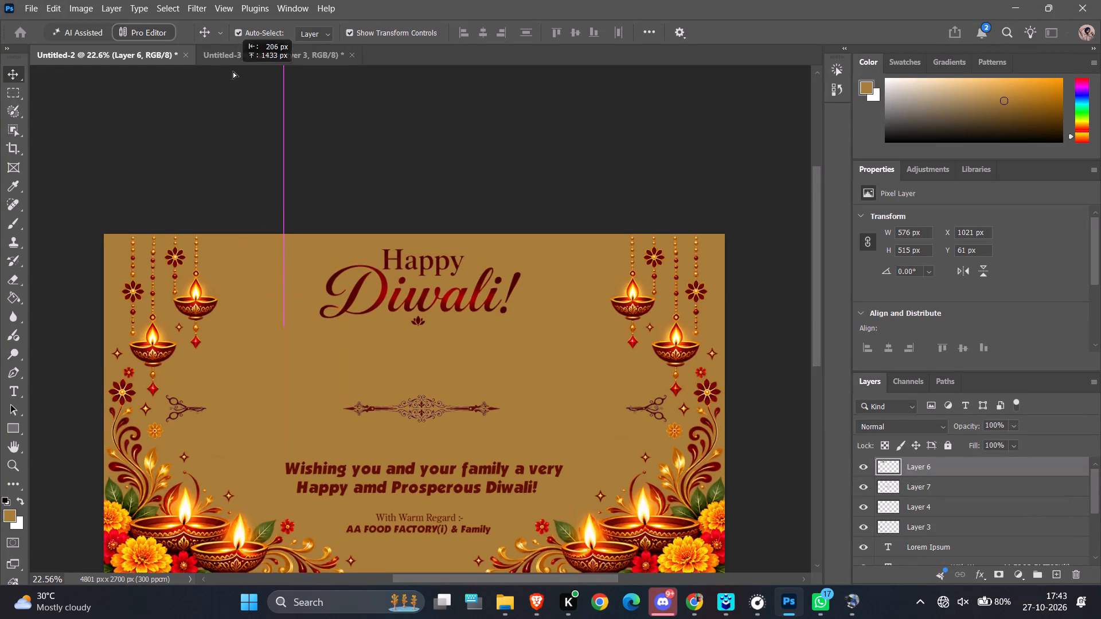
left_click_drag(233, 71, 287, 265)
Scale the Happy Diwali! title on Layer 3 proportionally to 190.95%, centre it at about X 4455, Y 798 px, and apply the transform.
left_click(406, 262)
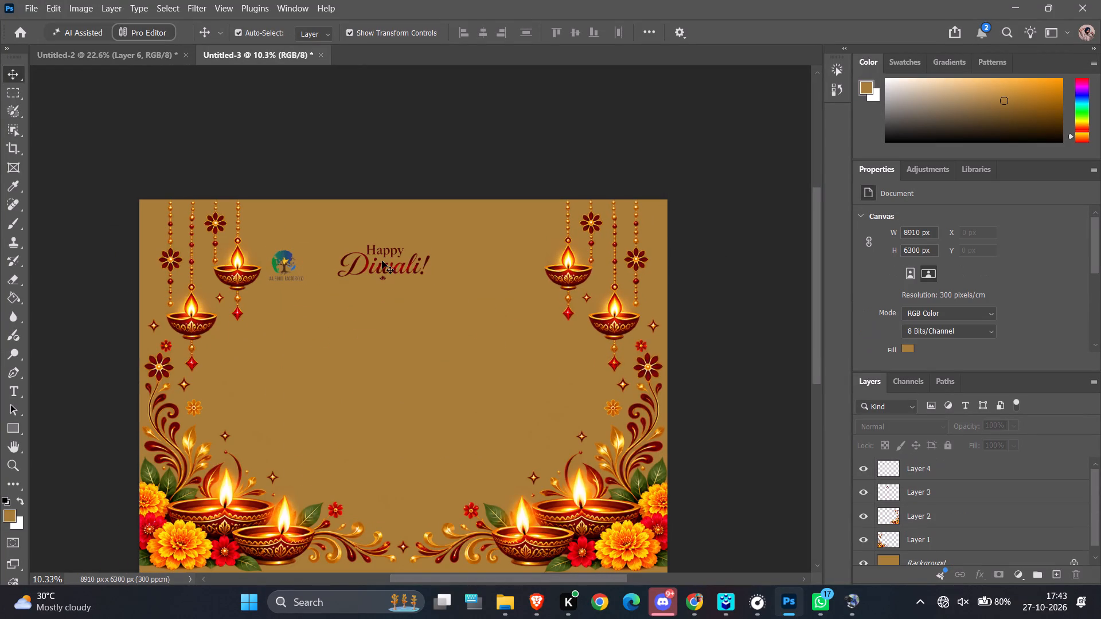
left_click(382, 261)
double_click(377, 257)
left_click(936, 499)
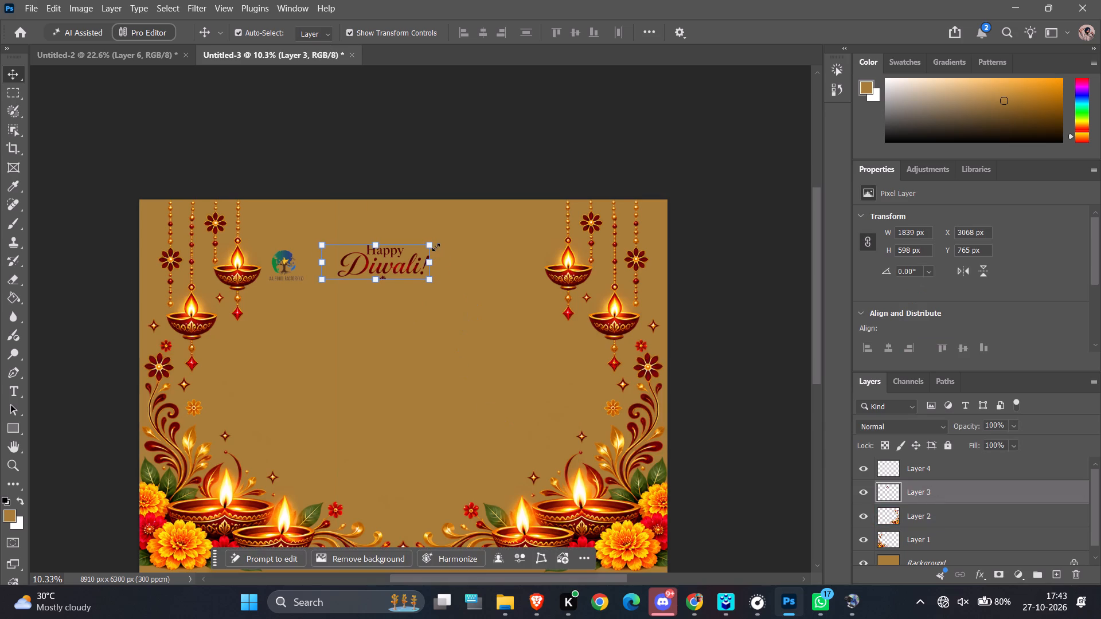
left_click_drag(432, 244, 528, 209)
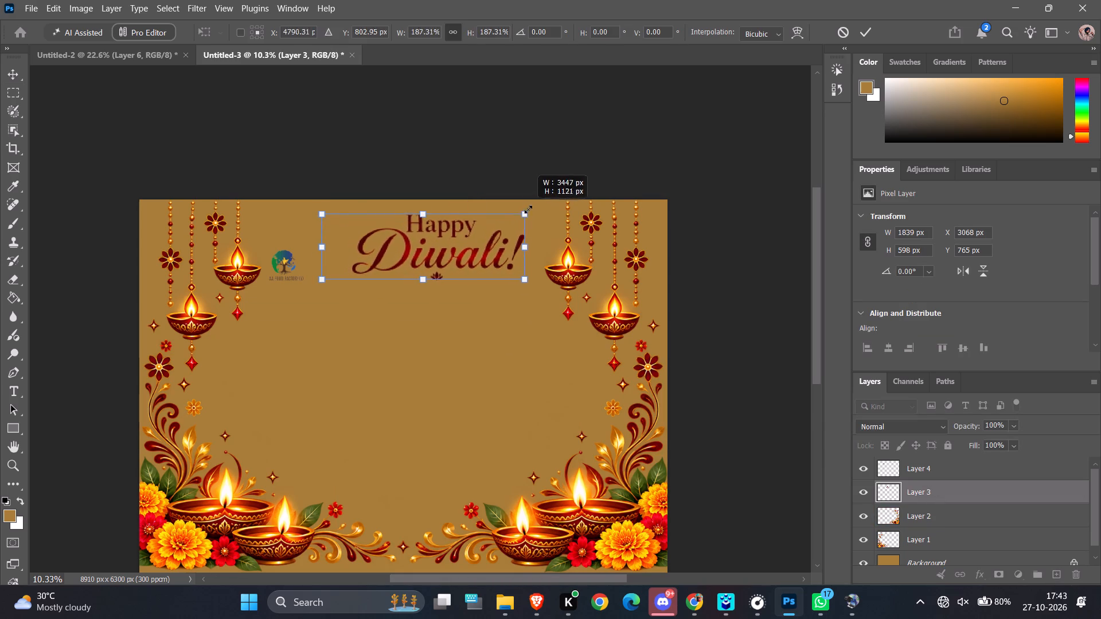
left_click_drag(528, 209, 530, 209)
left_click_drag(448, 263, 426, 260)
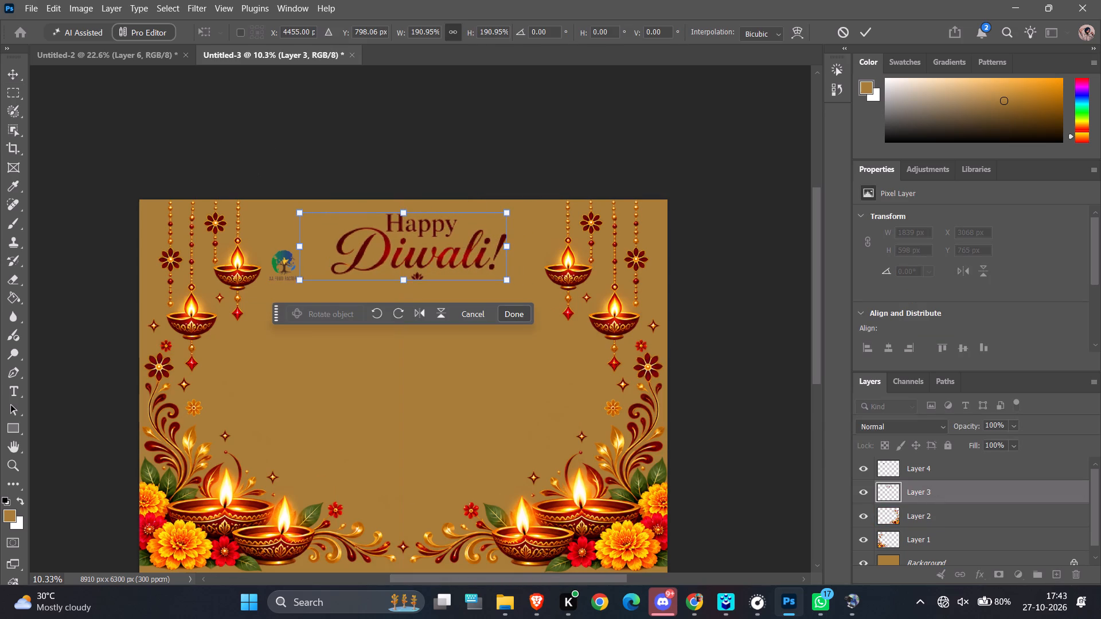
left_click(6, 69)
left_click(204, 78)
Scale the AA Food Factory(i) logo on Layer 4 proportionally to 165.70%, centre it at about X 2582, Y 654 px, and apply the transform.
left_click(287, 268)
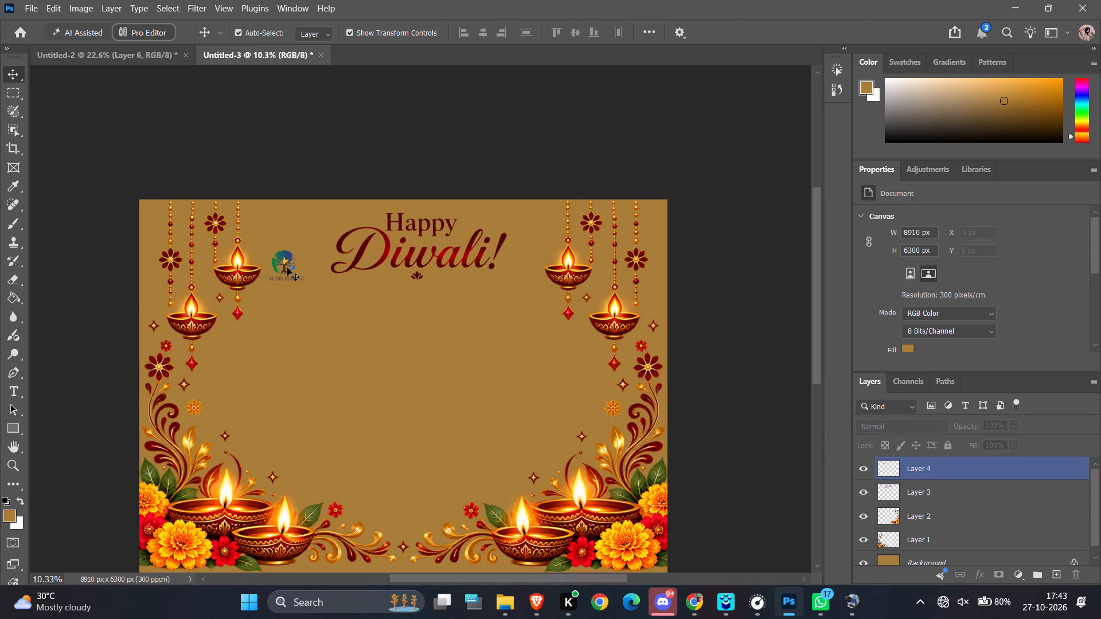
left_click(287, 257)
left_click_drag(287, 249, 290, 210)
left_click_drag(280, 251, 295, 250)
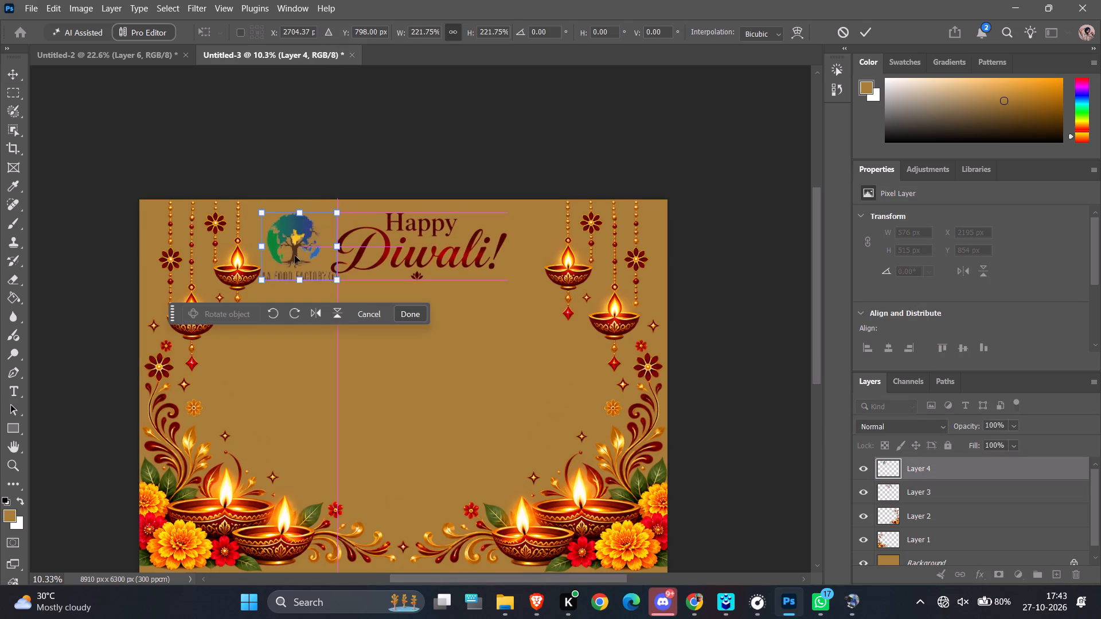
left_click_drag(337, 281, 317, 265)
left_click_drag(282, 239, 284, 234)
left_click(300, 190)
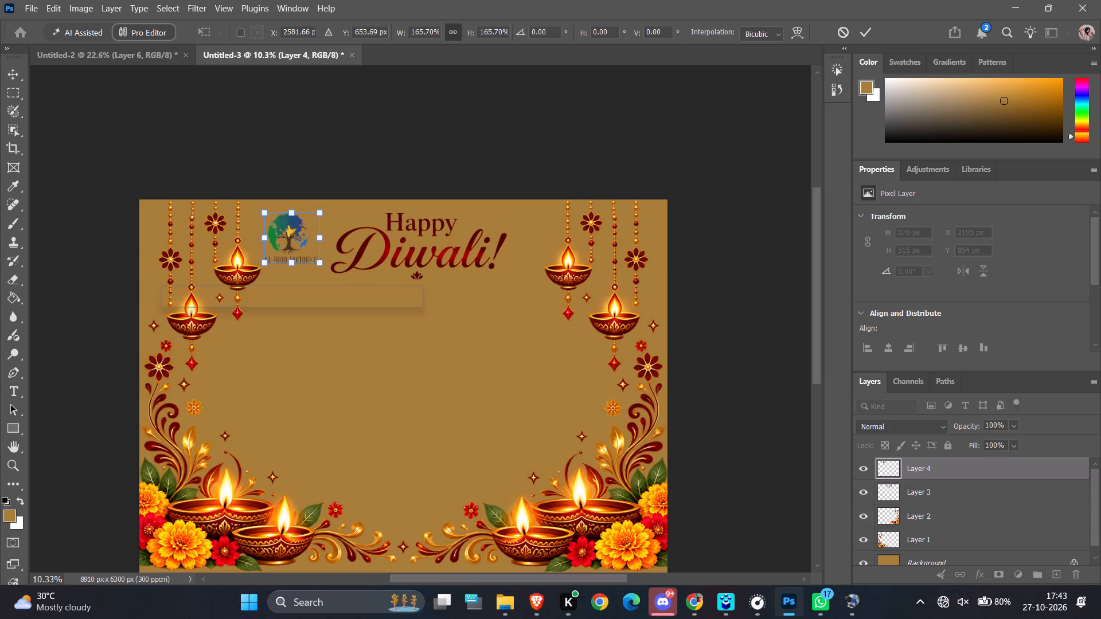
left_click(20, 73)
left_click(114, 91)
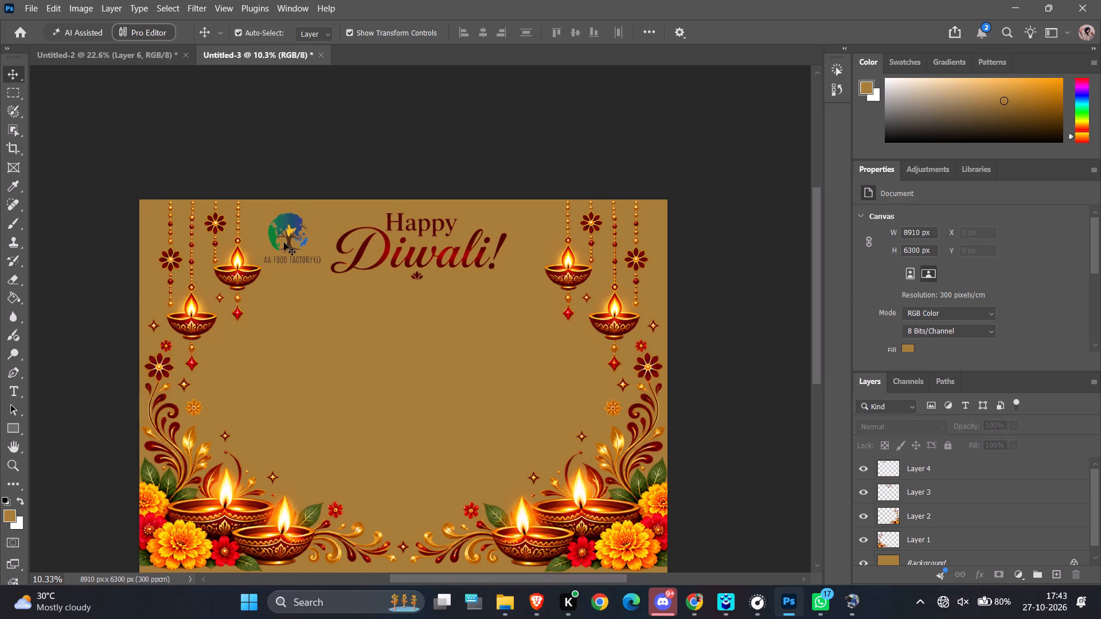
left_click(284, 242)
left_click(554, 162)
Enlarge the AA Food Factory(i) logo proportionally by a further 111.03%, extending it up and towards the title, and apply the transform.
left_click(290, 241)
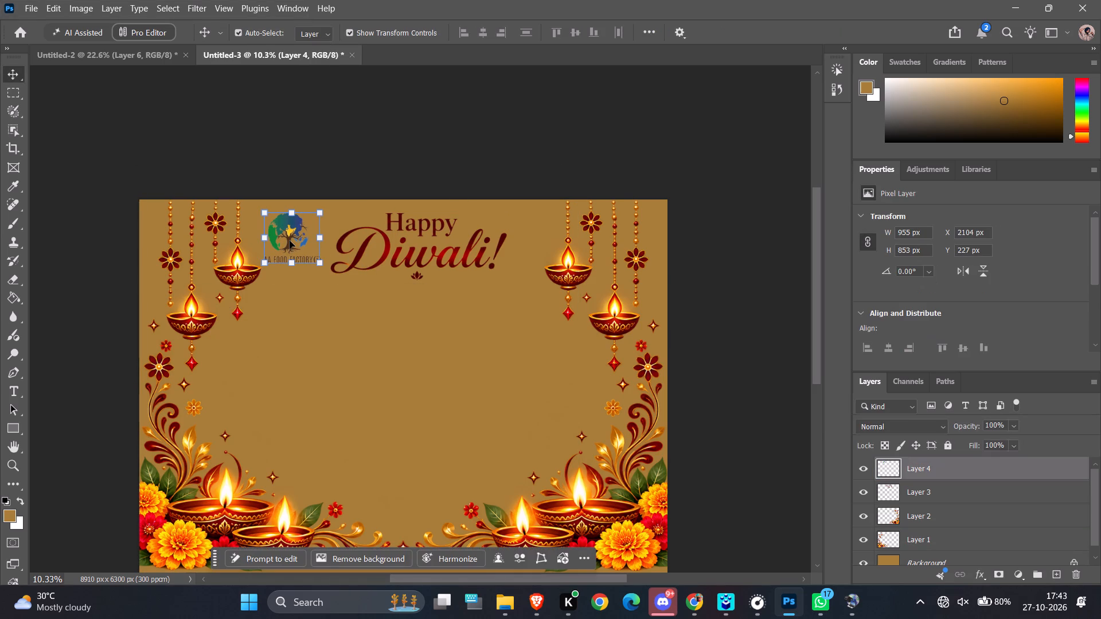
left_click_drag(322, 214, 331, 212)
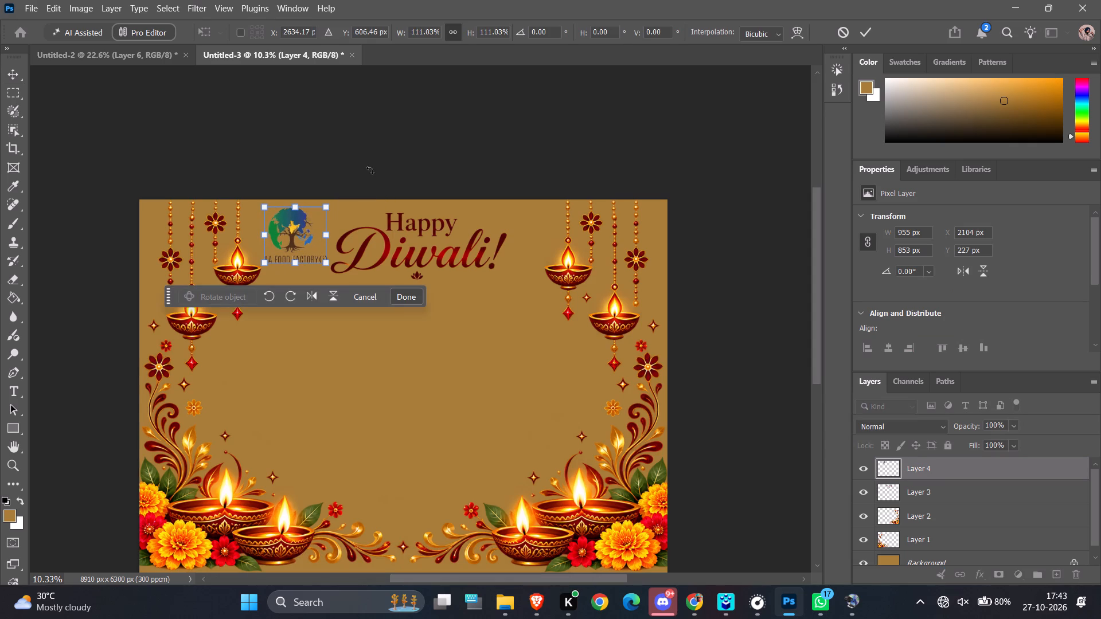
left_click(405, 289)
left_click(429, 158)
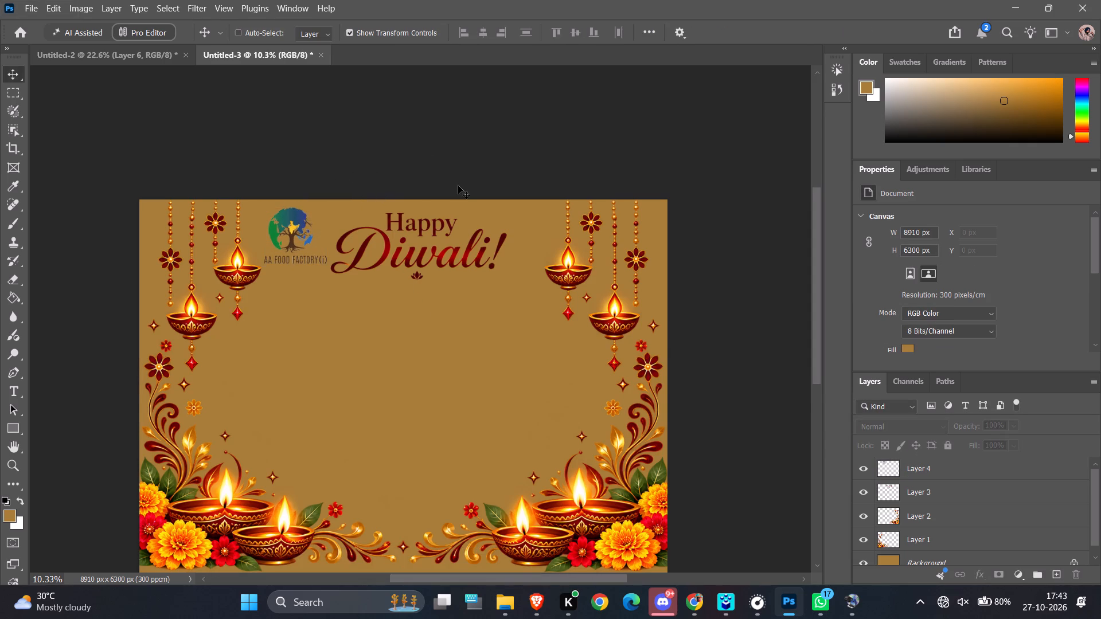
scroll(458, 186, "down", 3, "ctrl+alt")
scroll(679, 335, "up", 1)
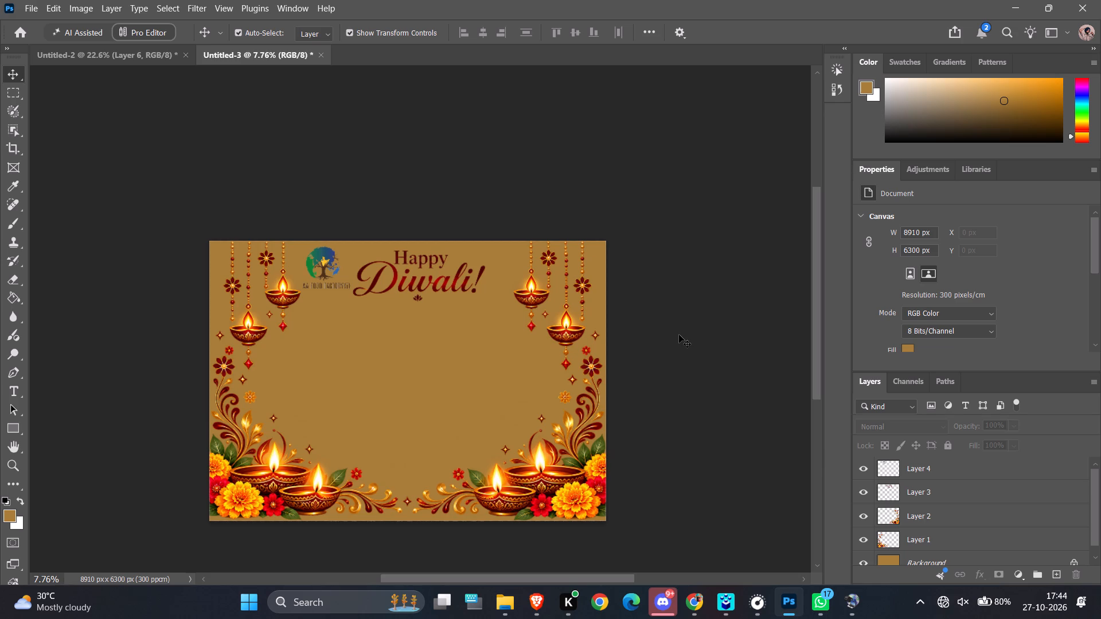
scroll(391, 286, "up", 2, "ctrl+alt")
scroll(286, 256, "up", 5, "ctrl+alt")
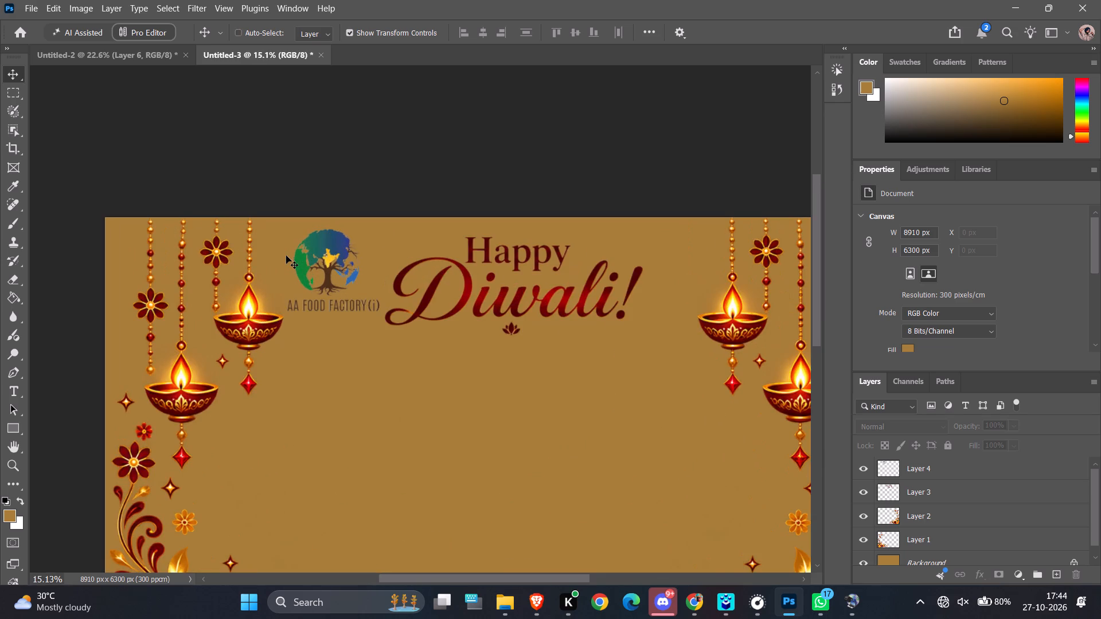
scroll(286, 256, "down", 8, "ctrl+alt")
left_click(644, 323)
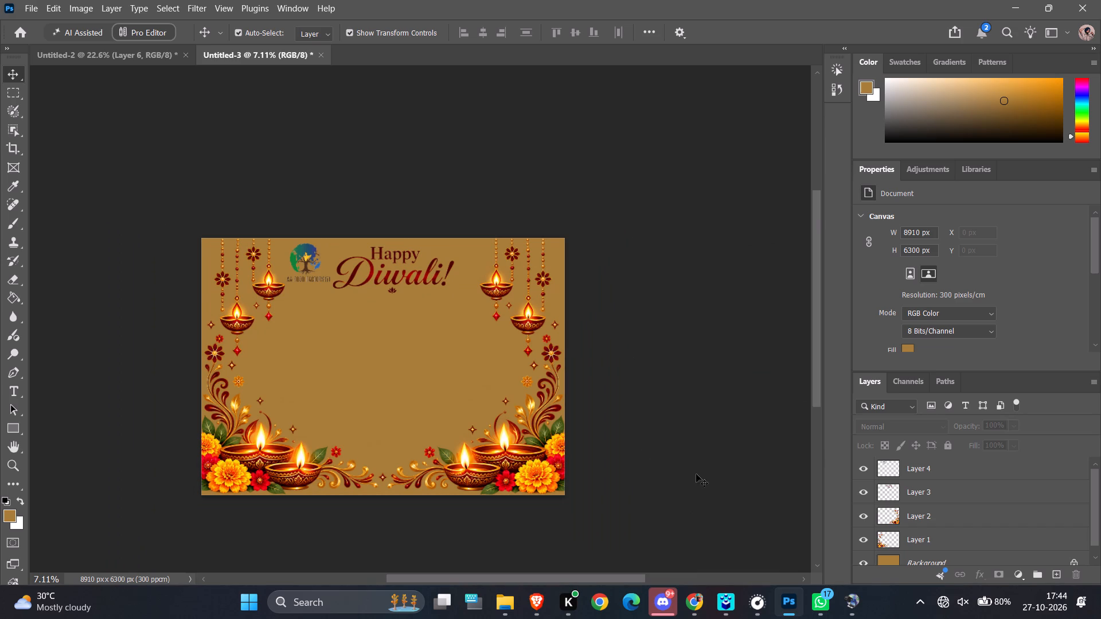
Copy the "Wishing you and your family" greeting from Untitled-2 into Untitled-3, placing it in the lower middle of the canvas.
left_click(116, 51)
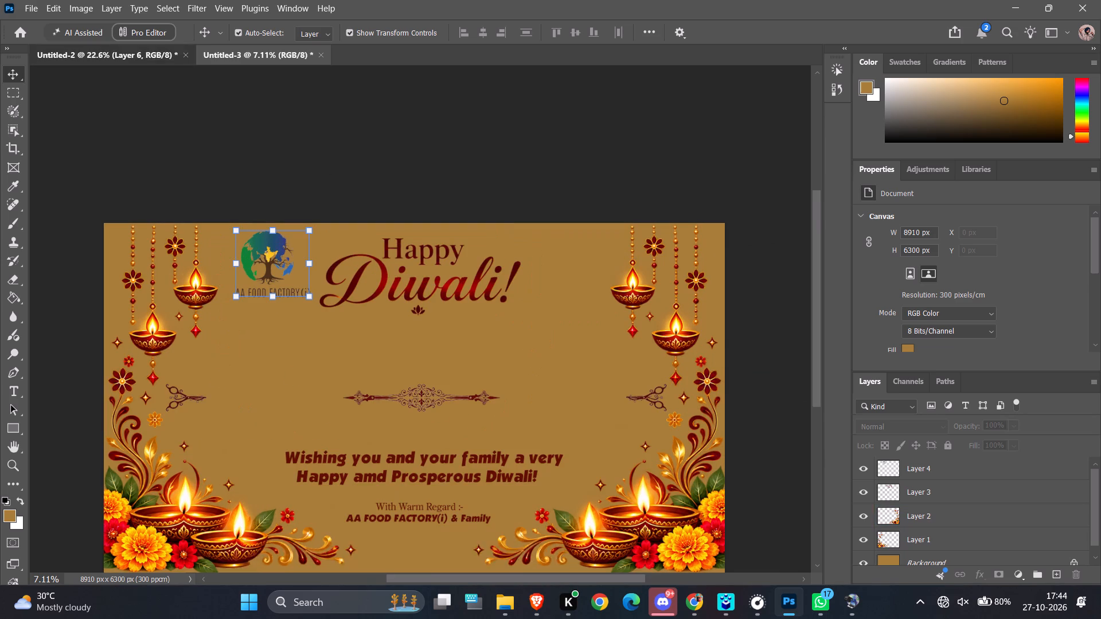
scroll(413, 430, "down", 6)
left_click_drag(412, 409, 439, 58)
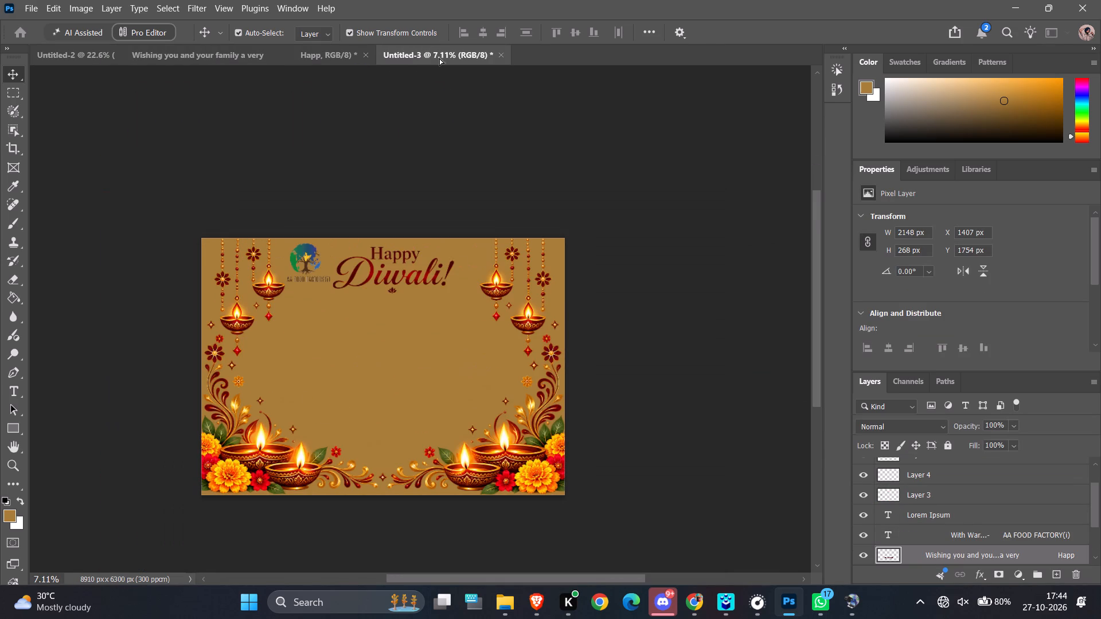
left_click_drag(439, 58, 375, 406)
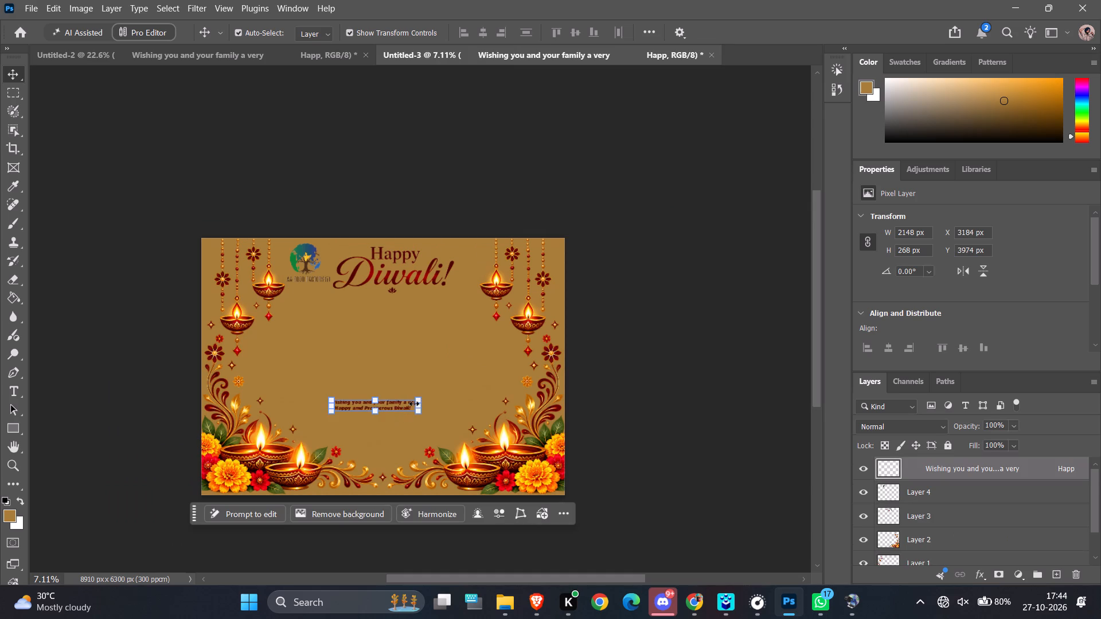
Scale the greeting proportionally to 208.38%, centre it at about X 4455, Y 3995 px, and apply the transform.
scroll(417, 401, "up", 6, "ctrl")
scroll(417, 401, "up", 6, "ctrl+alt")
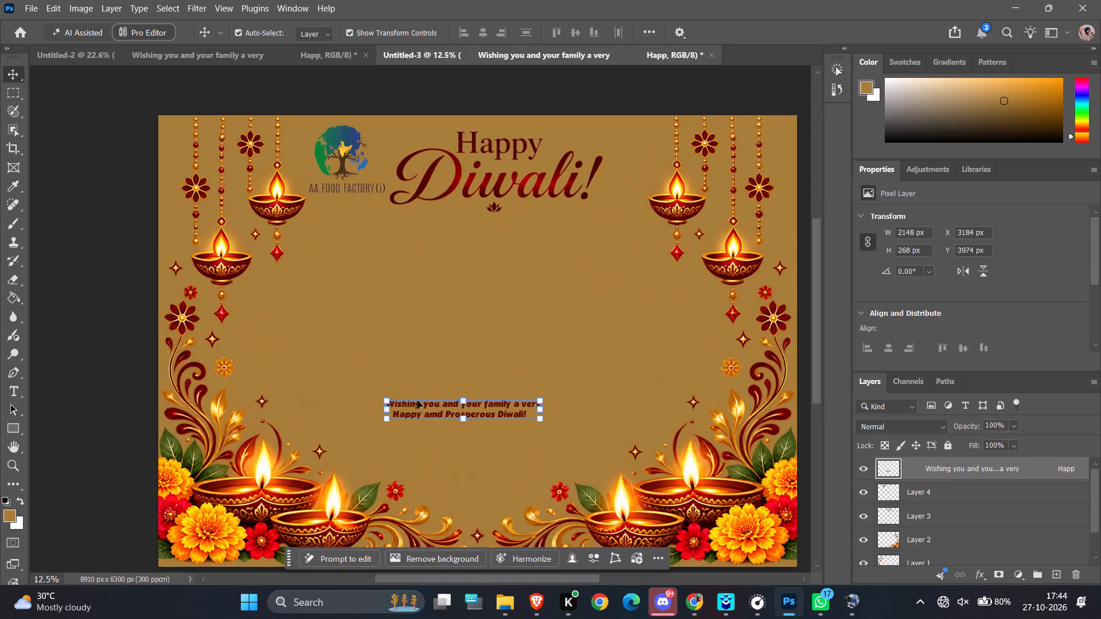
scroll(417, 401, "down", 7)
scroll(402, 398, "up", 5, "ctrl")
scroll(401, 398, "down", 5, "ctrl")
scroll(374, 426, "up", 5)
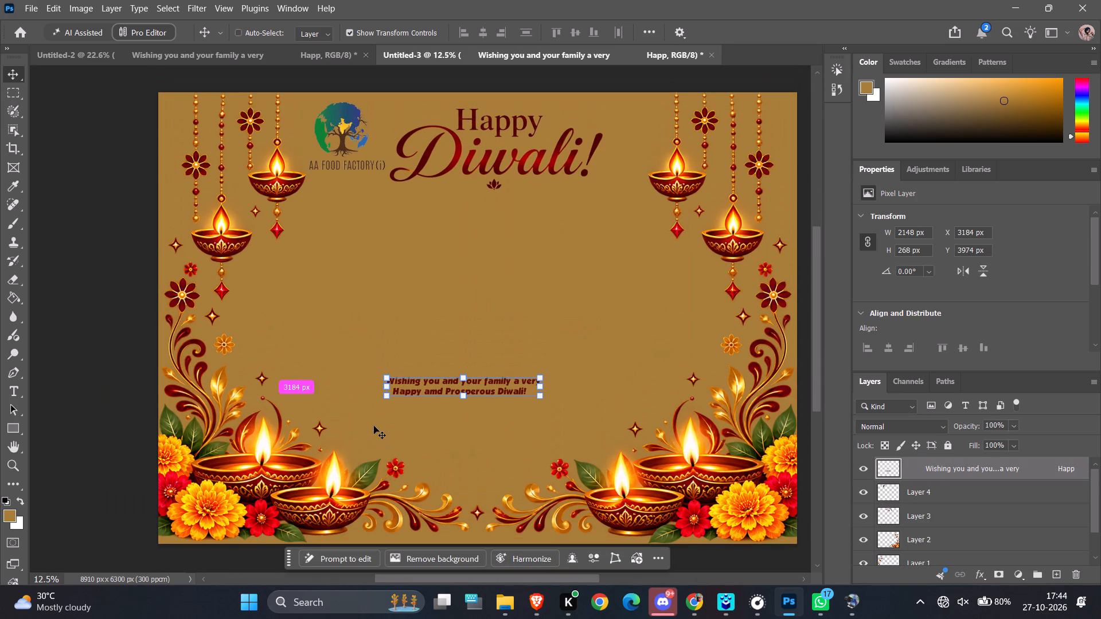
scroll(374, 426, "down", 5, "ctrl")
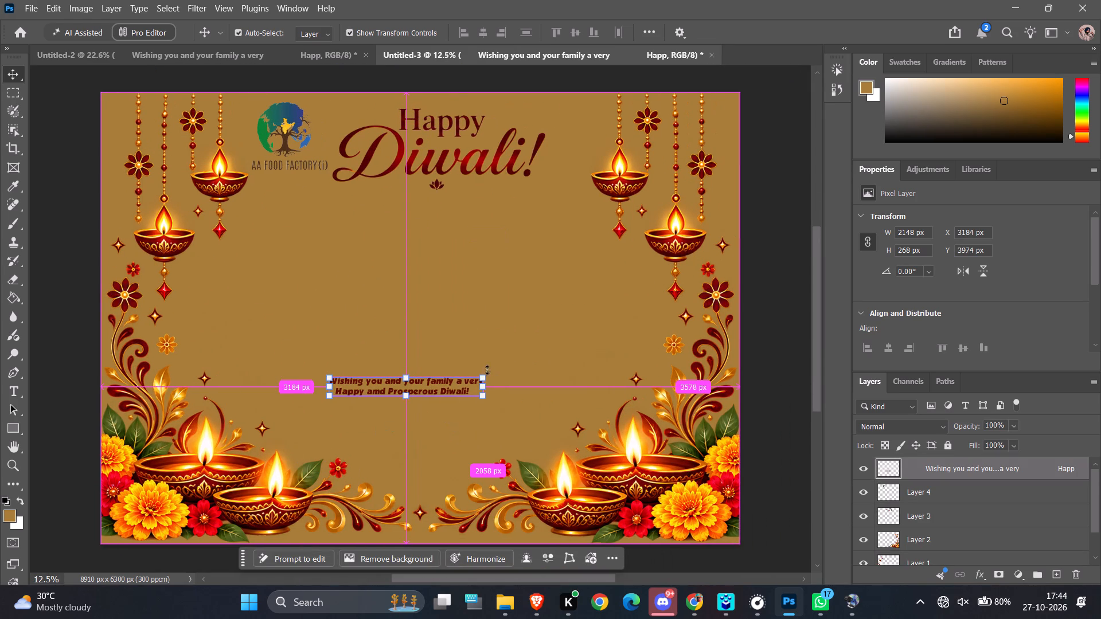
left_click_drag(484, 377, 648, 332)
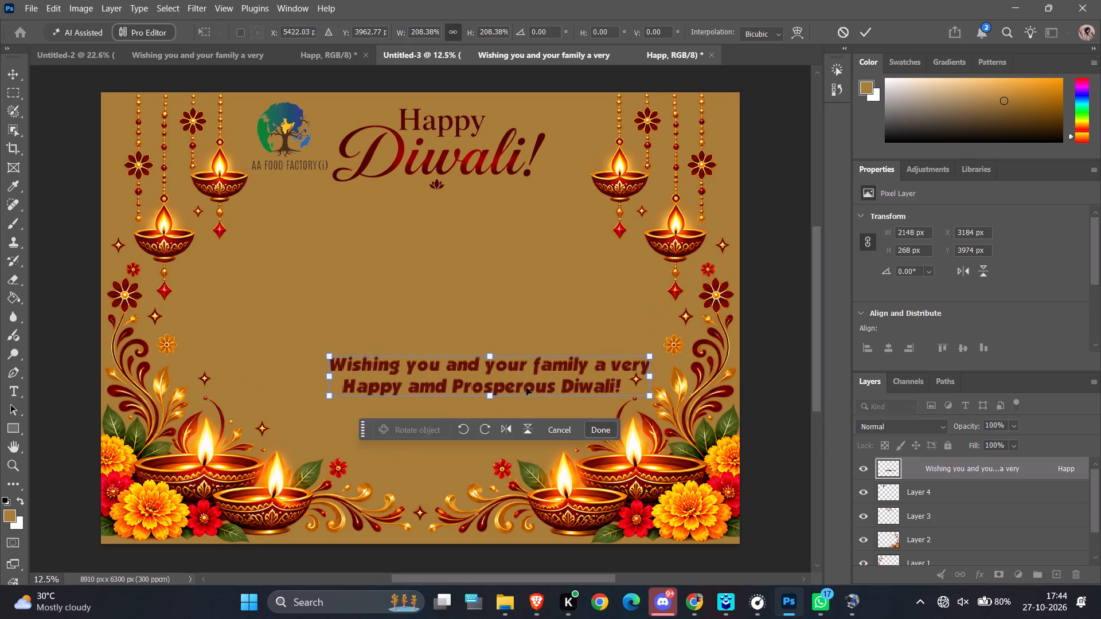
left_click_drag(491, 386, 440, 388)
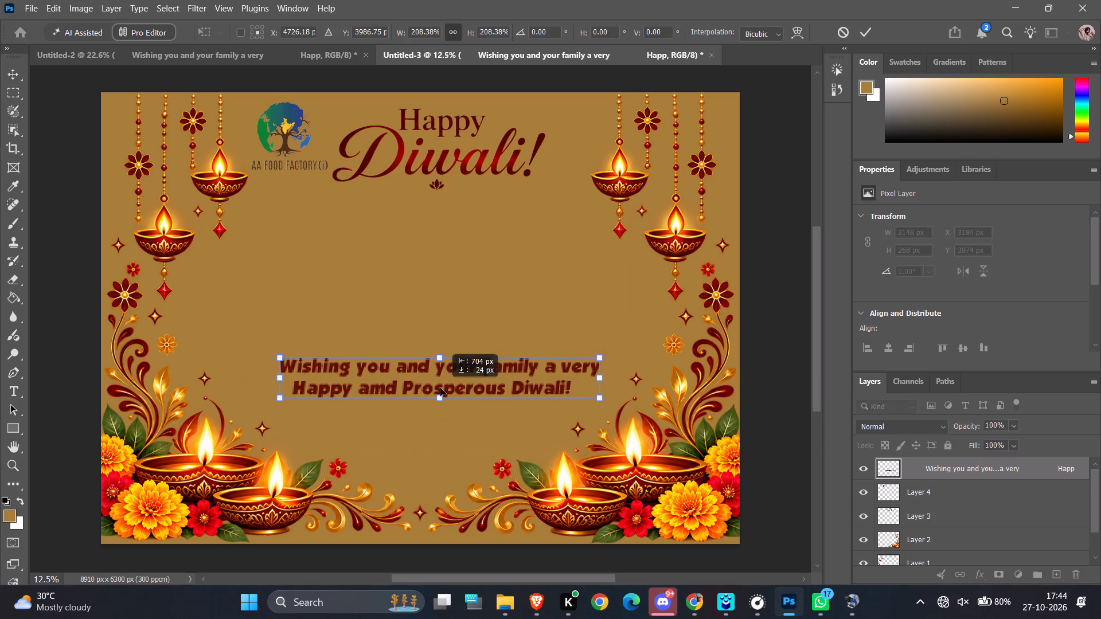
left_click_drag(440, 388, 423, 389)
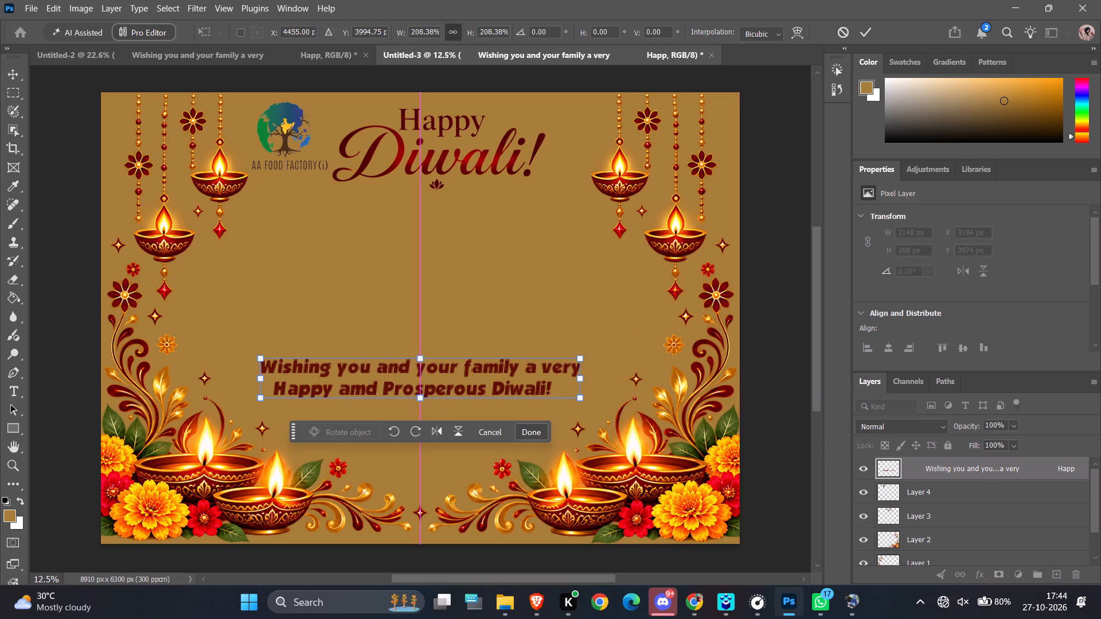
left_click(755, 133)
Copy the "With Warm Regard" signature text from Untitled-2 into Untitled-3, placing it just below the greeting.
left_click(193, 48)
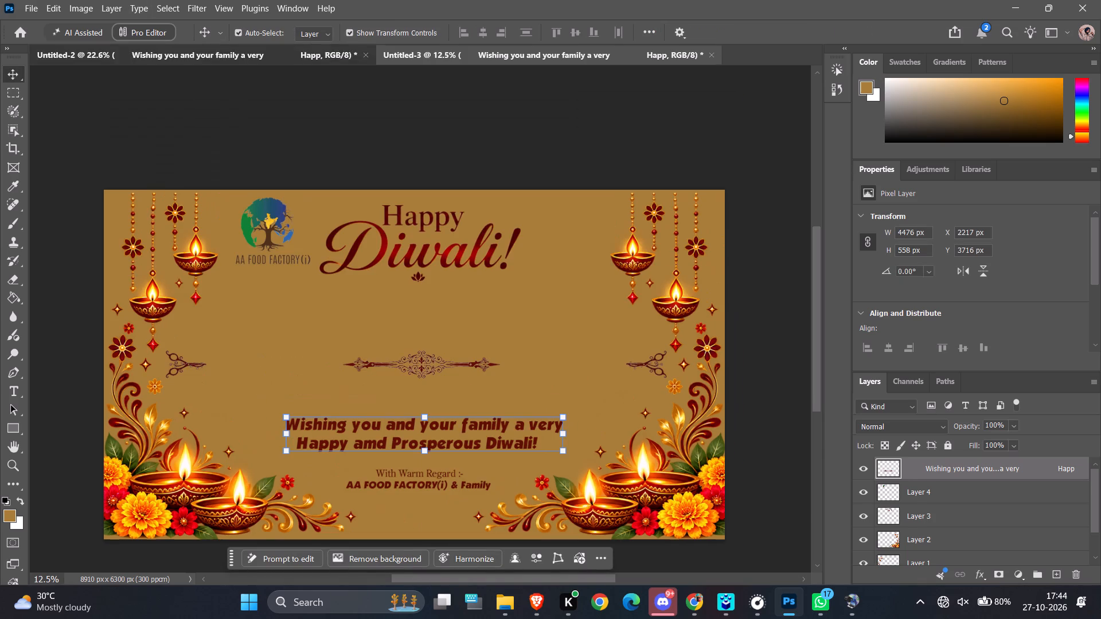
left_click(385, 477)
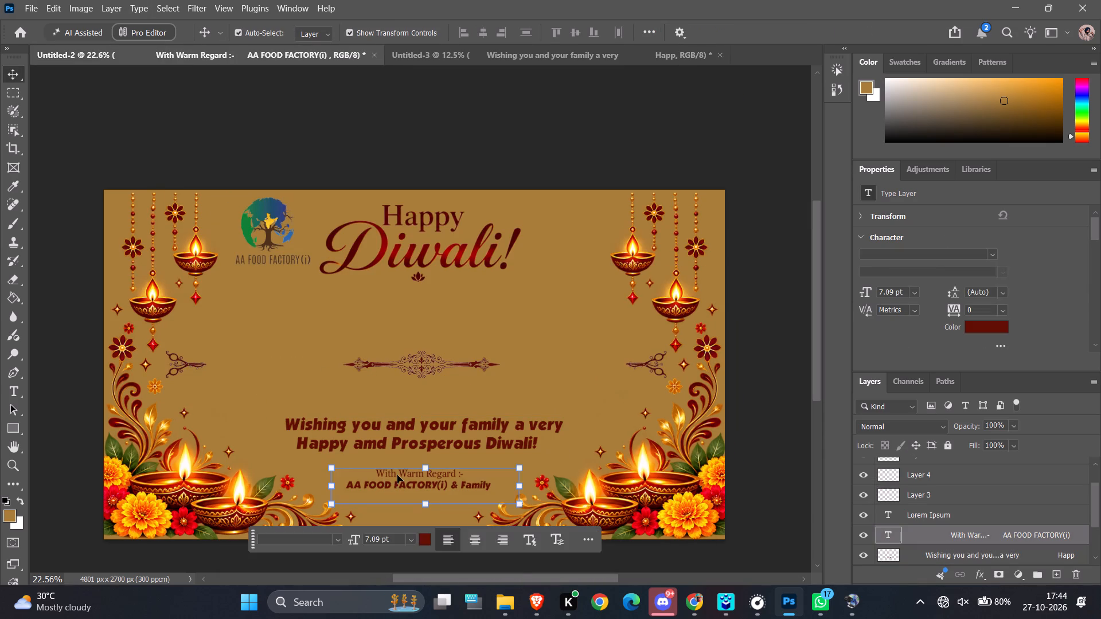
left_click_drag(397, 475, 464, 56)
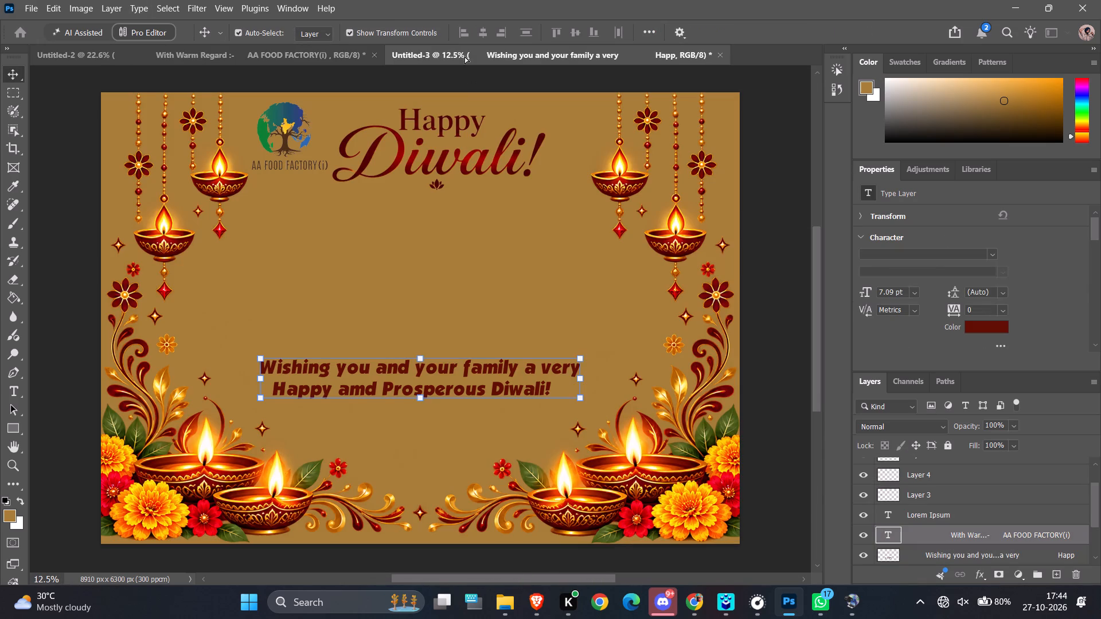
left_click_drag(464, 56, 395, 440)
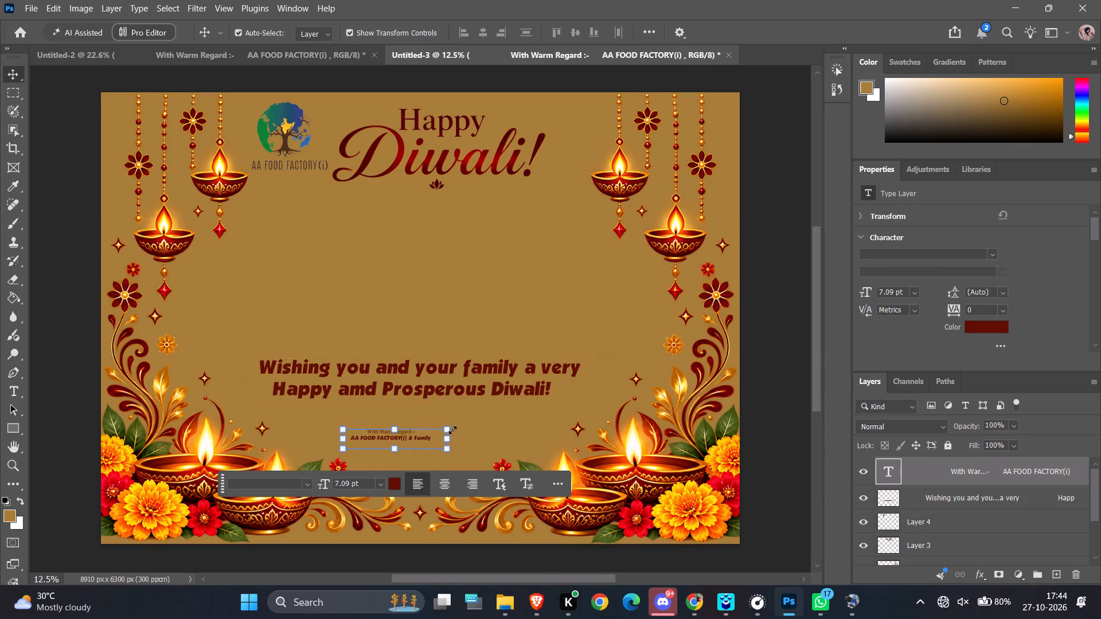
Scale the "With Warm Regard" signature text proportionally to 232.43%, centre it horizontally beneath the greeting, and apply the transform.
left_click_drag(451, 428, 556, 386)
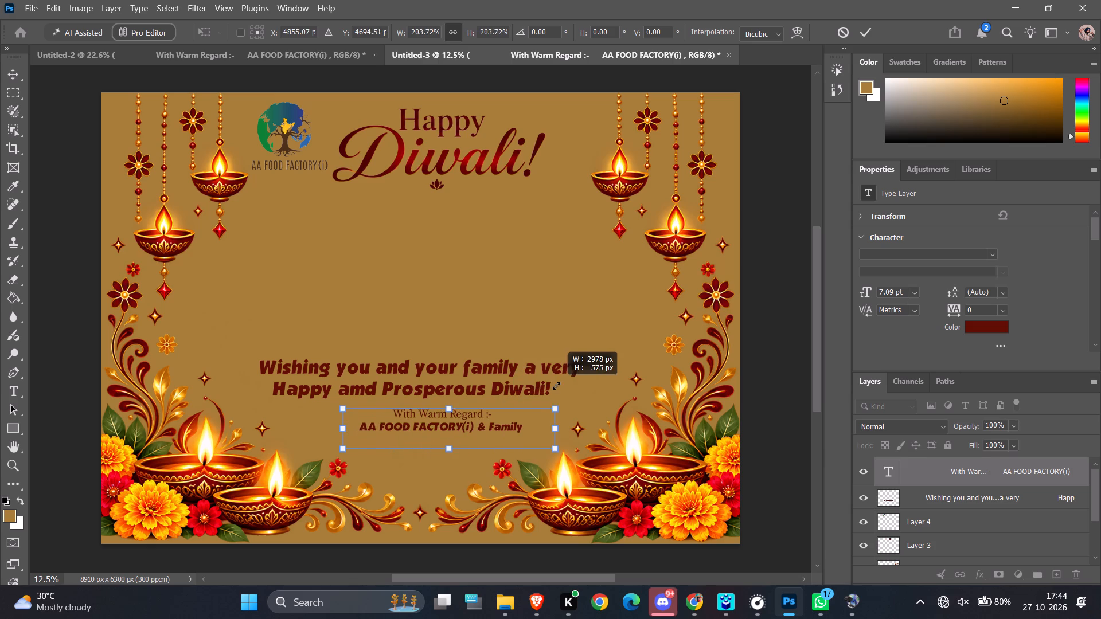
left_click_drag(556, 386, 585, 376)
left_click_drag(461, 423, 424, 437)
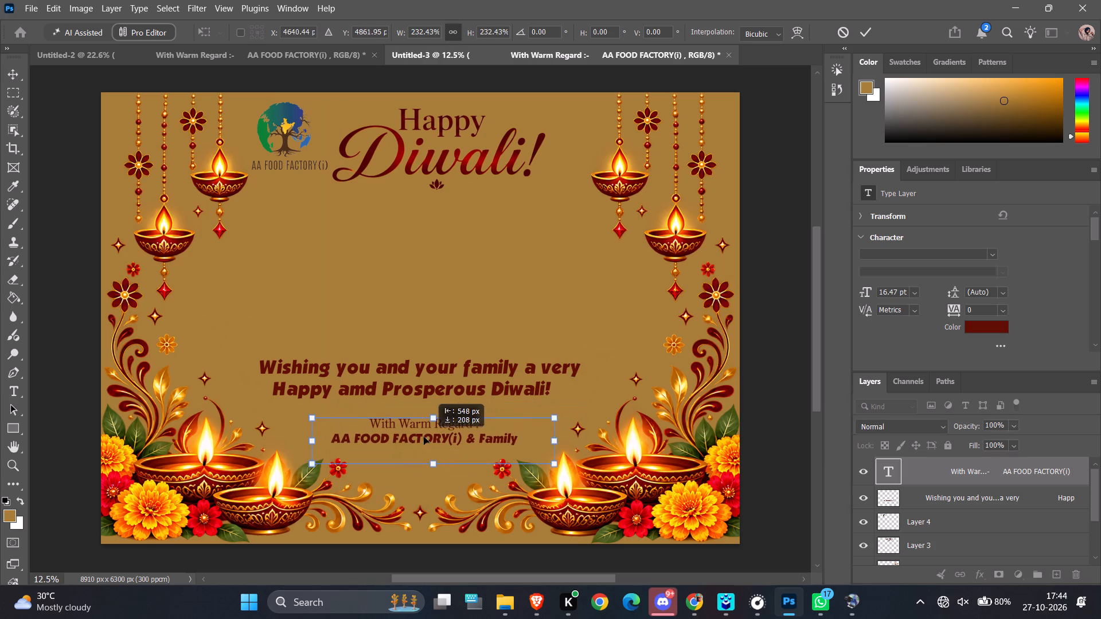
left_click_drag(424, 437, 414, 428)
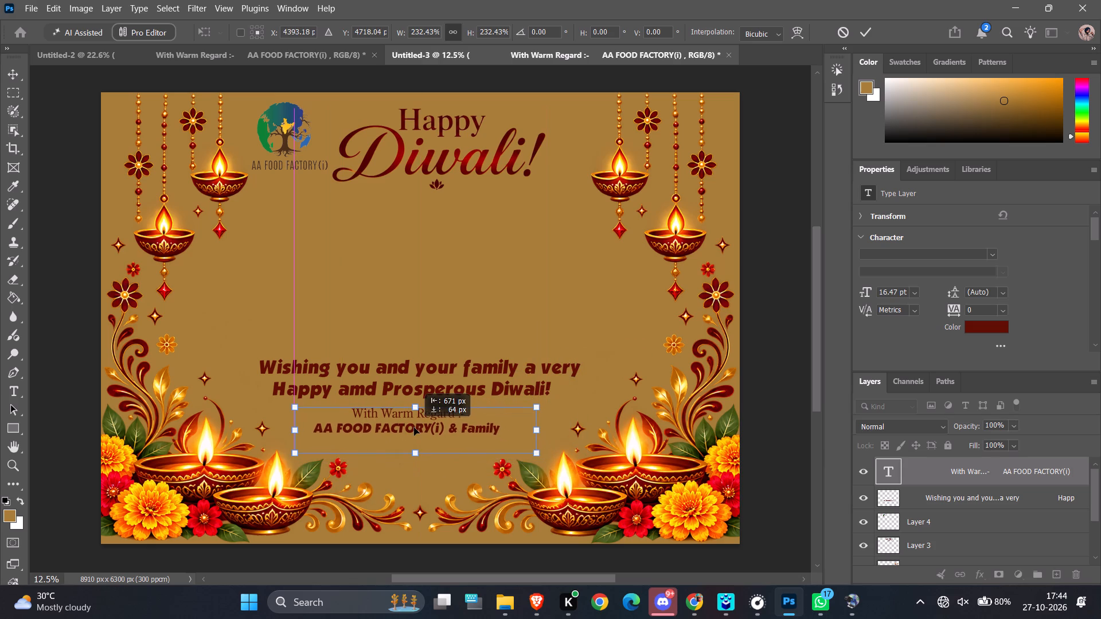
left_click_drag(414, 428, 417, 430)
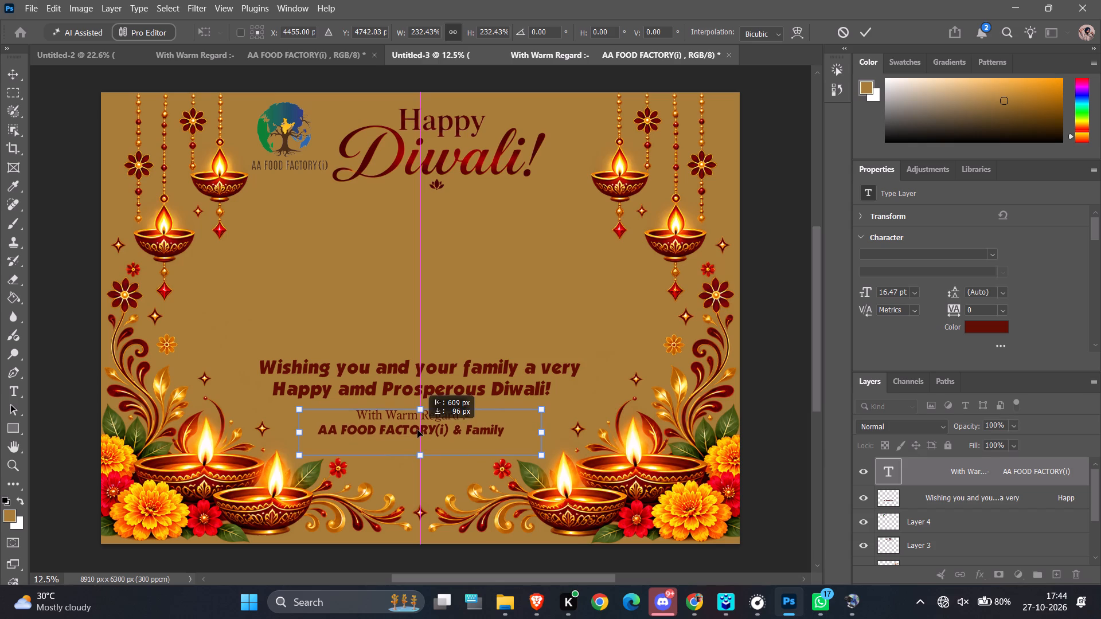
left_click_drag(417, 430, 416, 439)
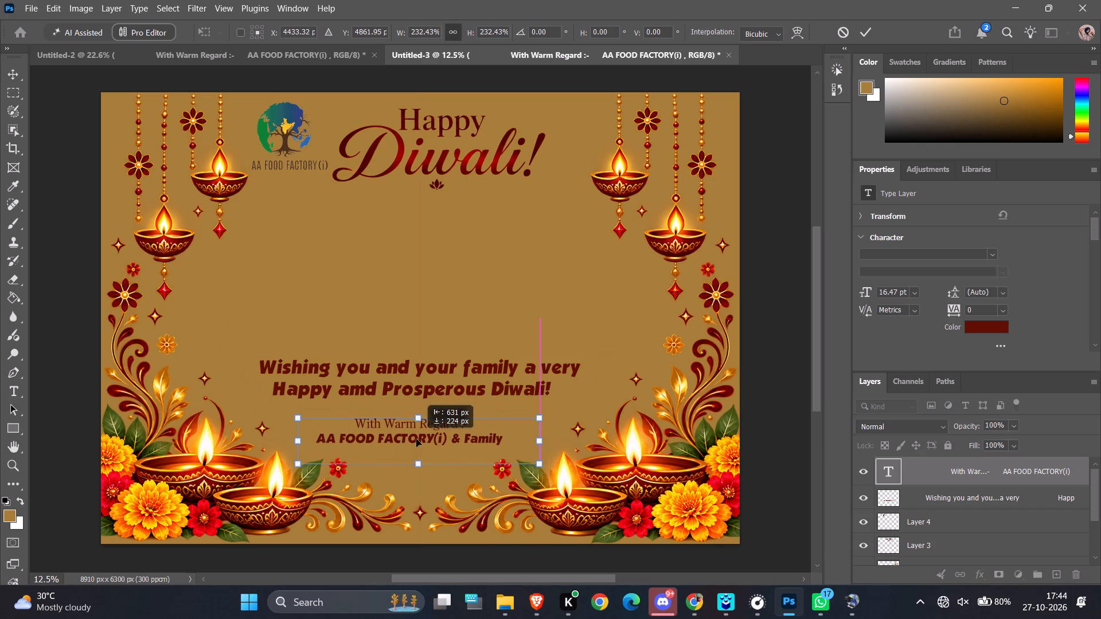
left_click_drag(416, 439, 419, 439)
left_click(534, 500)
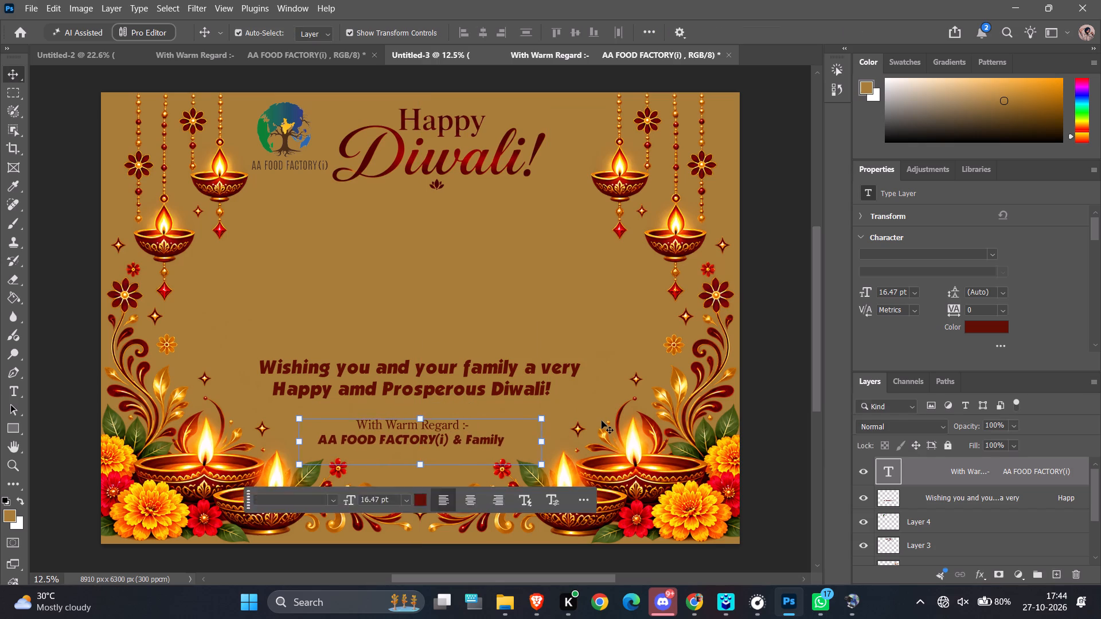
left_click(602, 421)
Nudge the "Wishing you and your family" greeting down to Y 3765 px, closer to the signature text.
scroll(595, 422, "down", 4, "ctrl+alt")
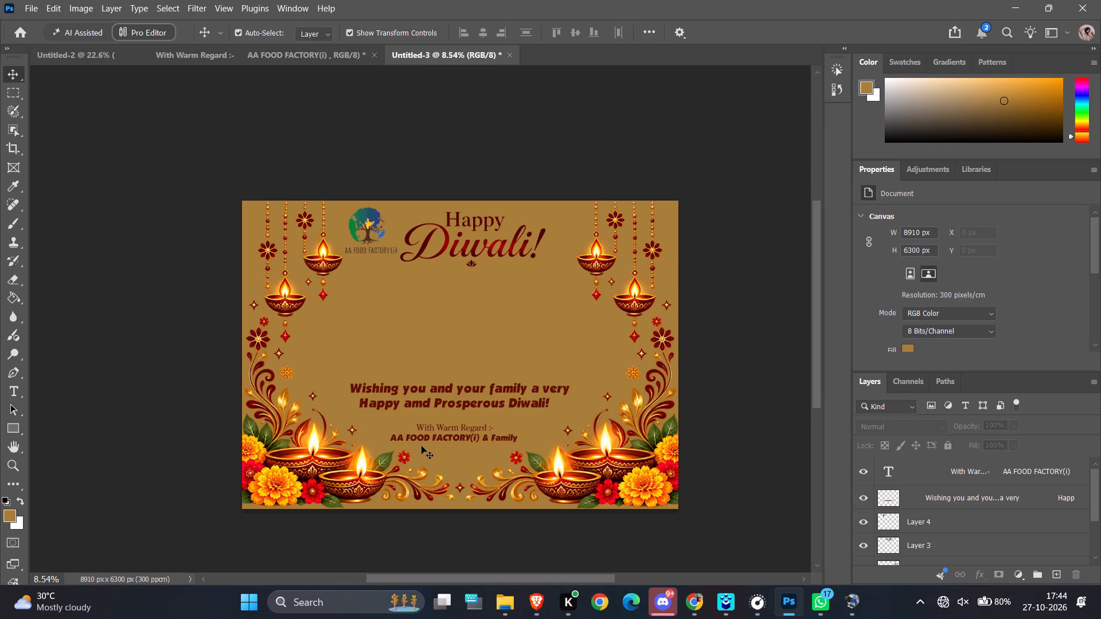
scroll(421, 446, "up", 2)
left_click(441, 428)
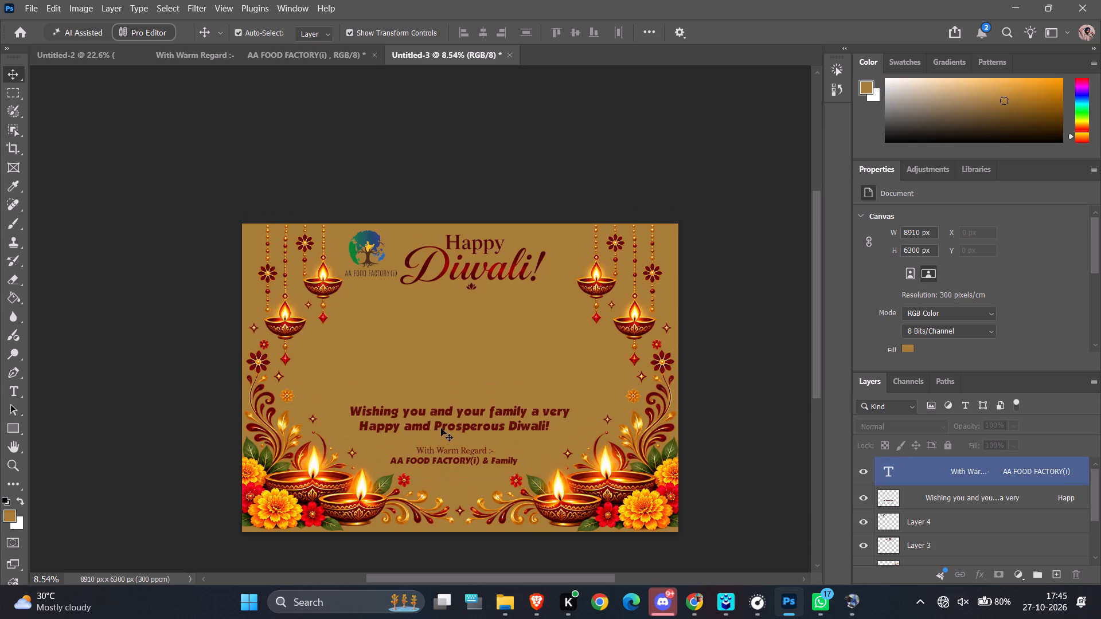
scroll(451, 425, "up", 5, "ctrl+alt")
left_click(457, 405)
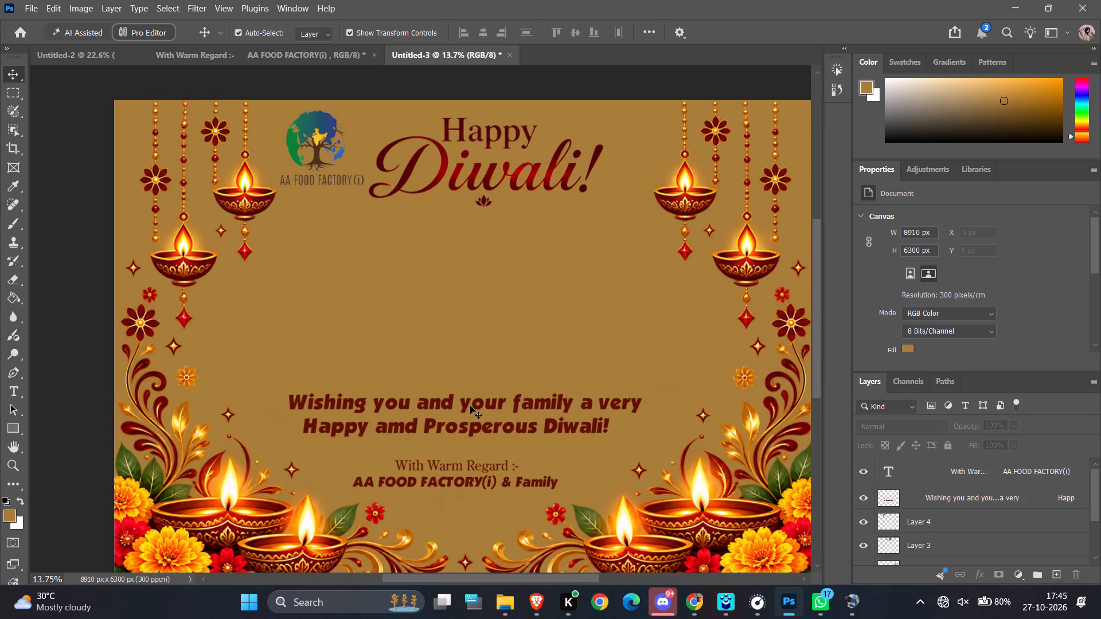
left_click(458, 406)
left_click(448, 406)
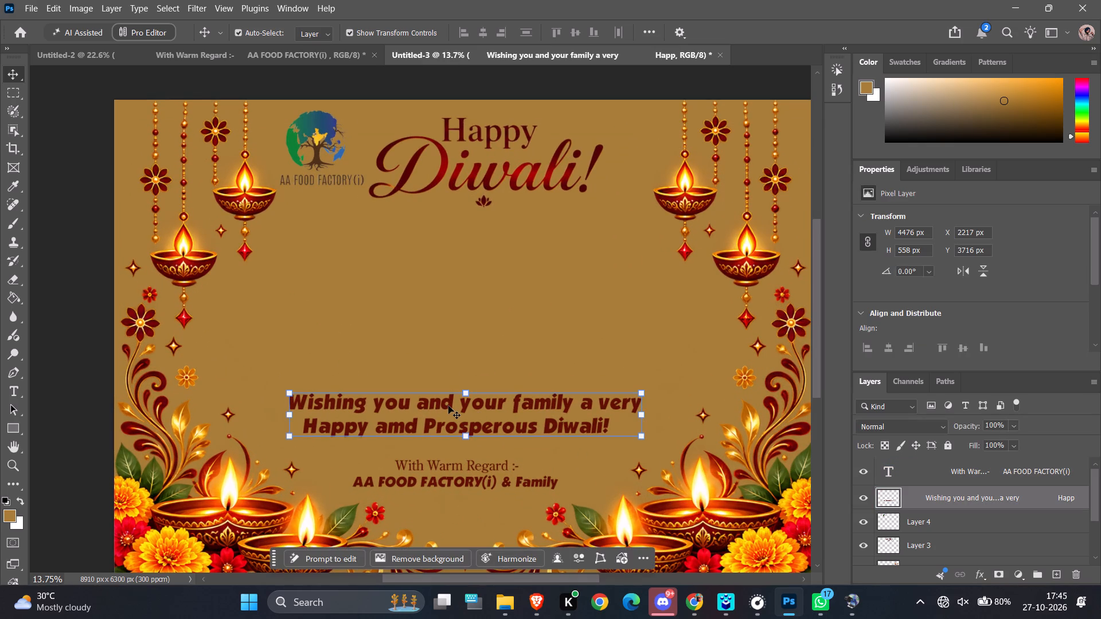
key("Down")
key("Down")
key("Down")
key("Down")
key("Down")
key("Down")
key("Down")
key("Down")
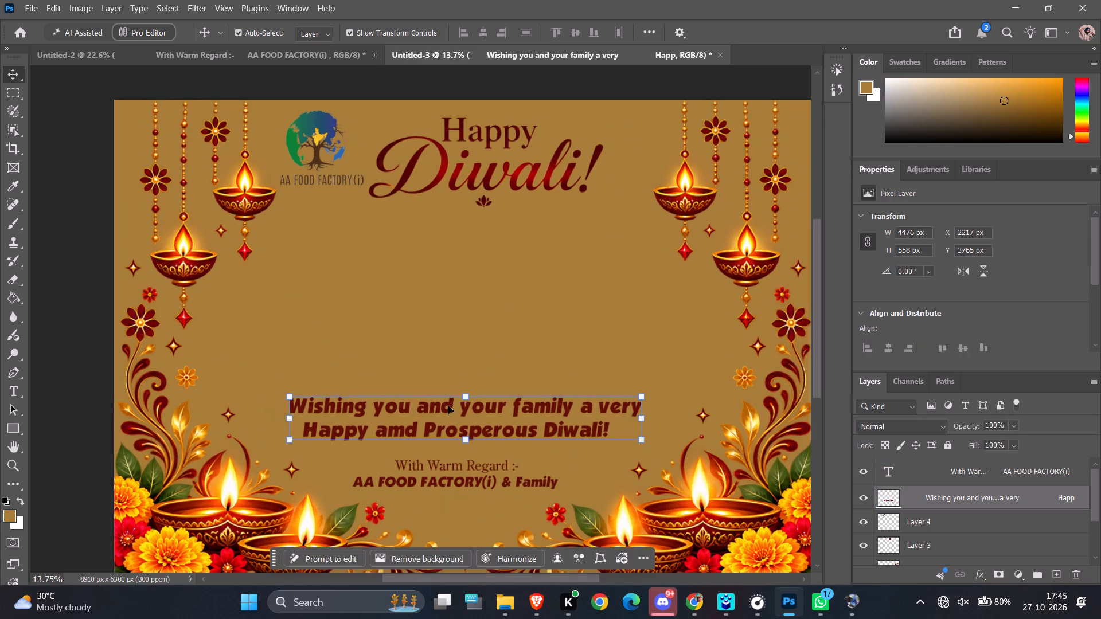
Copy the left scissor-shaped ornament from Untitled-2 into Untitled-3, placing it beside the left floral border above the greeting.
left_click(442, 352)
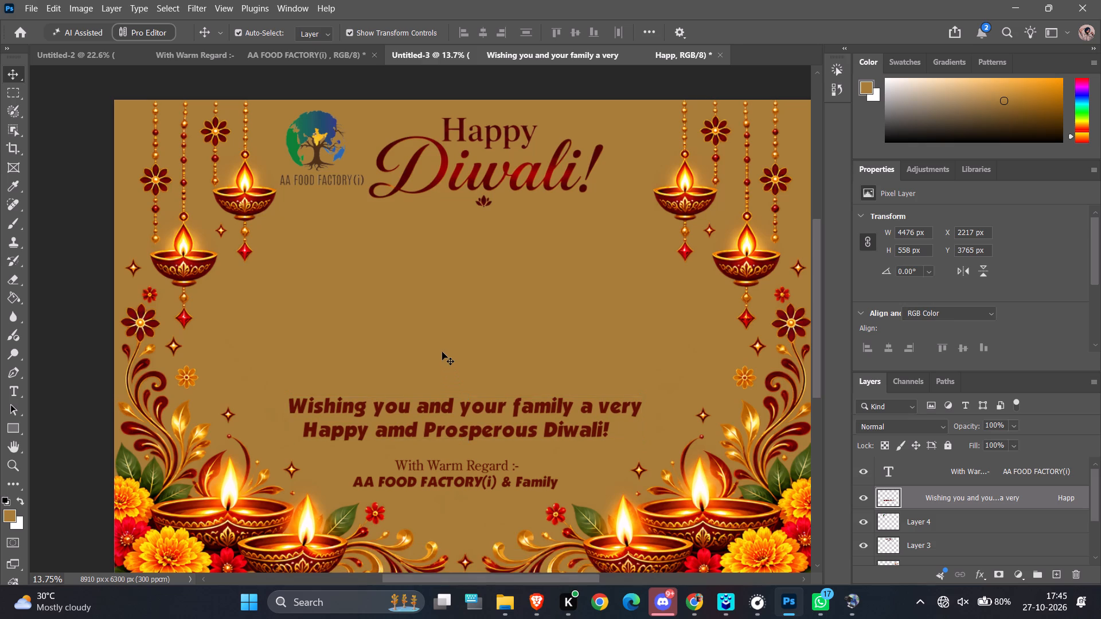
scroll(442, 352, "down", 4, "ctrl+alt")
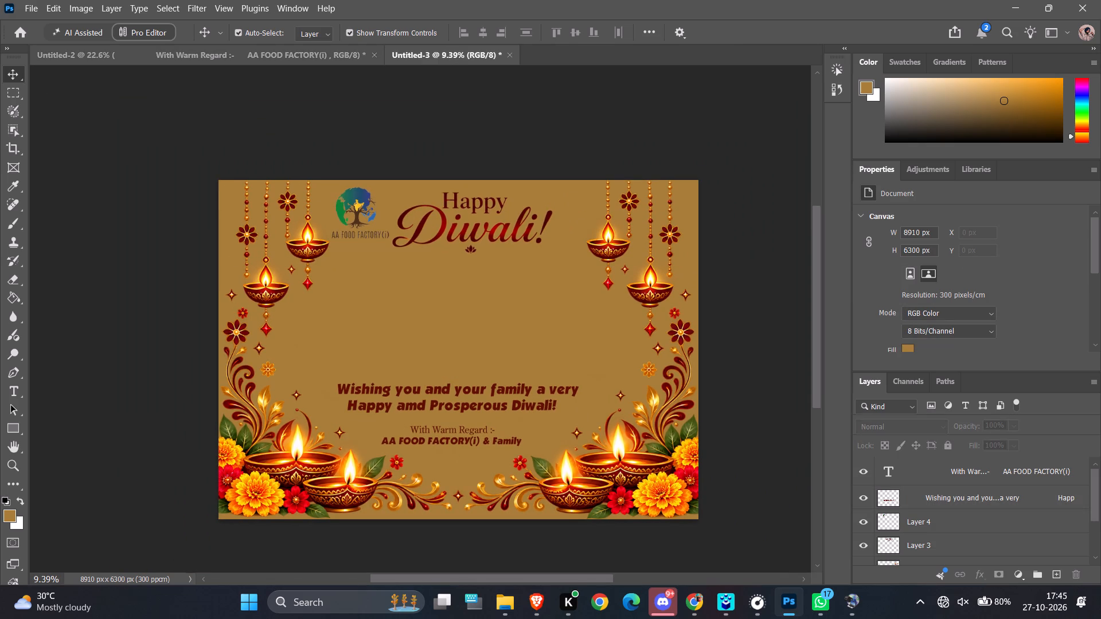
left_click(292, 54)
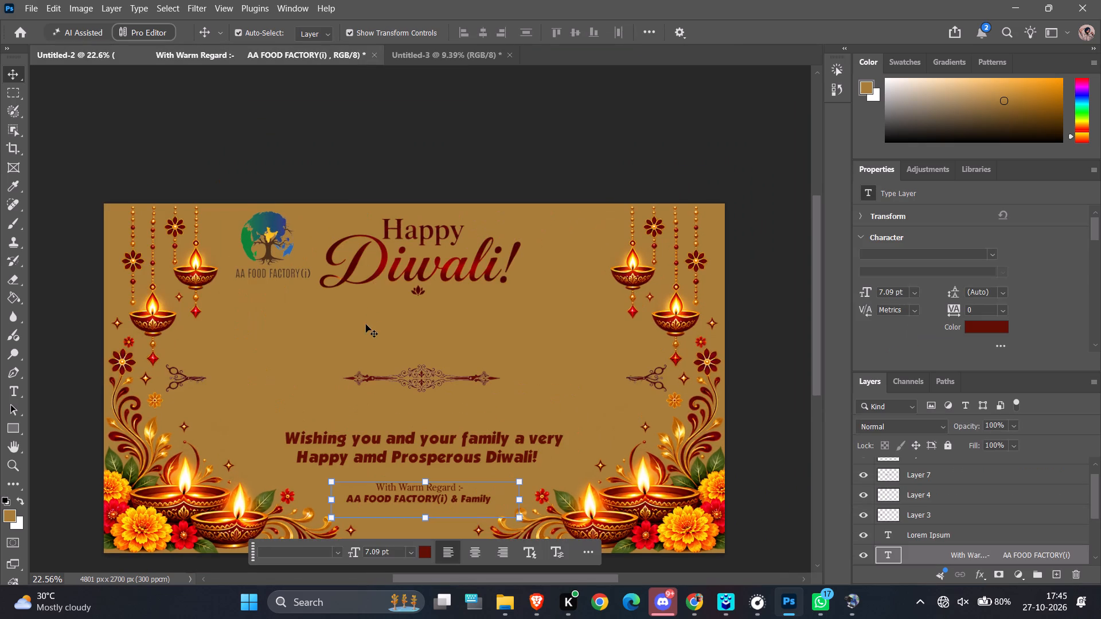
scroll(361, 332, "down", 1)
scroll(186, 366, "down", 1)
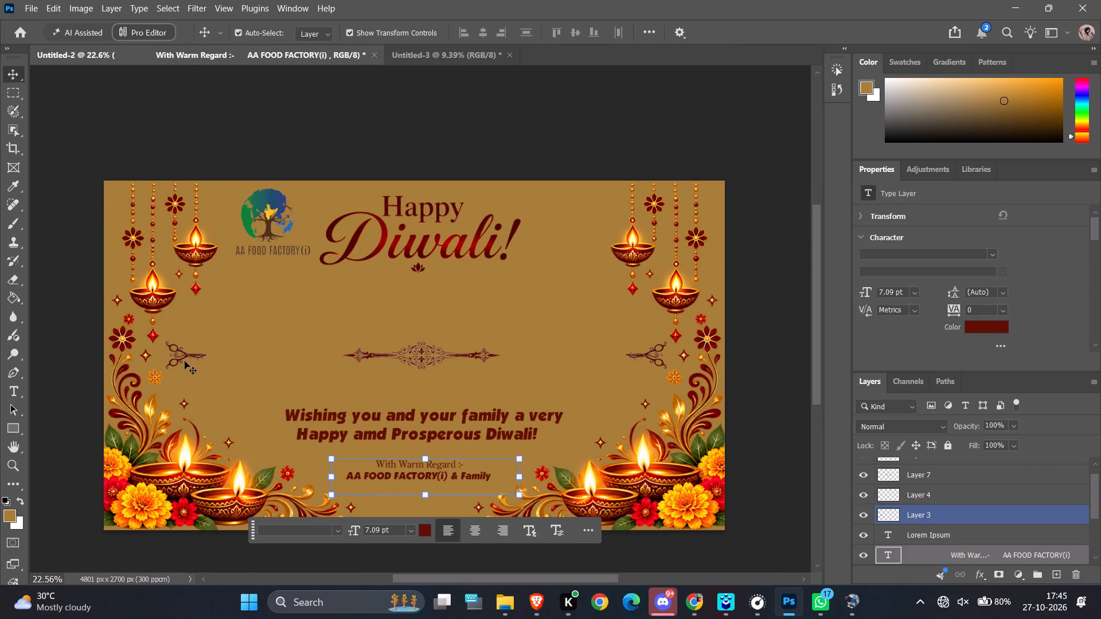
left_click_drag(185, 355, 206, 304)
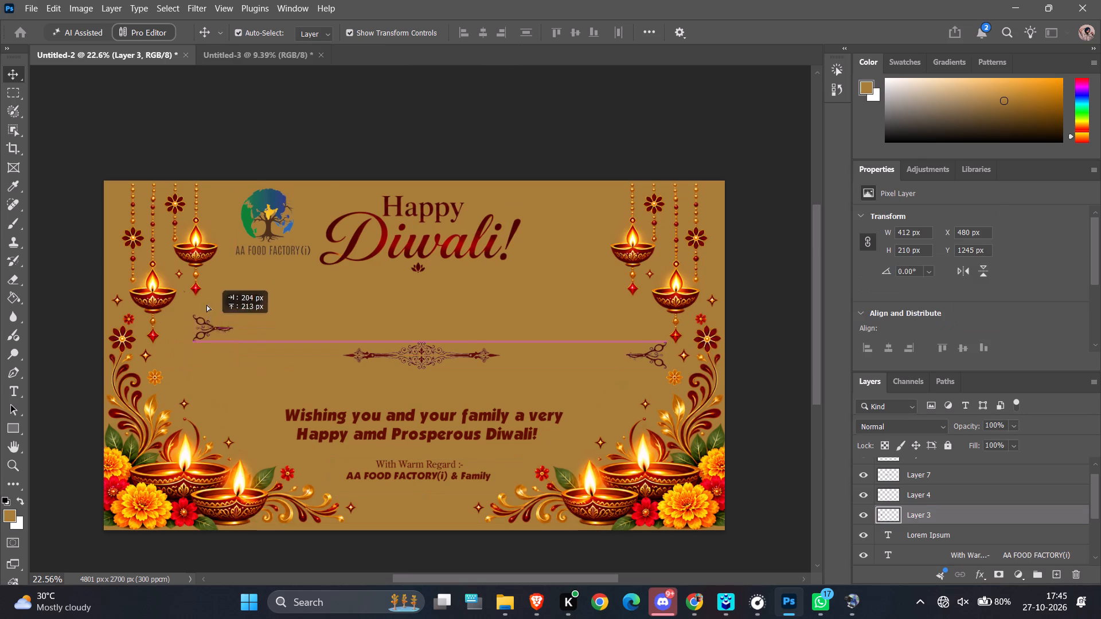
left_click_drag(206, 304, 317, 340)
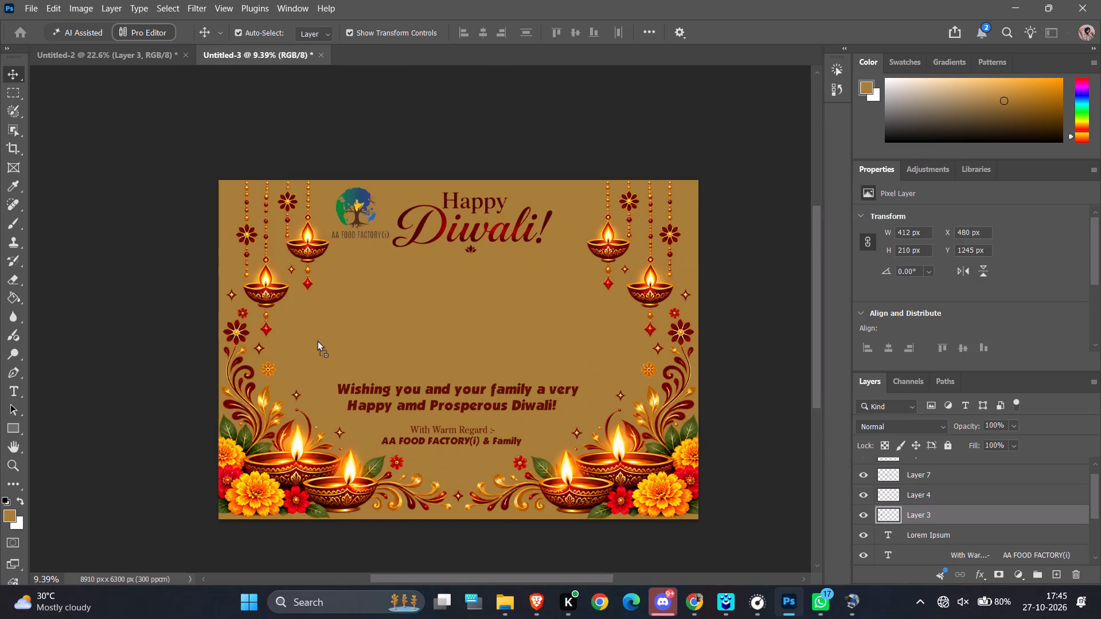
left_click_drag(317, 340, 296, 347)
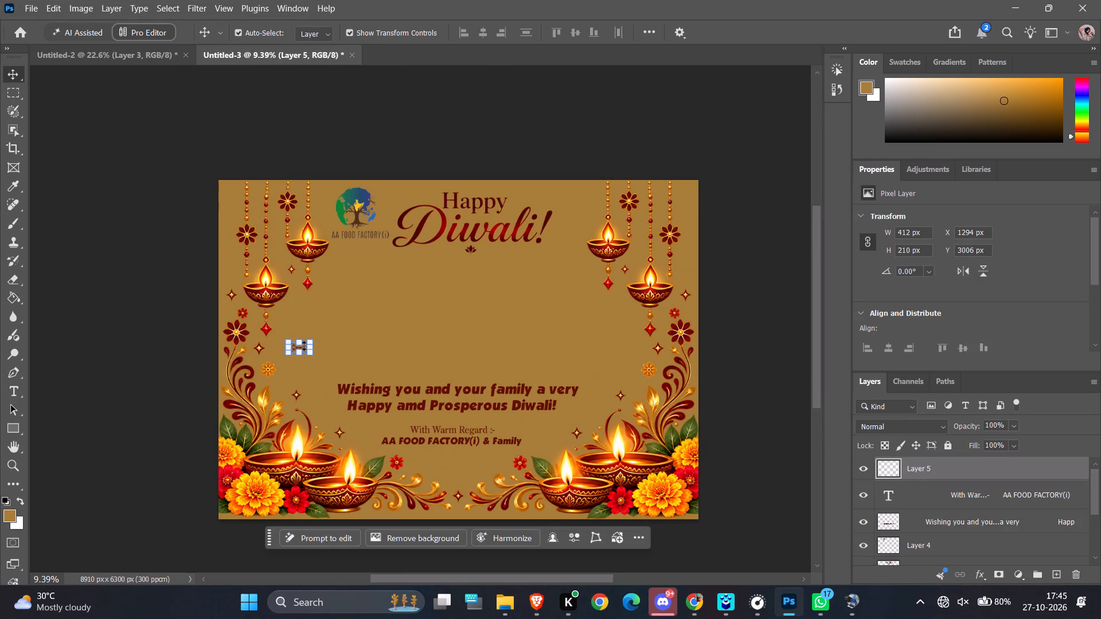
Scale the left scissor ornament proportionally to 224.49%, apply the transform, and move it to about X 1179, Y 2915 px.
left_click_drag(311, 342, 348, 326)
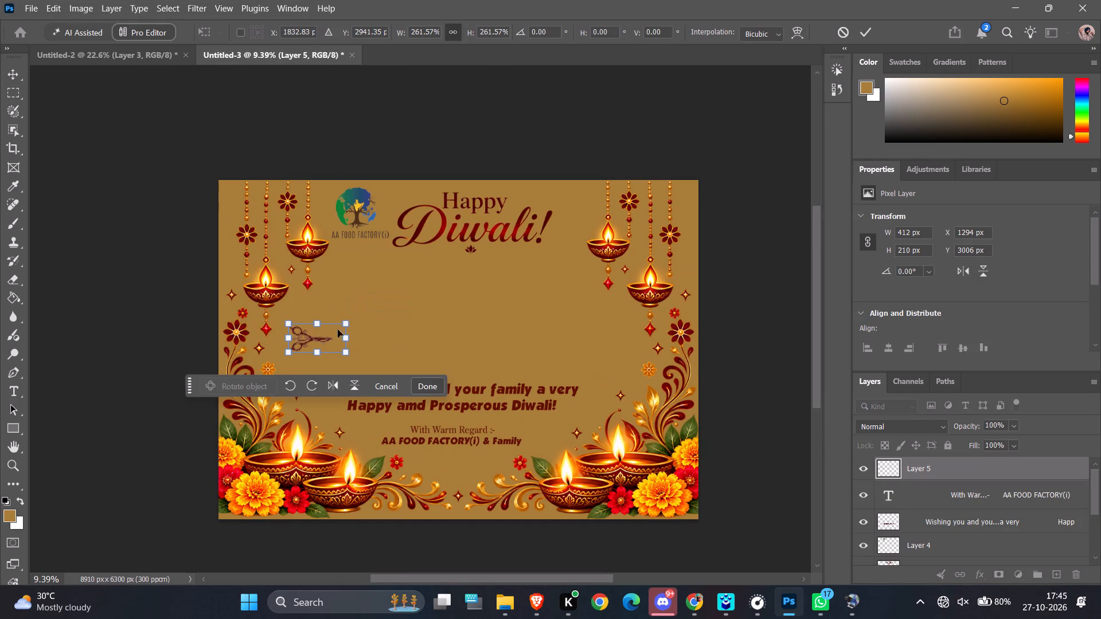
left_click_drag(343, 325, 335, 330)
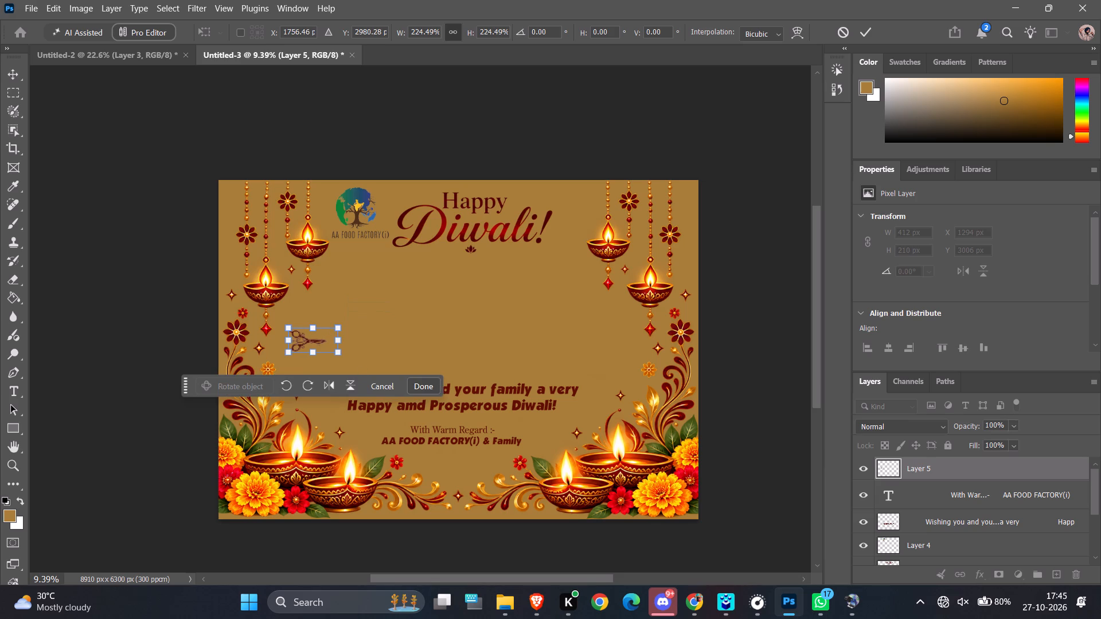
left_click(426, 386)
left_click_drag(306, 342, 290, 342)
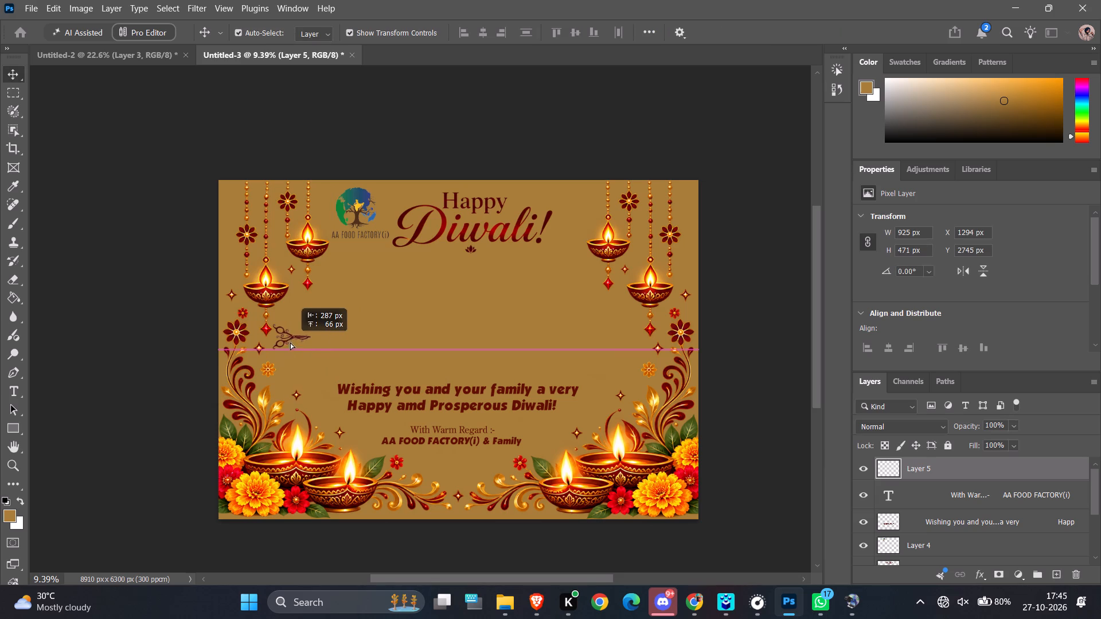
left_click_drag(290, 342, 290, 347)
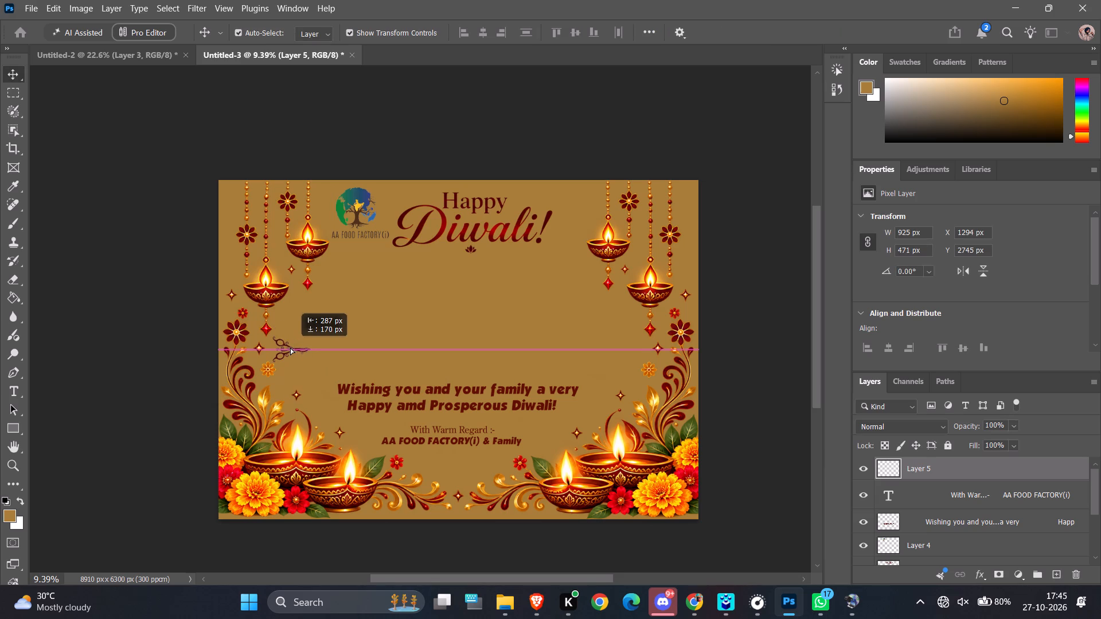
left_click_drag(290, 347, 294, 347)
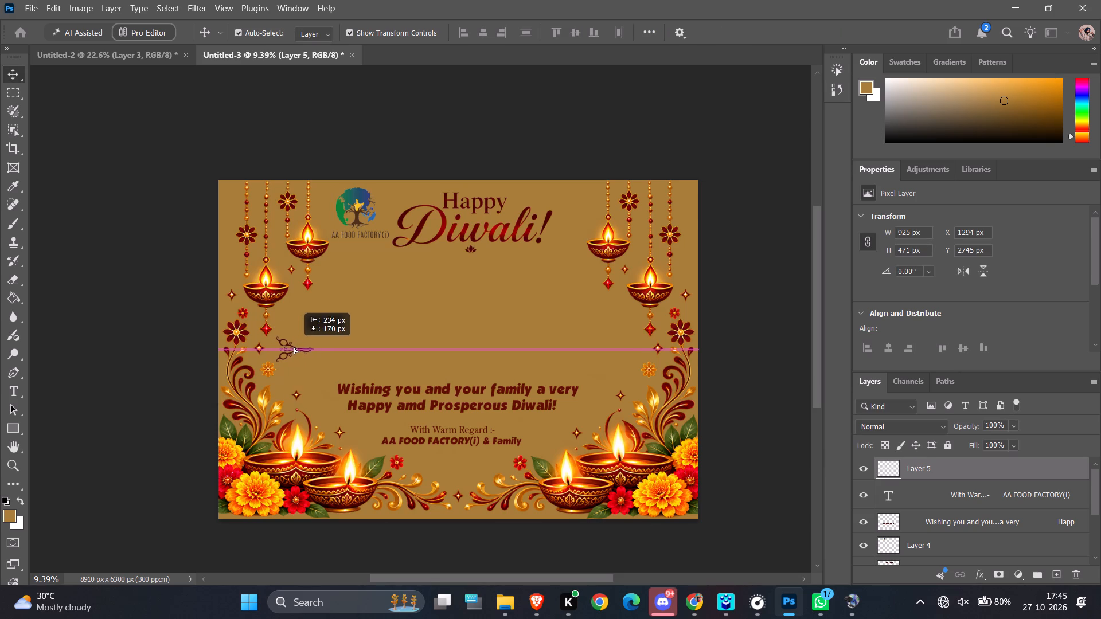
left_click_drag(294, 347, 296, 347)
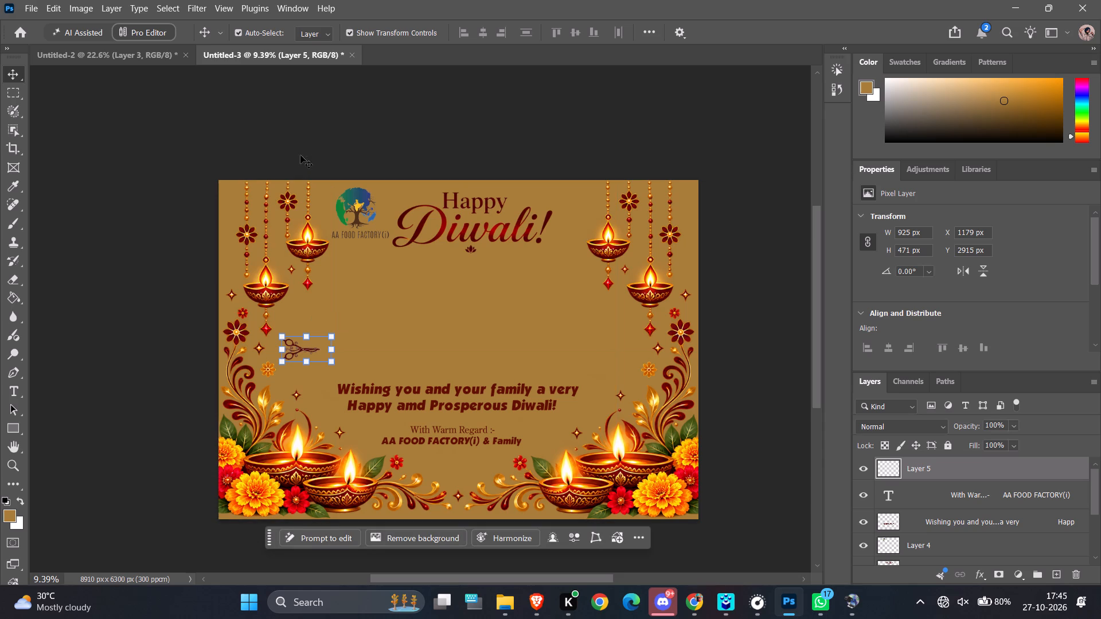
Copy the central ornamental divider from Untitled-2 into Untitled-3, placing it above the "Wishing you and your family" greeting.
left_click(157, 52)
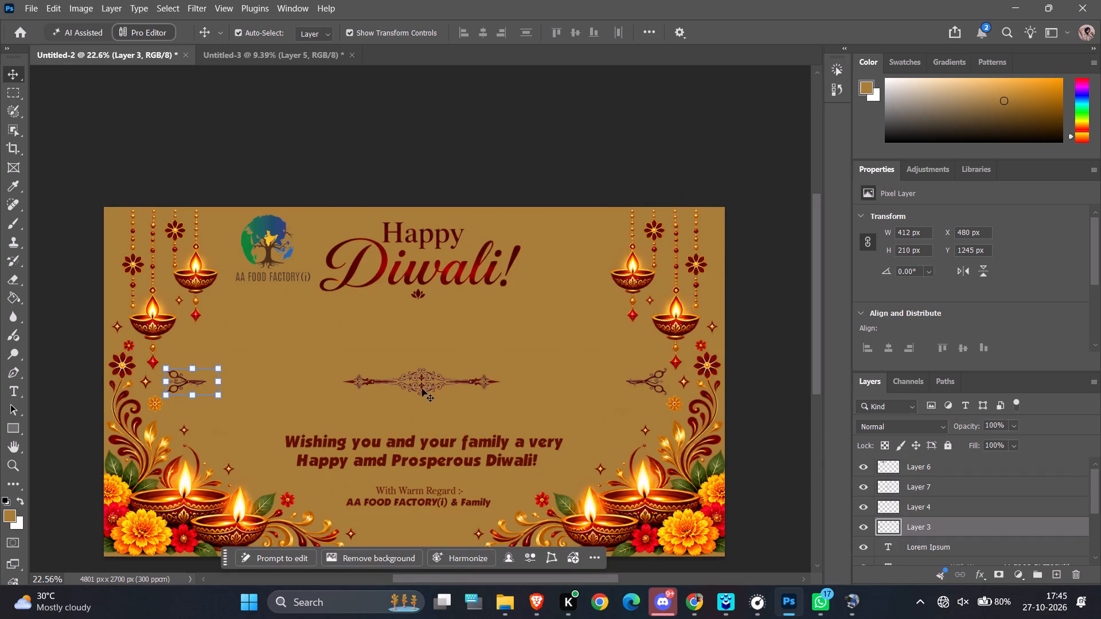
left_click(421, 382)
left_click_drag(421, 382, 310, 144)
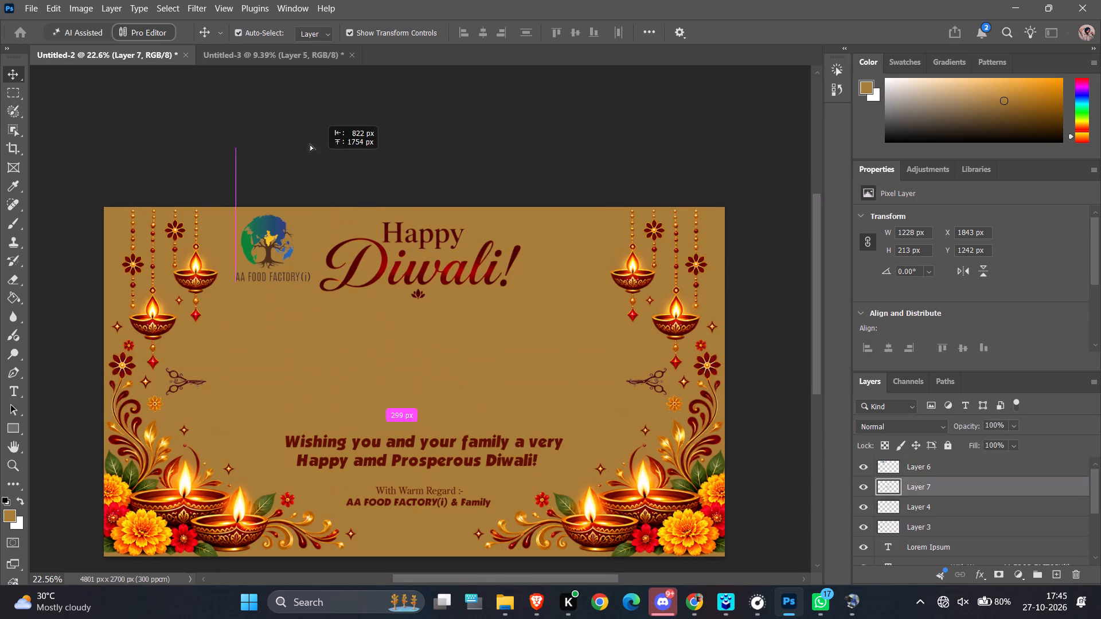
left_click_drag(310, 144, 419, 353)
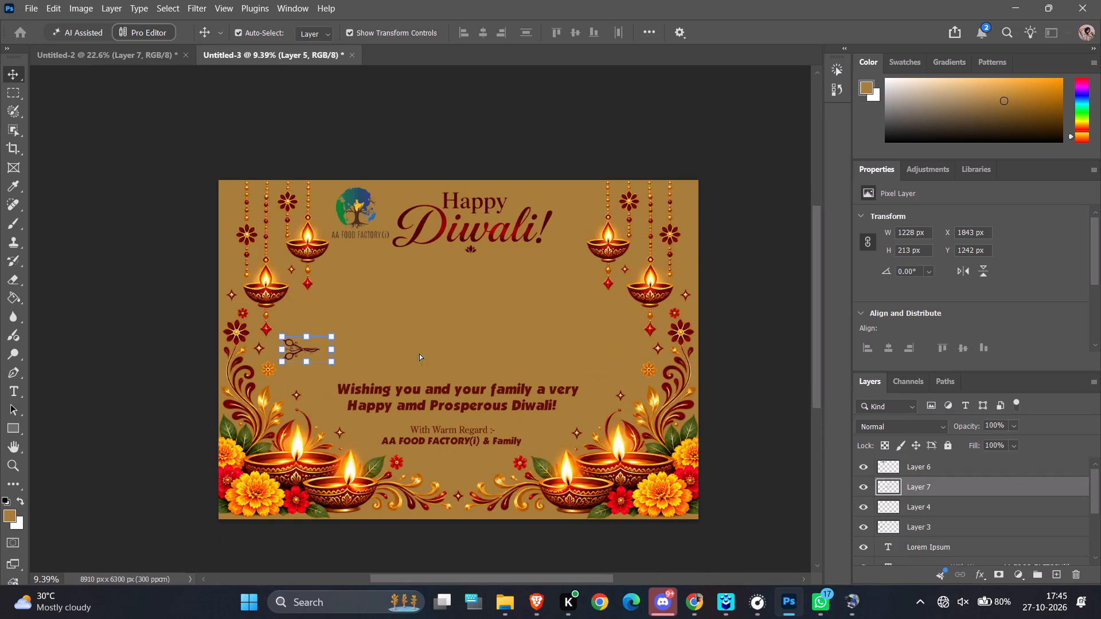
Scale the ornamental divider proportionally to 184.87%, position its centre at about X 4697, Y 3189 px, and apply the transform.
left_click_drag(454, 345, 481, 334)
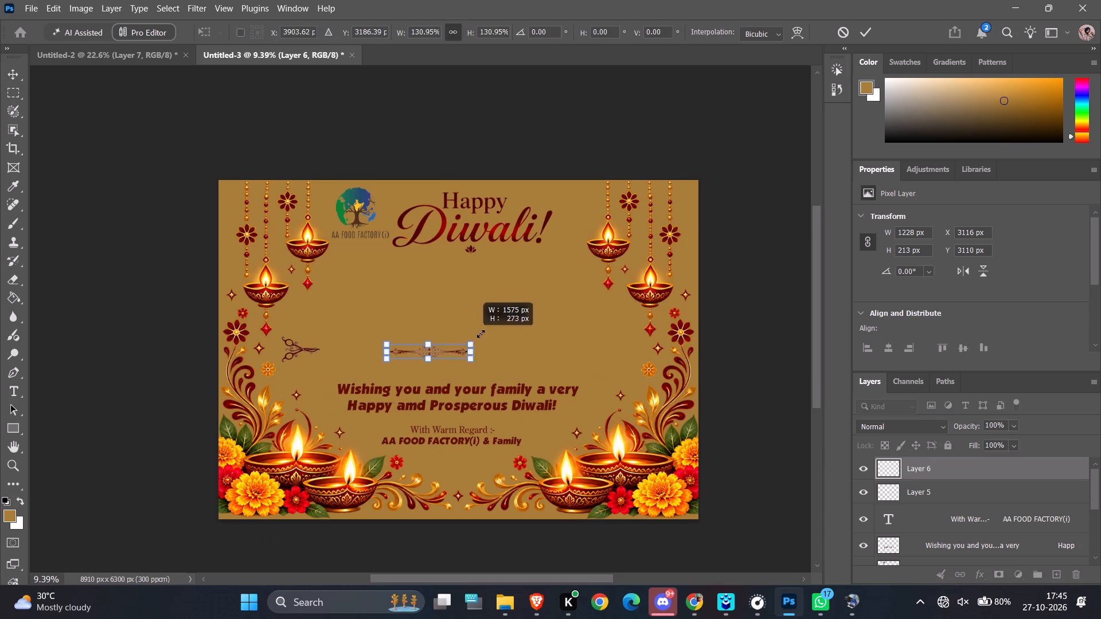
left_click_drag(481, 334, 509, 329)
left_click(457, 346)
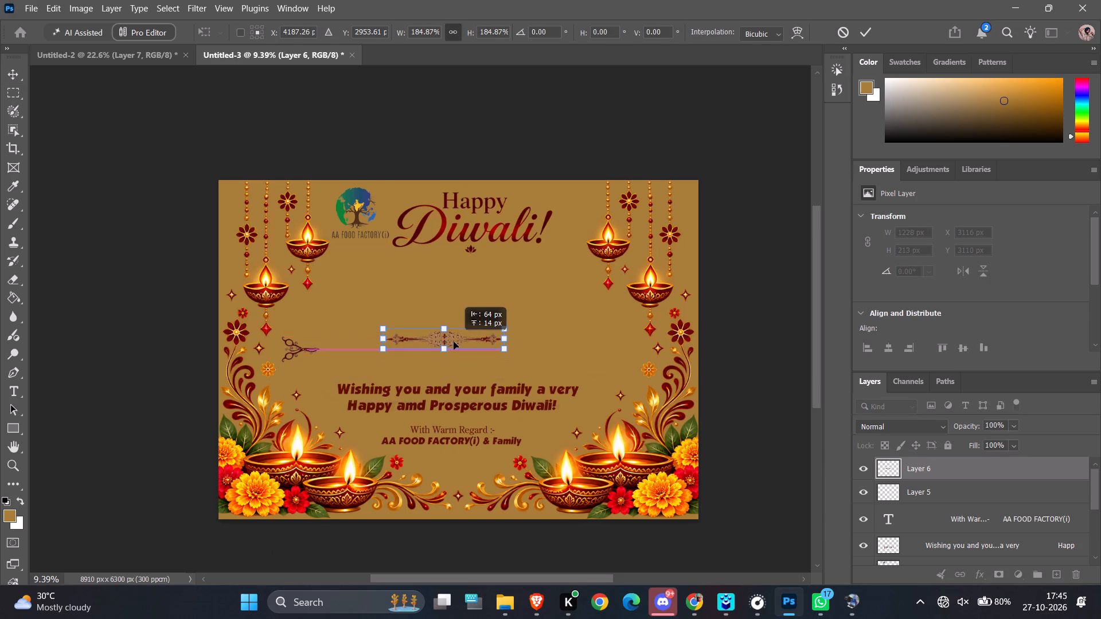
scroll(454, 342, "up", 8, "ctrl+alt")
left_click_drag(442, 350, 331, 348)
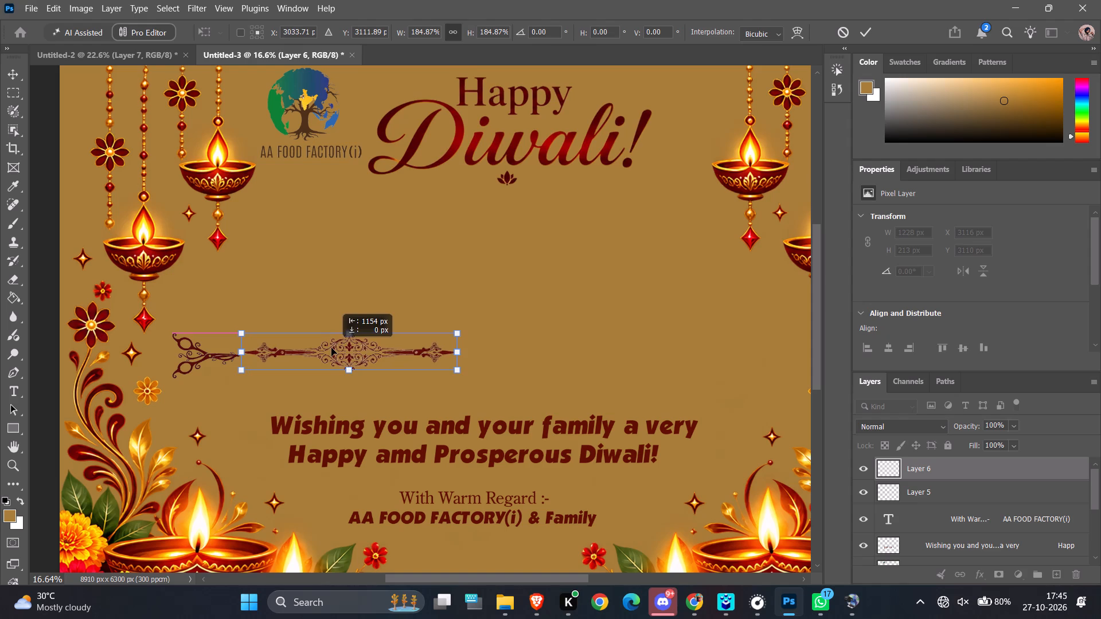
left_click_drag(331, 348, 360, 356)
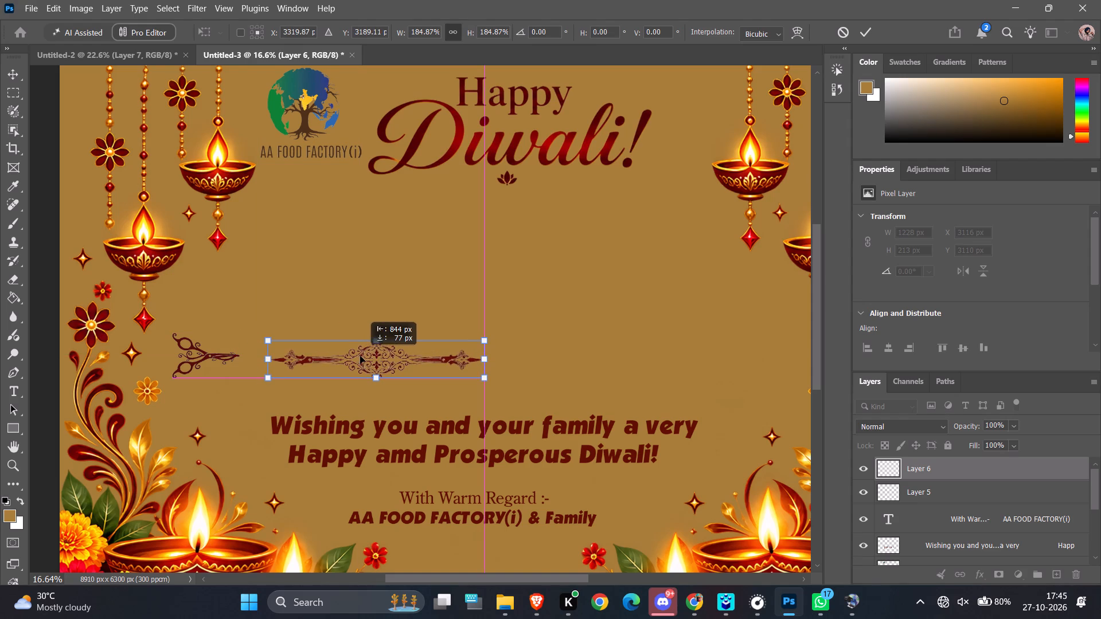
left_click_drag(360, 356, 431, 355)
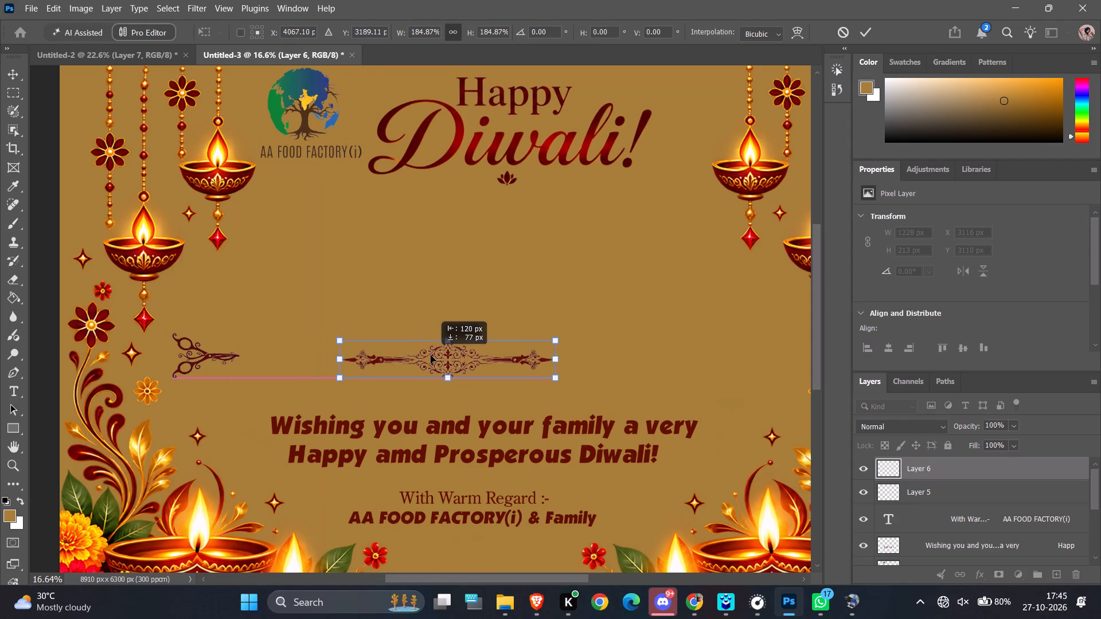
left_click_drag(431, 355, 464, 354)
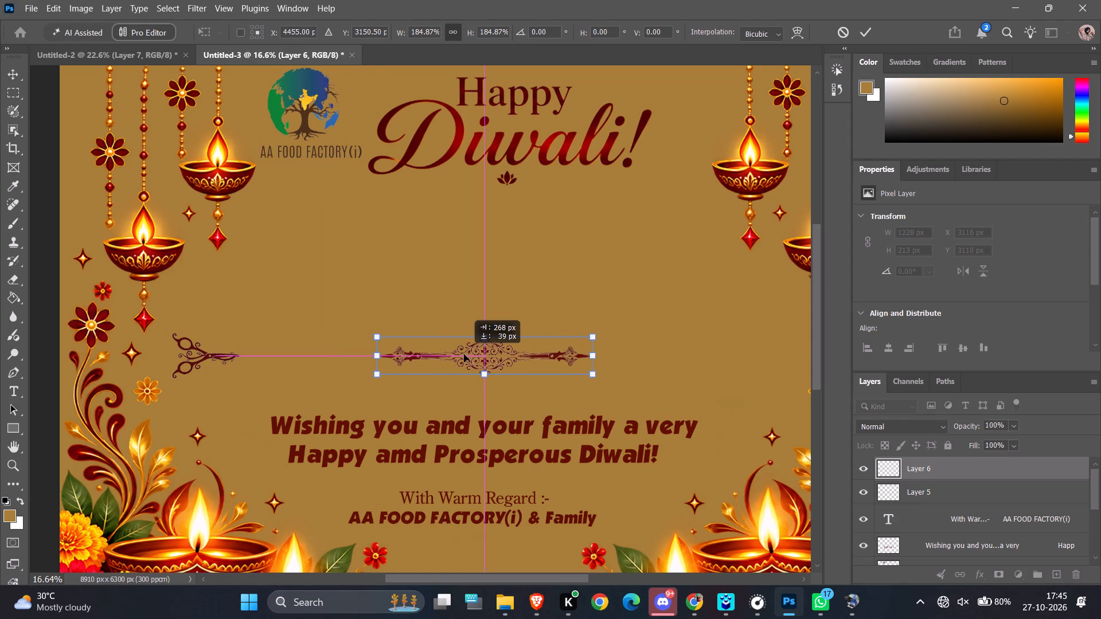
left_click_drag(464, 354, 497, 356)
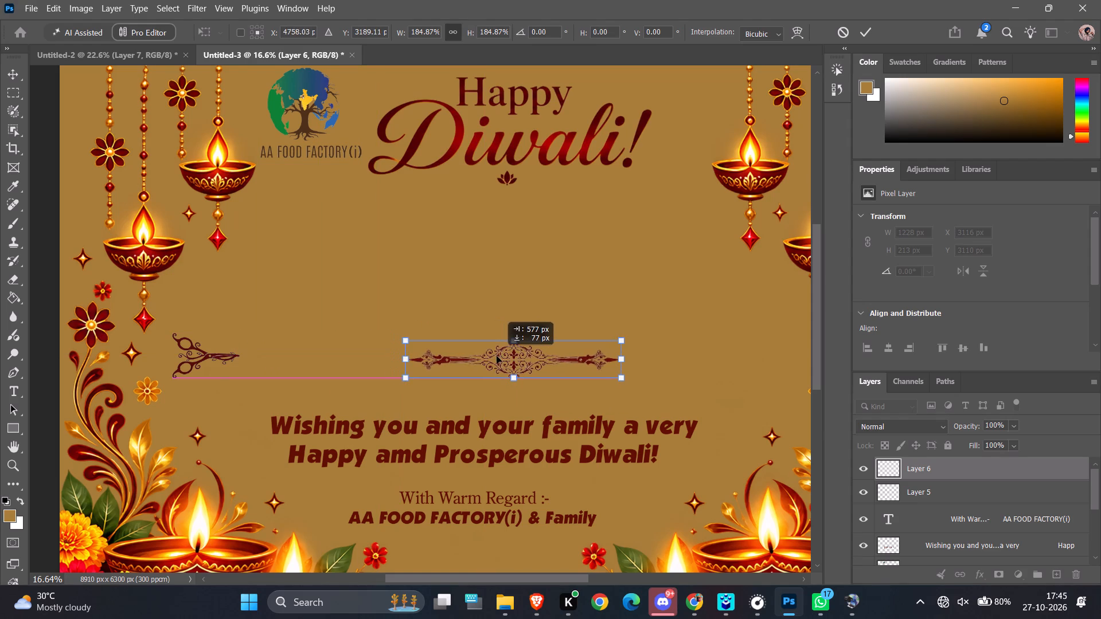
left_click_drag(497, 356, 517, 358)
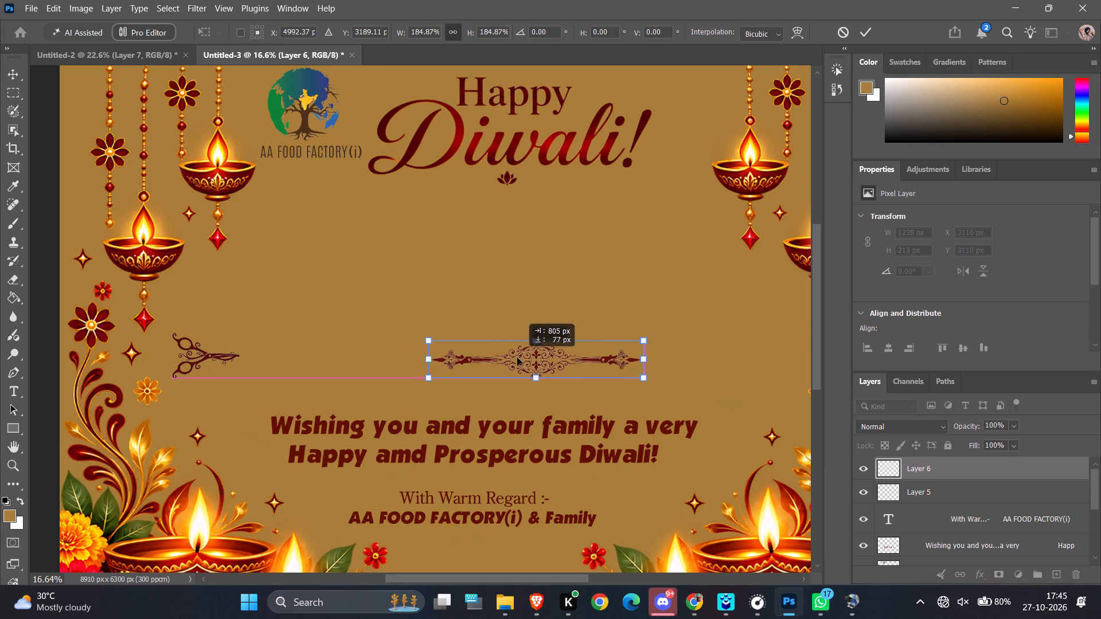
left_click_drag(517, 358, 497, 358)
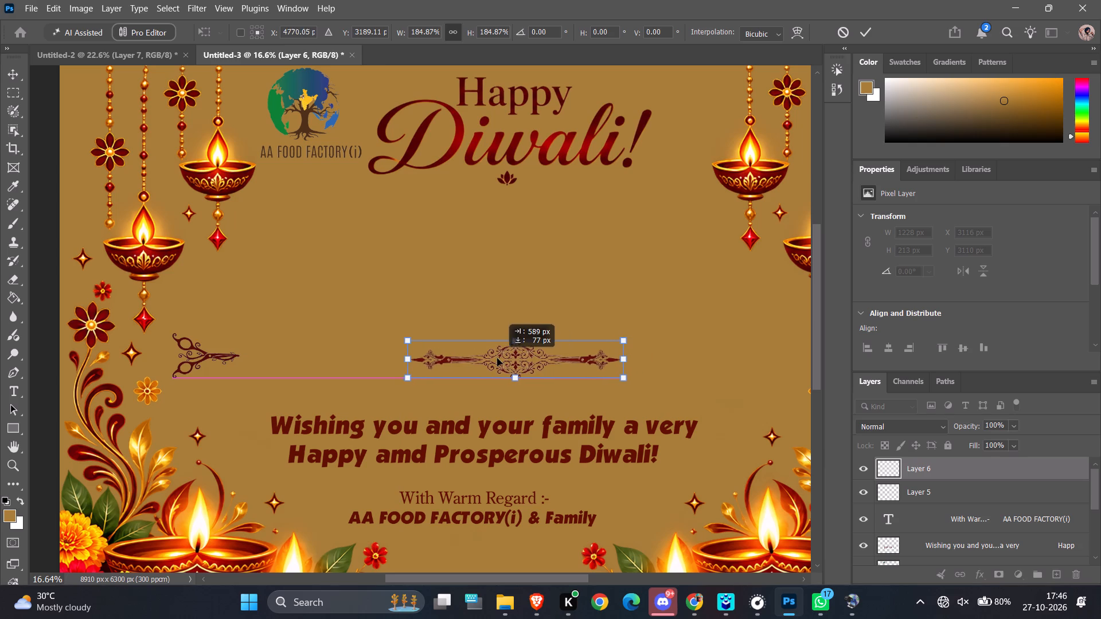
left_click_drag(497, 358, 494, 358)
scroll(494, 358, "down", 6, "ctrl+alt")
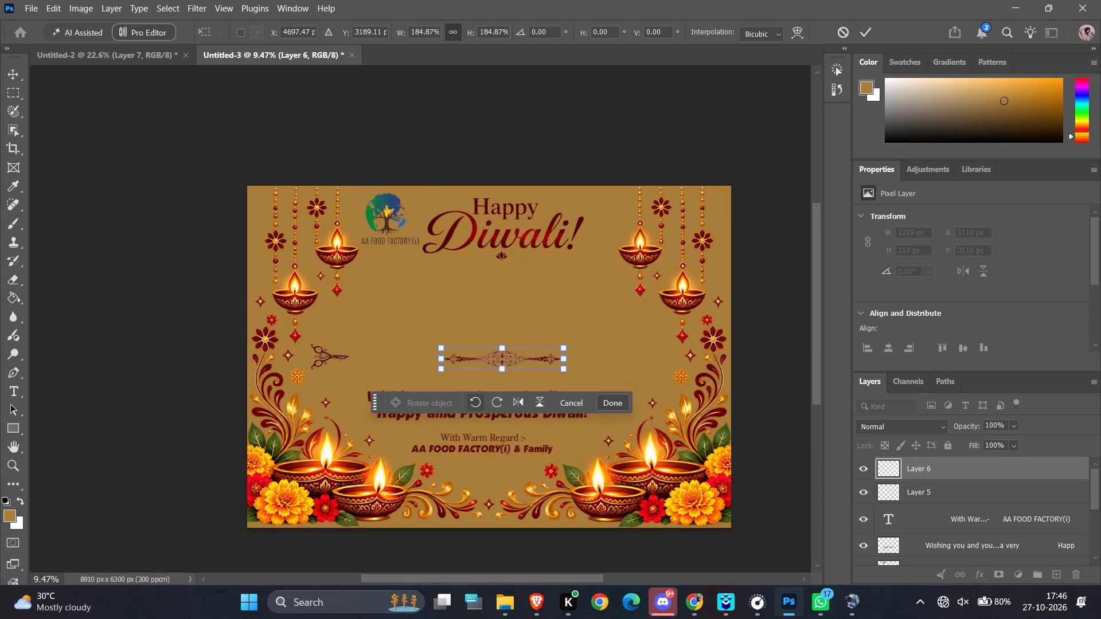
left_click(619, 399)
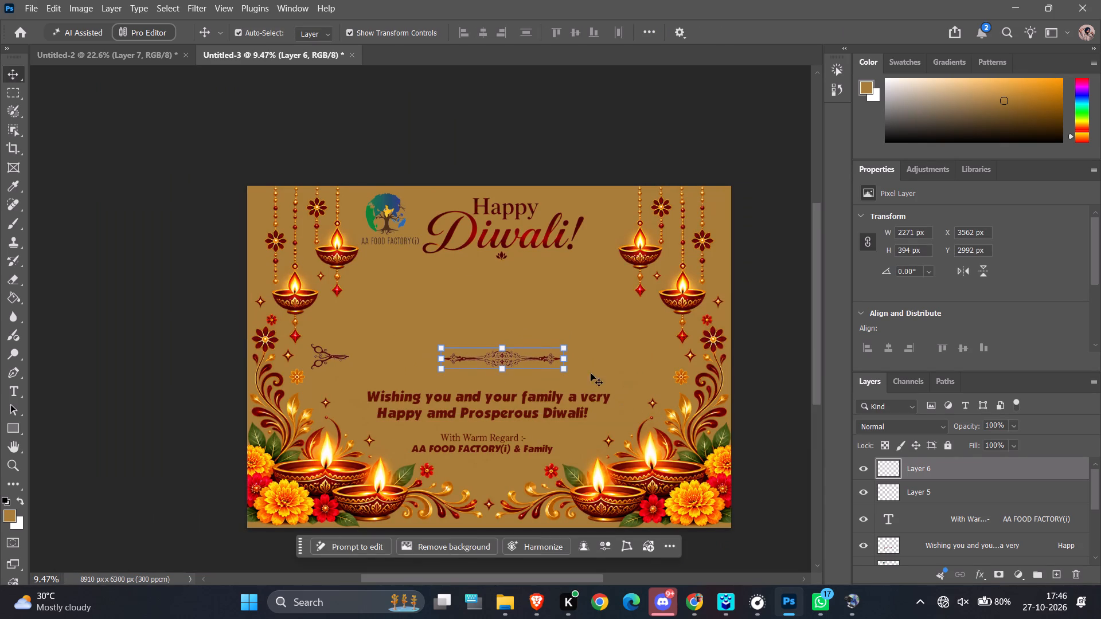
Copy the right scissor-shaped ornament from Untitled-2 into Untitled-3, placing it to the right of the ornamental divider.
left_click(147, 58)
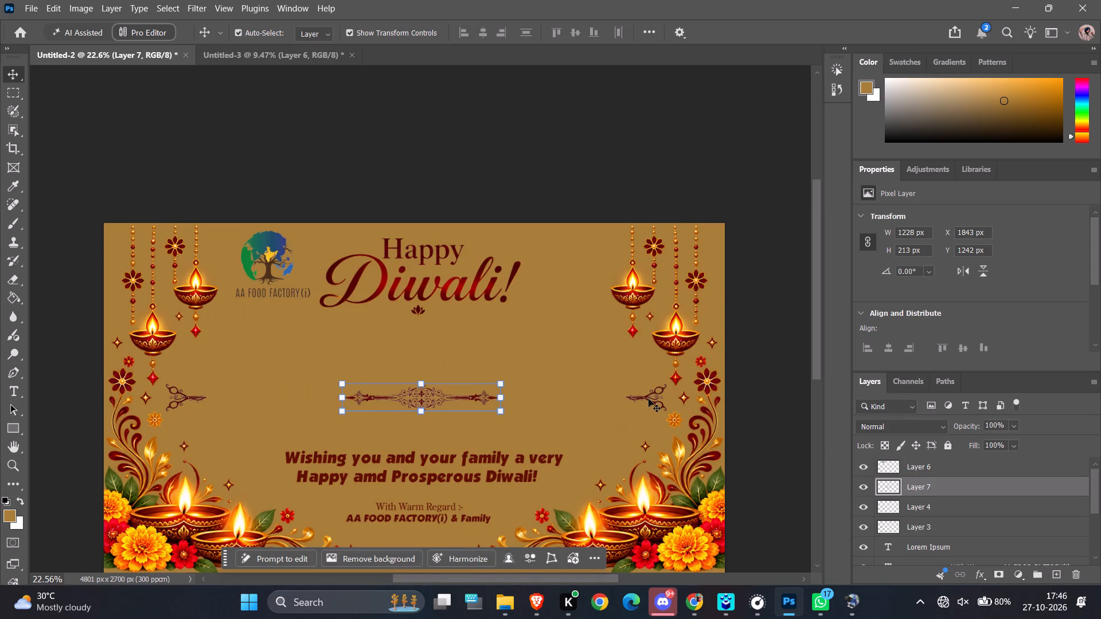
left_click(649, 399)
left_click(650, 397)
left_click(642, 399)
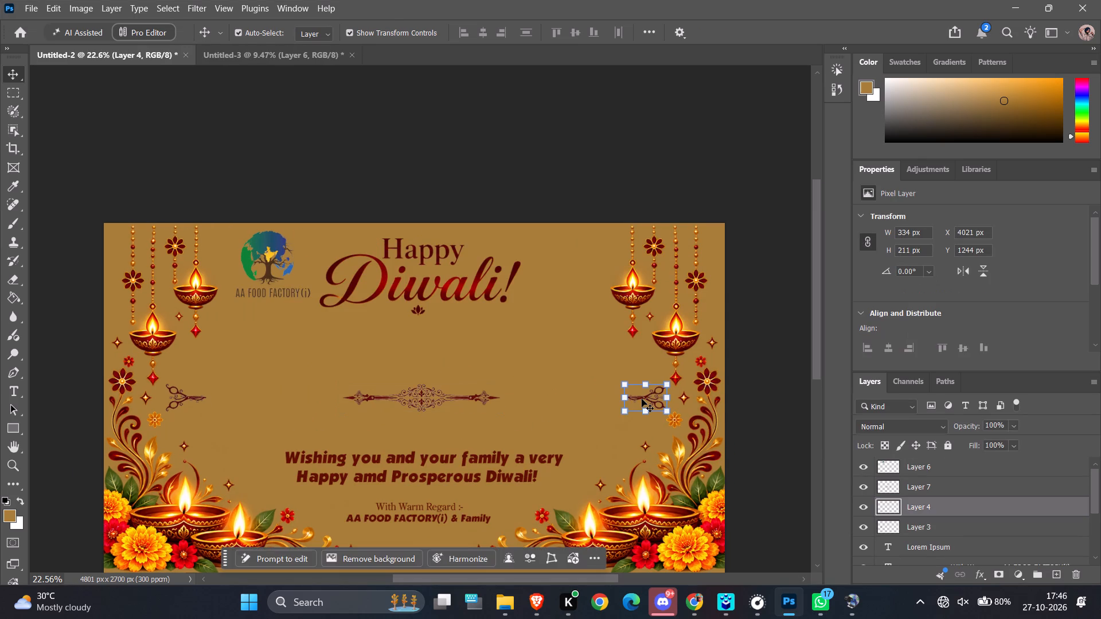
left_click_drag(646, 399, 264, 58)
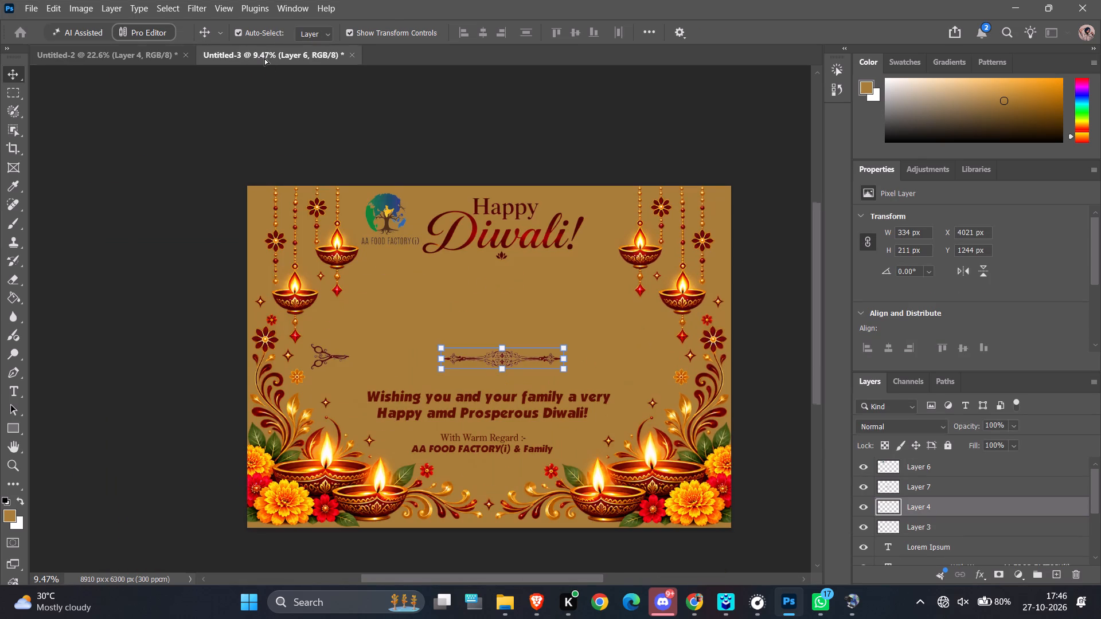
left_click_drag(264, 58, 619, 362)
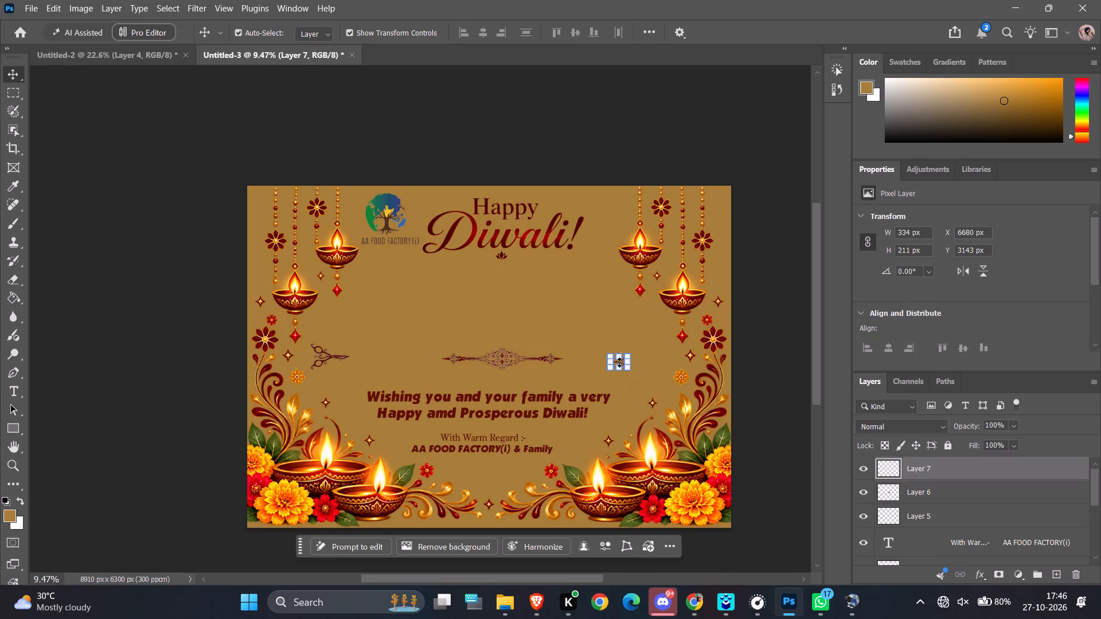
Scale the right scissor ornament proportionally to 232.57%, position its centre at about X 7413, Y 3189 px, and apply the transform.
left_click_drag(631, 354, 646, 351)
left_click_drag(628, 359, 333, 359)
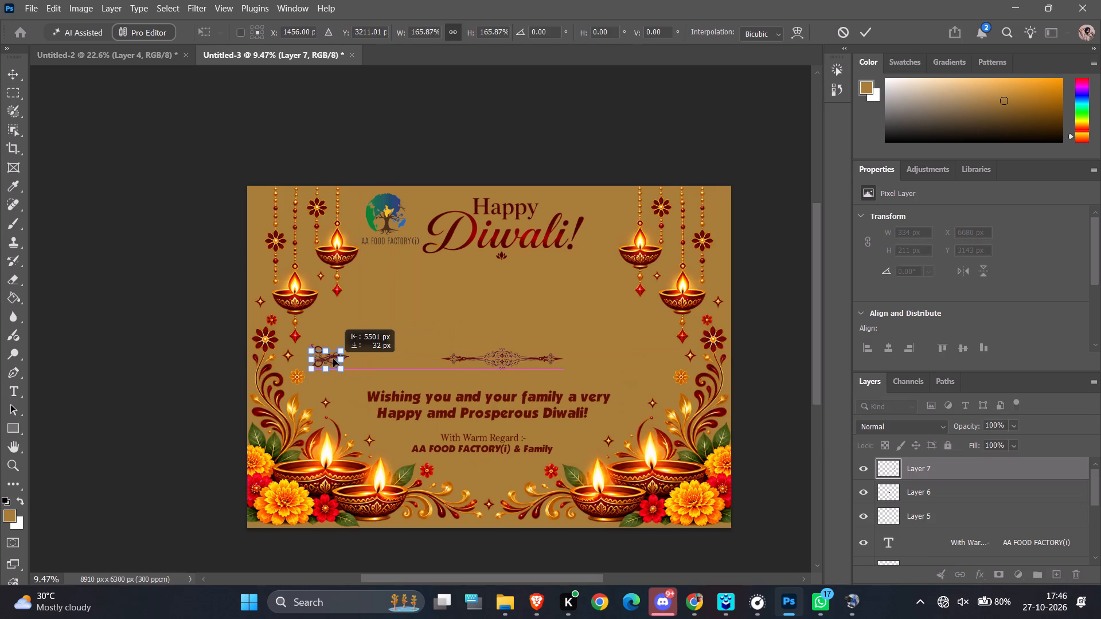
left_click_drag(333, 359, 333, 358)
left_click_drag(343, 347, 365, 342)
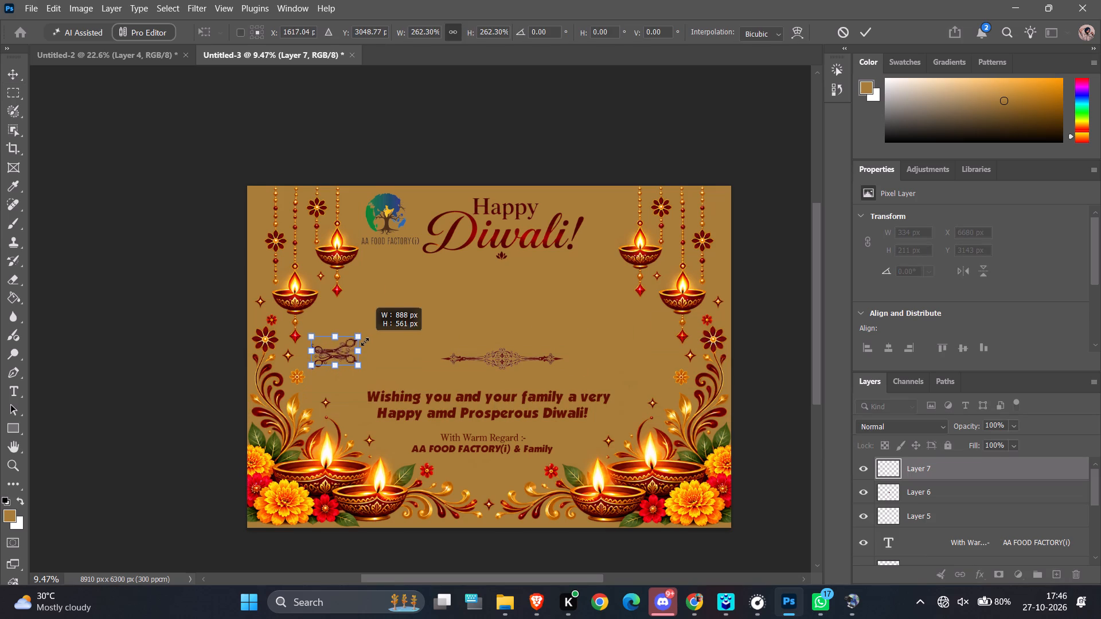
left_click_drag(365, 342, 358, 345)
left_click(334, 355)
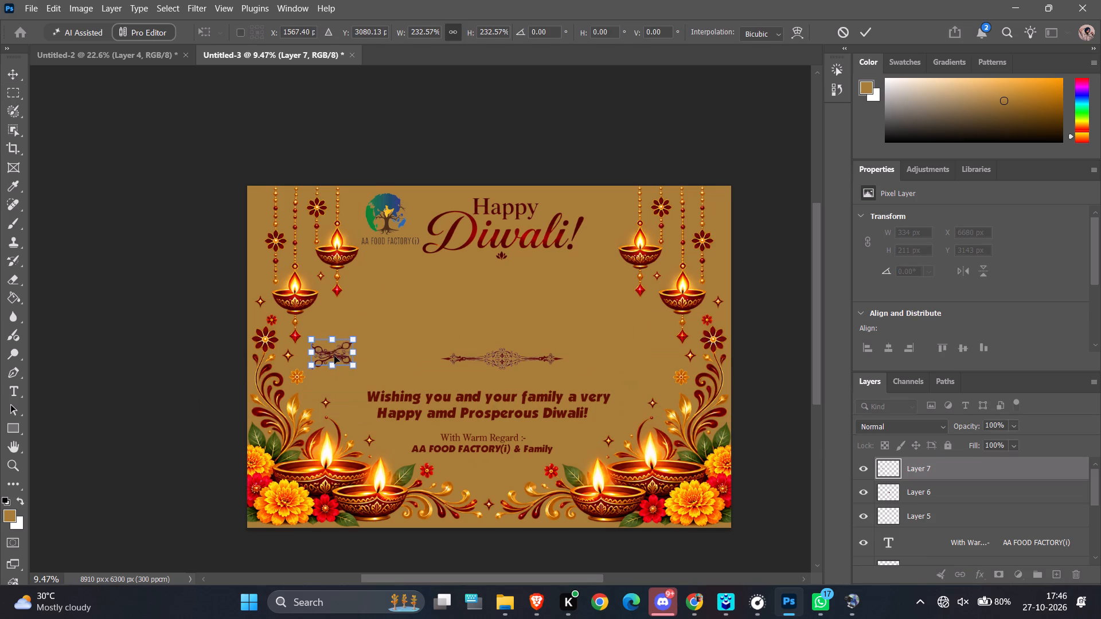
left_click_drag(334, 352, 340, 355)
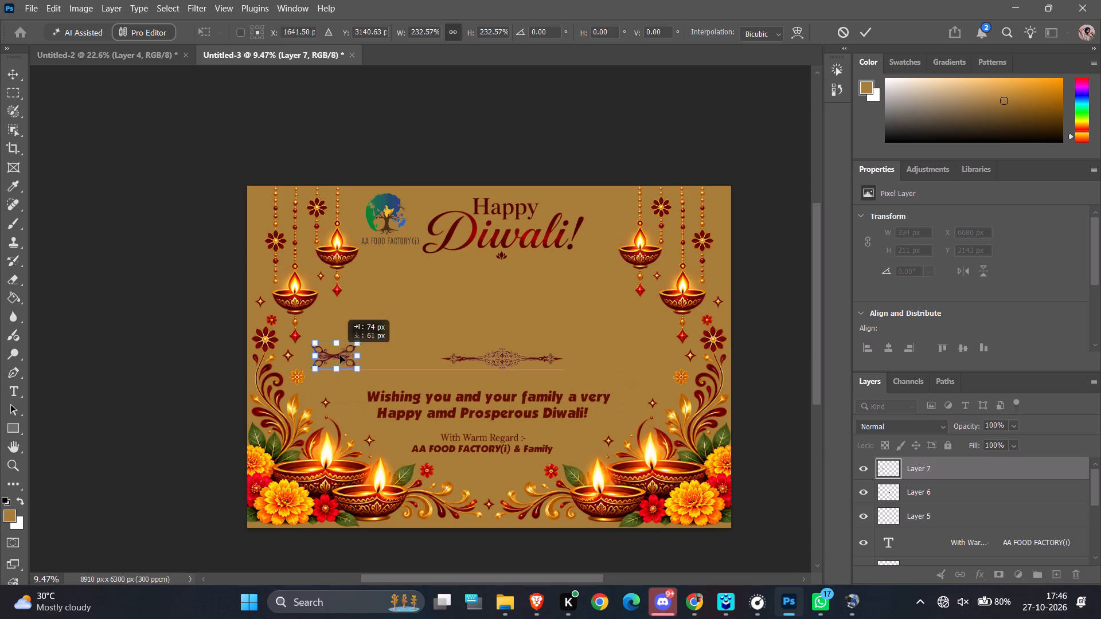
left_click_drag(340, 355, 575, 367)
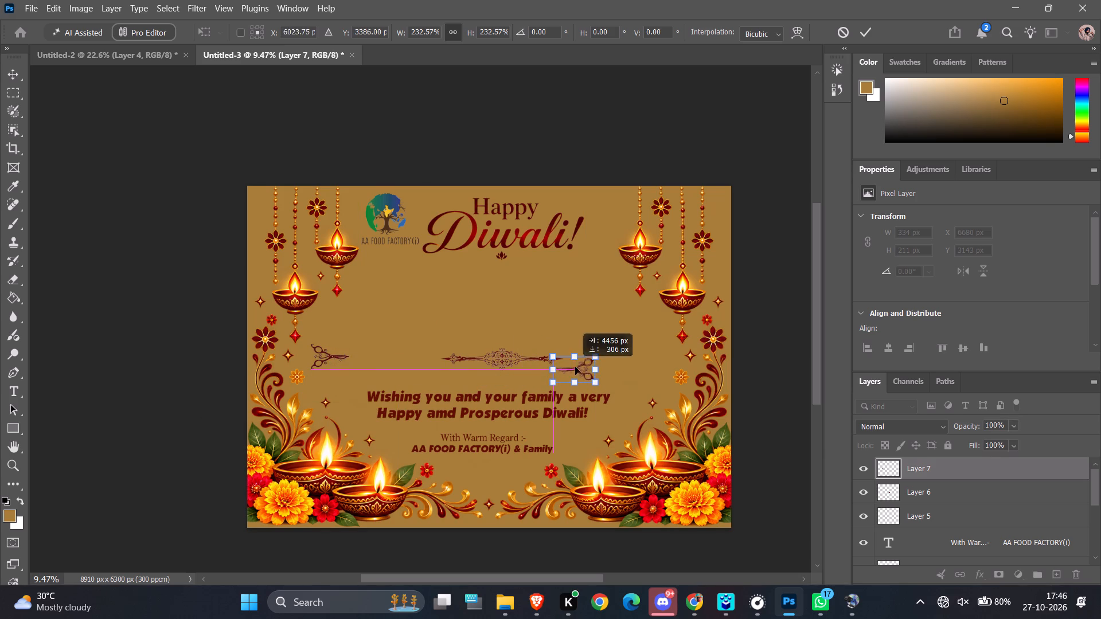
left_click_drag(575, 367, 637, 357)
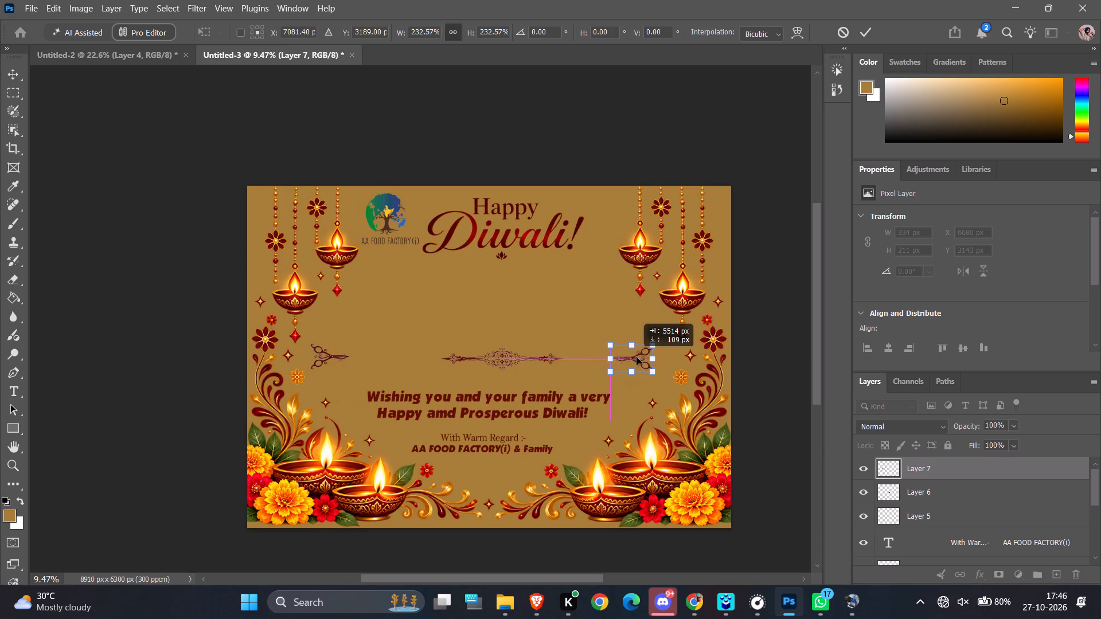
left_click_drag(637, 357, 651, 357)
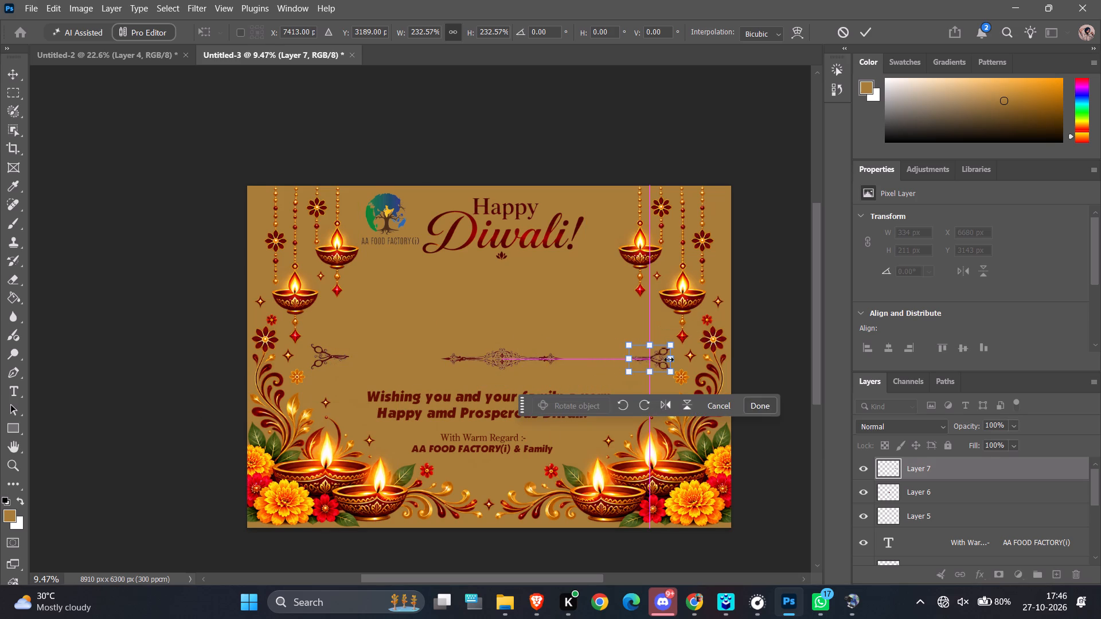
left_click(749, 404)
left_click(792, 359)
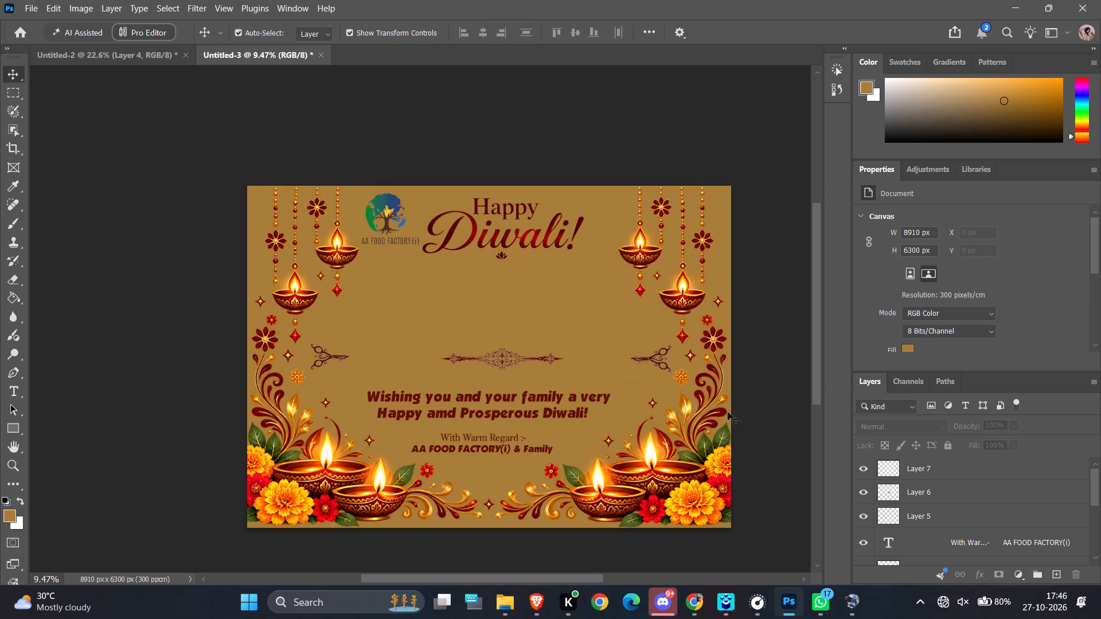
Nudge the right scissor ornament slightly left to X 7003, Y 2944 px.
left_click(648, 356)
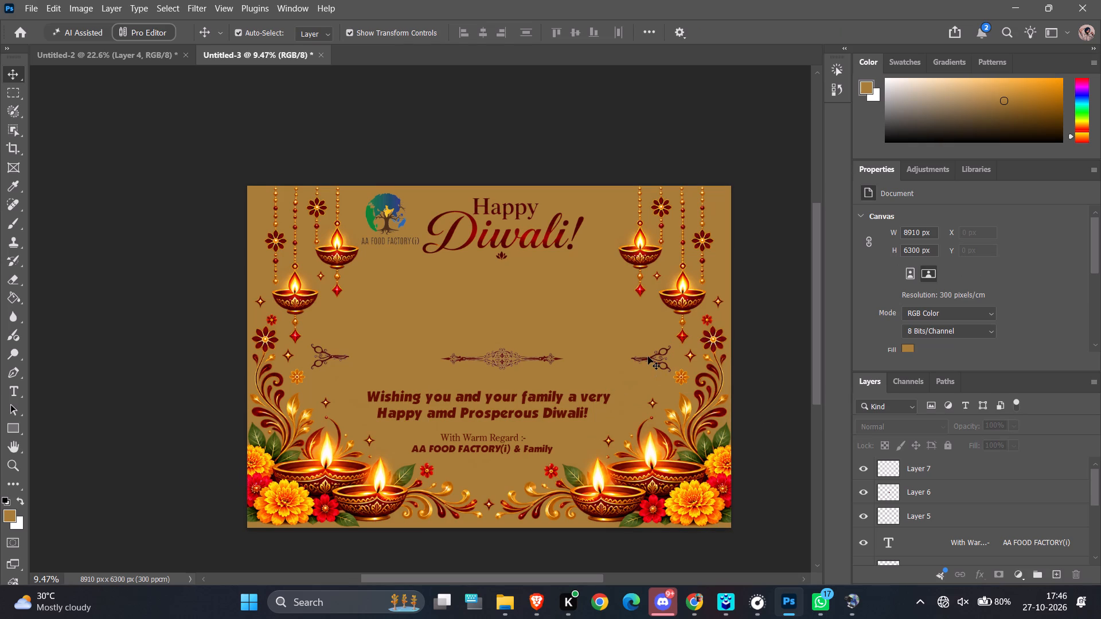
left_click(650, 359)
key("Left")
key("Left")
key("Left")
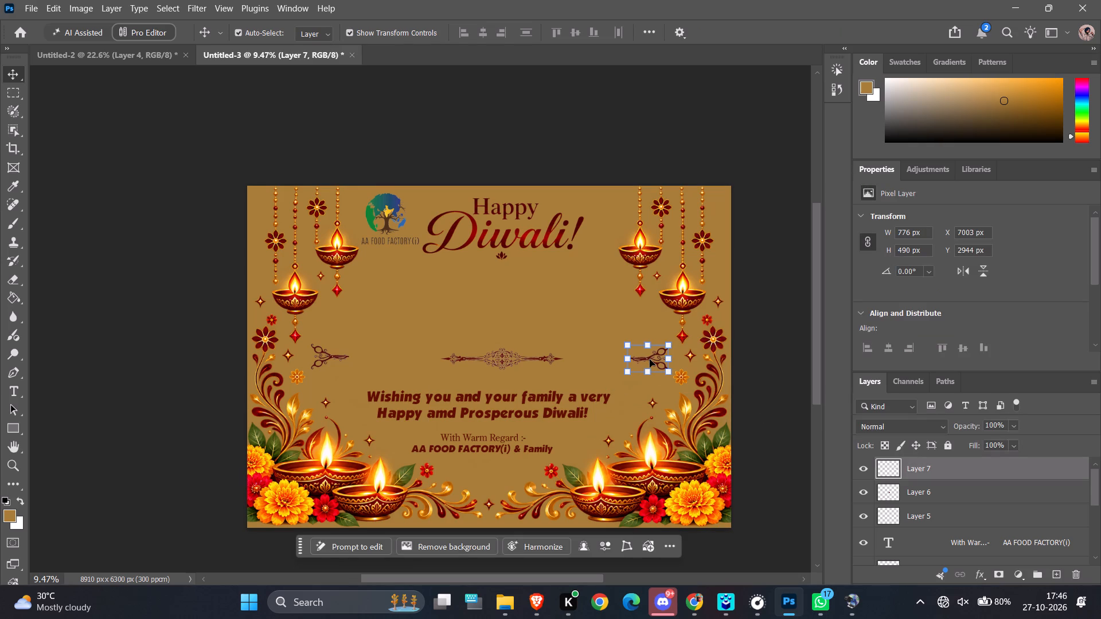
left_click(762, 340)
Shift the central ornamental divider slightly left to about X 3482, Y 2992 px.
scroll(762, 340, "down", 4, "ctrl+alt")
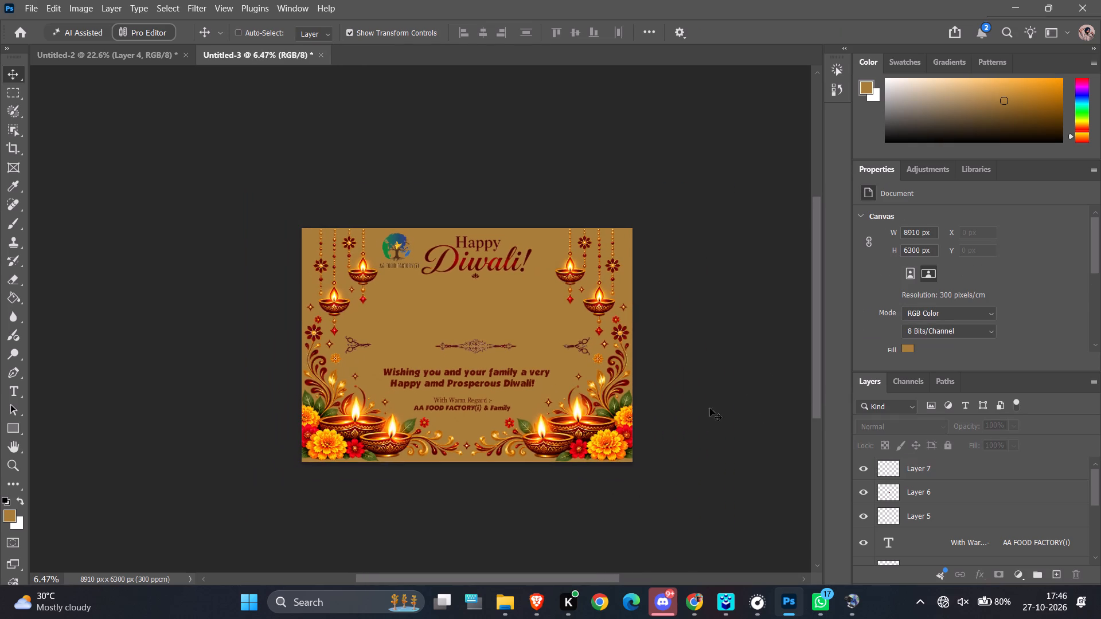
scroll(472, 491, "up", 1)
scroll(470, 398, "up", 5, "ctrl+alt")
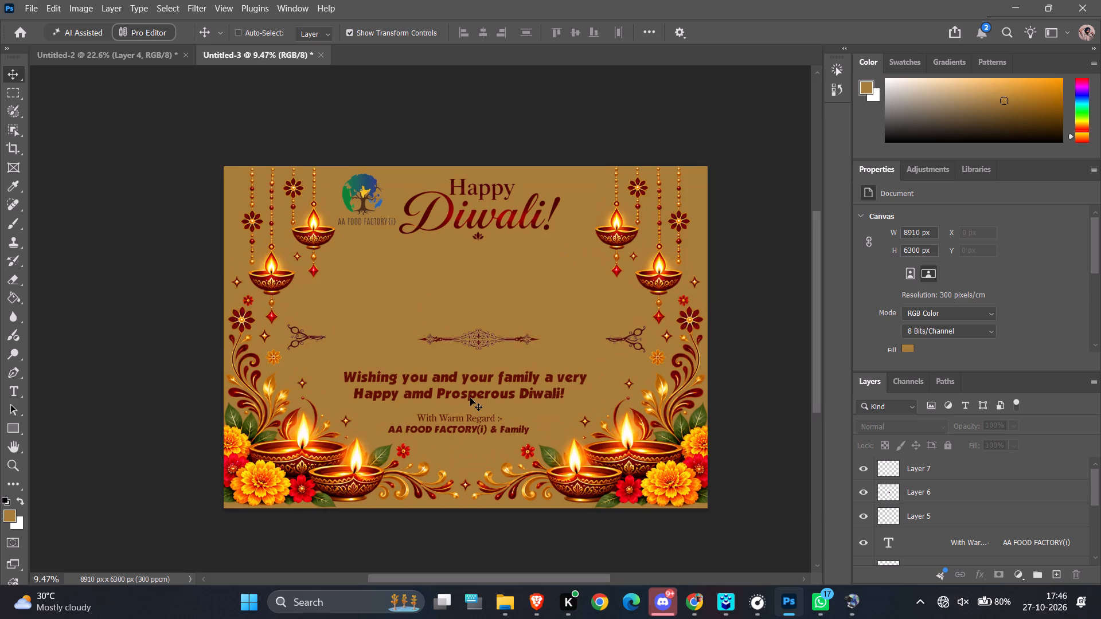
scroll(470, 398, "up", 1, "ctrl+alt")
left_click(470, 398)
left_click_drag(480, 329, 473, 328)
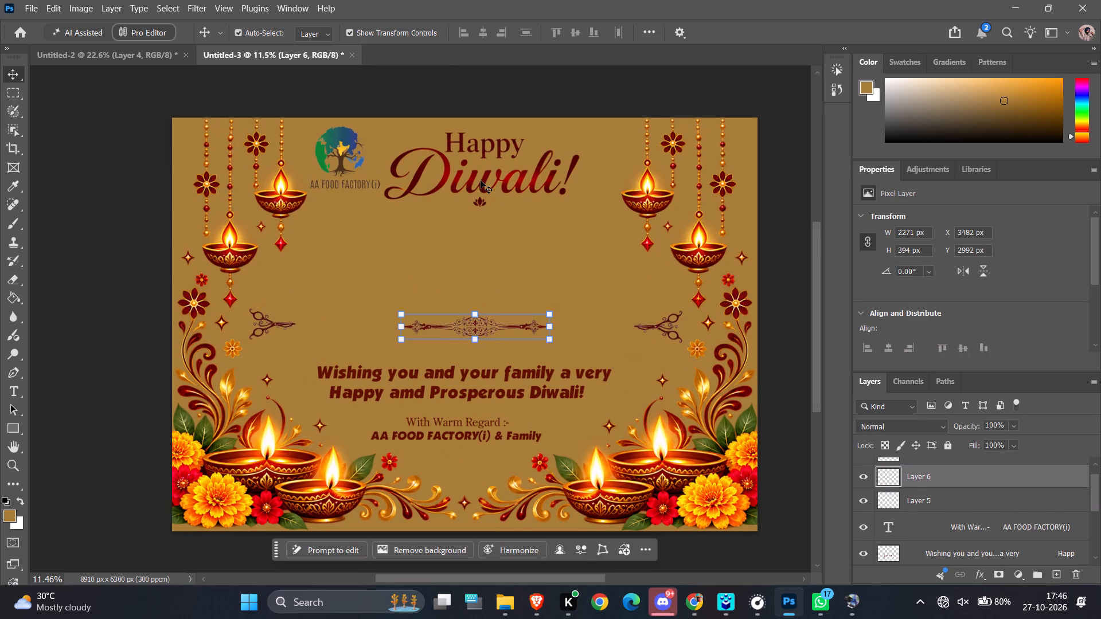
Nudge the "Happy Diwali!" heading left to X 2609 px, keeping it at Y 227 px.
left_click(481, 181)
left_click(481, 182)
left_click(481, 182)
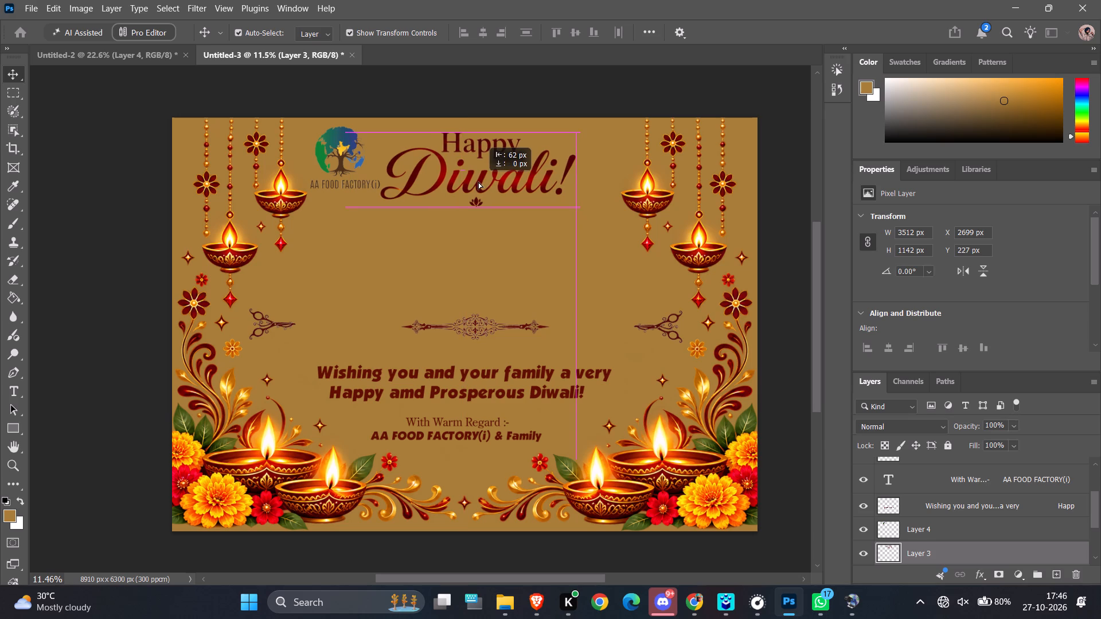
key("Left")
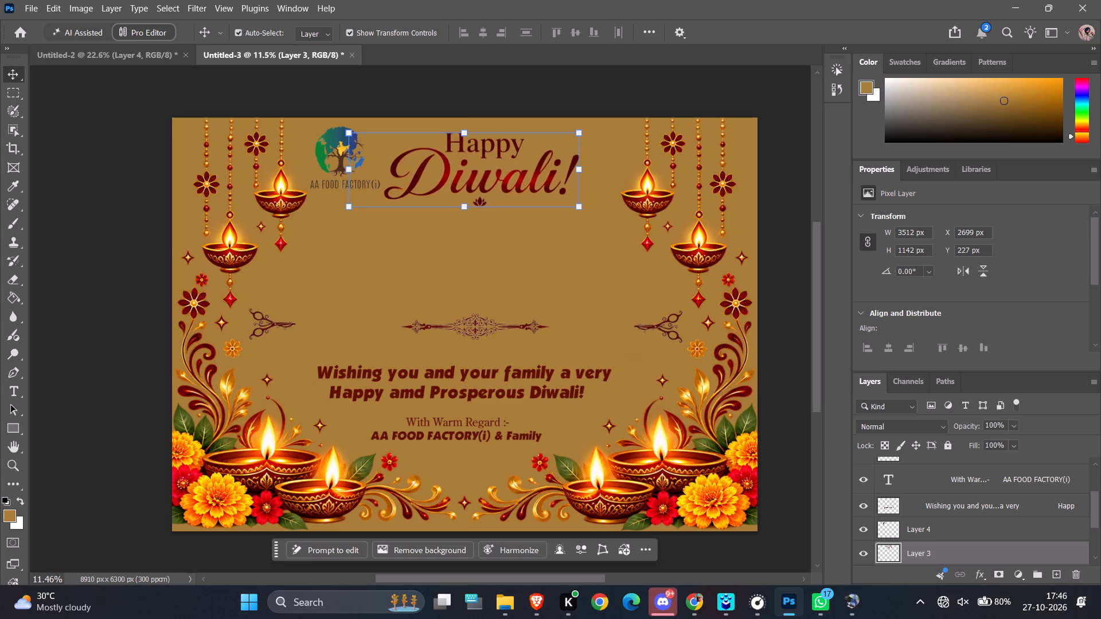
key("Left")
key("Left")
key("Left")
key("Left")
key("Left")
key("Left")
key("Left")
key("Left")
key("Left")
key("Left")
key("Left")
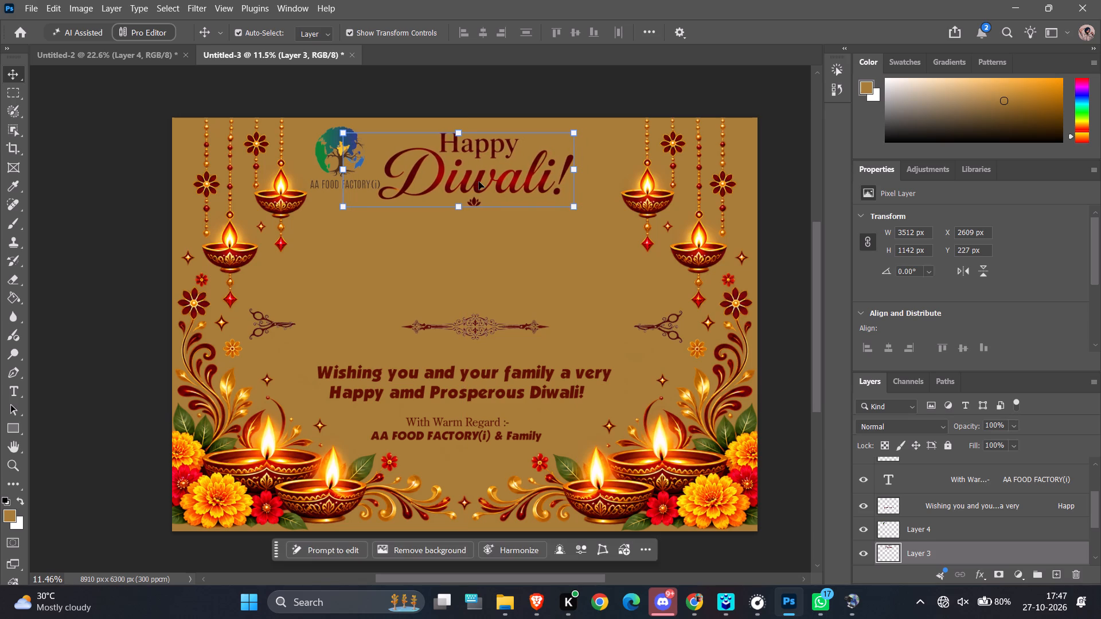
left_click(541, 270)
scroll(541, 270, "down", 6, "ctrl+alt")
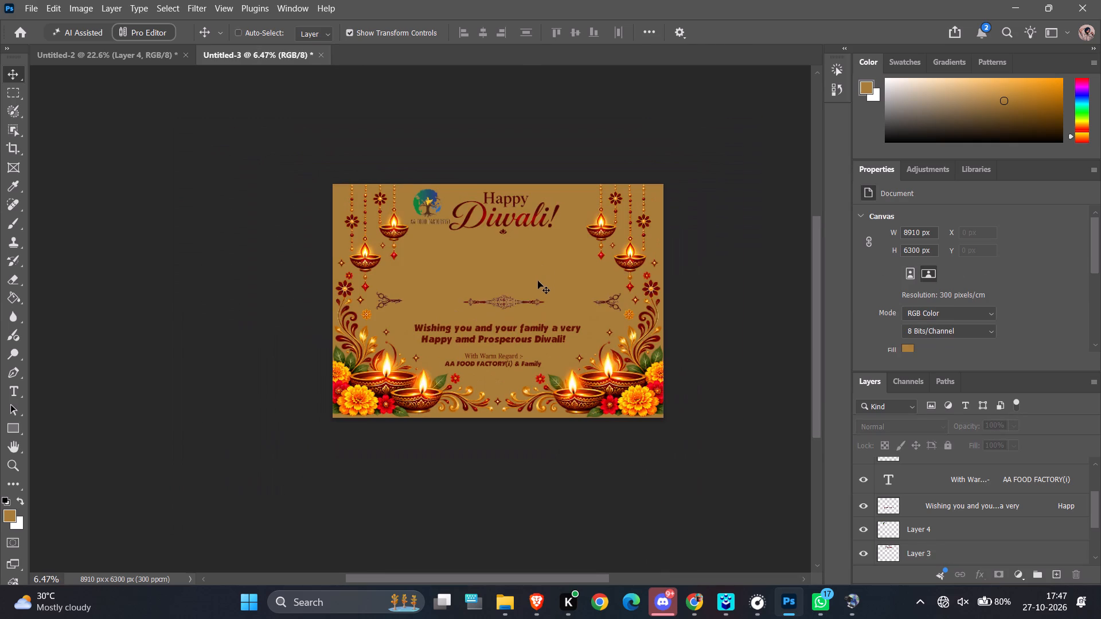
scroll(501, 344, "up", 5, "ctrl+alt")
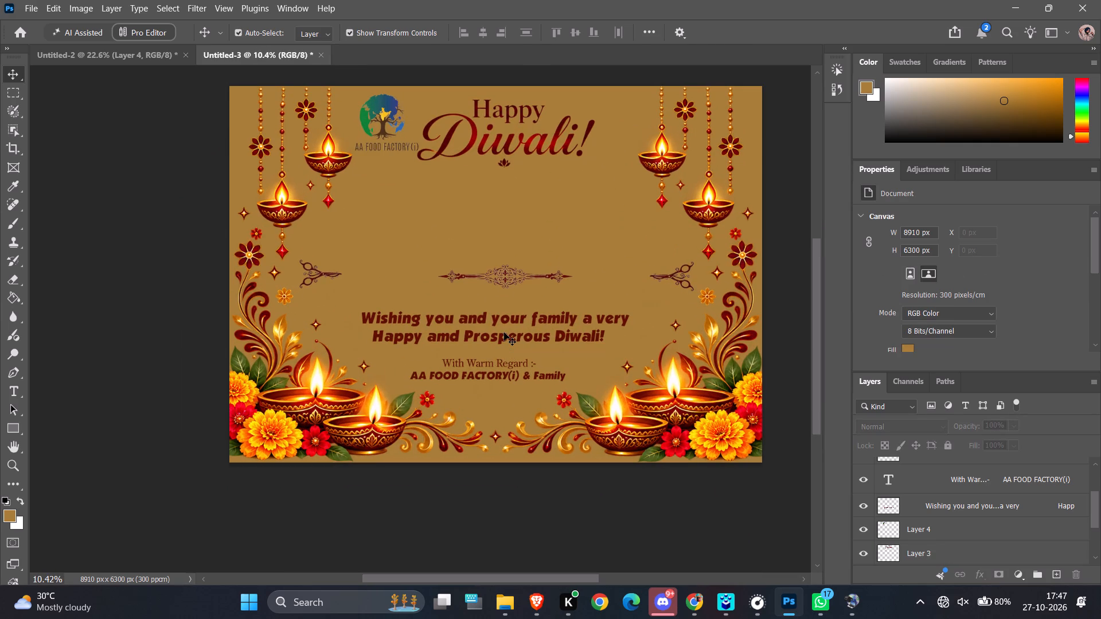
Move the "Wishing you and your family" greeting about 299 px right and 66 px up, beneath the ornamental divider.
left_click(504, 332)
left_click_drag(508, 319, 526, 319)
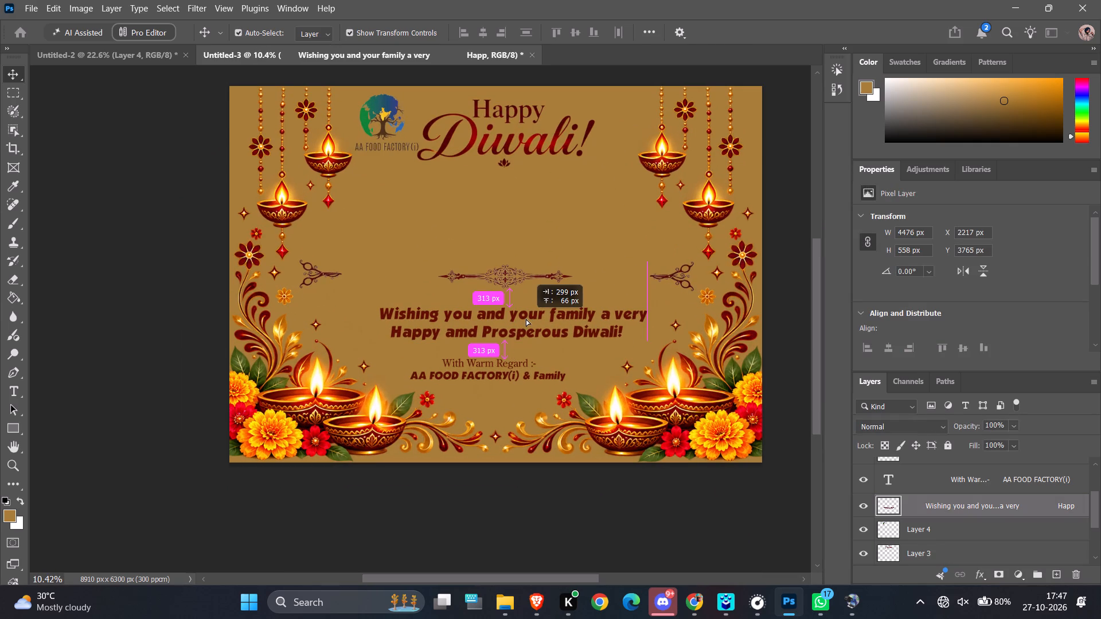
left_click_drag(526, 319, 524, 322)
Move the "With Warm Regard" and "AA FOOD FACTORY(i) & Family" text slightly right to centre it beneath the greeting.
left_click_drag(505, 365, 518, 365)
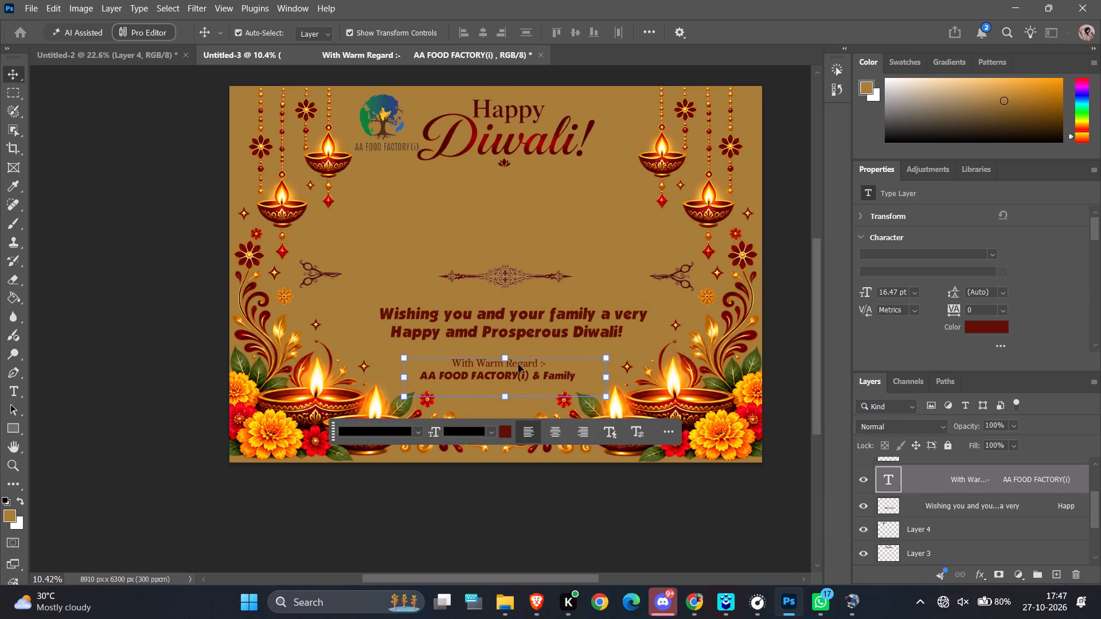
key("Right")
key("Right")
key("Right")
key("Right")
key("Right")
key("Right")
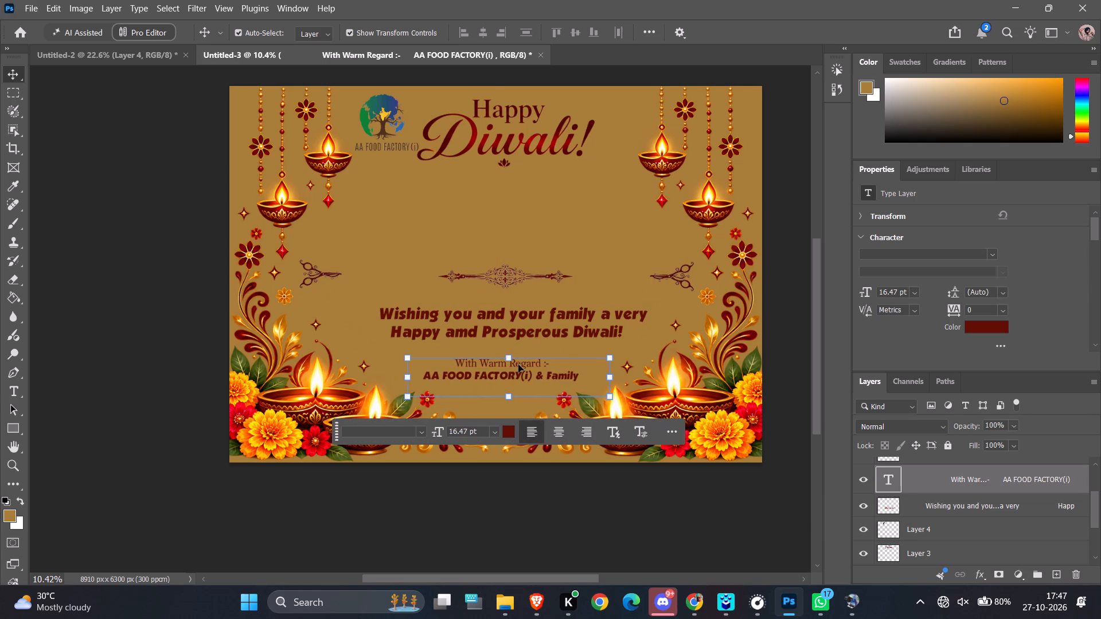
key("Right")
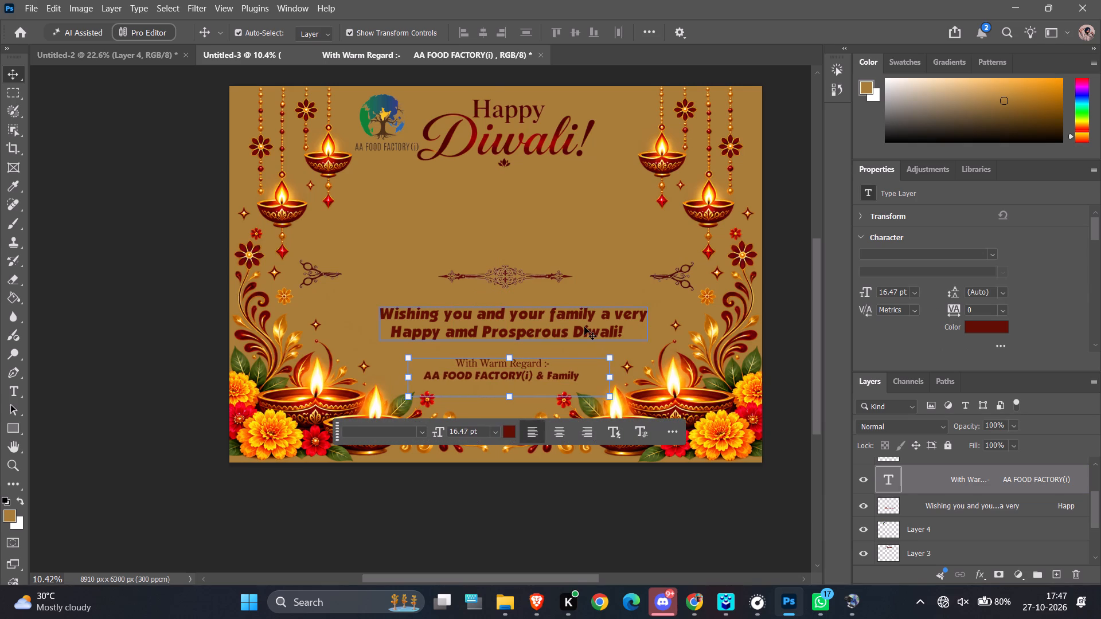
left_click(584, 327)
left_click(636, 345)
Examine the banner's overall layout and the alignment of its heading, ornaments and text at different magnifications.
scroll(636, 345, "down", 6, "ctrl+alt")
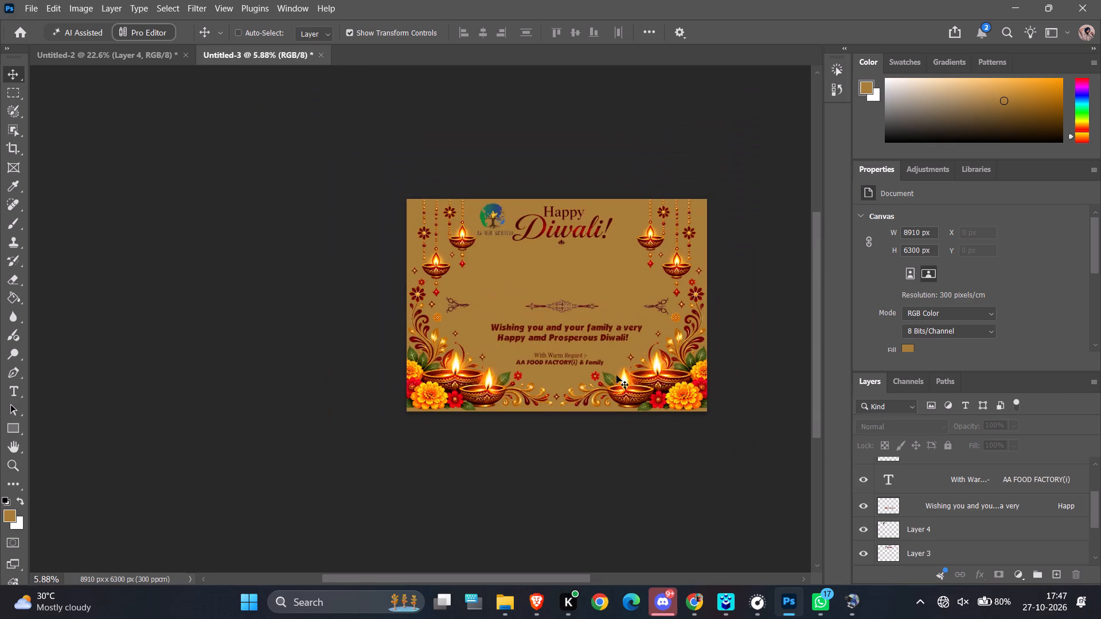
scroll(615, 386, "down", 3, "ctrl+alt")
scroll(615, 386, "up", 9, "ctrl+alt")
scroll(558, 338, "up", 1)
scroll(558, 338, "down", 9, "ctrl+alt")
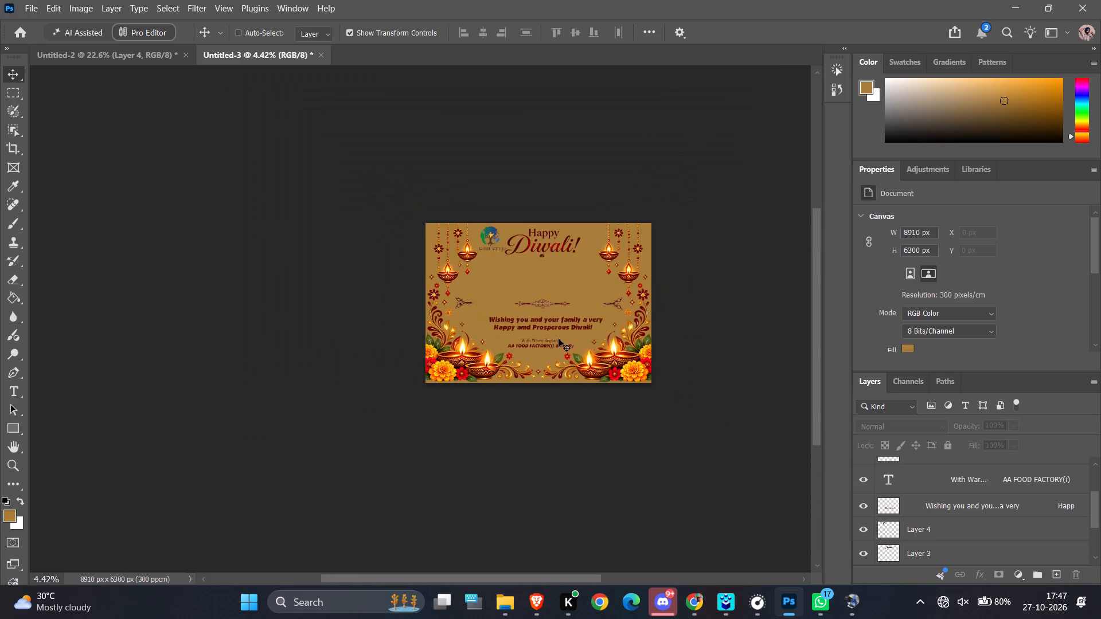
scroll(559, 339, "up", 16, "ctrl+alt")
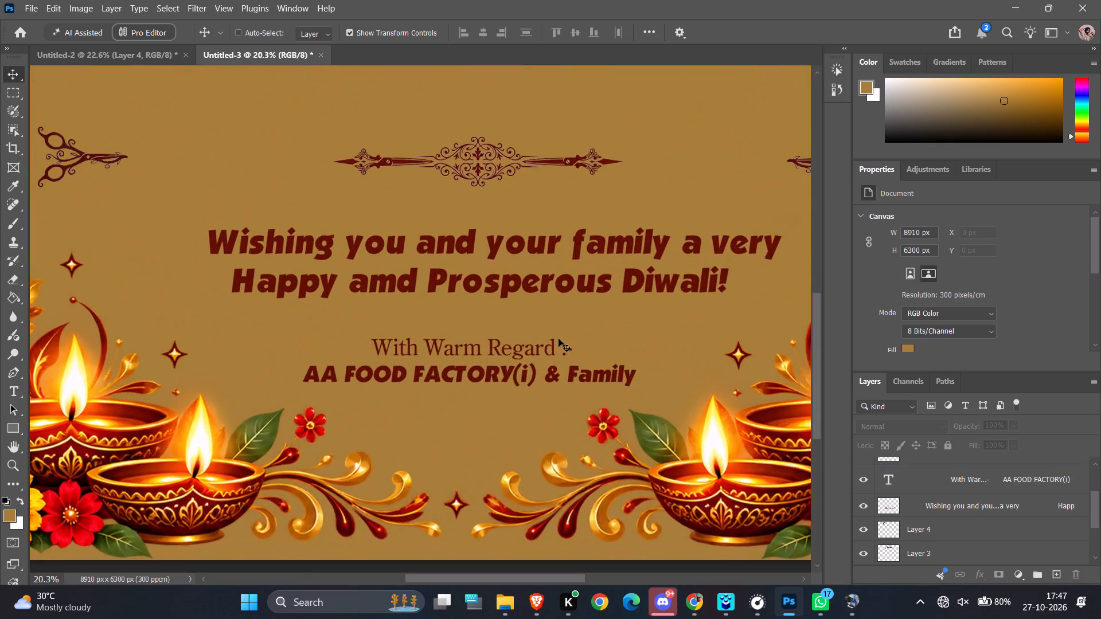
scroll(559, 339, "up", 1, "ctrl+alt")
scroll(559, 339, "down", 12, "ctrl+alt")
scroll(559, 339, "up", 6)
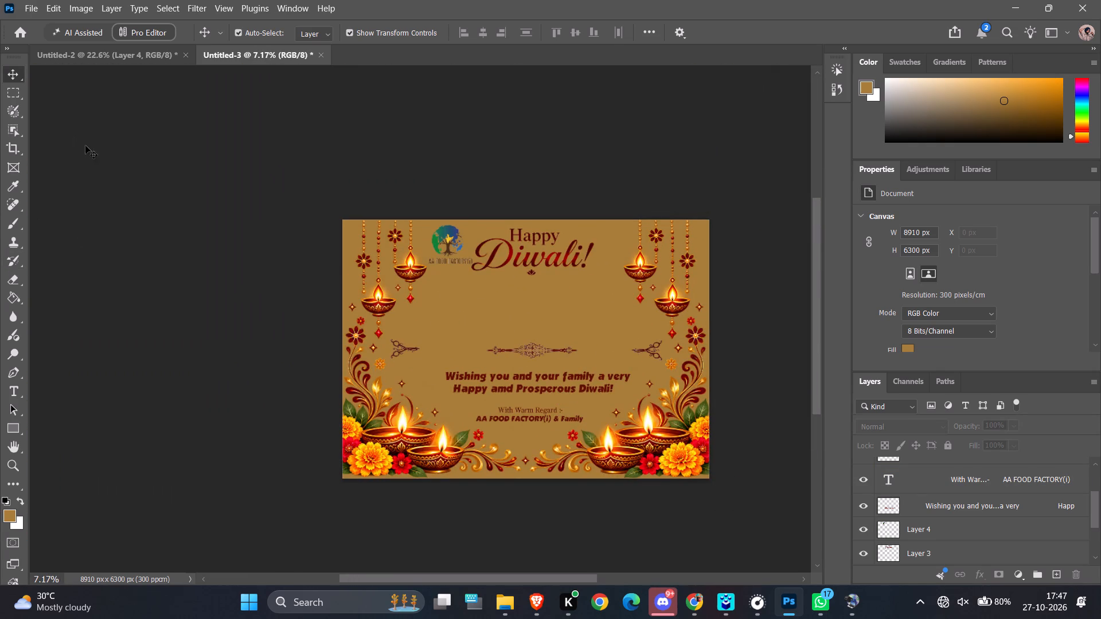
scroll(573, 307, "up", 5, "ctrl+alt")
scroll(573, 307, "down", 6)
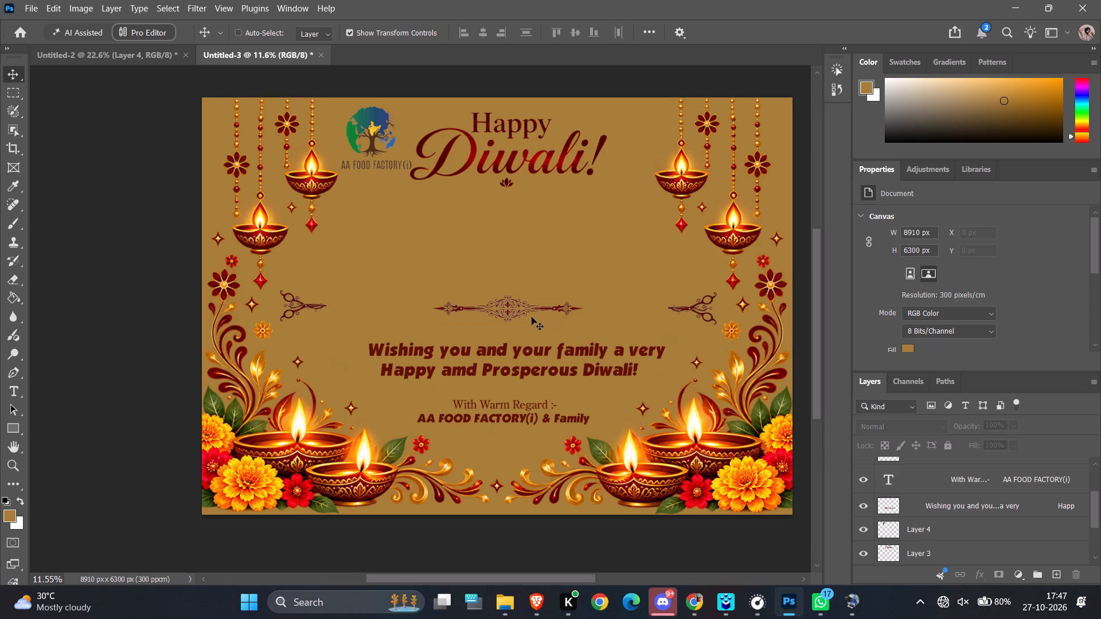
scroll(532, 317, "up", 3, "ctrl+alt")
scroll(532, 317, "down", 3, "ctrl+alt")
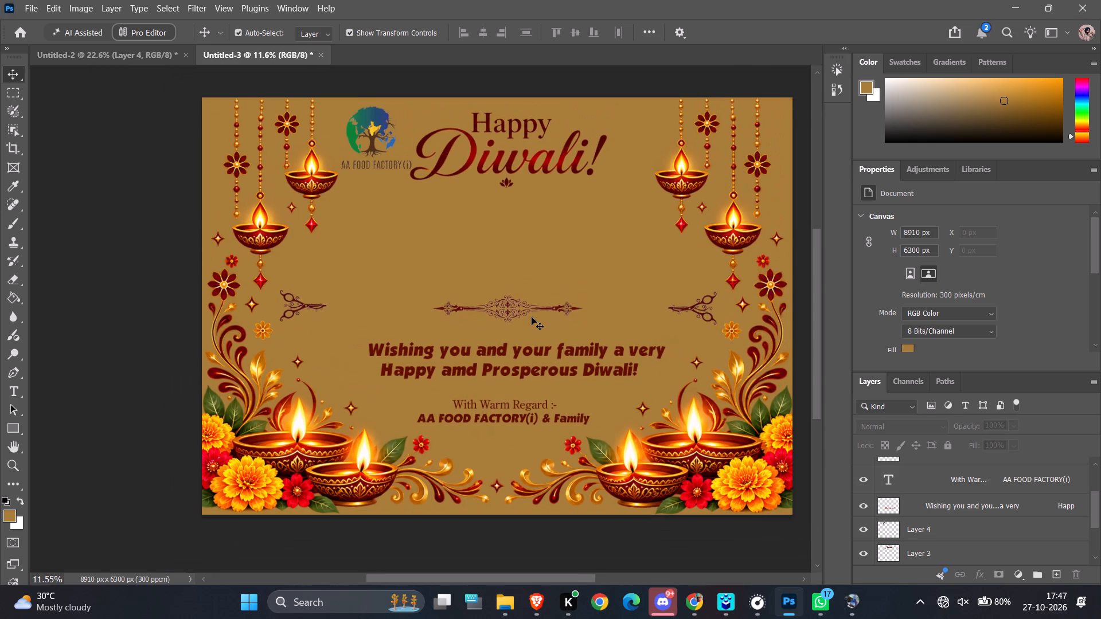
scroll(532, 317, "up", 4)
scroll(277, 253, "down", 4, "ctrl+alt")
scroll(277, 253, "down", 4, "ctrl")
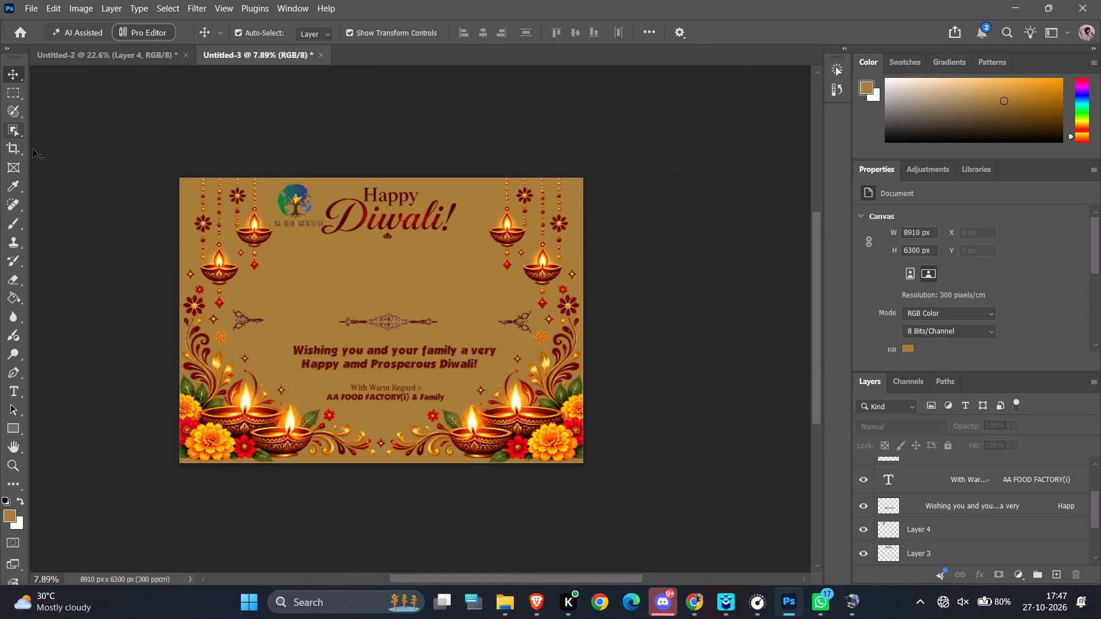
left_click_drag(30, 154, 70, 160)
scroll(110, 175, "down", 3, "ctrl+alt")
scroll(110, 175, "up", 1, "ctrl")
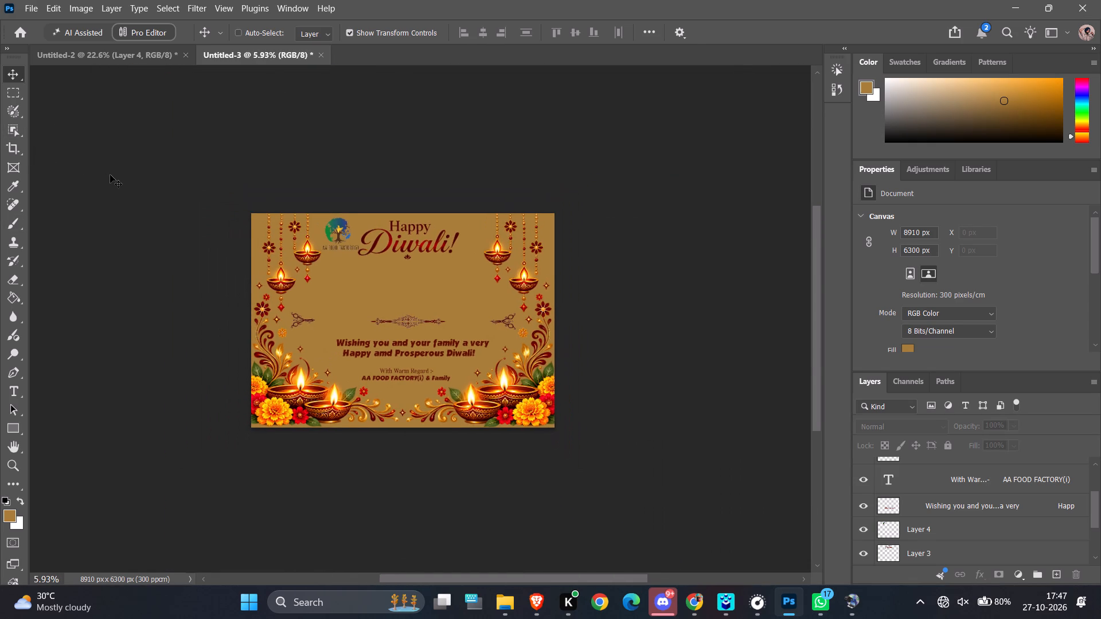
scroll(110, 175, "up", 2, "ctrl")
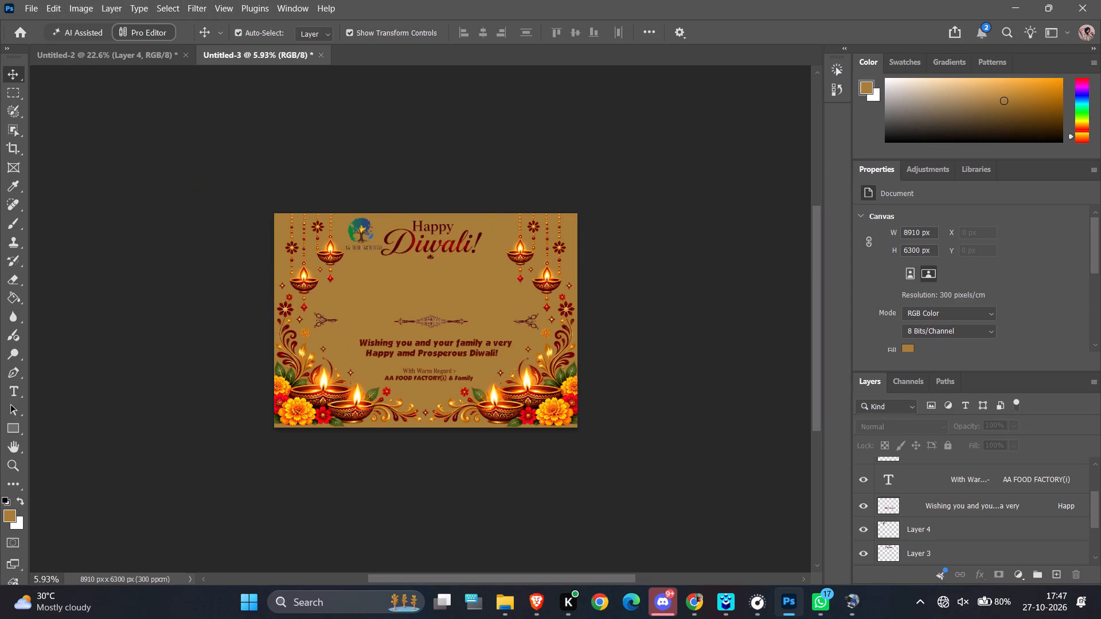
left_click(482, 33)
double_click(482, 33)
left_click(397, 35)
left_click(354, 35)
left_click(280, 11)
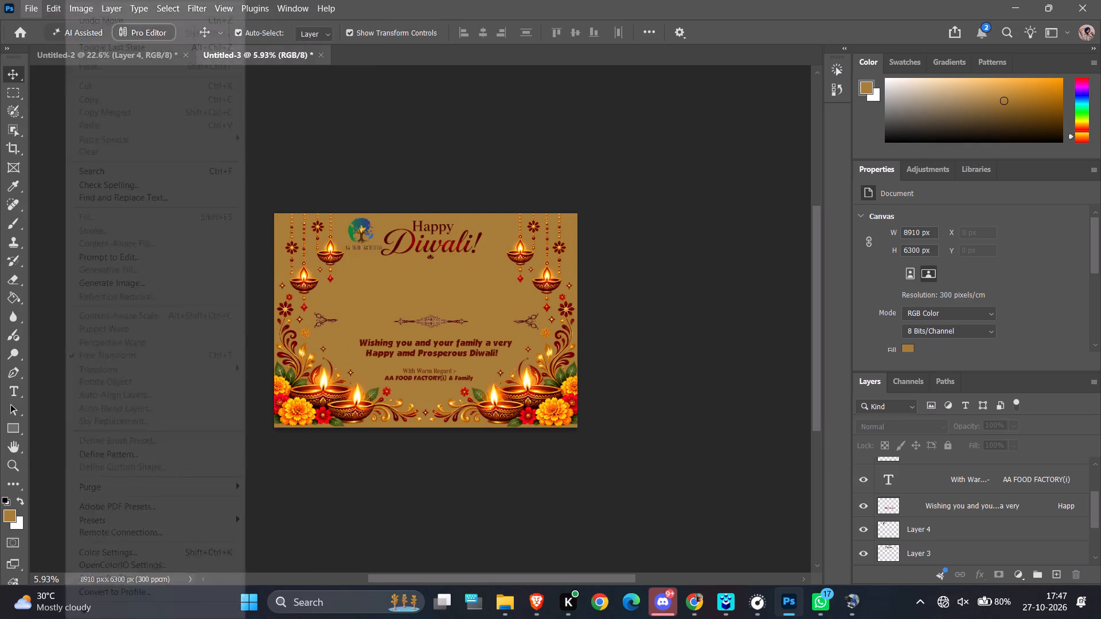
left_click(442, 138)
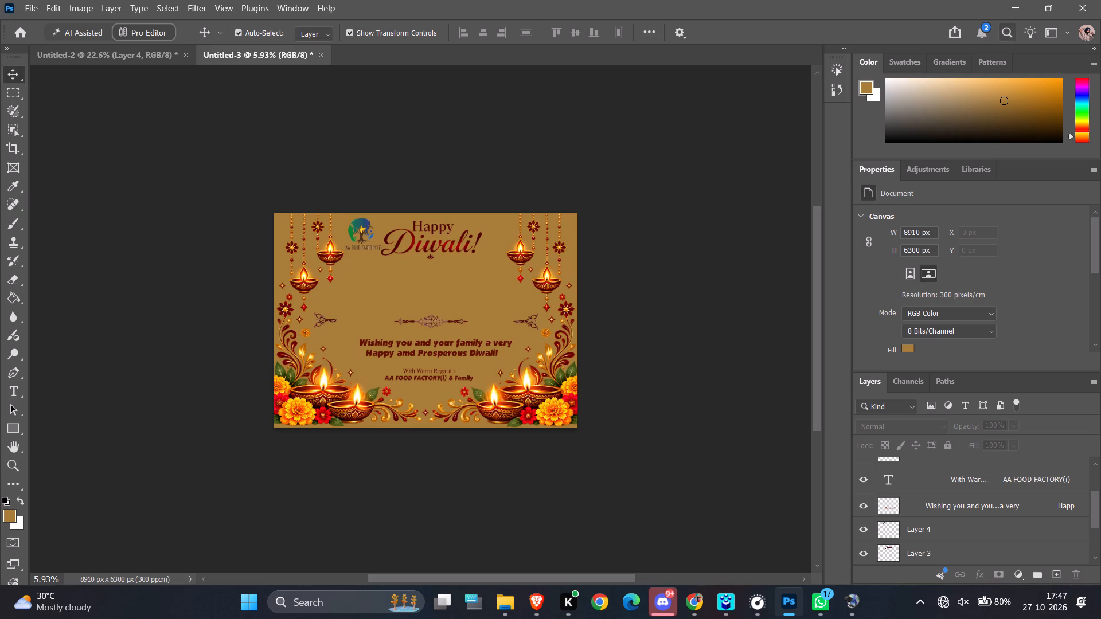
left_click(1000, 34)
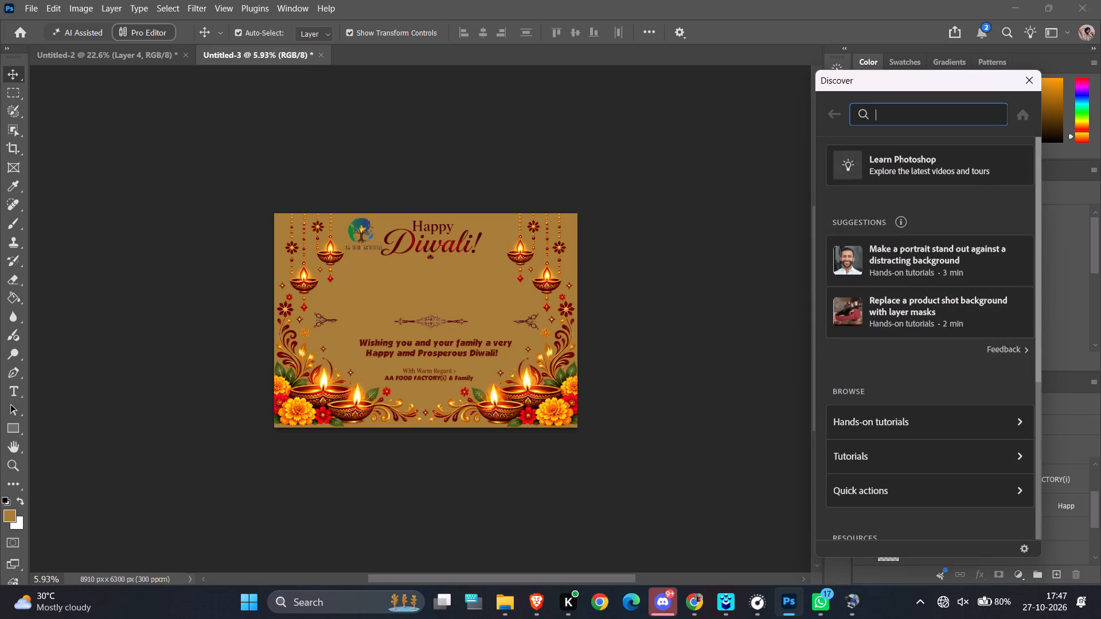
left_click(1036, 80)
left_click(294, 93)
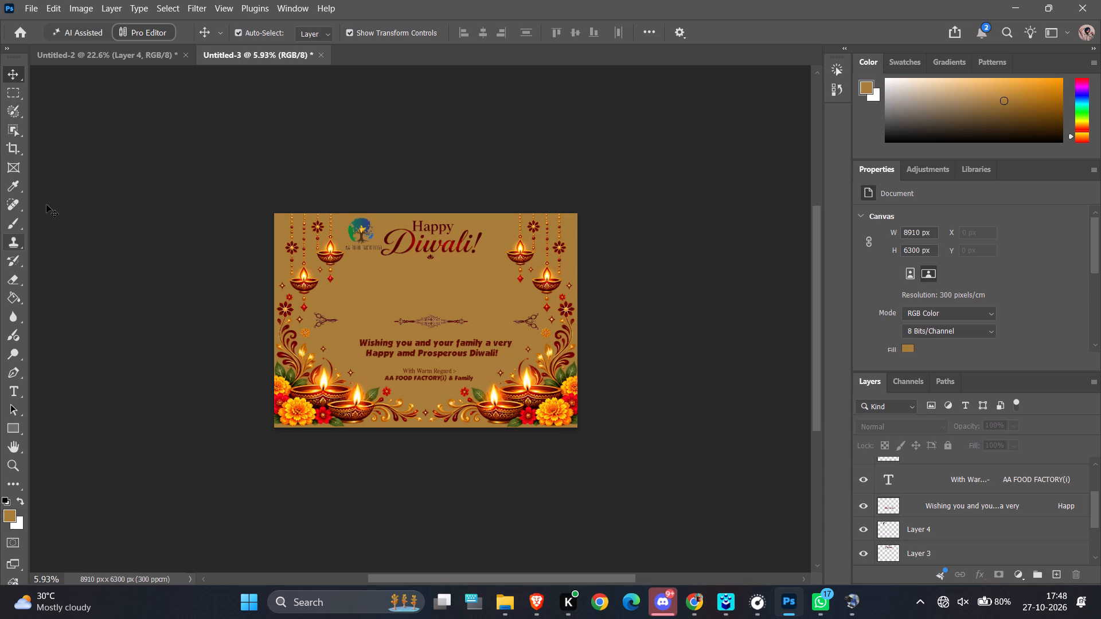
Examine the ornamental divider's alignment with the heading, greeting and signature text at different magnifications.
scroll(493, 275, "up", 5, "ctrl")
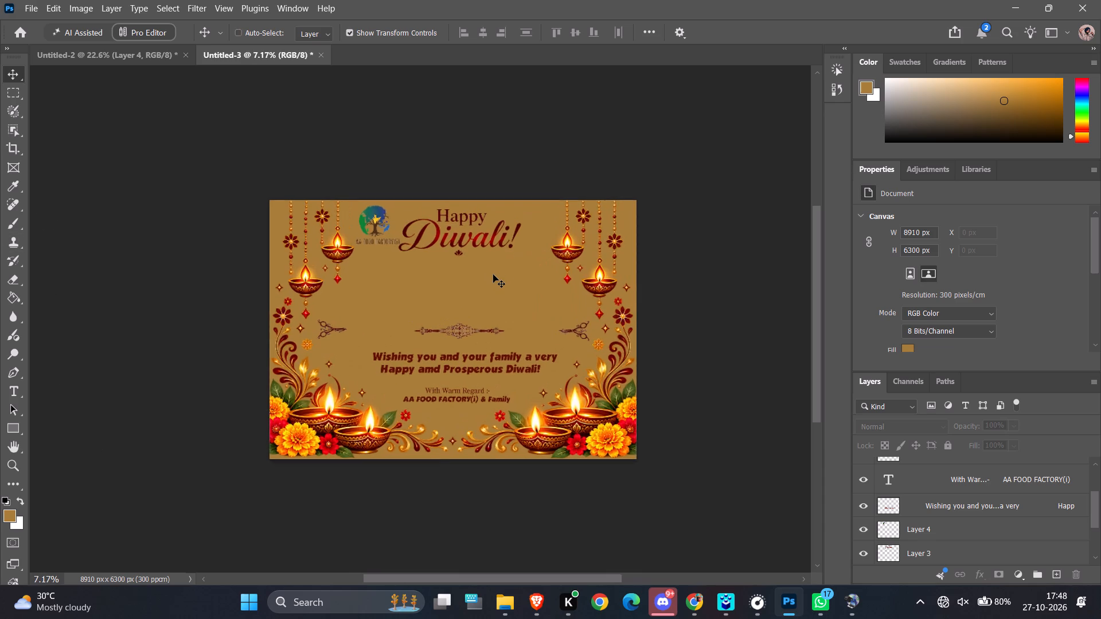
scroll(493, 275, "up", 5, "ctrl+alt")
scroll(493, 275, "down", 6)
scroll(458, 292, "up", 3, "ctrl+alt")
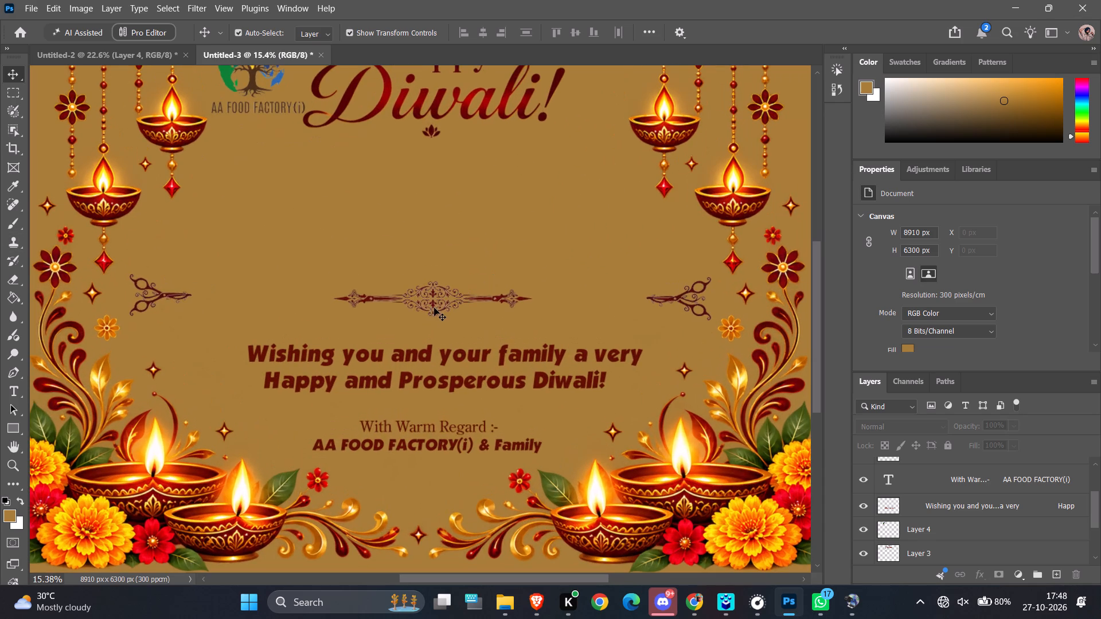
scroll(443, 310, "down", 5, "ctrl+alt")
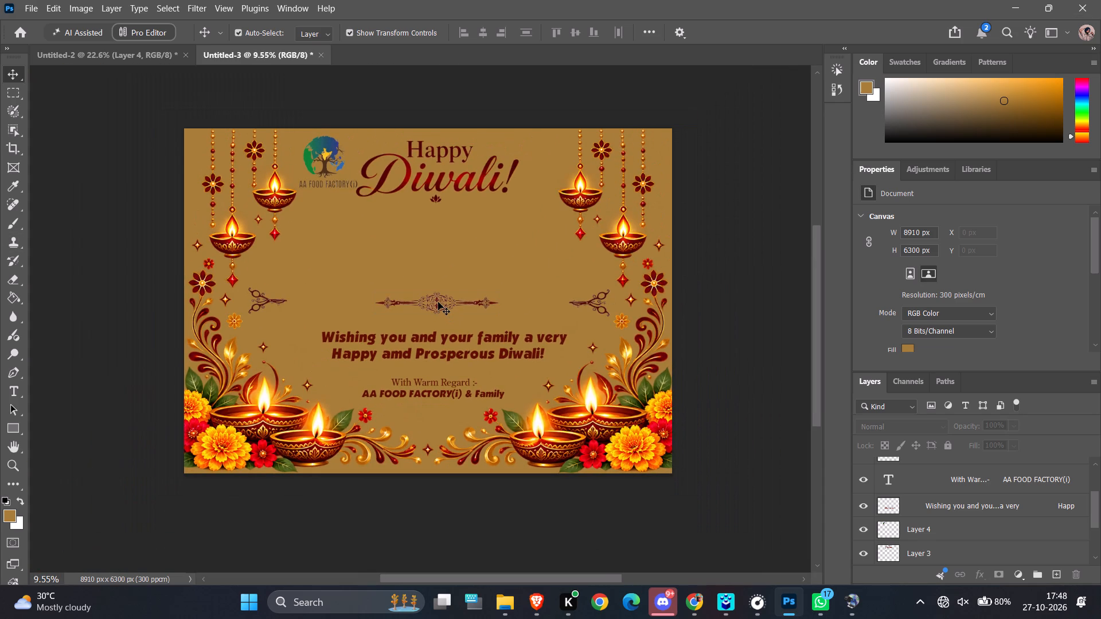
scroll(438, 302, "up", 10, "ctrl+alt")
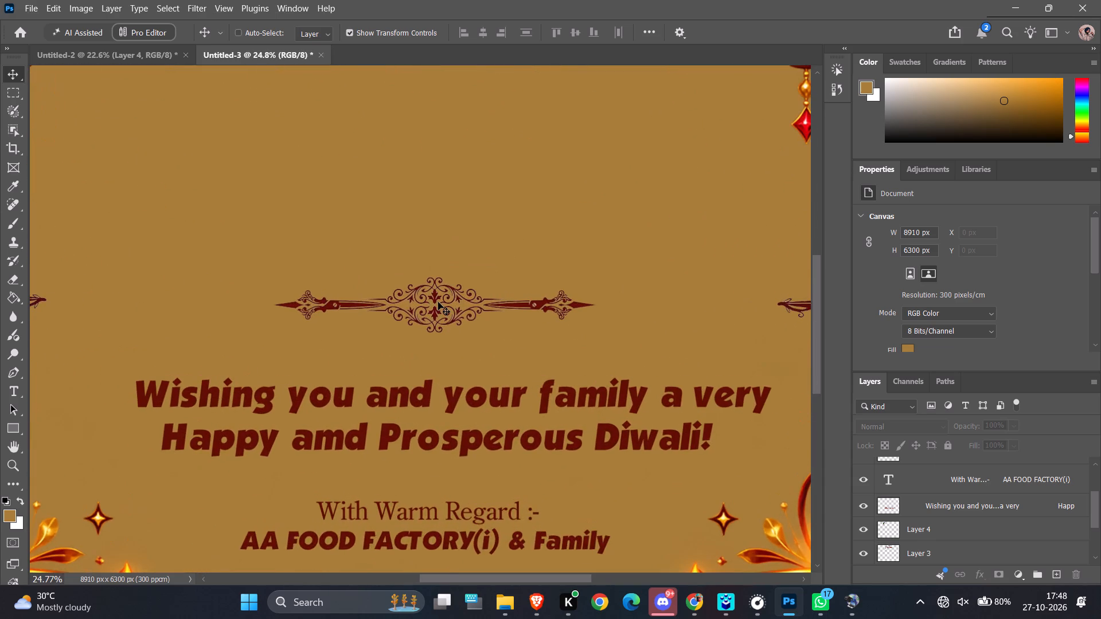
scroll(438, 302, "down", 12, "ctrl+alt")
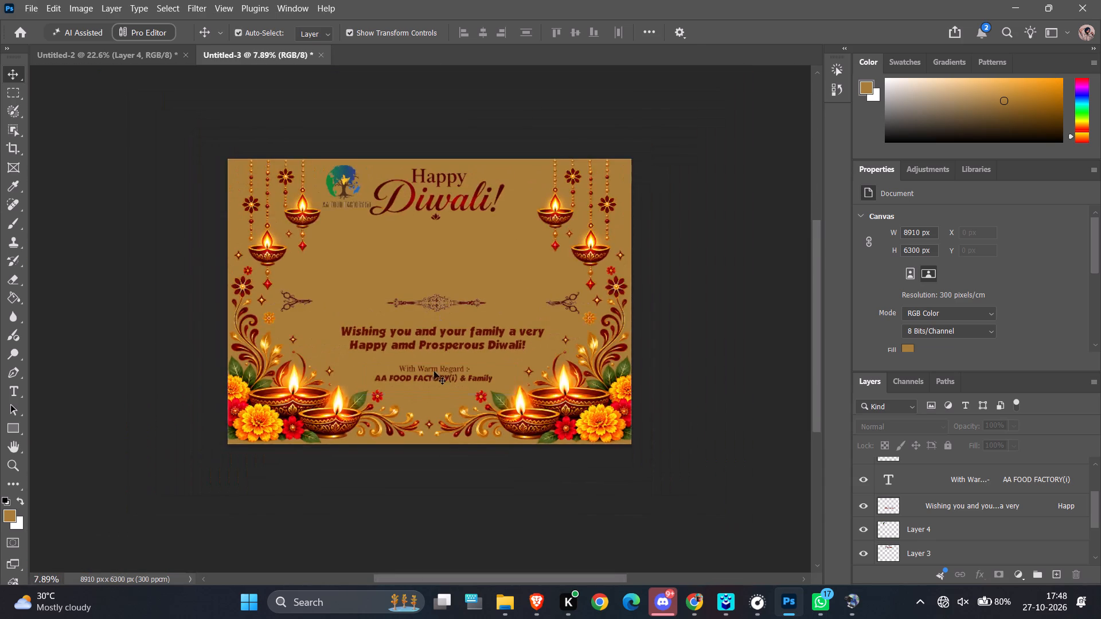
scroll(434, 377, "up", 4, "ctrl+alt")
left_click(434, 377)
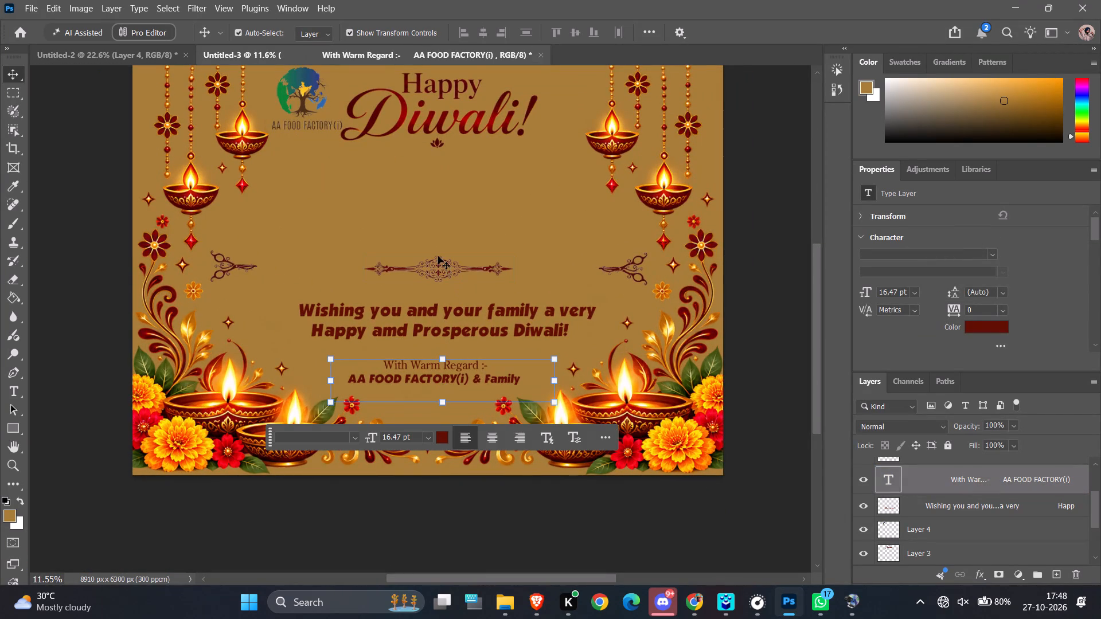
scroll(422, 166, "up", 10, "ctrl+alt")
scroll(425, 169, "down", 6, "ctrl+alt")
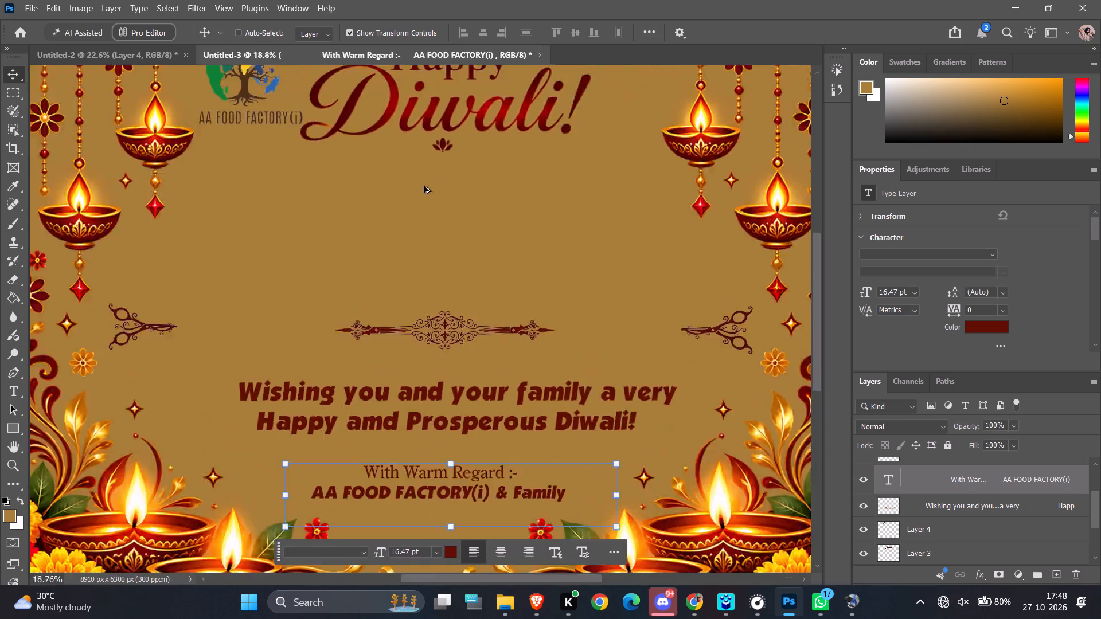
Move the central ornamental divider about 69 px left and 38 px up, evenly spaced between the two side ornaments.
left_click_drag(425, 331, 419, 326)
left_click(436, 330)
left_click(436, 330)
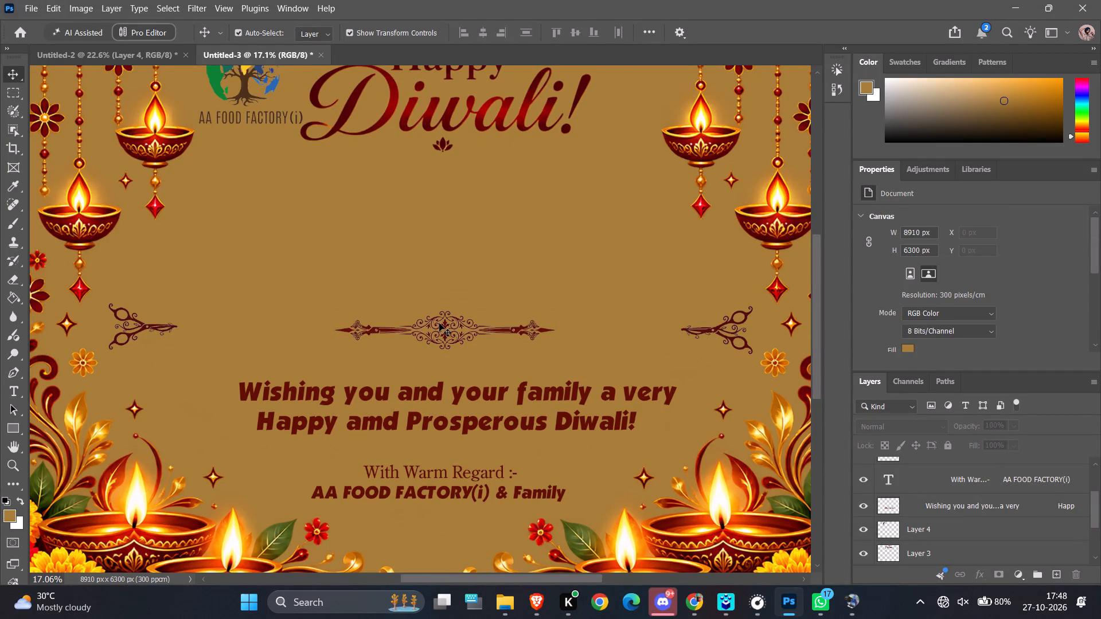
left_click(444, 324)
left_click(439, 325)
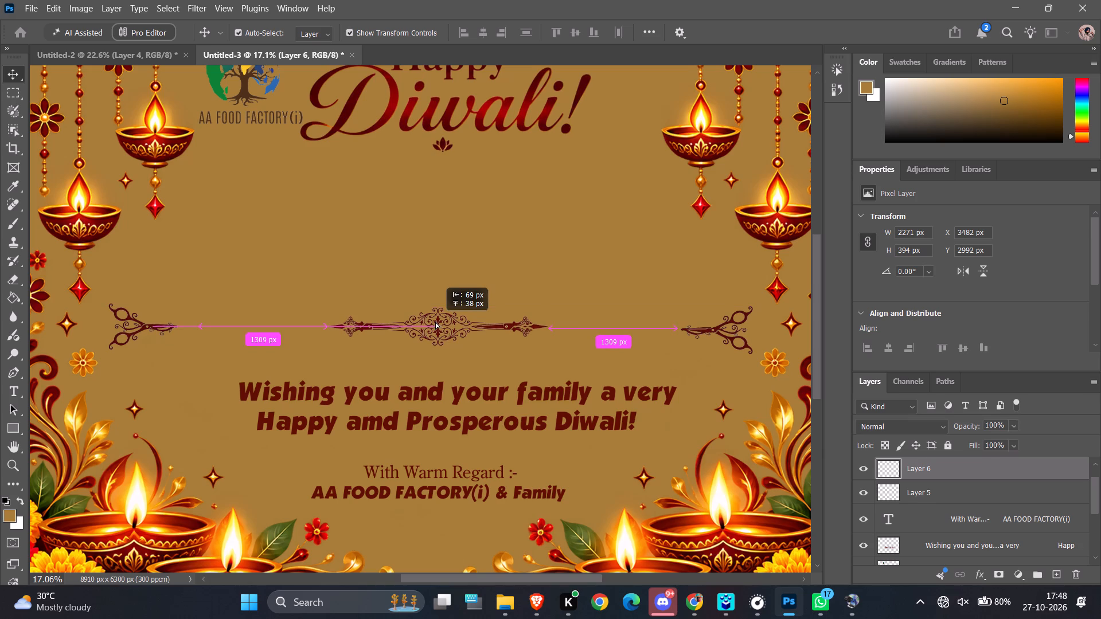
left_click(489, 299)
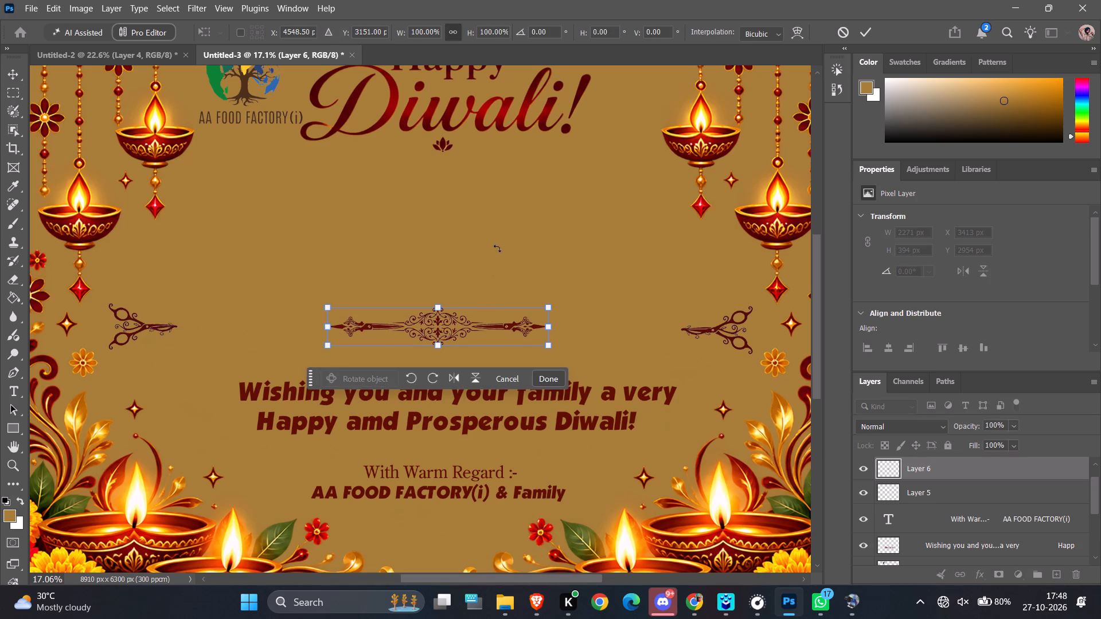
left_click(540, 372)
left_click(619, 307)
Open the banner's print settings at the position and size options.
scroll(619, 306, "down", 7, "ctrl+alt")
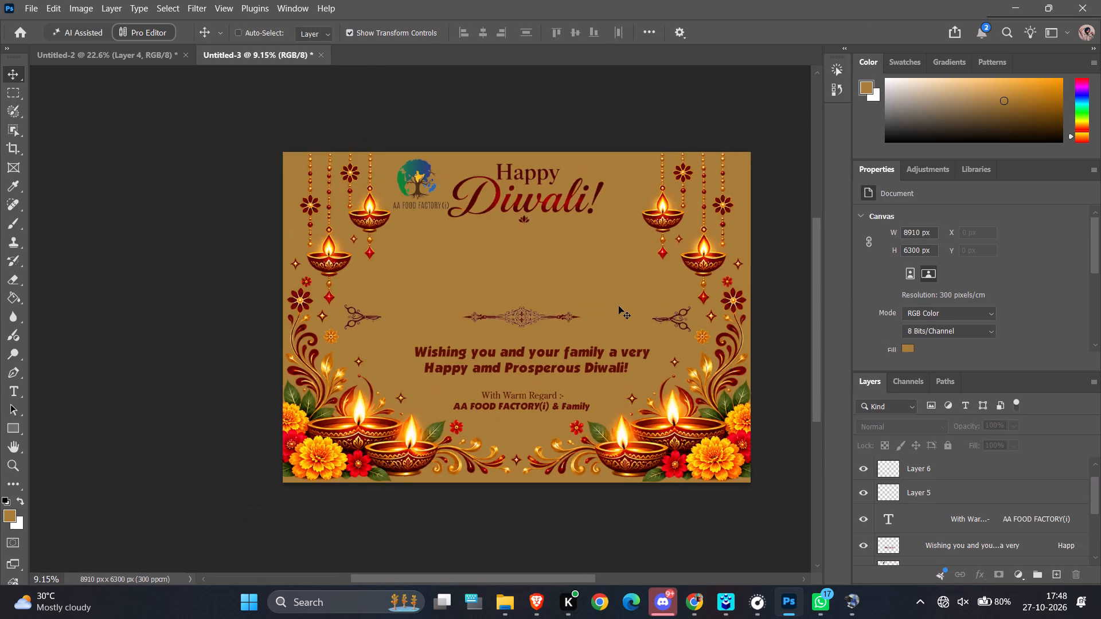
scroll(619, 306, "down", 5, "ctrl+alt")
scroll(619, 306, "down", 11, "ctrl")
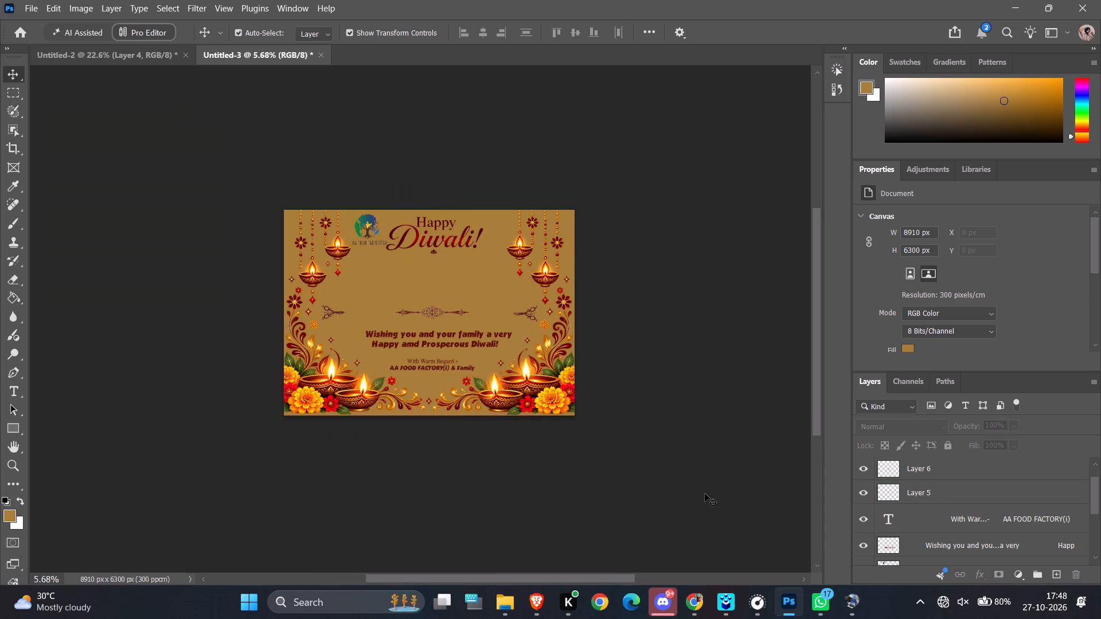
key("ctrl+p")
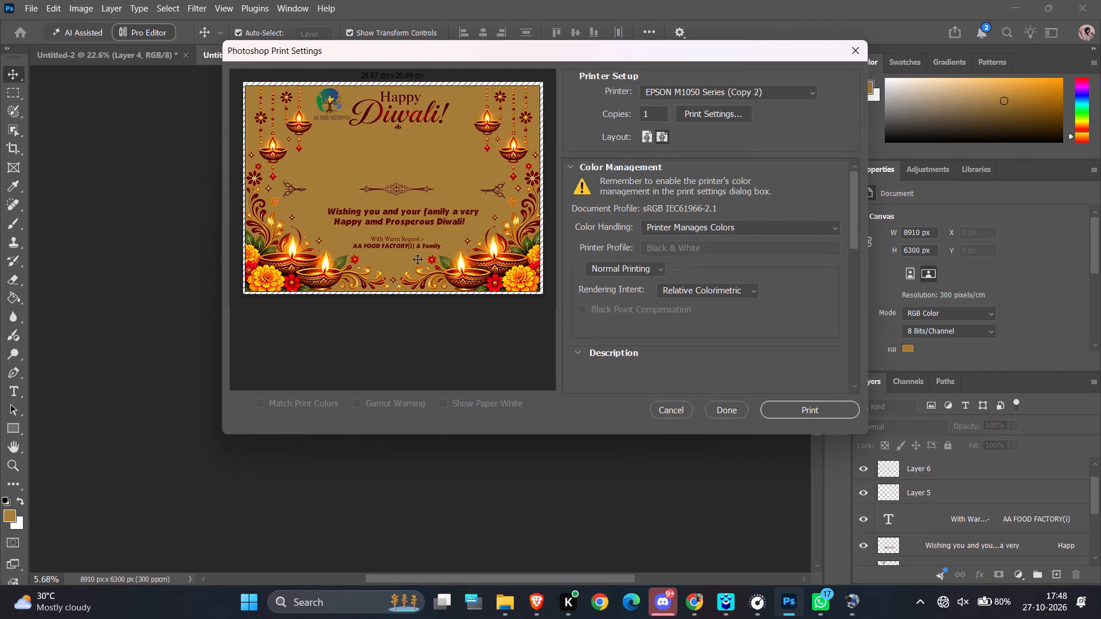
left_click(424, 232)
scroll(424, 232, "down", 4, "ctrl")
scroll(680, 267, "down", 18)
scroll(669, 324, "down", 1)
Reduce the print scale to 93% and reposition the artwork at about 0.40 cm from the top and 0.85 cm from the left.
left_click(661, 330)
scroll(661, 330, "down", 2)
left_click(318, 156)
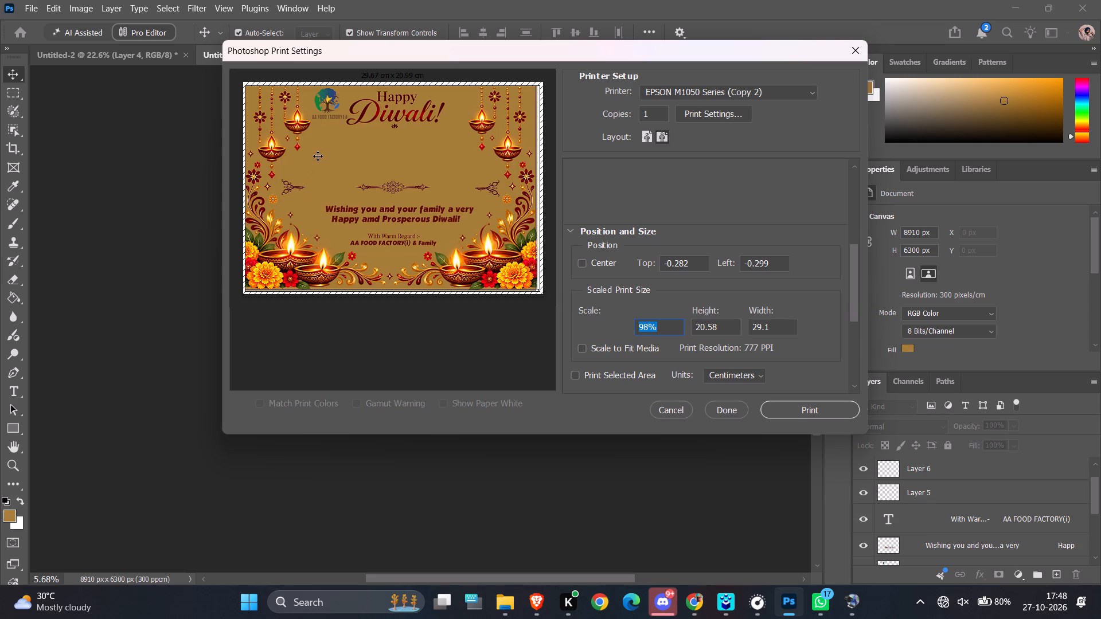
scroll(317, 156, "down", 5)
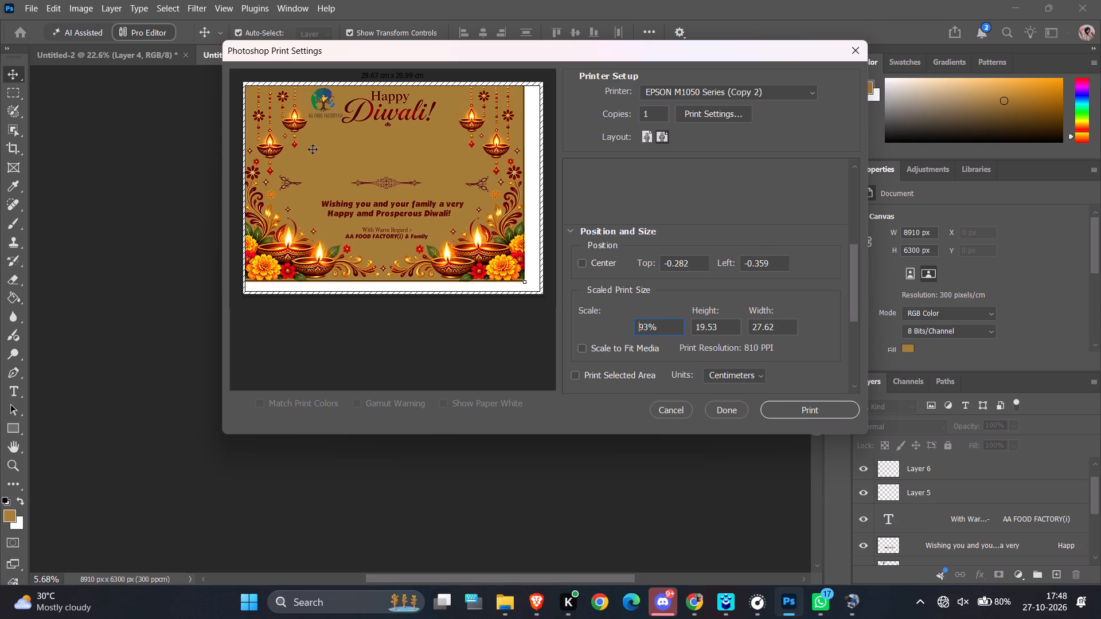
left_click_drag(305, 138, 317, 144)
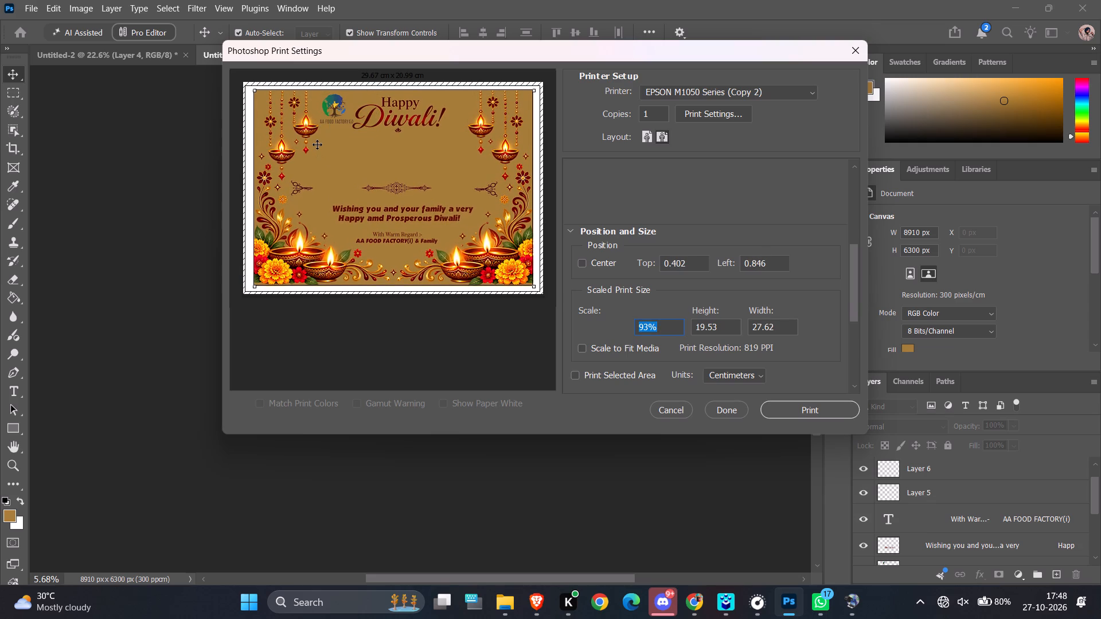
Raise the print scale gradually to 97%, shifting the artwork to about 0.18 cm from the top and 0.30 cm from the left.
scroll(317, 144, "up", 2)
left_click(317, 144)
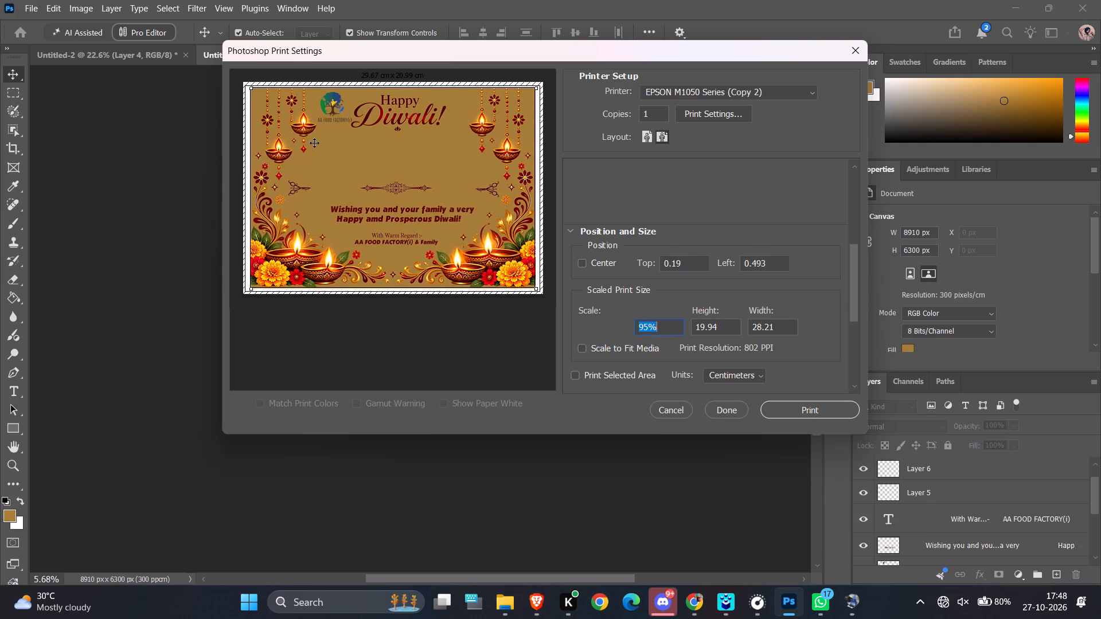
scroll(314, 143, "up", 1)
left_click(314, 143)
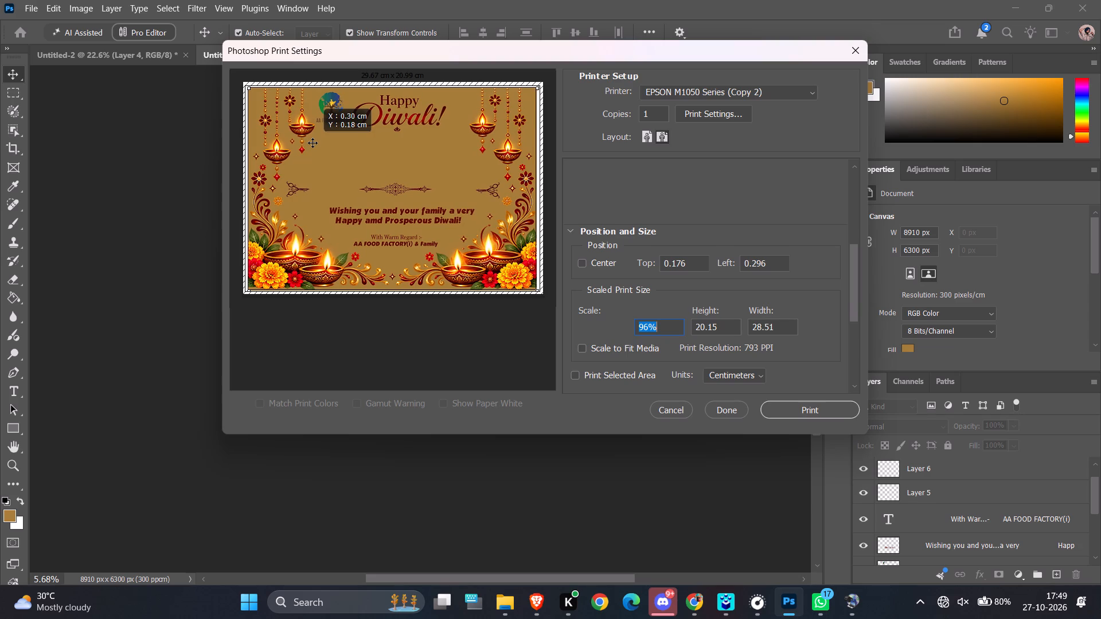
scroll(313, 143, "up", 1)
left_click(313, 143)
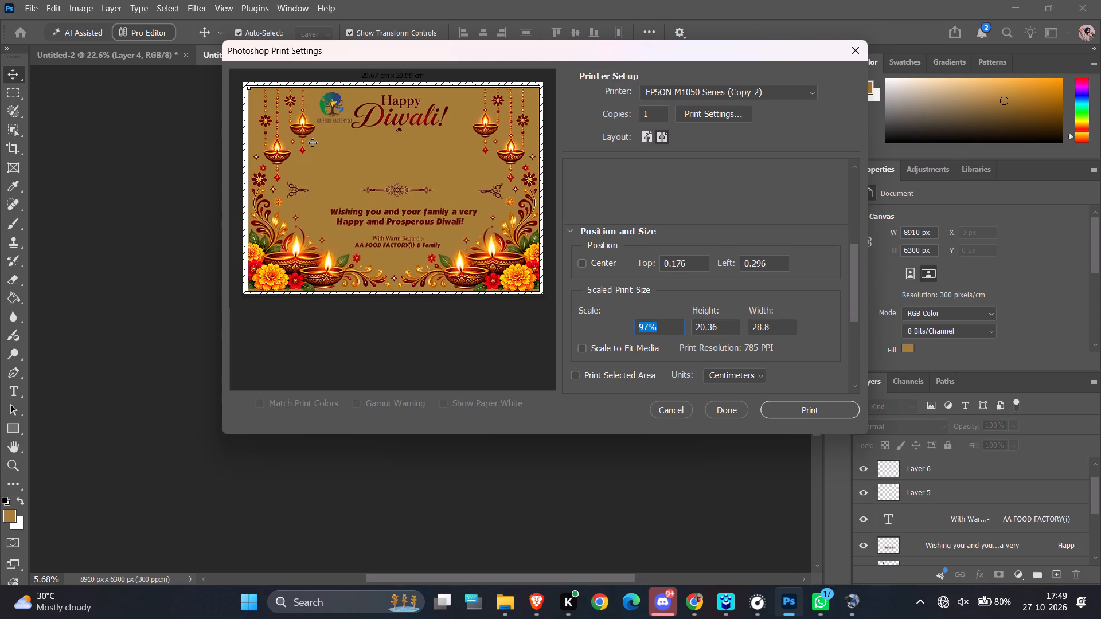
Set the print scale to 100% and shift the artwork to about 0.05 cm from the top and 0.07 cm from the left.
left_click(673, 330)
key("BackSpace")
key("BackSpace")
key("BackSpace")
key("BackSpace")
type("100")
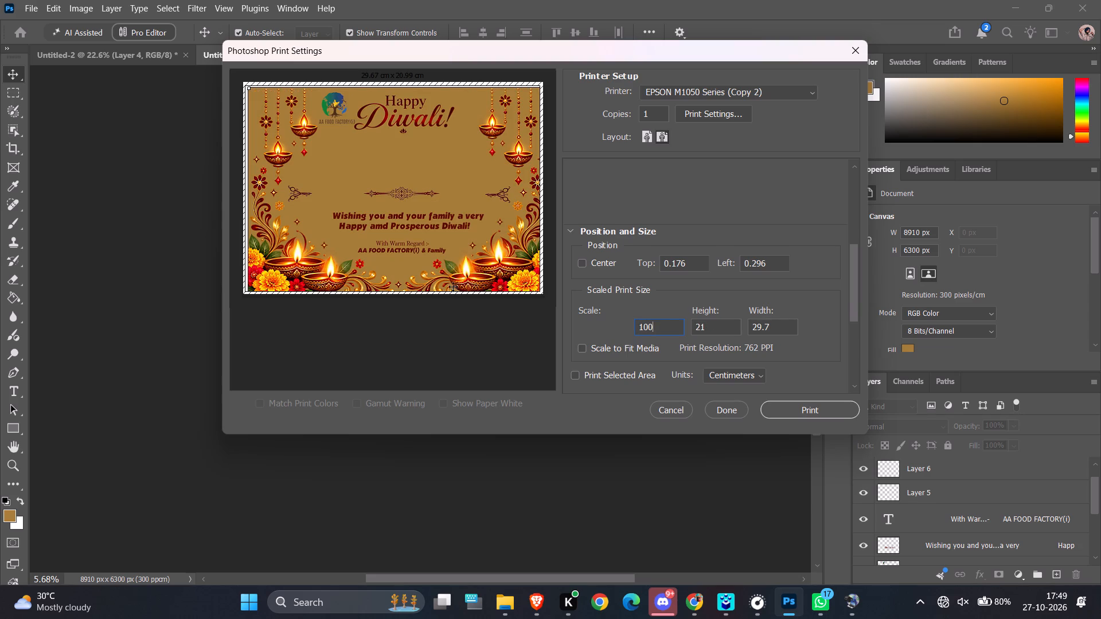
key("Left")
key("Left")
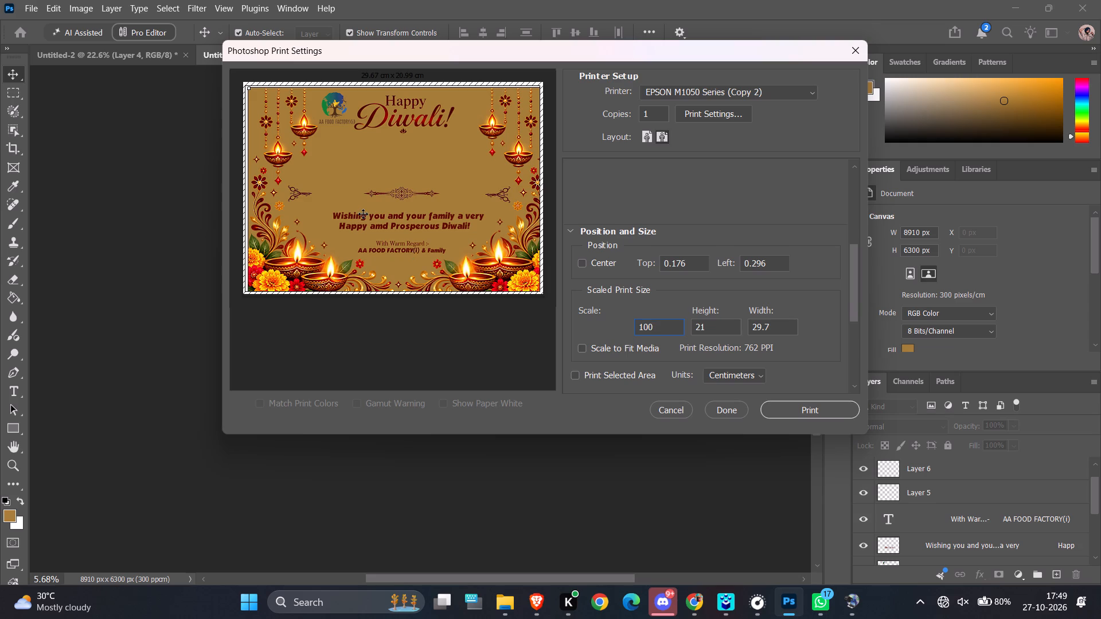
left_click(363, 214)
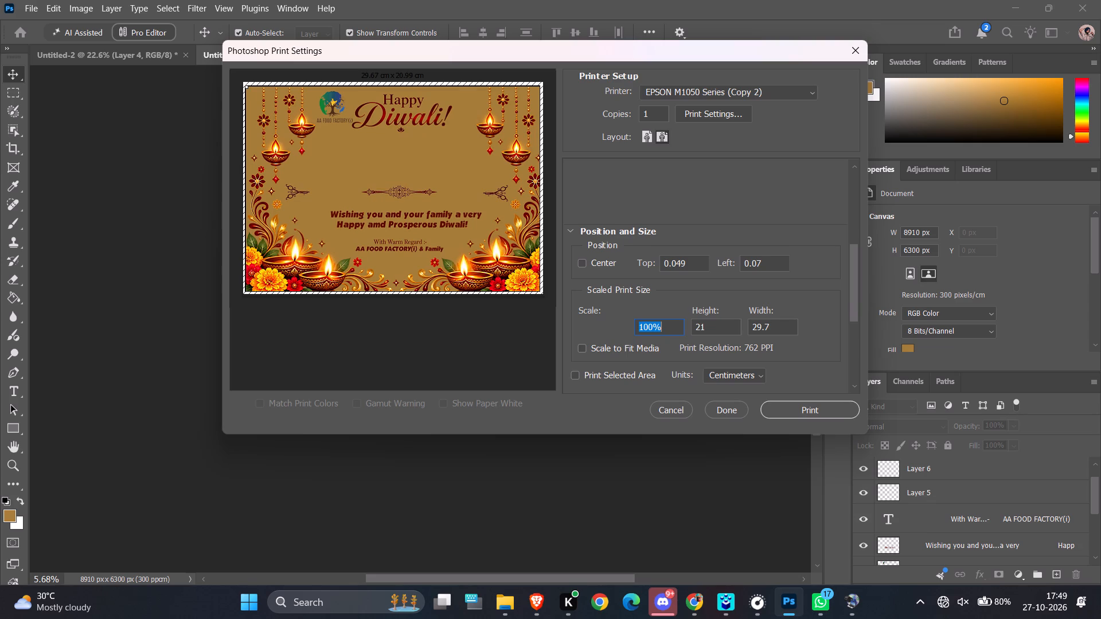
Set the print scale to 97% after trying 99% and 98%, and position the artwork at top 0.035 cm and left 0.19 cm.
type("99")
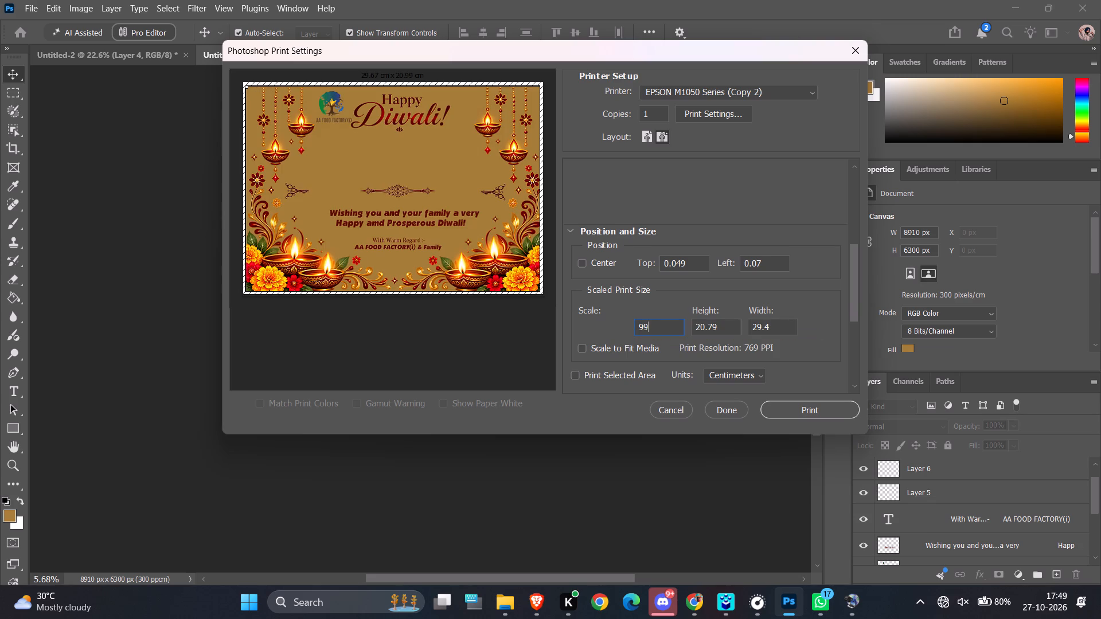
key("BackSpace")
key("8")
key("BackSpace")
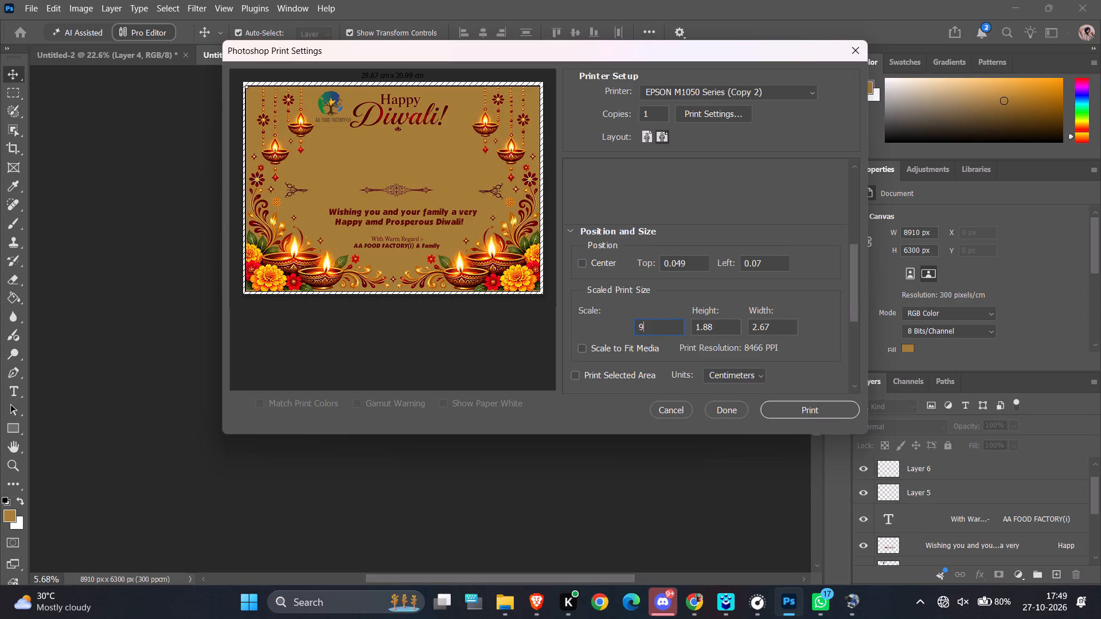
key("7")
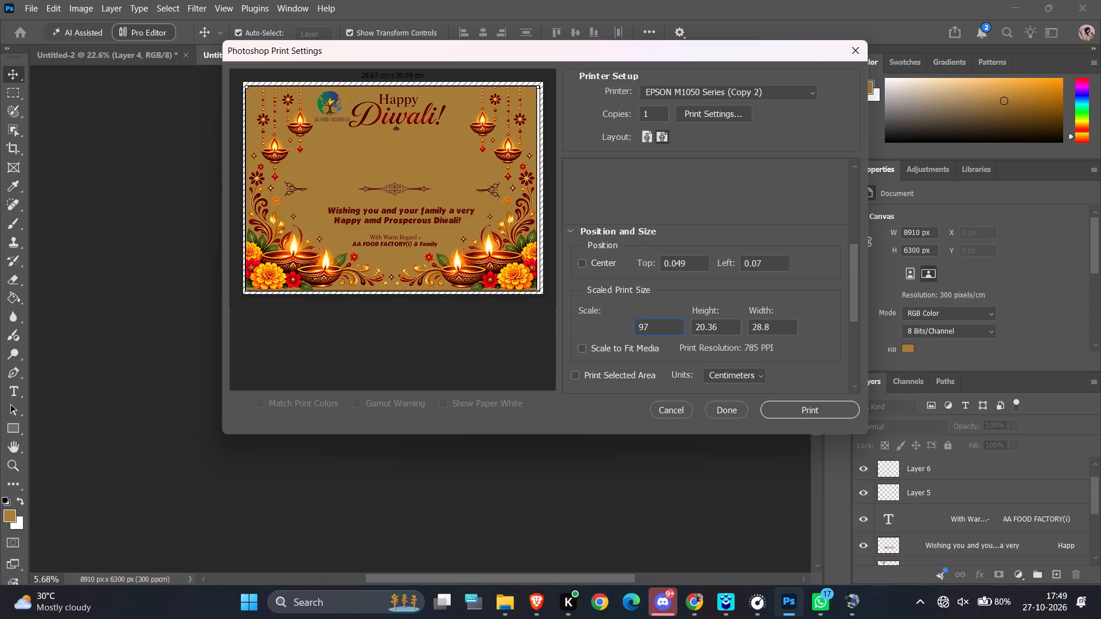
left_click(362, 229)
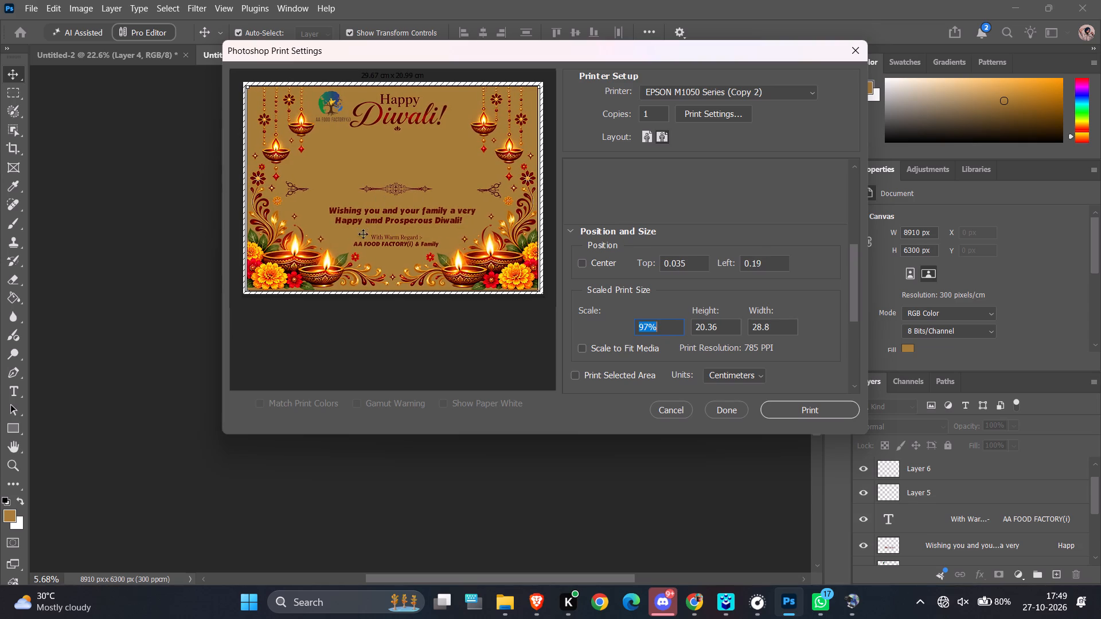
left_click(464, 507)
left_click(464, 507)
Print one copy of the banner on the EPSON M1050 Series (Copy 2) and dismiss the printer's ink notice.
left_click(823, 416)
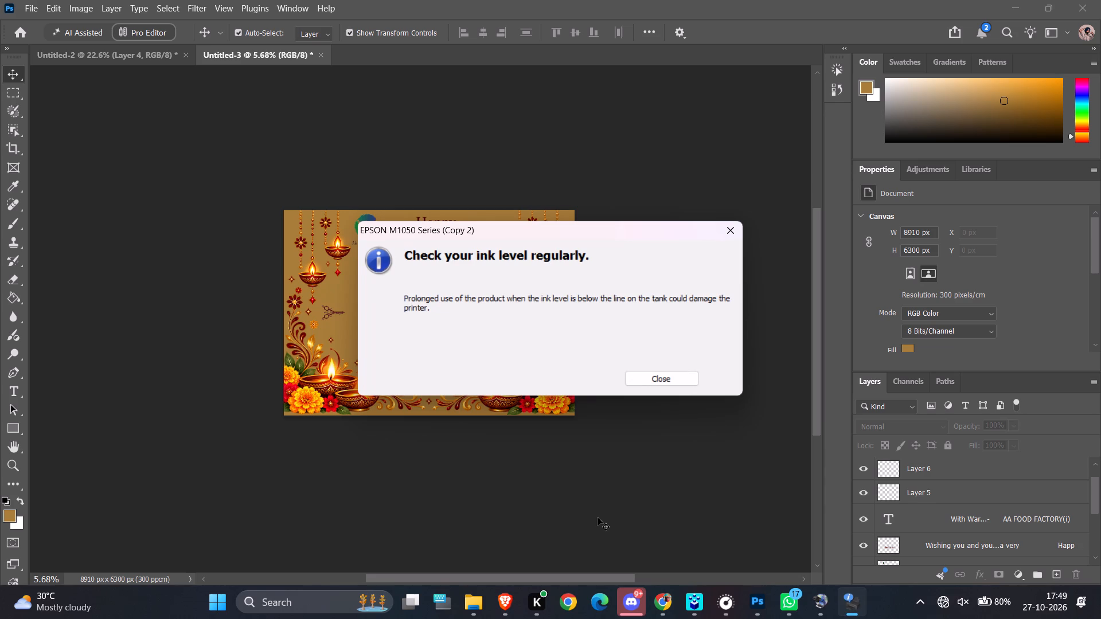
left_click(667, 378)
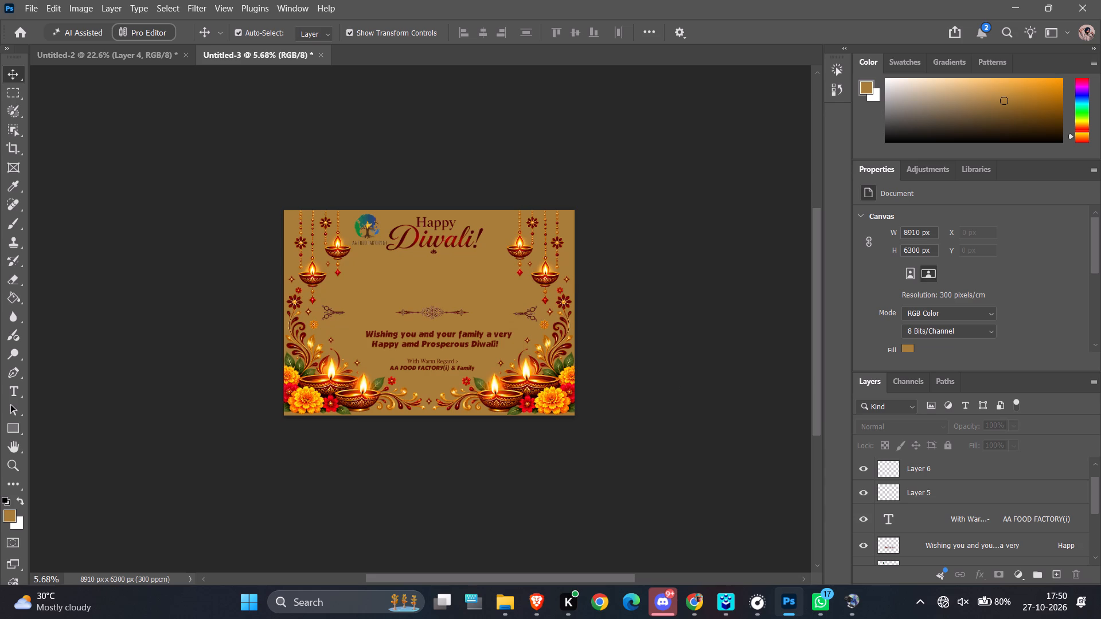
Save a copy of the banner to the Desktop as a Photoshop PDF named "a4 diwaali final" with the High Quality Print preset, and minimize the window.
left_click(25, 6)
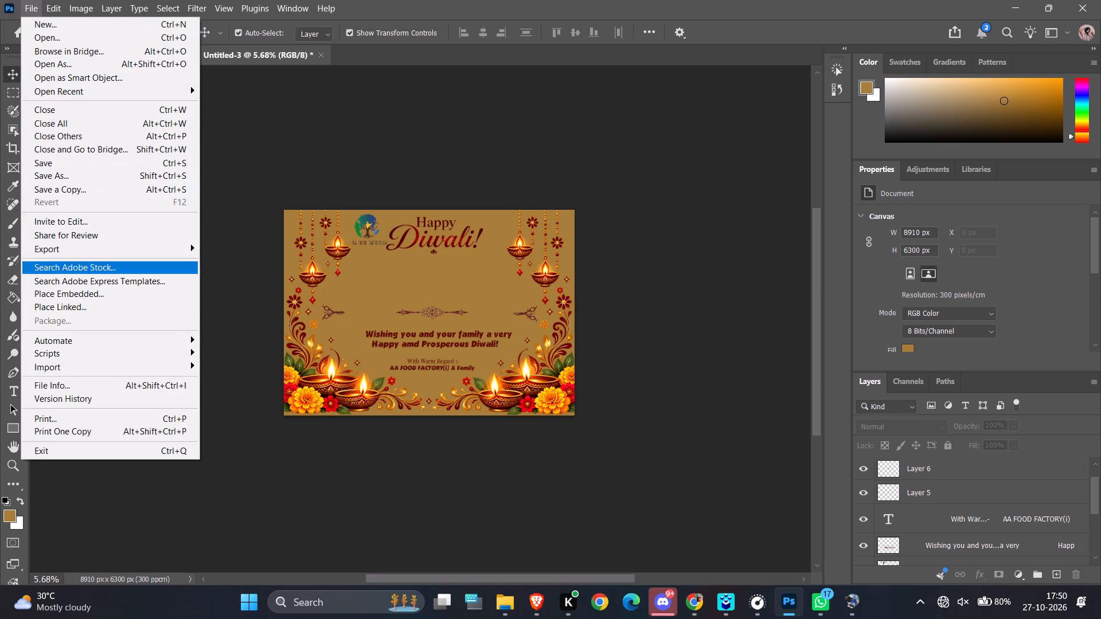
left_click(111, 193)
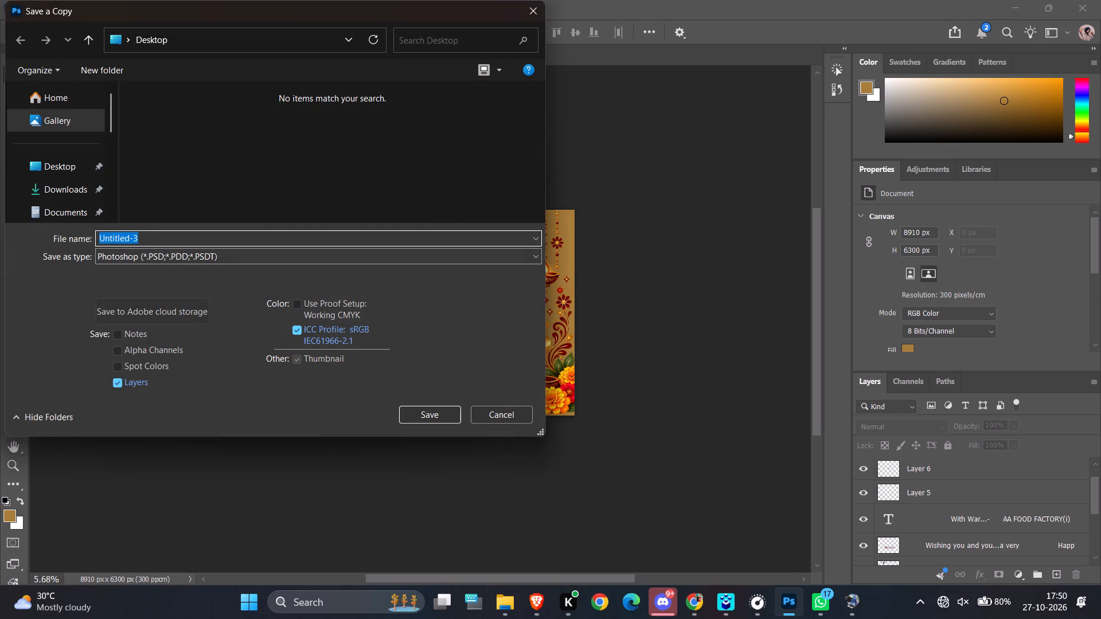
type("a4 de")
key("BackSpace")
type("iwaali final")
key("space")
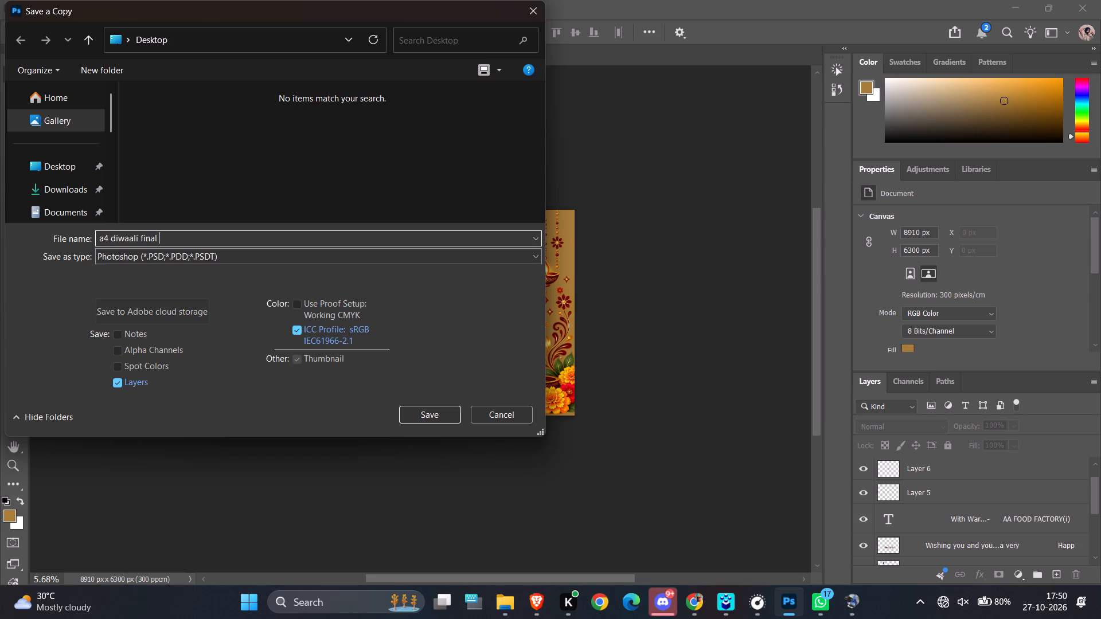
left_click(251, 259)
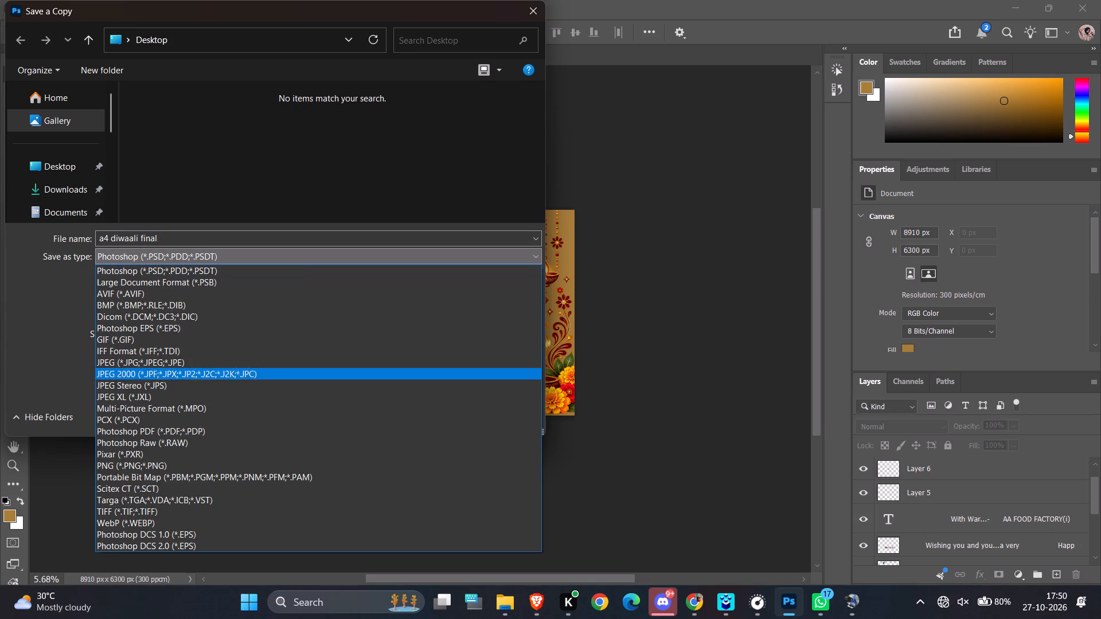
left_click(146, 432)
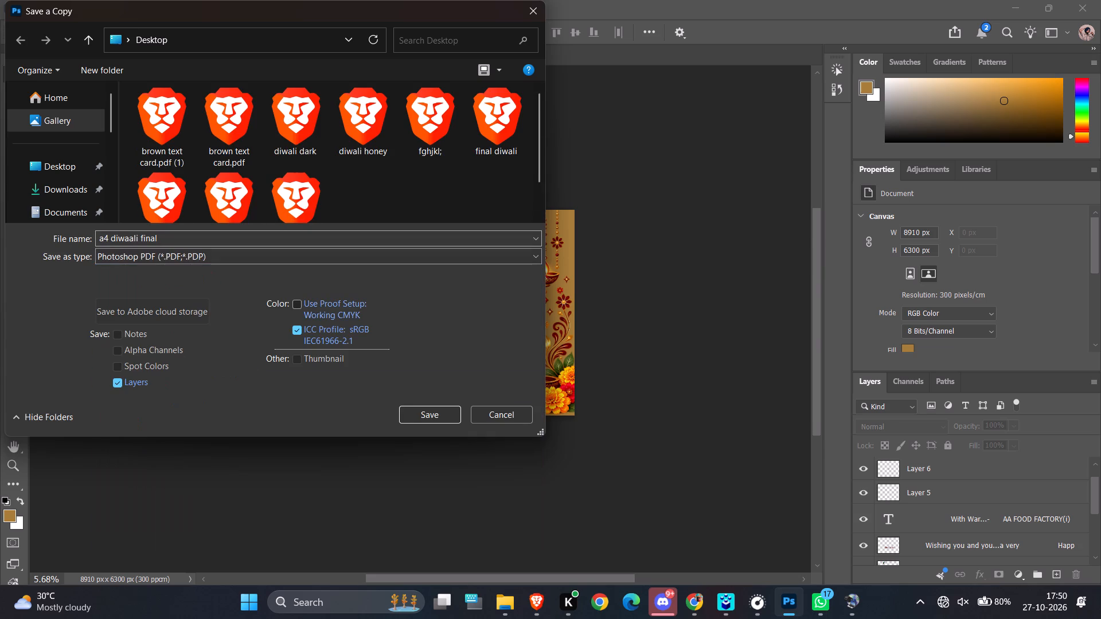
left_click(440, 420)
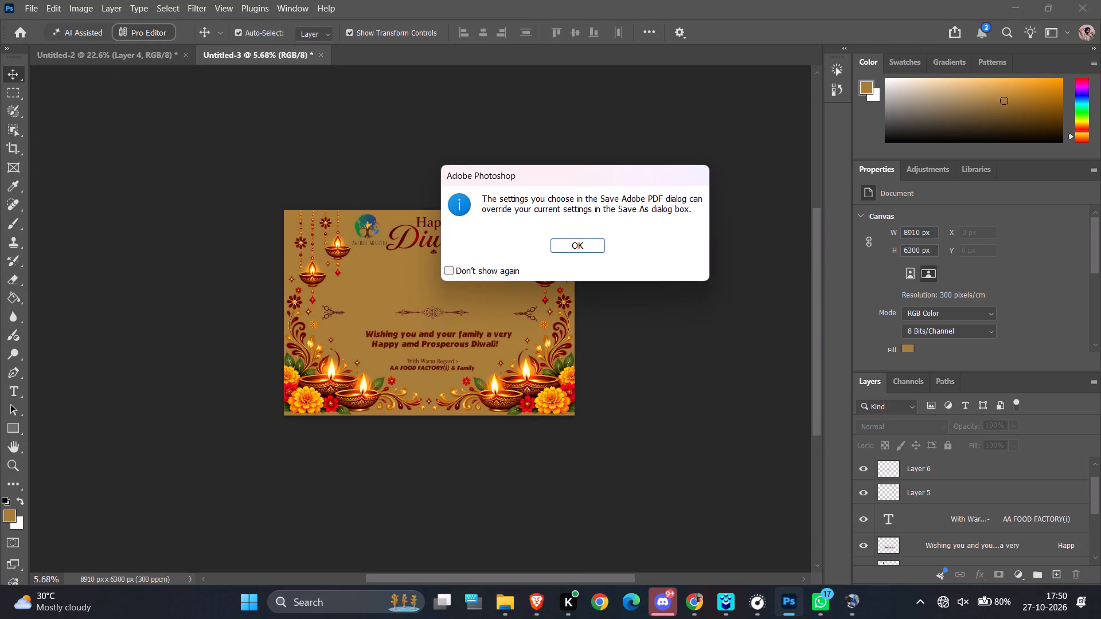
left_click(578, 244)
left_click(693, 425)
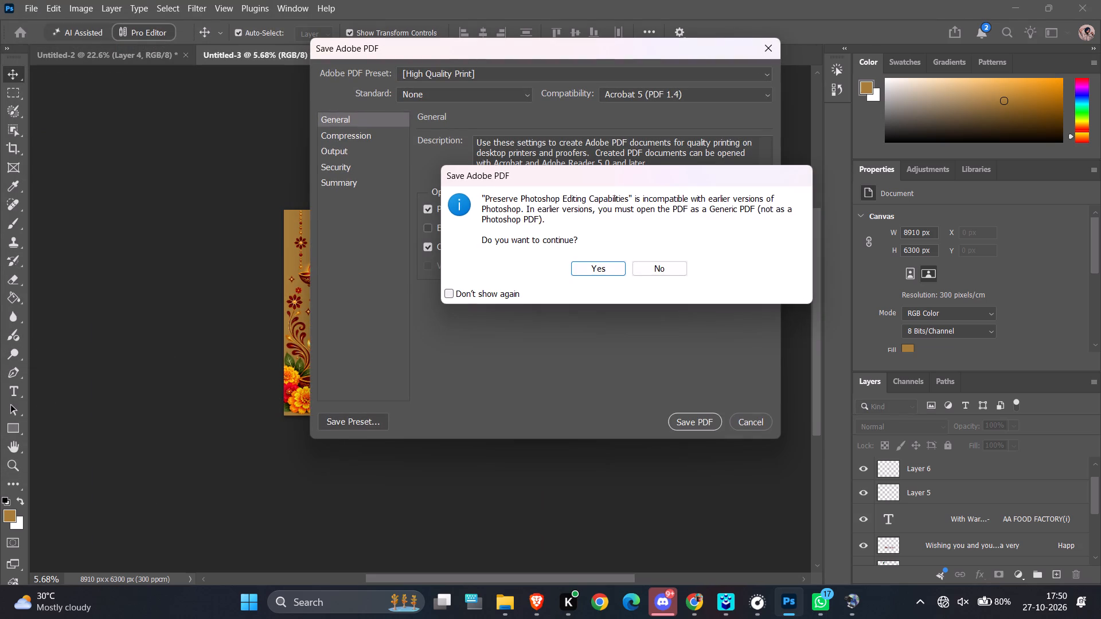
left_click(601, 267)
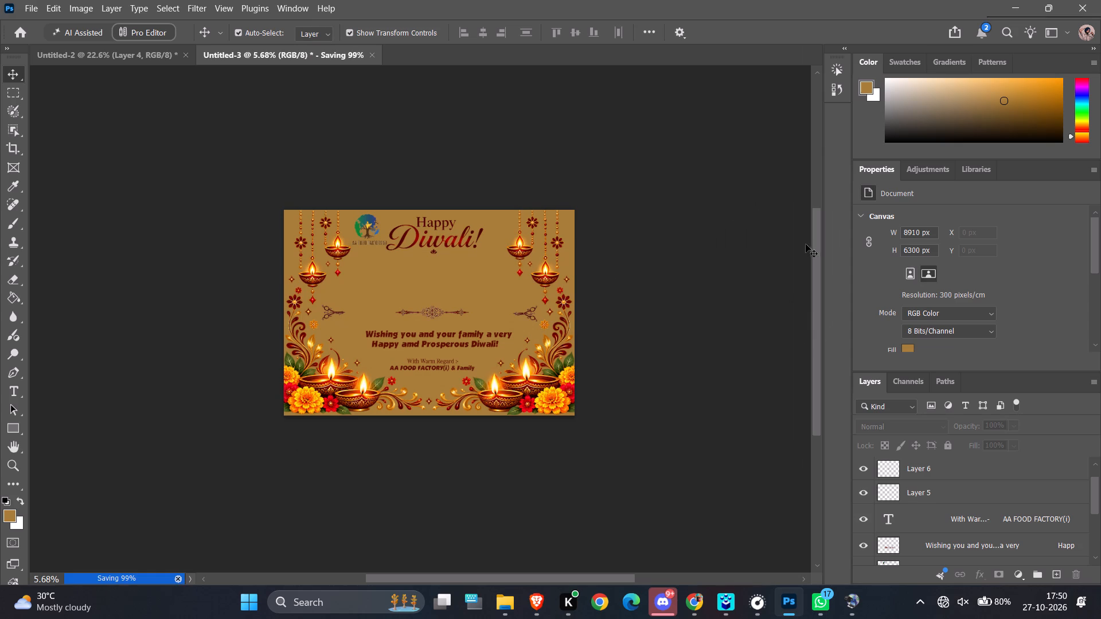
left_click(1002, 4)
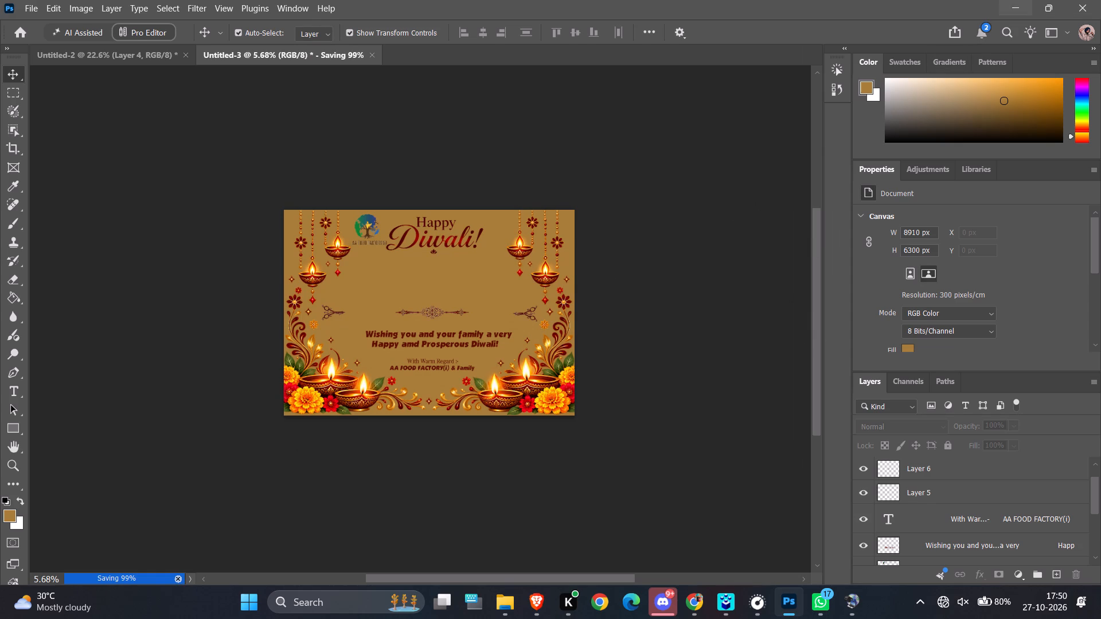
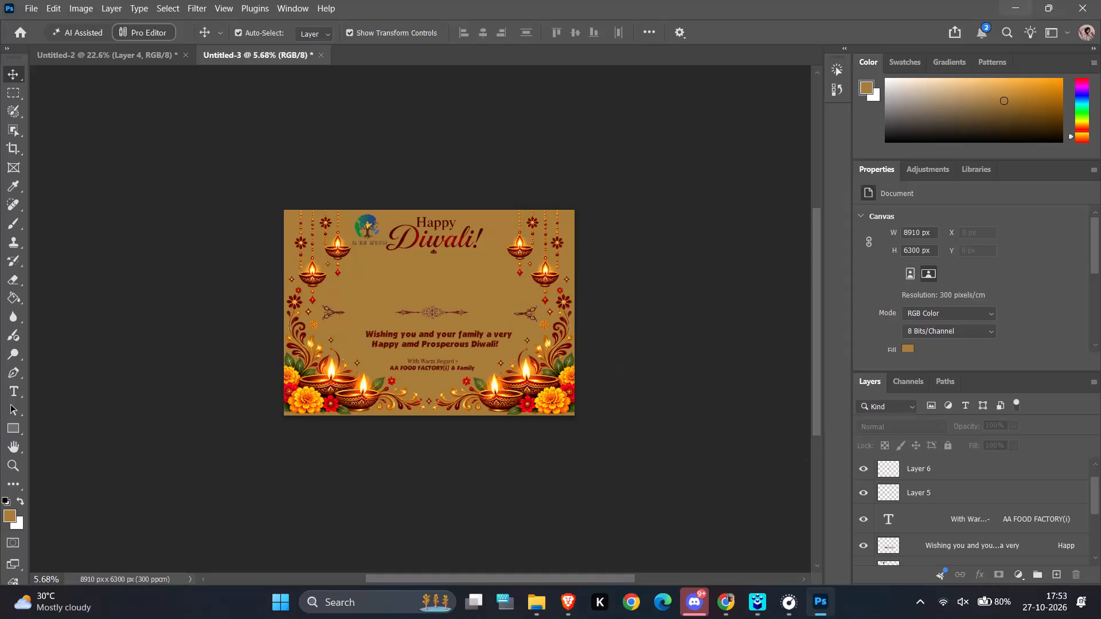
Minimize the Photoshop window with the Diwali banner to reach the desktop.
left_click(1017, 0)
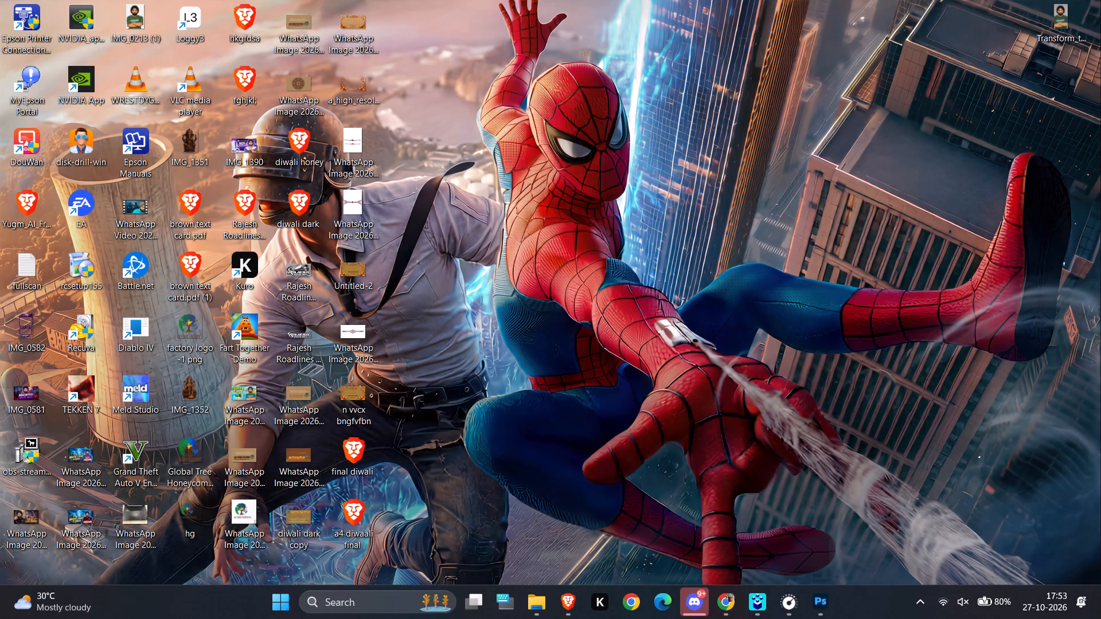